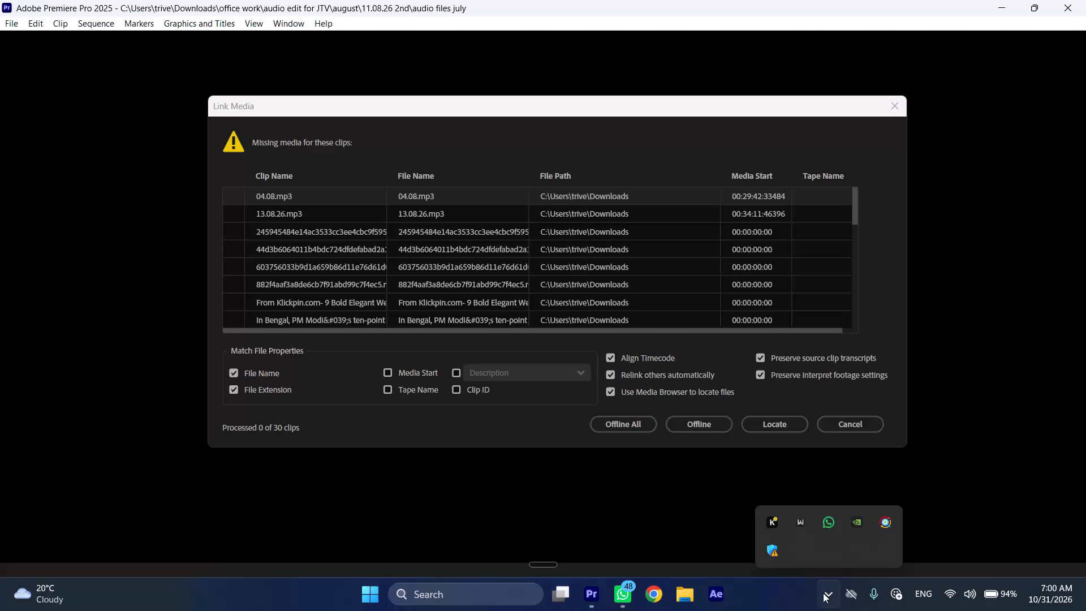
Dismiss the Link Media request without relinking the missing clips.
{"action": "left_click", "coordinate": [863, 425]}
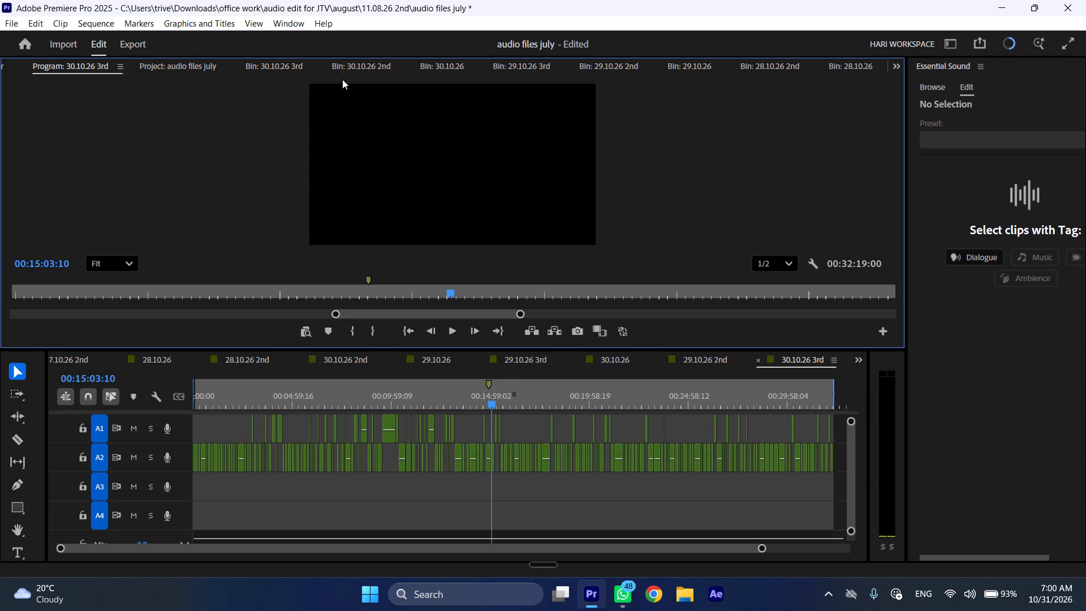
Create a new bin at the root of the audio files july project and name it 31.10.26.
{"action": "left_click", "coordinate": [186, 68]}
{"action": "scroll", "coordinate": [788, 268], "scroll_direction": "down", "scroll_amount": 2}
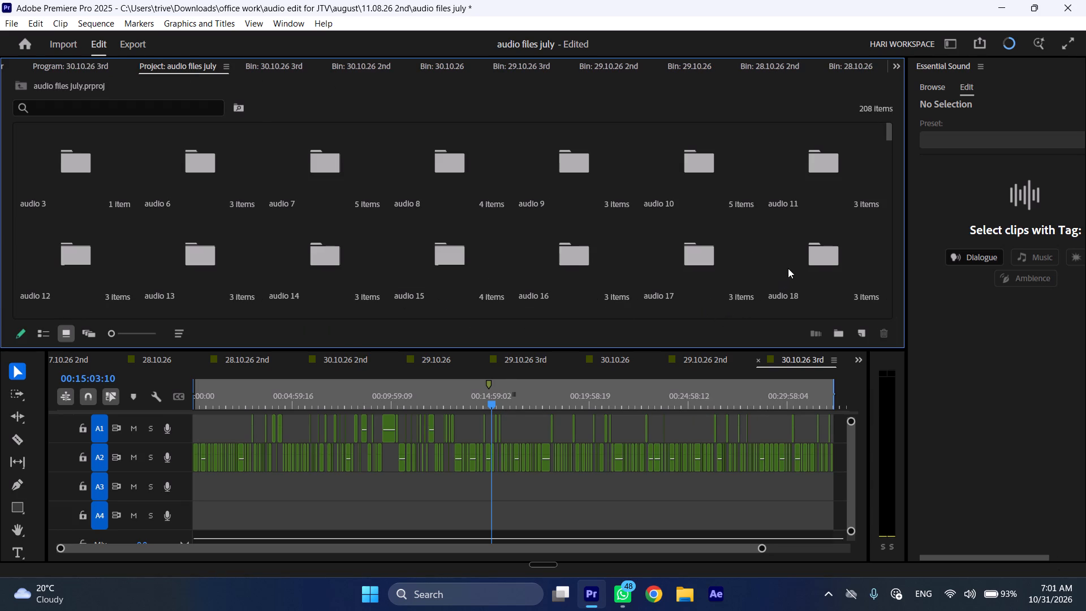
{"action": "scroll", "coordinate": [788, 268], "scroll_direction": "down", "scroll_amount": 1}
{"action": "left_click", "coordinate": [878, 266]}
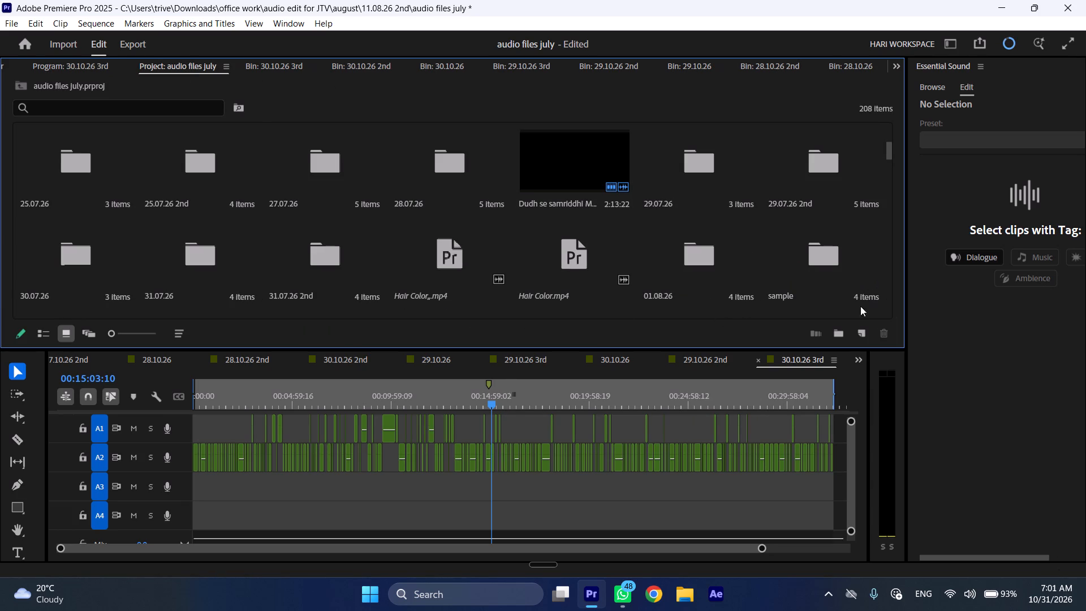
{"action": "left_click", "coordinate": [845, 334]}
{"action": "scroll", "coordinate": [708, 265], "scroll_direction": "down", "scroll_amount": 2}
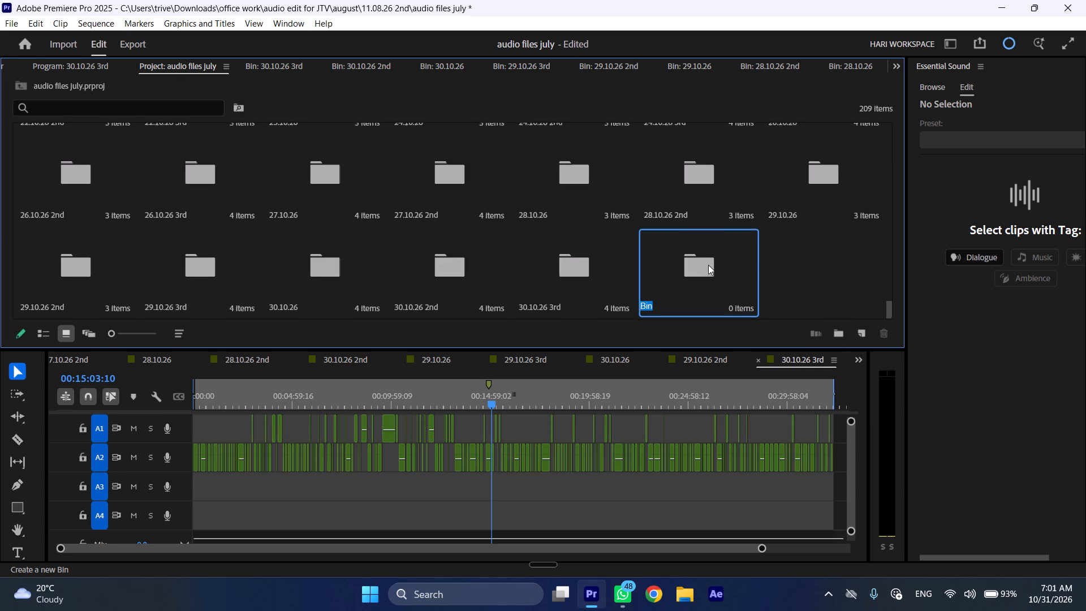
{"action": "scroll", "coordinate": [708, 265], "scroll_direction": "down", "scroll_amount": 7}
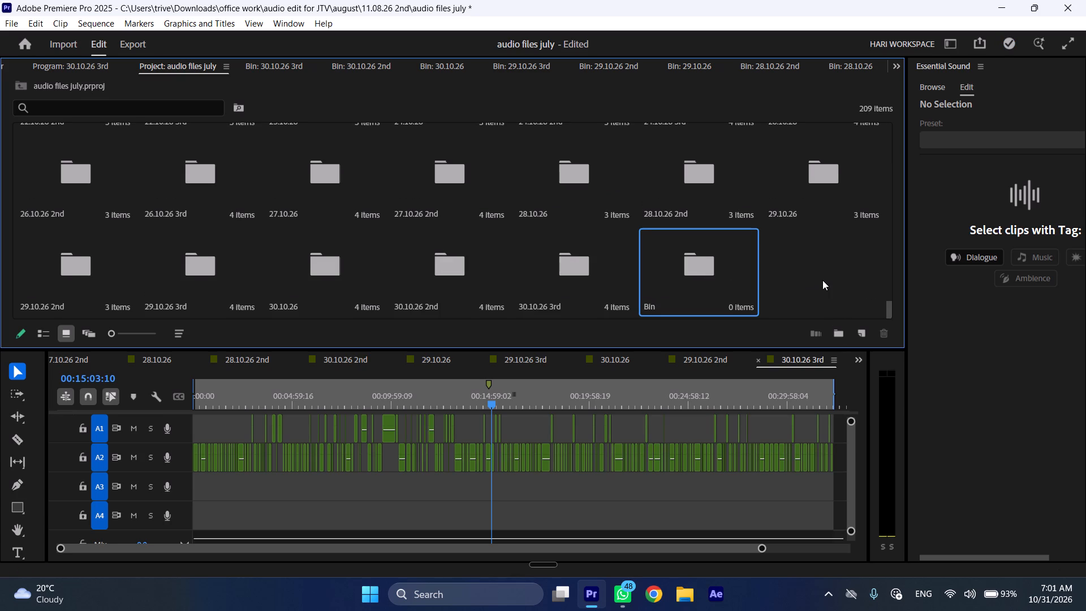
{"action": "scroll", "coordinate": [822, 280], "scroll_direction": "down", "scroll_amount": 3}
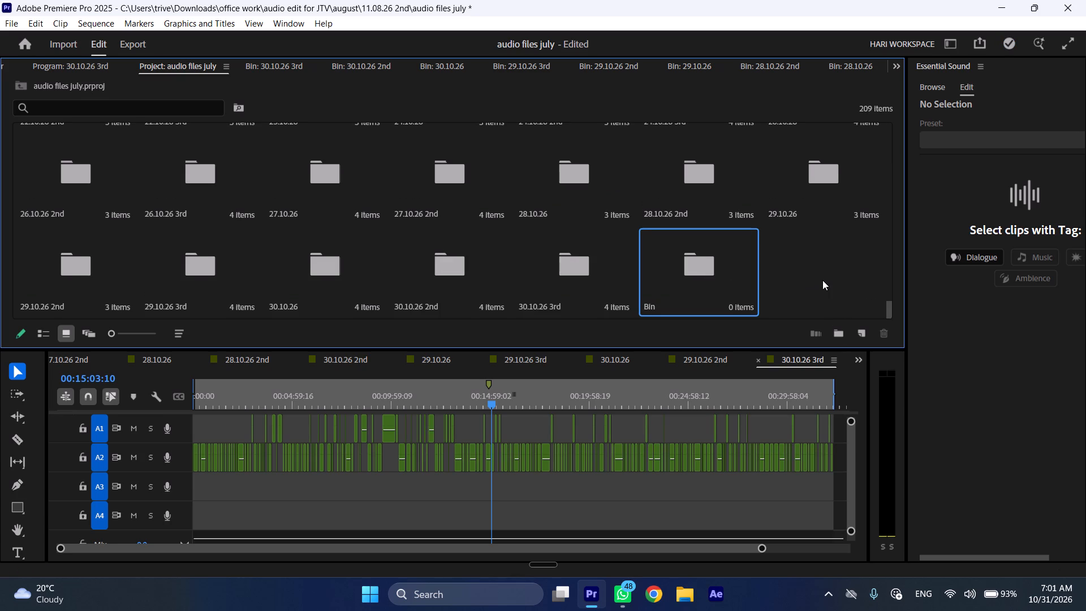
{"action": "left_click", "coordinate": [822, 280]}
{"action": "double_click", "coordinate": [705, 270]}
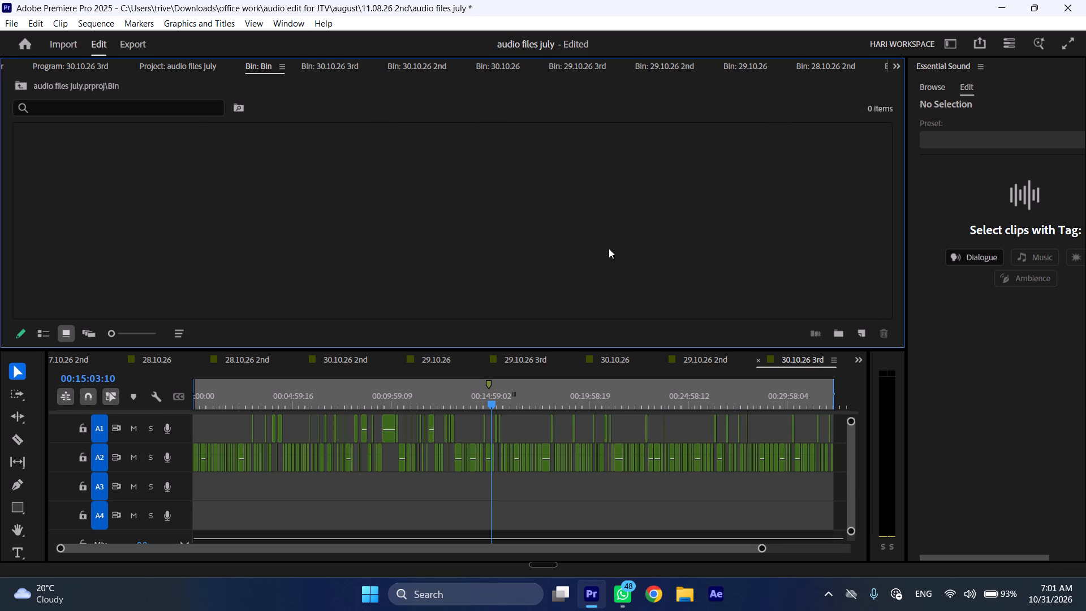
{"action": "left_click", "coordinate": [165, 61]}
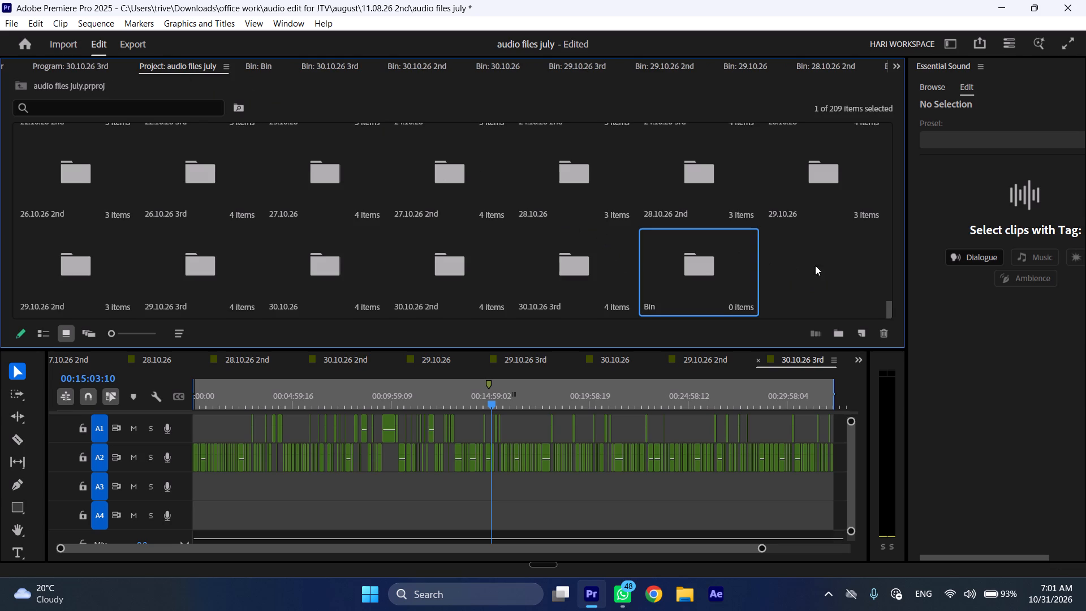
{"action": "scroll", "coordinate": [836, 263], "scroll_direction": "down", "scroll_amount": 8}
{"action": "key", "text": "Return"}
{"action": "key", "text": "ctrl+v"}
Create a new sequence named 31.10.26 inside the 31.10.26 bin.
{"action": "double_click", "coordinate": [683, 270]}
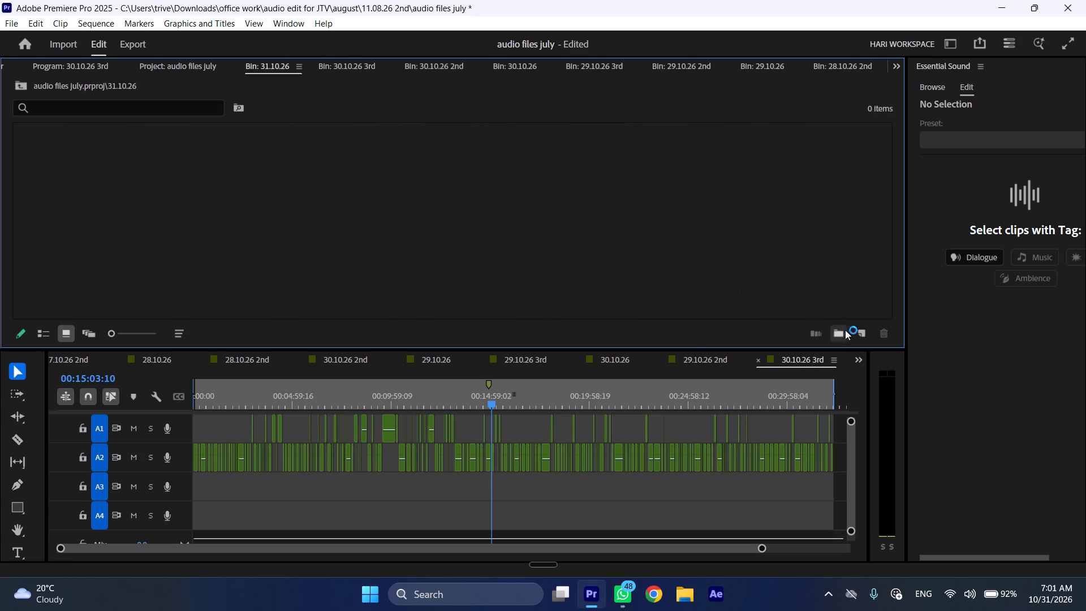
{"action": "left_click", "coordinate": [856, 334]}
{"action": "left_click", "coordinate": [880, 355]}
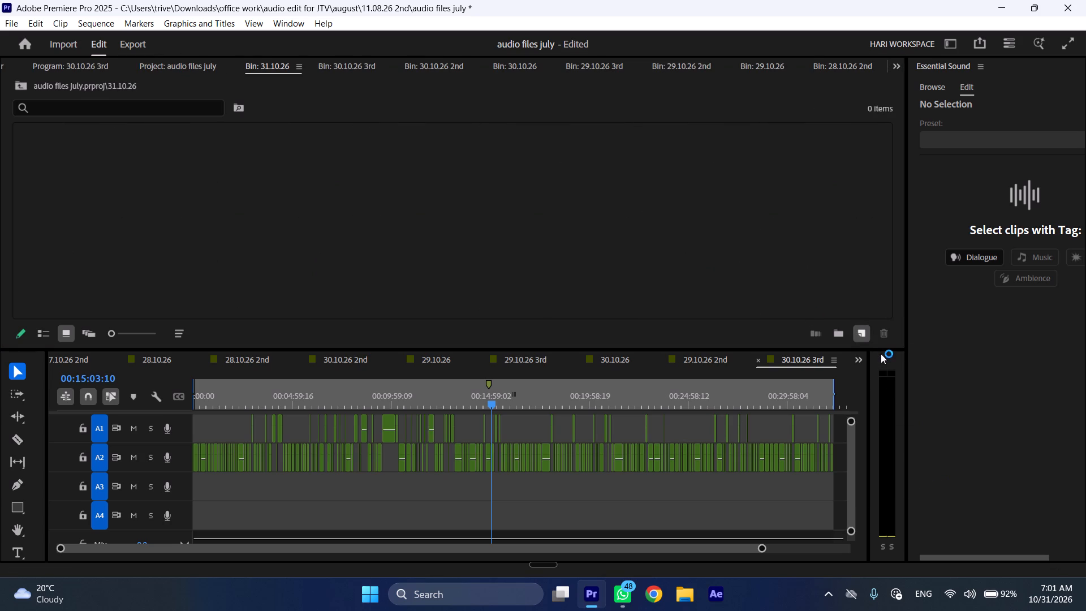
{"action": "key", "text": "ctrl+v"}
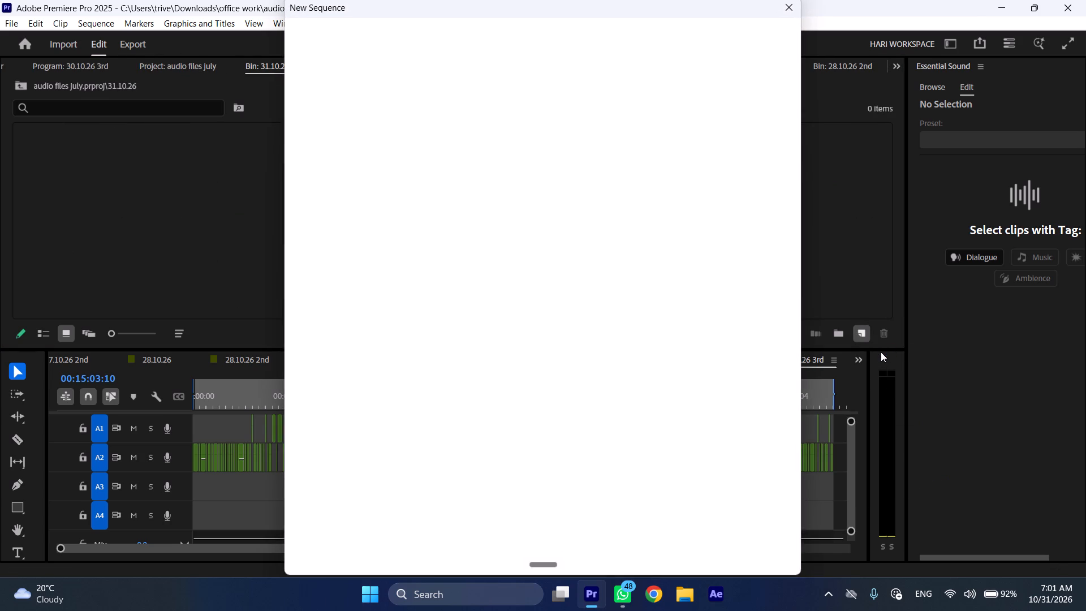
{"action": "key", "text": "Return"}
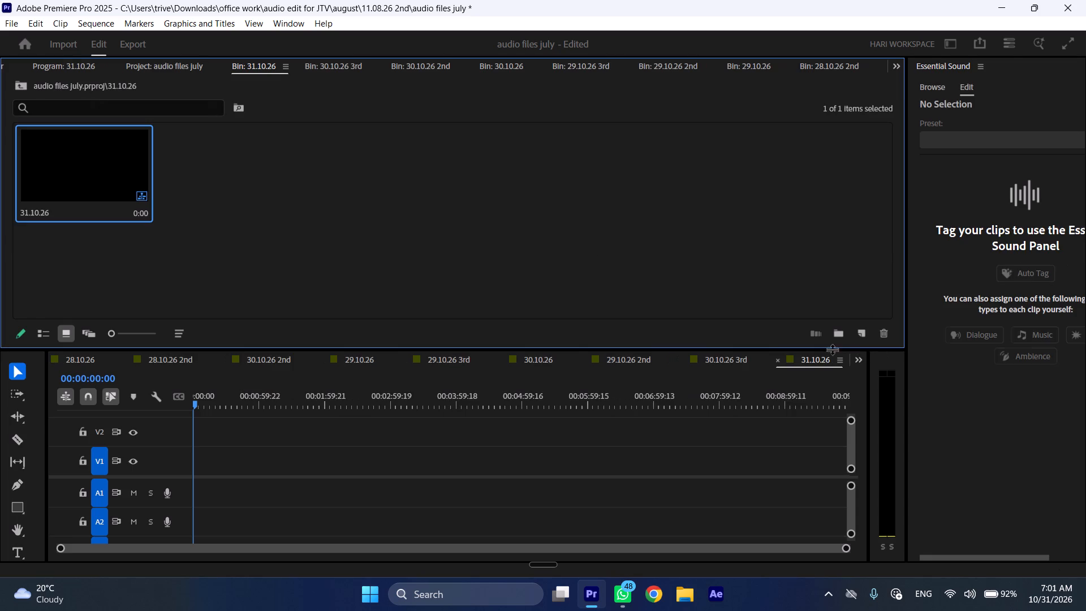
Import both MP3 files, Standard recording 1781 and the Story voice-over, from the september\31.10.26 folder into the bin.
{"action": "double_click", "coordinate": [288, 193]}
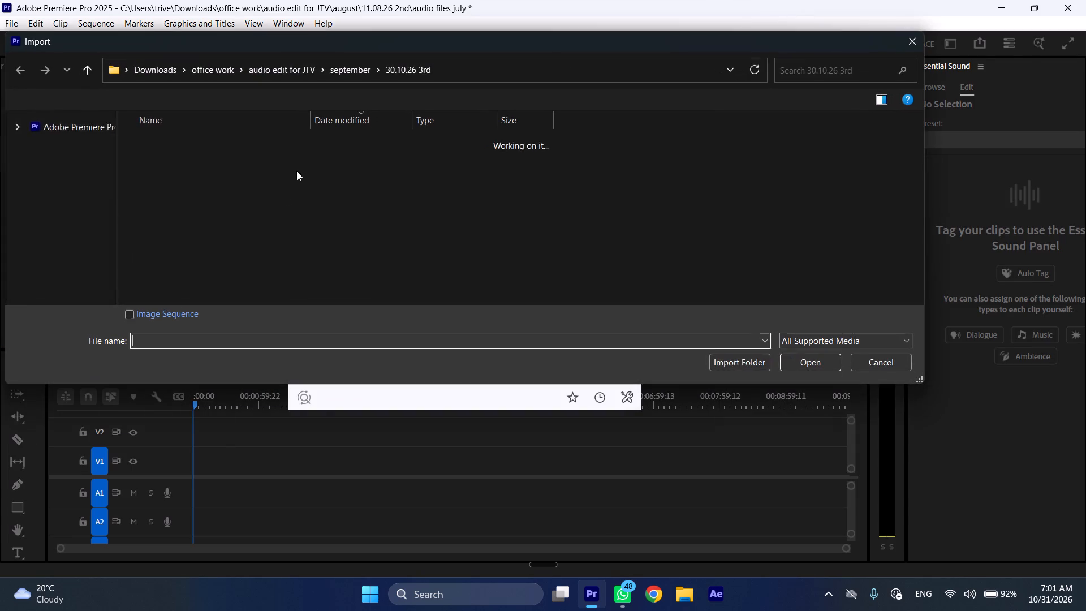
{"action": "left_click", "coordinate": [94, 70]}
{"action": "double_click", "coordinate": [184, 158]}
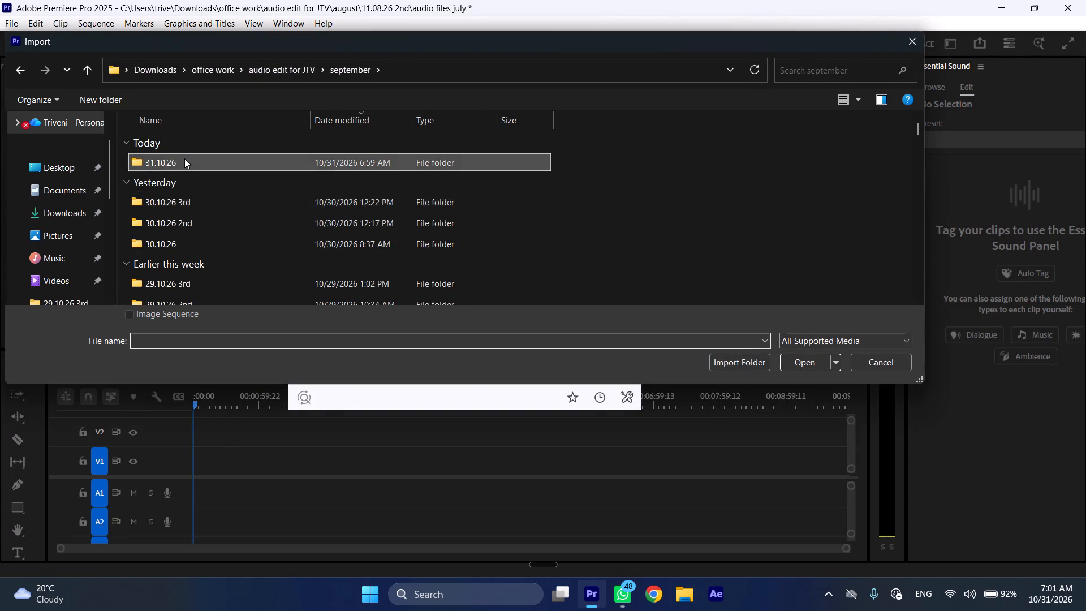
{"action": "left_click_drag", "start_coordinate": [186, 201], "coordinate": [199, 162]}
{"action": "left_click", "coordinate": [803, 359]}
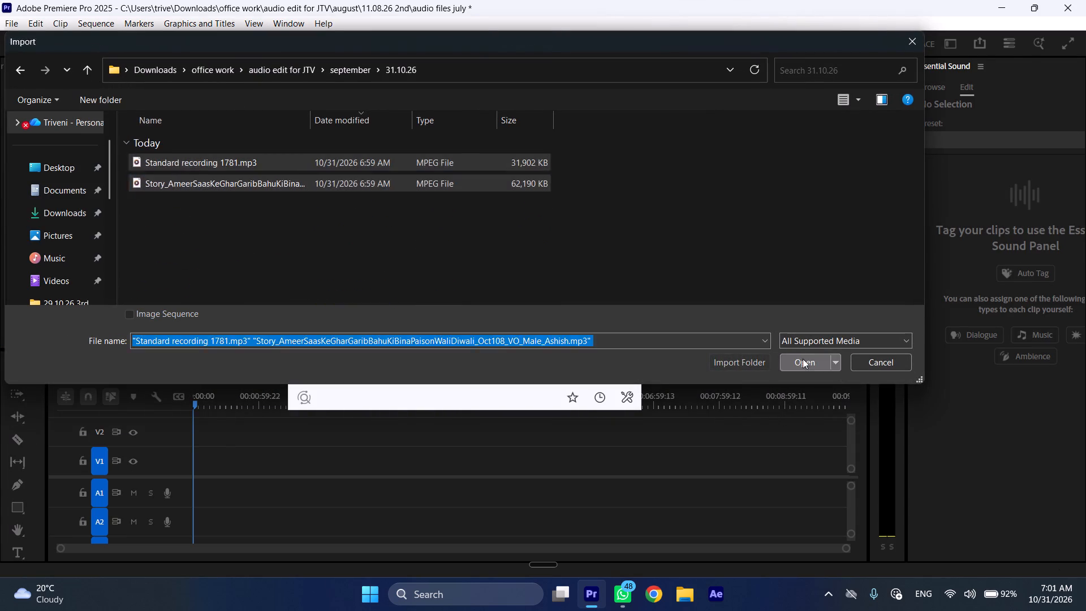
{"action": "left_click", "coordinate": [557, 239]}
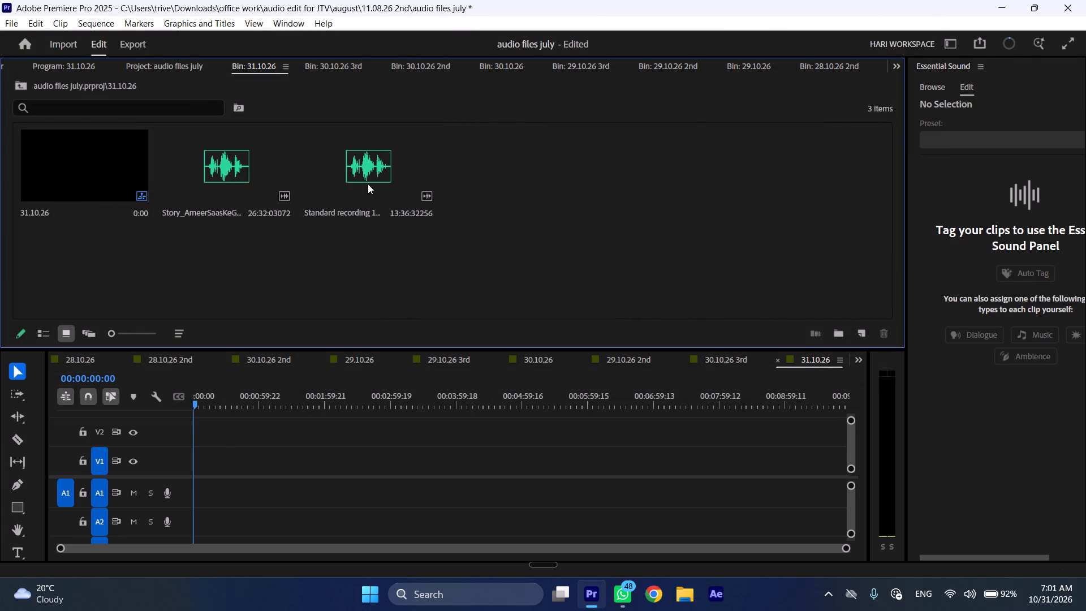
Place Standard recording 1781 on audio track A2 and the Story voice-over on A1, both starting at 00:00:00:00.
{"action": "left_click_drag", "start_coordinate": [367, 183], "coordinate": [178, 517]}
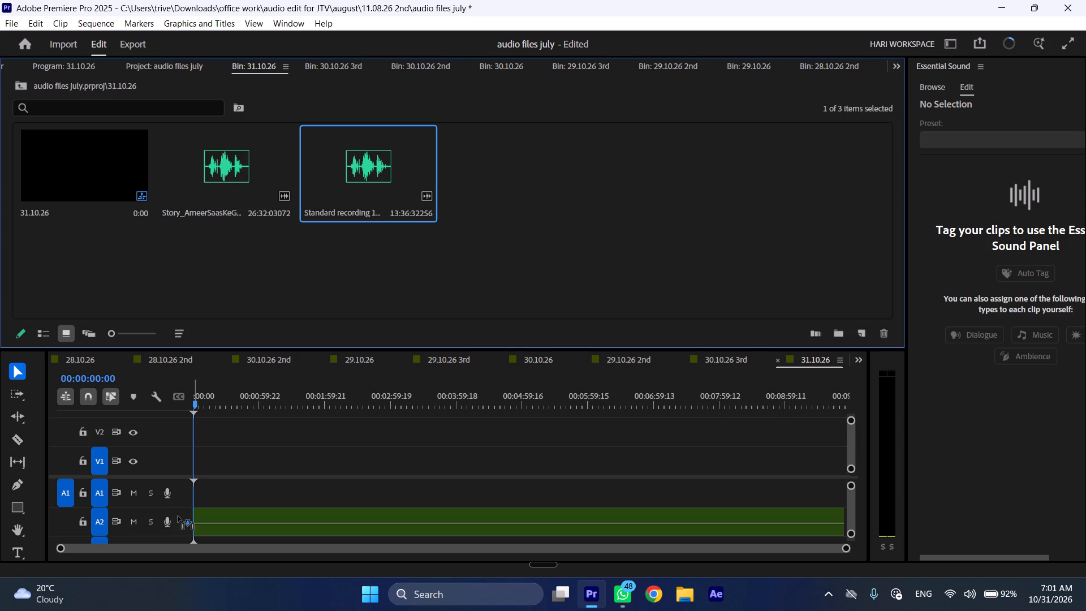
{"action": "left_click_drag", "start_coordinate": [178, 517], "coordinate": [183, 518]}
{"action": "left_click_drag", "start_coordinate": [205, 174], "coordinate": [207, 490]}
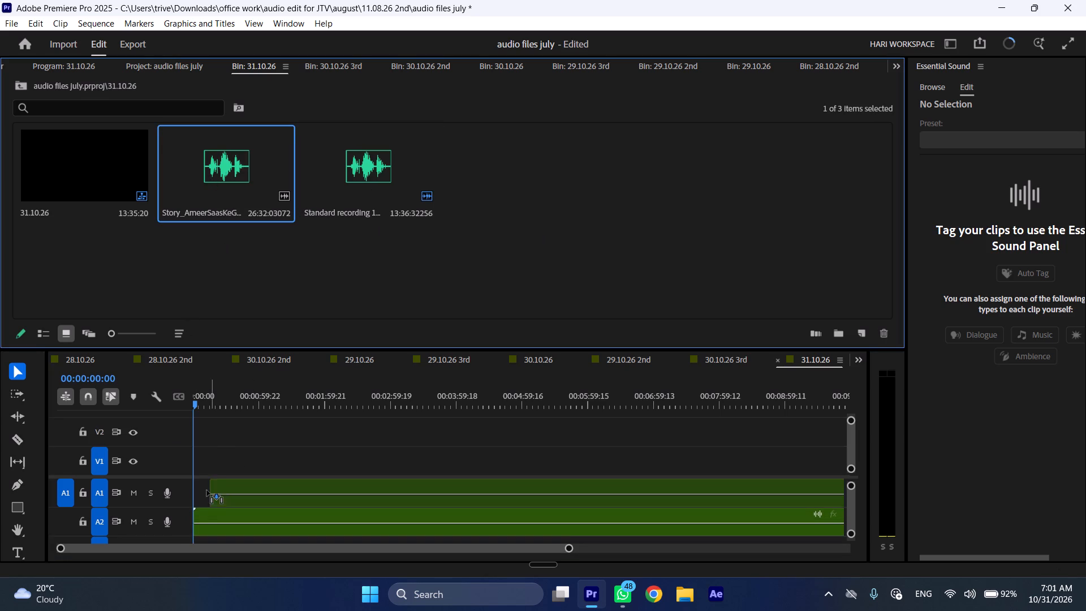
{"action": "left_click_drag", "start_coordinate": [207, 490], "coordinate": [183, 499]}
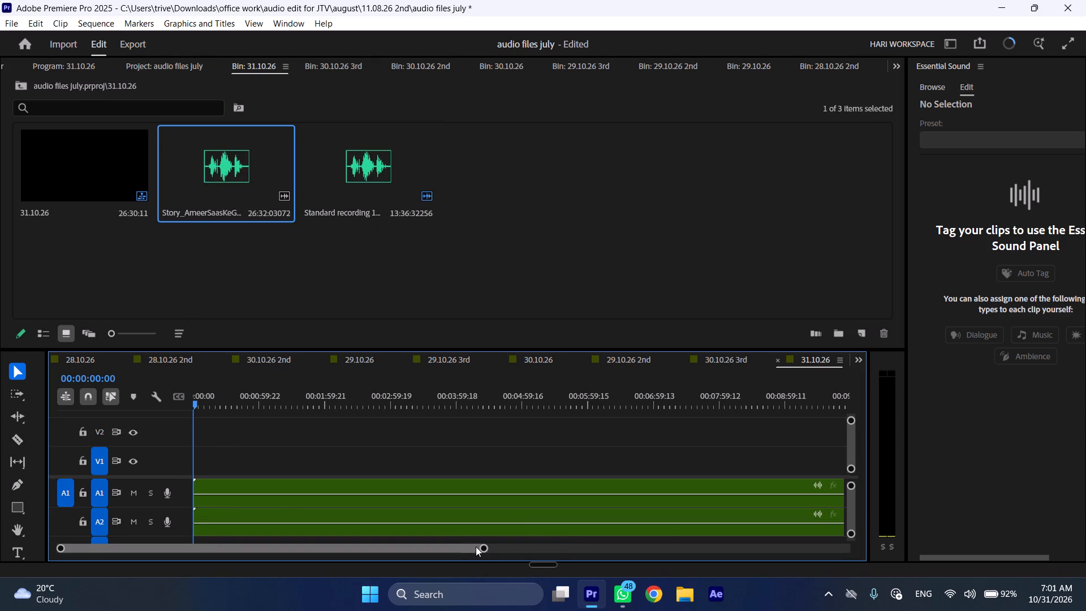
{"action": "left_click_drag", "start_coordinate": [483, 549], "coordinate": [887, 549]}
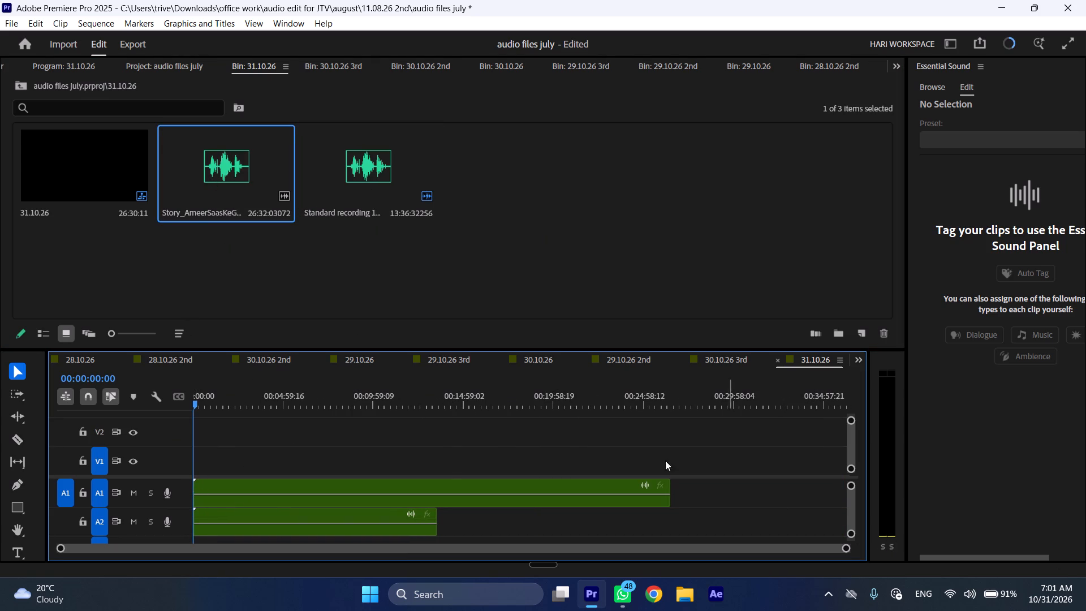
Collapse the video track area of the 31.10.26 timeline so the audio tracks fill the space.
{"action": "left_click_drag", "start_coordinate": [173, 477], "coordinate": [188, 404]}
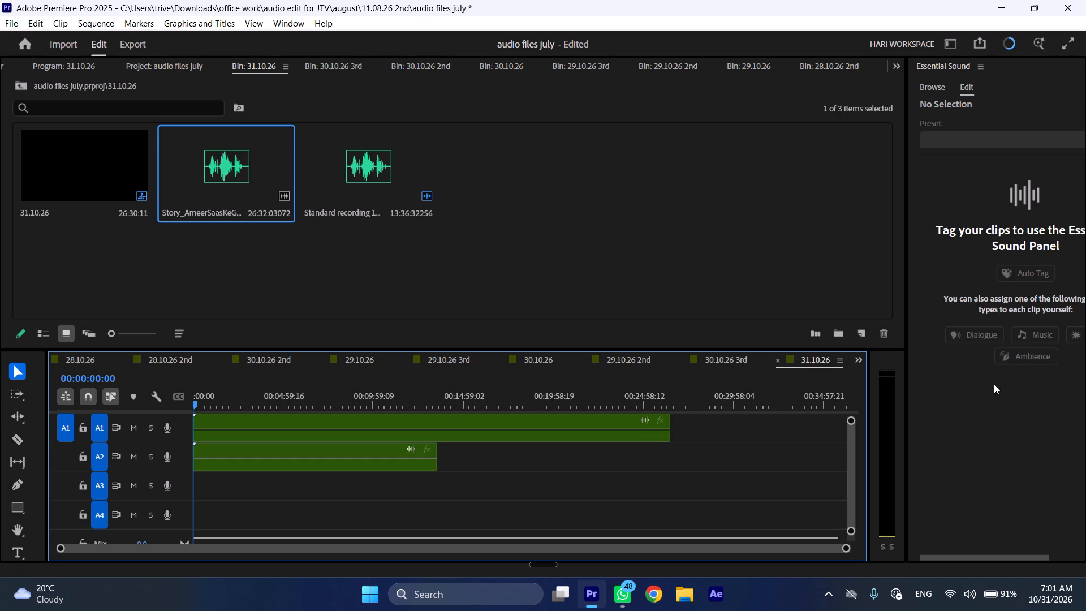
Close the Essential Sound panel to give the bin and timeline more width.
{"action": "left_click", "coordinate": [976, 69]}
{"action": "left_click", "coordinate": [890, 67]}
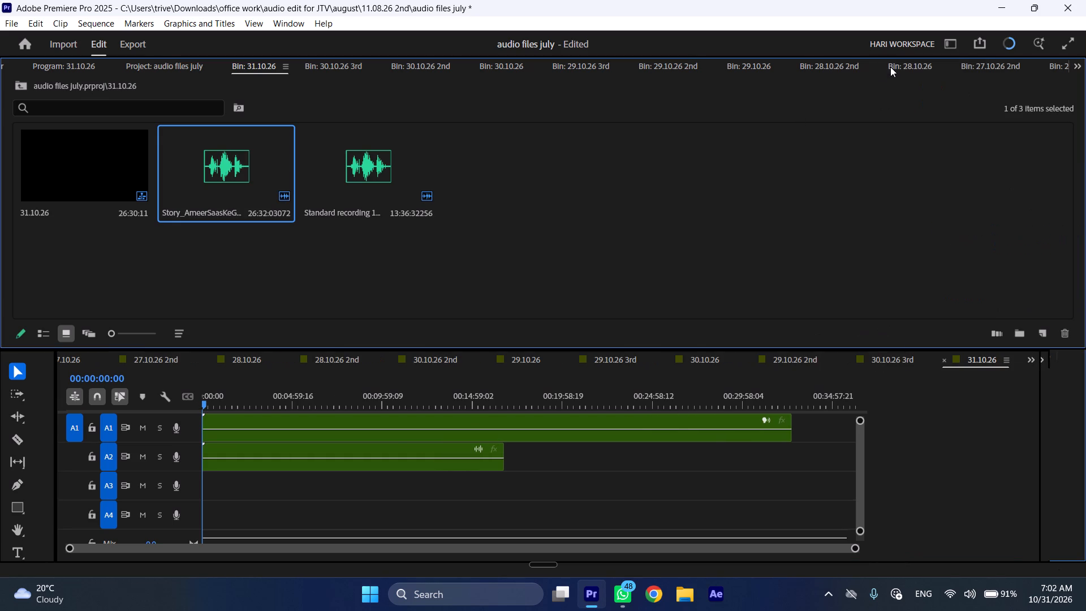
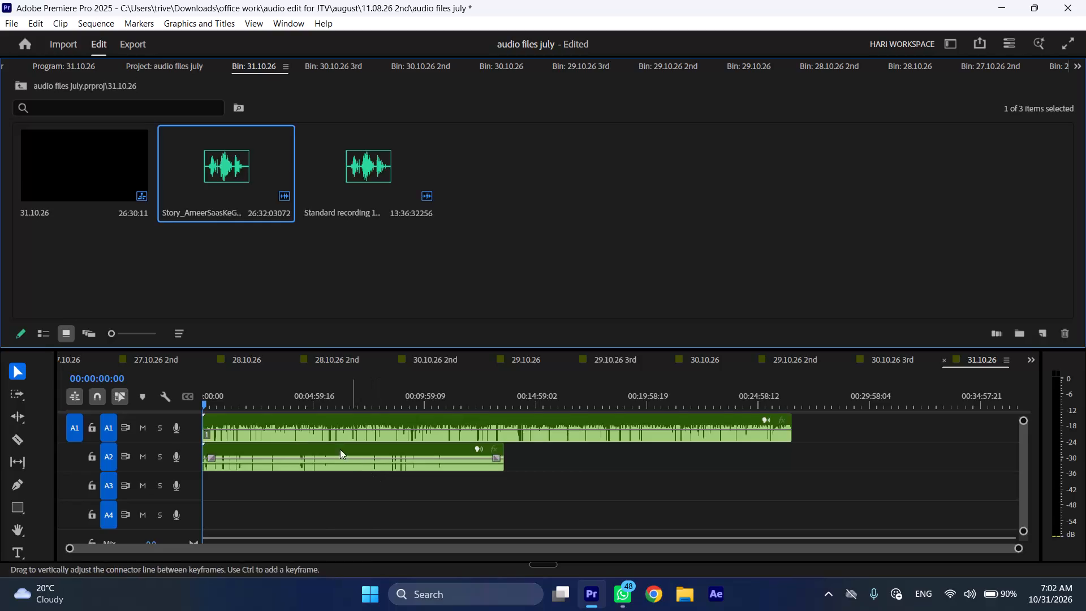
Return the playhead to 00:00:00:00 and bring the opening waveforms on tracks A1 and A2 into close view.
{"action": "left_click_drag", "start_coordinate": [207, 407], "coordinate": [205, 406]}
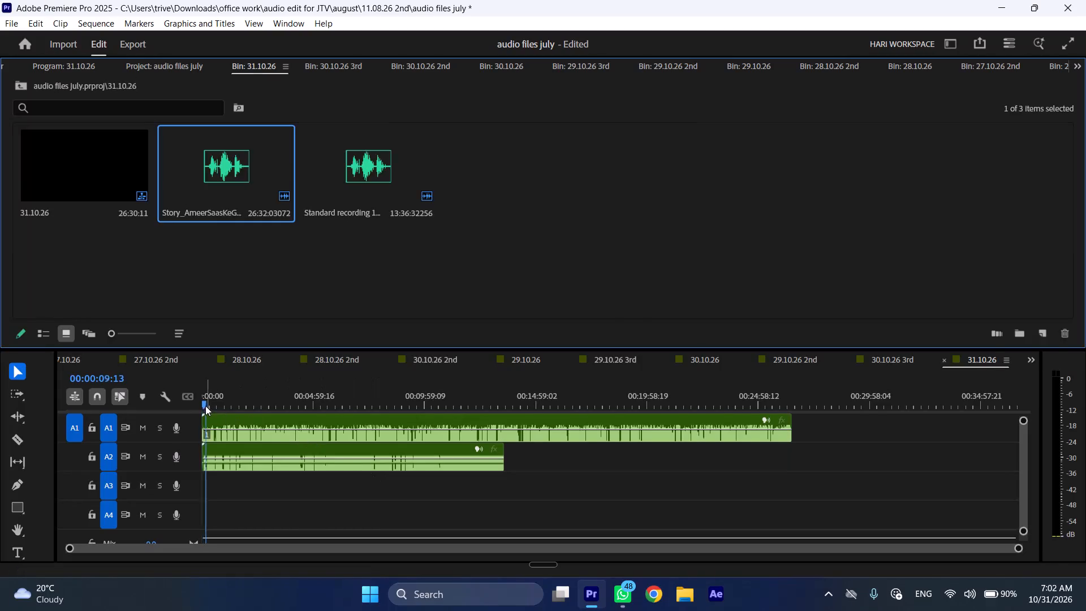
{"action": "left_click_drag", "start_coordinate": [205, 406], "coordinate": [200, 406]}
{"action": "key", "text": "ctrl+shift+c"}
{"action": "key", "text": "ctrl+shift+c"}
{"action": "key", "text": "ctrl+shift+c"}
{"action": "key", "text": "ctrl+shift+c"}
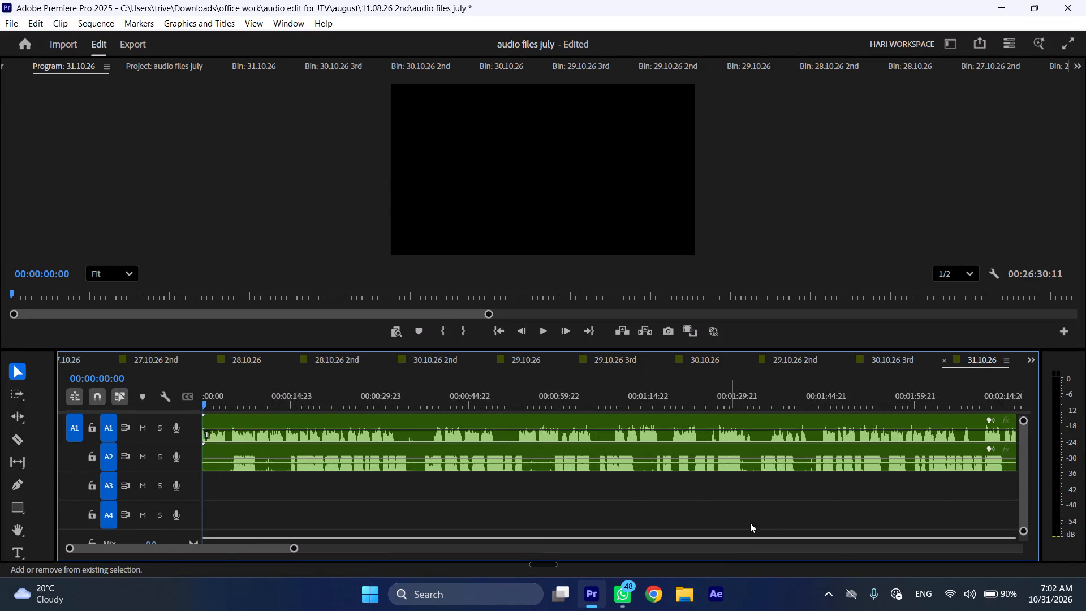
{"action": "key", "text": "ctrl+shift+c"}
{"action": "key", "text": "ctrl+shift+c"}
{"action": "key", "text": "ctrl+shift+c"}
Open the Windows quick settings with the sound and brightness controls.
{"action": "left_click", "coordinate": [972, 599]}
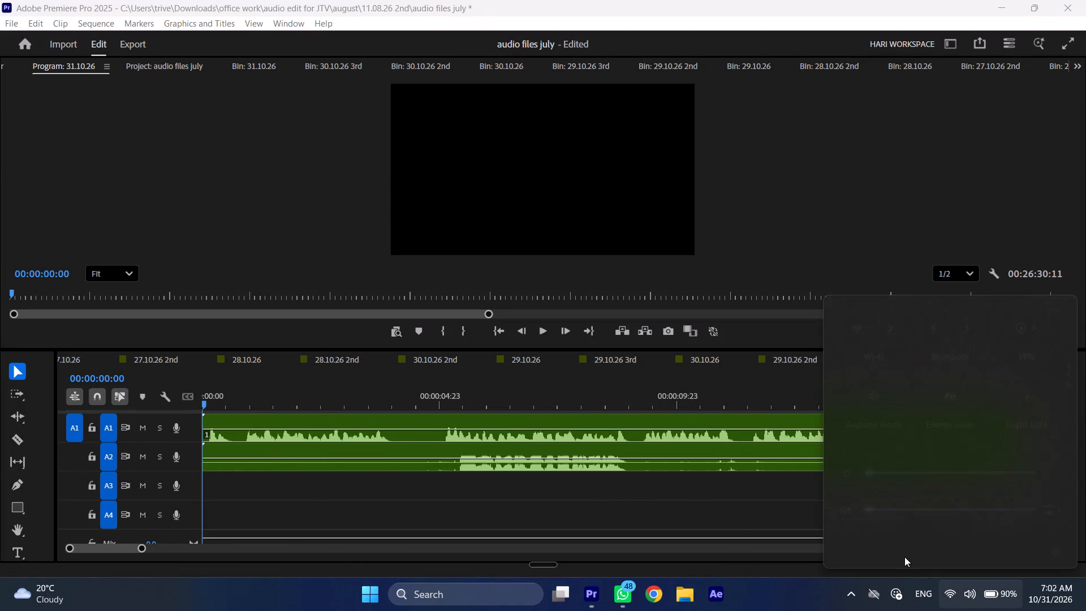
Set the system volume to about half.
{"action": "left_click", "coordinate": [947, 507]}
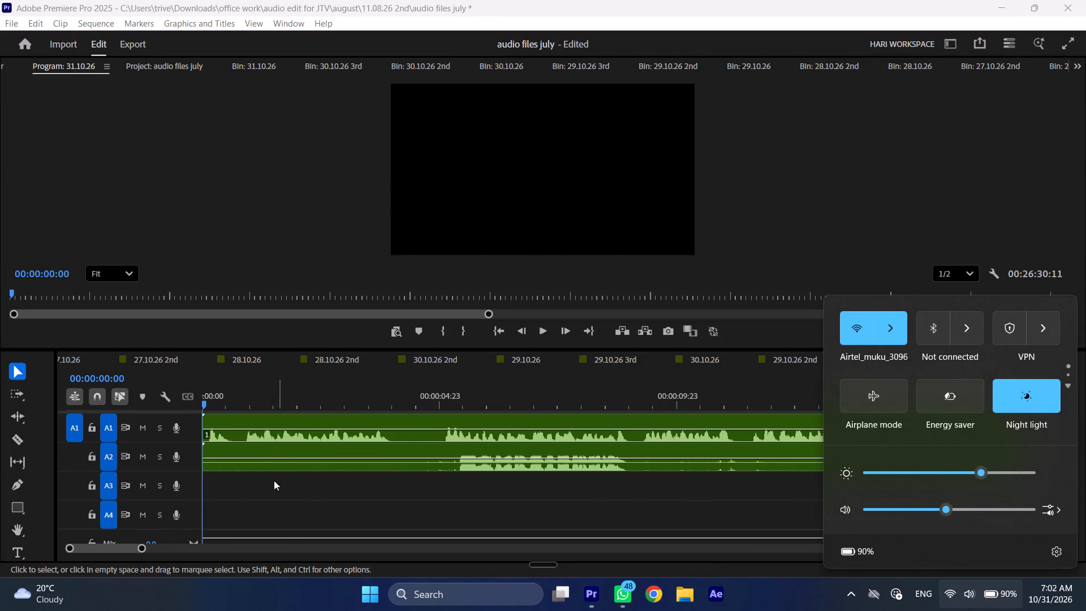
Return the playhead to the sequence start and move Standard recording 1781 on A2 to begin at about 00:00:05:00.
{"action": "left_click_drag", "start_coordinate": [234, 395], "coordinate": [194, 395]}
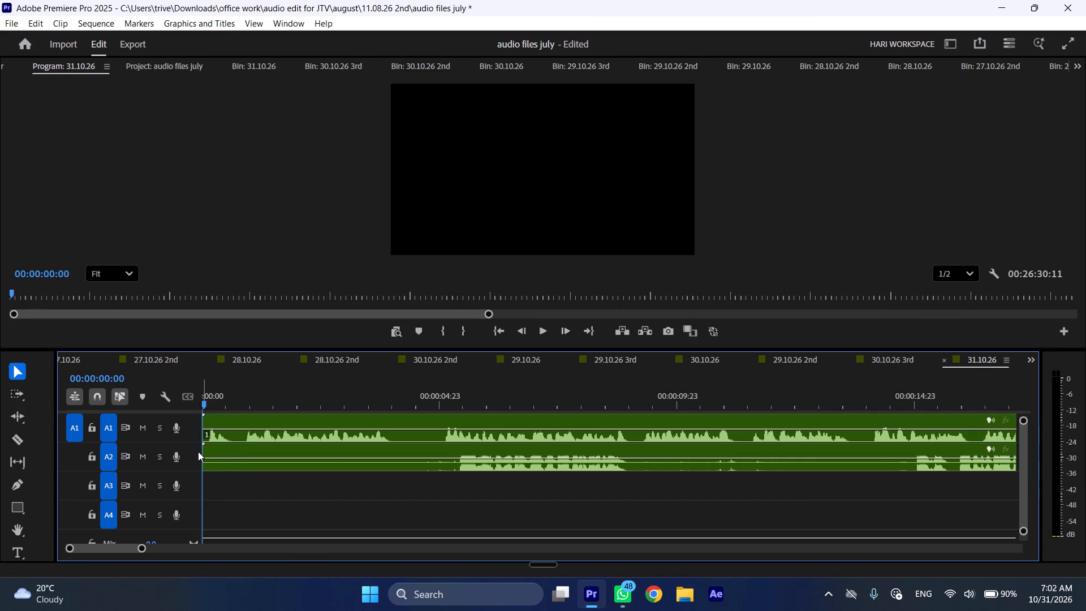
{"action": "left_click_drag", "start_coordinate": [205, 445], "coordinate": [442, 446]}
Play the opening up to 00:00:00:17 and raise the gain of the Story voice-over on A1 by 5 dB.
{"action": "key", "text": "space"}
{"action": "key", "text": "space"}
{"action": "left_click", "coordinate": [299, 433]}
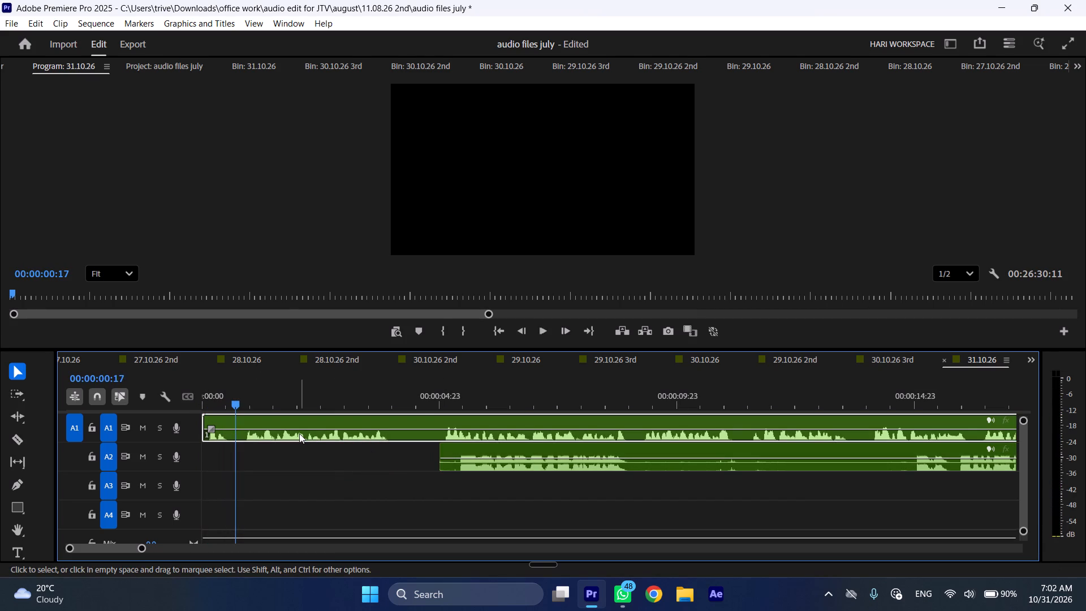
{"action": "type", "text": "g5"}
{"action": "key", "text": "Return"}
Cut the Story voice-over at 00:00:00:17 and ripple delete the portion before the cut.
{"action": "key", "text": "shift+c"}
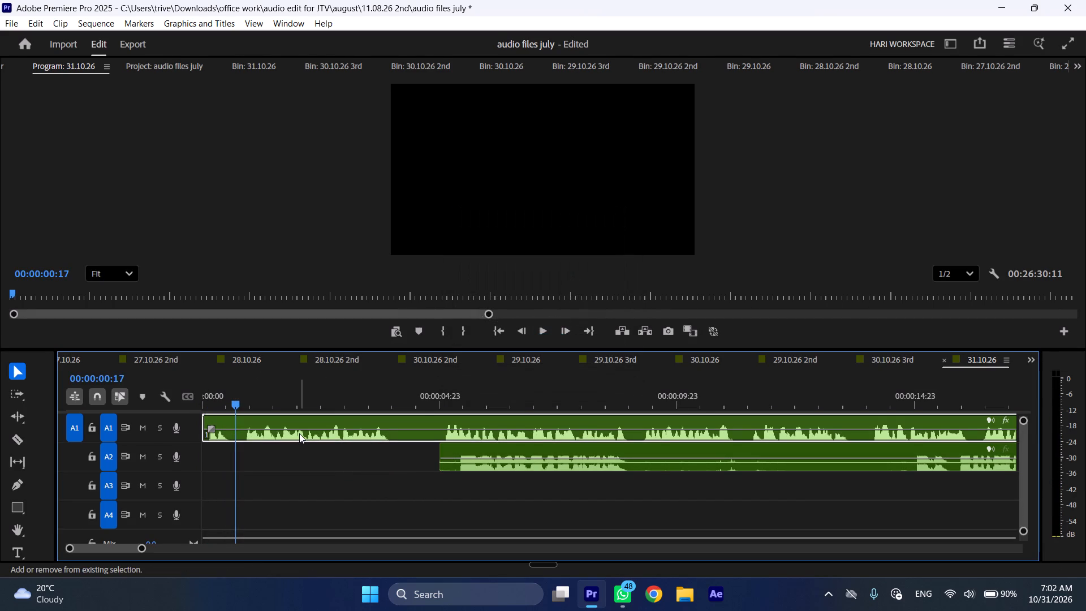
{"action": "key", "text": "ctrl+shift+d"}
Play on to find the pause in the A1 voice-over, cut it from 00:00:03:16 to 00:00:04:00, and ripple delete that section.
{"action": "key", "text": "space"}
{"action": "type", "text": "l"}
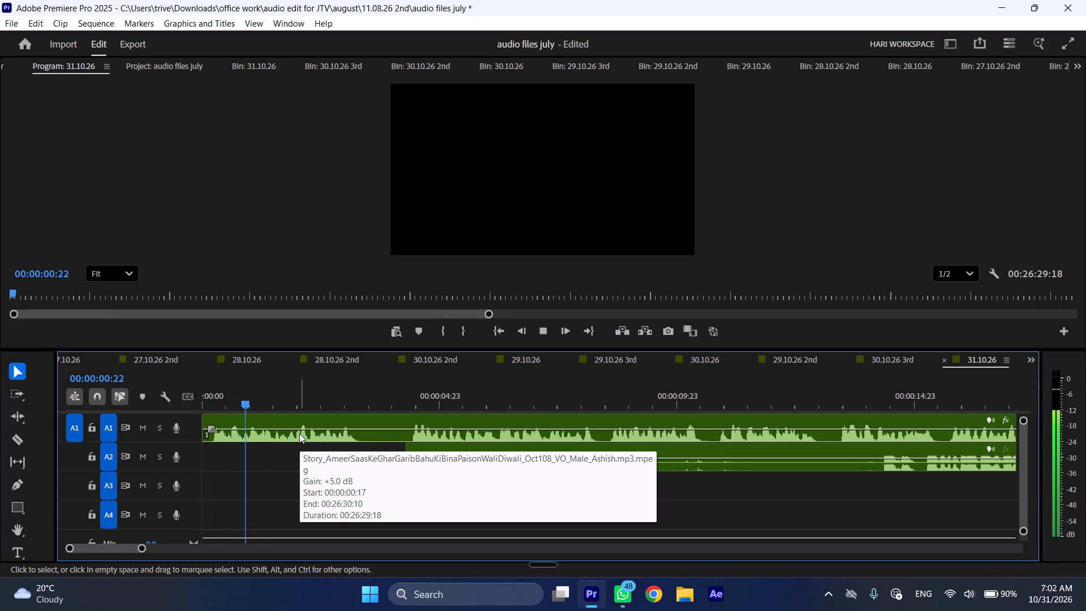
{"action": "key", "text": "space"}
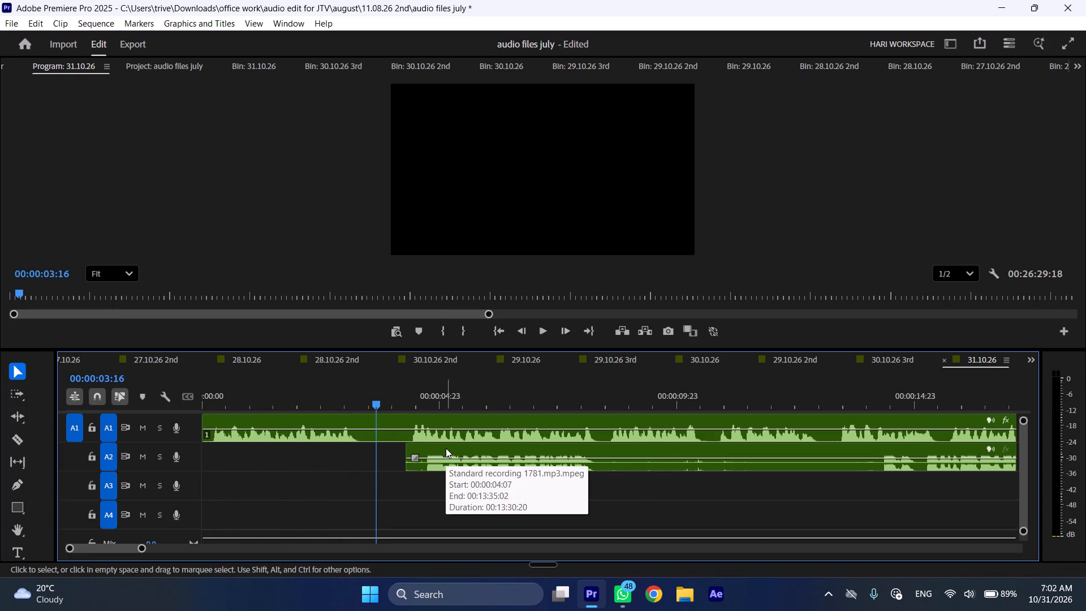
{"action": "key", "text": "shift+c"}
{"action": "left_click", "coordinate": [390, 401]}
{"action": "left_click", "coordinate": [413, 430]}
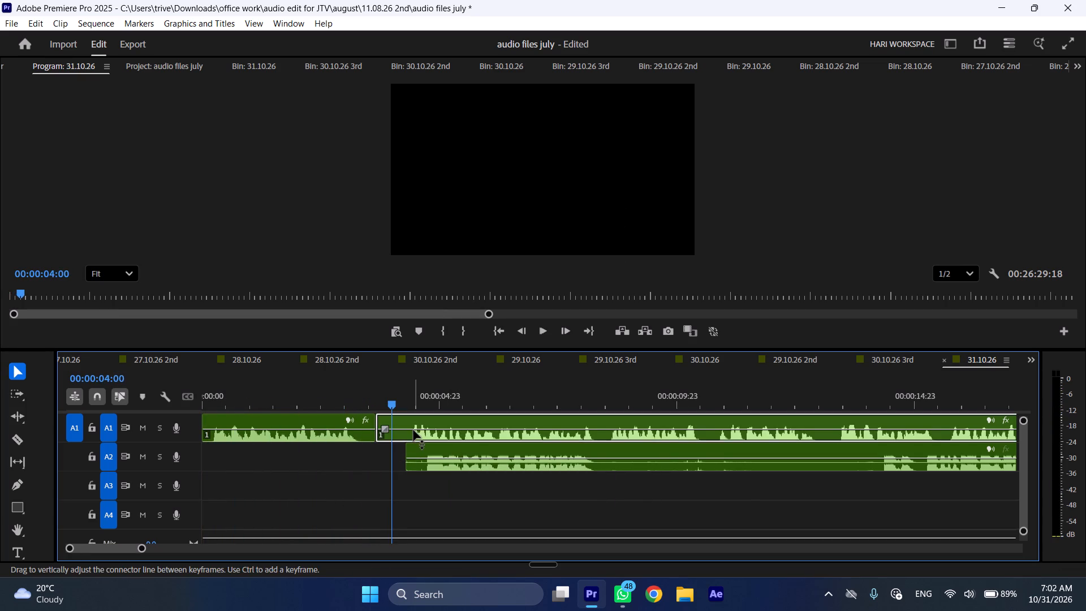
{"action": "key", "text": "shift+c"}
{"action": "key", "text": "ctrl+shift+d"}
Trim about 9 seconds off the start of Standard recording 1781 on A2.
{"action": "key", "text": "ctrl+shift+x"}
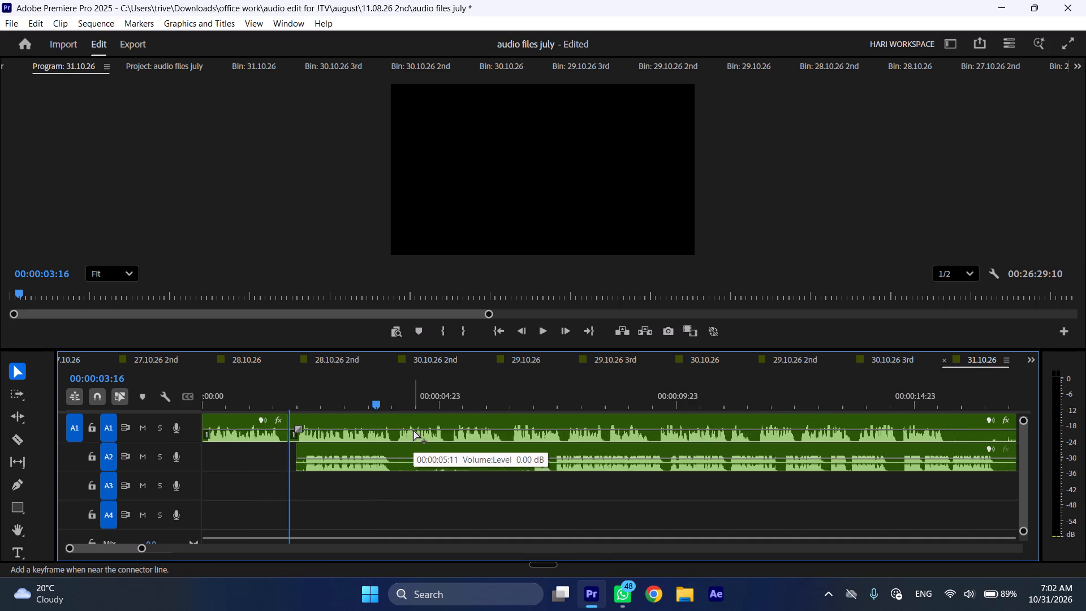
{"action": "key", "text": "ctrl+shift+x"}
{"action": "key", "text": "ctrl+shift+x"}
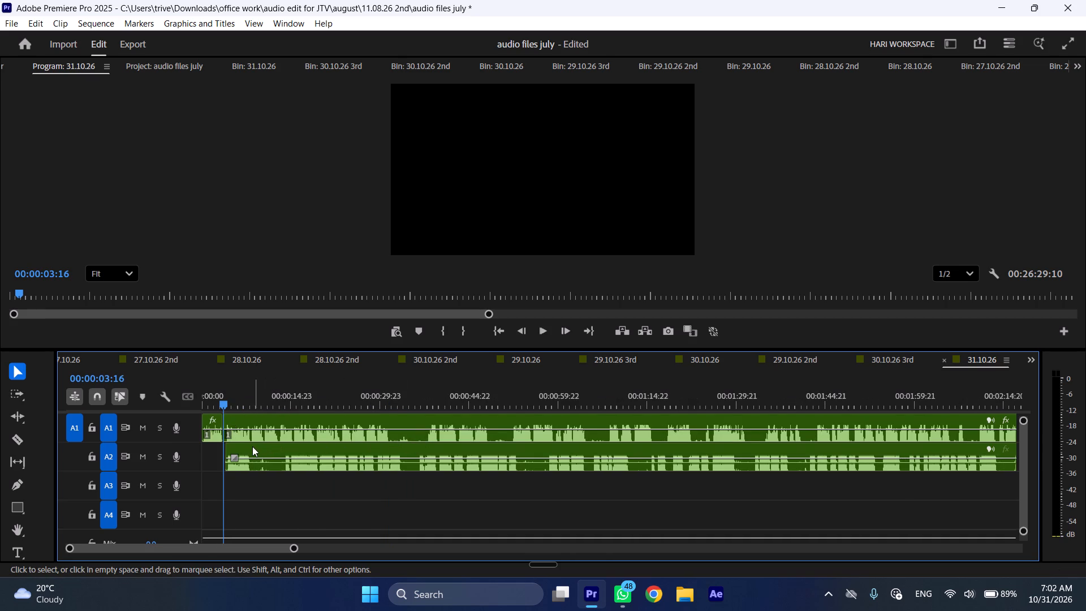
{"action": "key", "text": "space"}
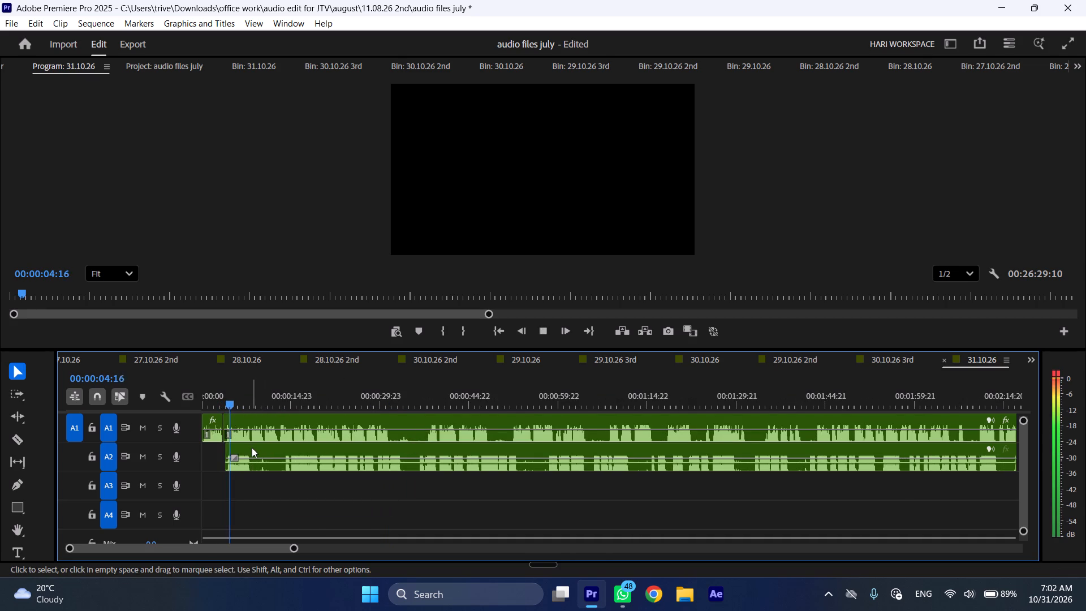
{"action": "key", "text": "space"}
{"action": "left_click_drag", "start_coordinate": [229, 451], "coordinate": [283, 450]}
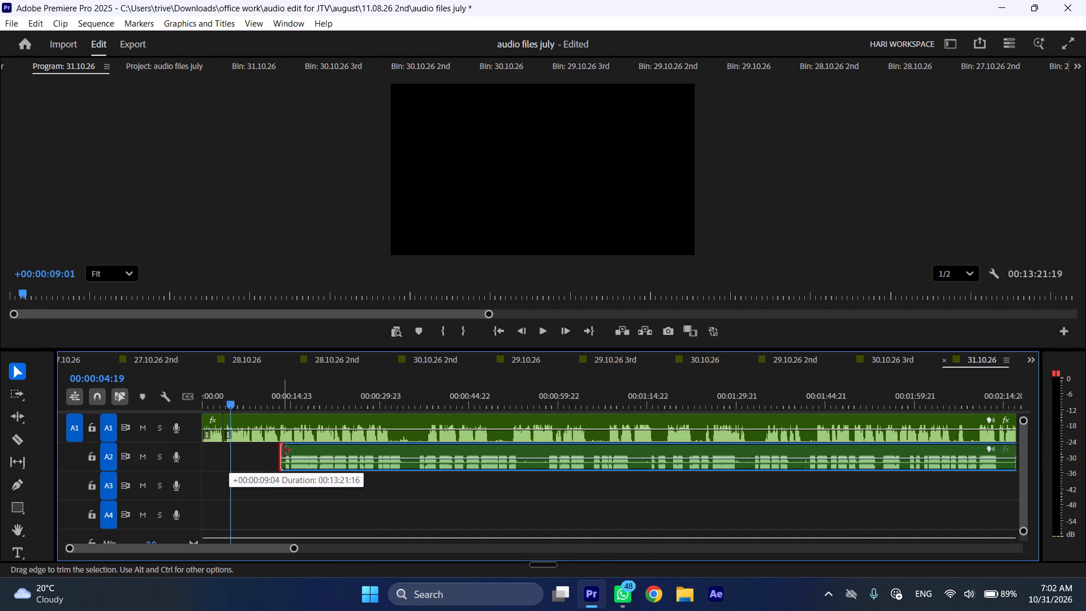
{"action": "left_click_drag", "start_coordinate": [283, 450], "coordinate": [284, 450]}
Move the trimmed Standard recording 1781 along A2 so it starts at about 00:00:55:00.
{"action": "left_click_drag", "start_coordinate": [296, 445], "coordinate": [365, 447]}
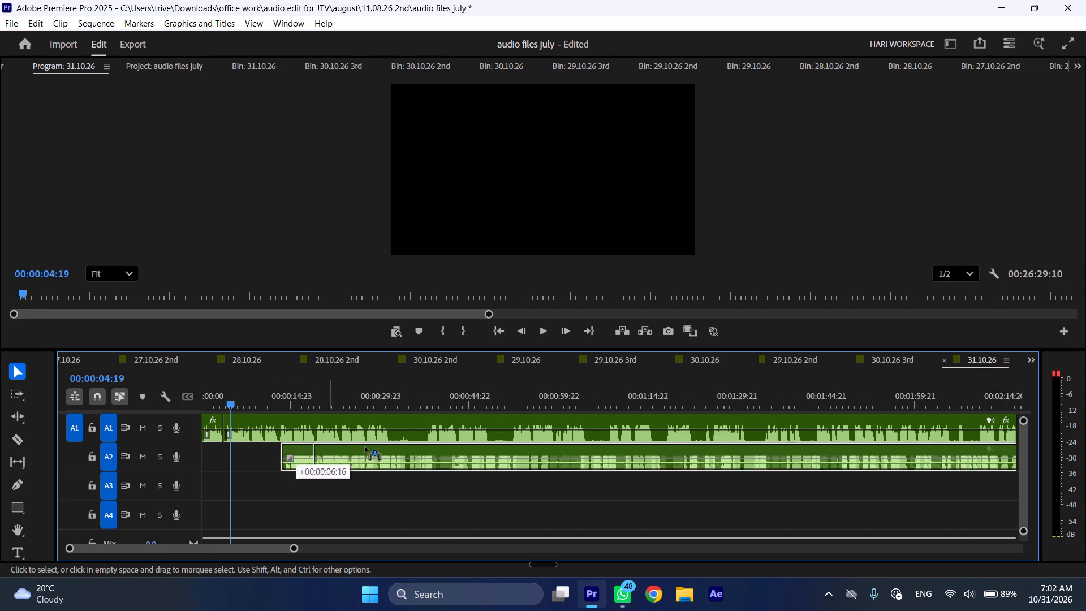
{"action": "left_click_drag", "start_coordinate": [365, 447], "coordinate": [544, 450]}
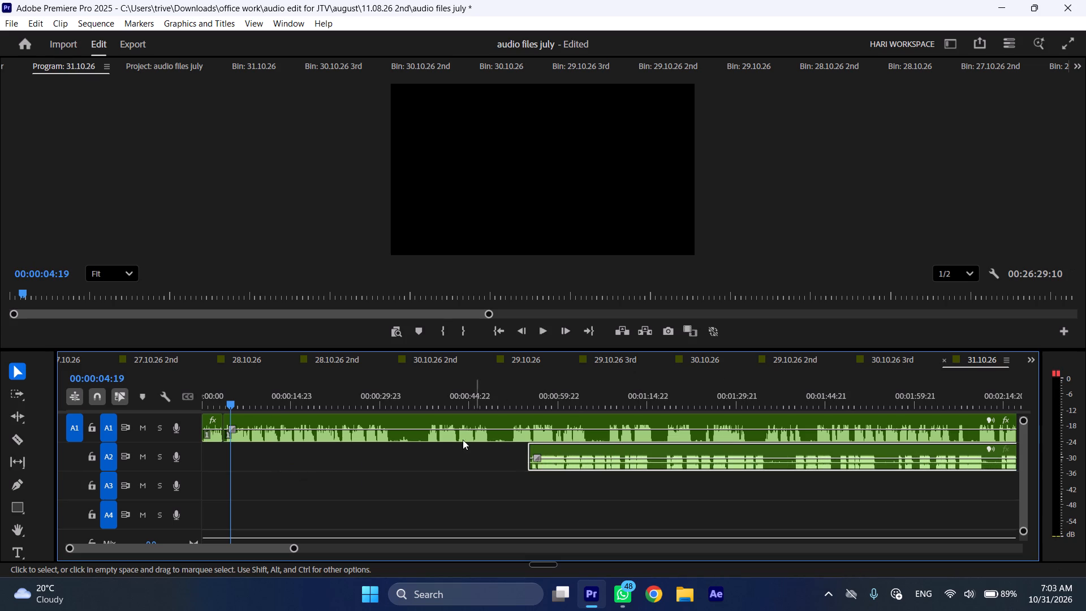
Play back the A1 voice-over at increased speed from just around the cut at 00:00:03:16 to check the join.
{"action": "left_click", "coordinate": [225, 391]}
{"action": "key", "text": "space"}
{"action": "type", "text": "l"}
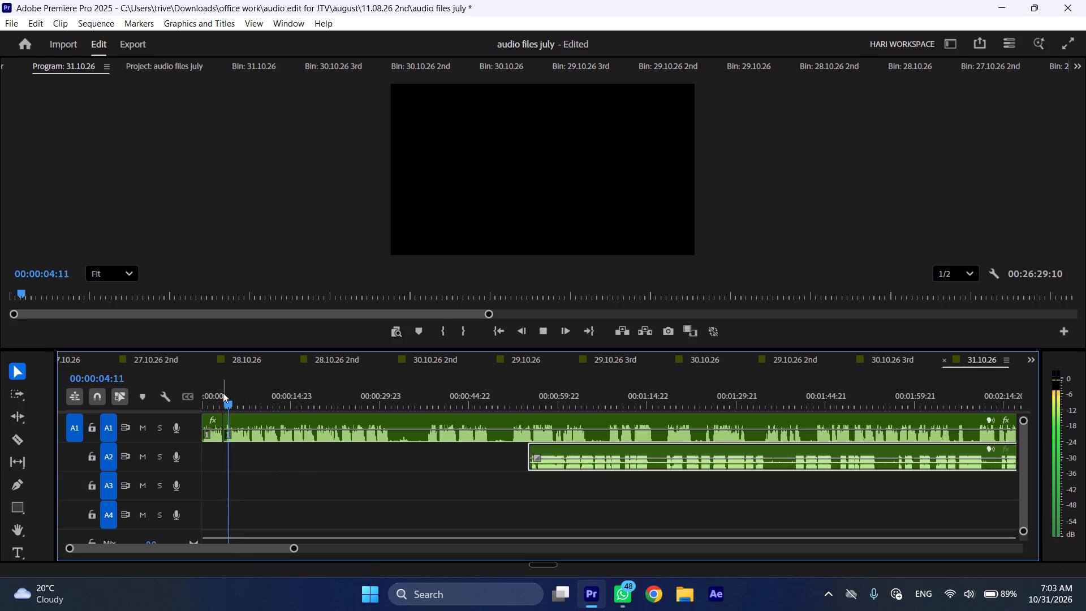
{"action": "key", "text": "l"}
{"action": "left_click", "coordinate": [223, 393]}
{"action": "key", "text": "space"}
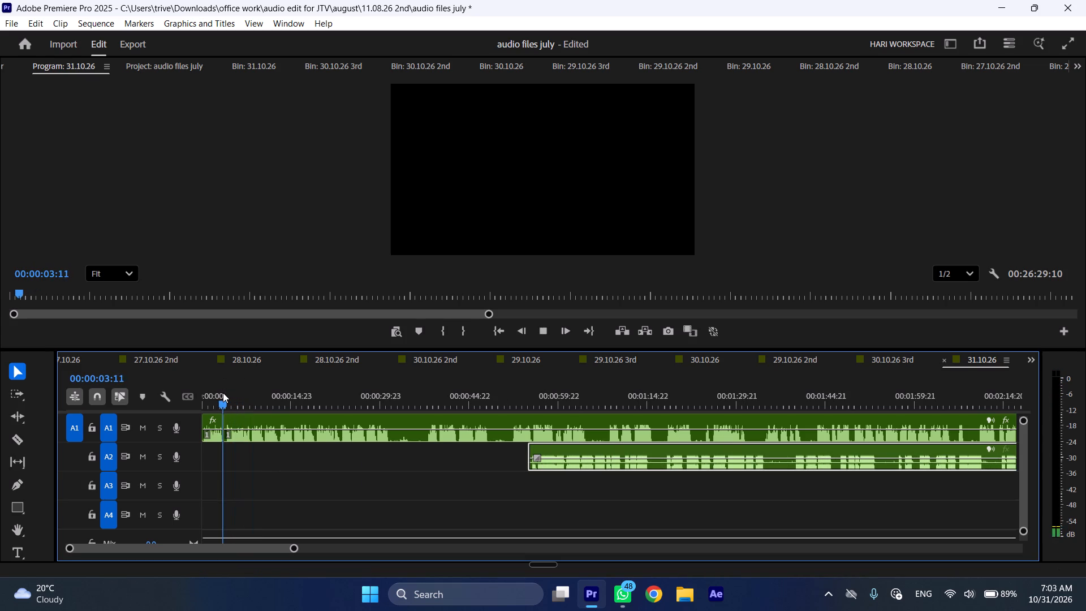
{"action": "key", "text": "l"}
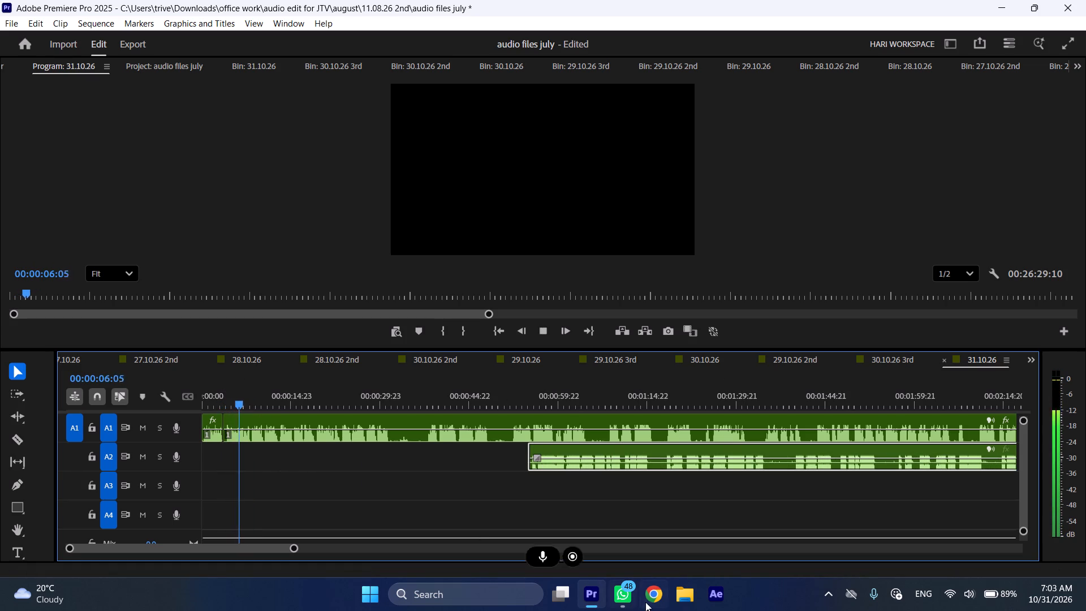
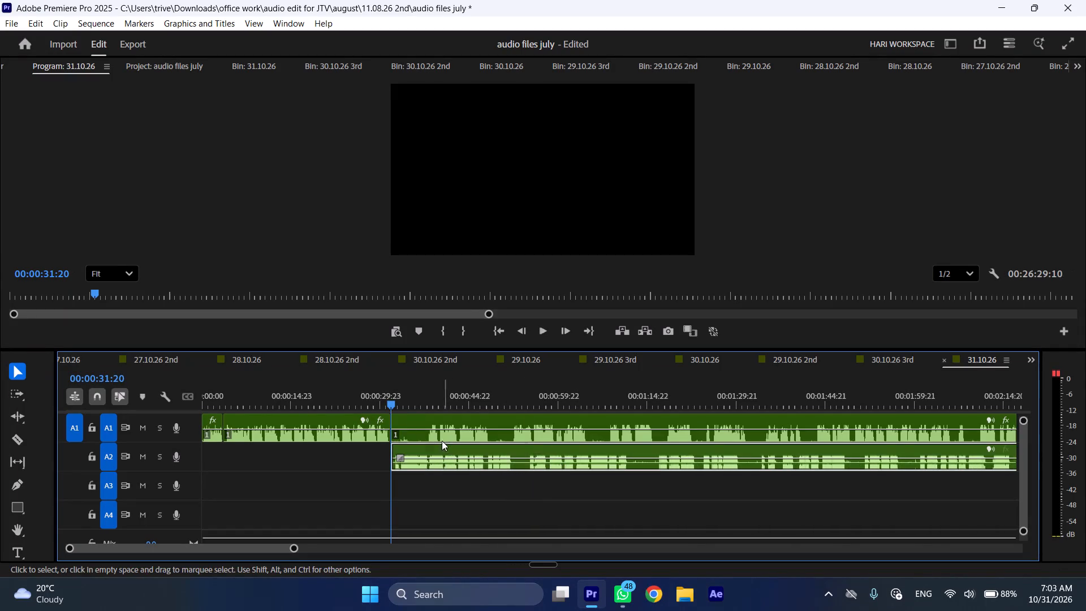
Move the A1 clip that starts at 00:00:31:20 along A1 to start at about 00:01:23, and play the A2 recording.
{"action": "left_click_drag", "start_coordinate": [430, 421], "coordinate": [704, 428]}
{"action": "key", "text": "space"}
{"action": "key", "text": "l"}
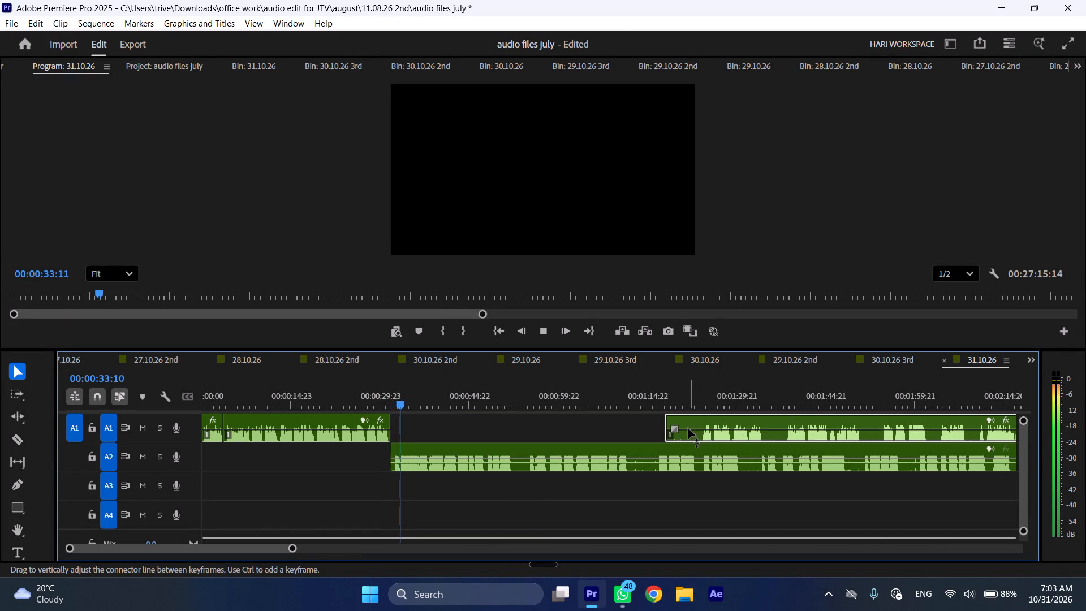
{"action": "left_click_drag", "start_coordinate": [669, 417], "coordinate": [702, 420]}
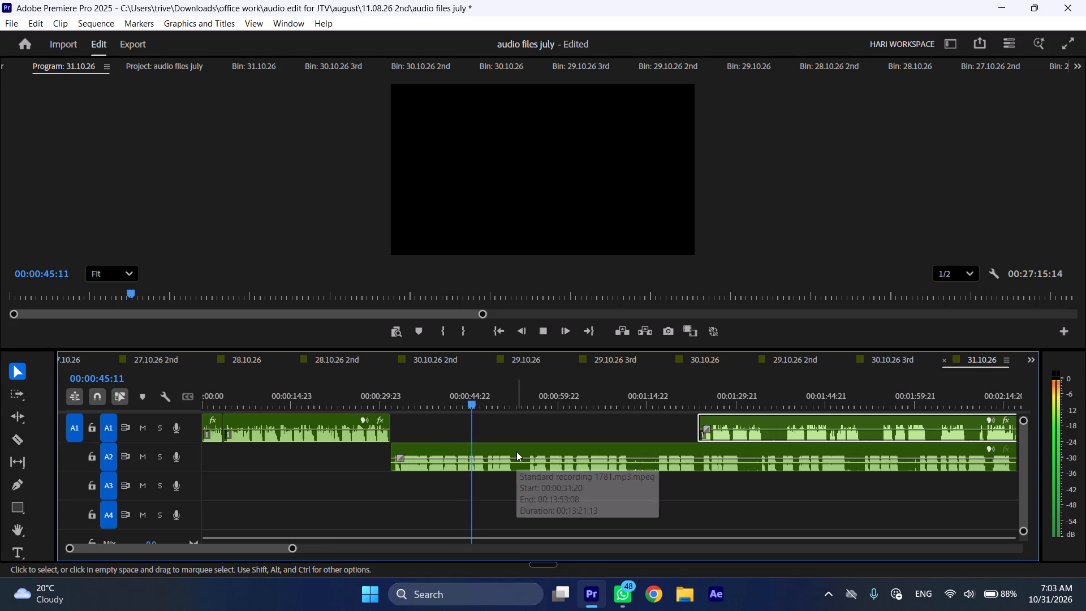
Cut Standard recording 1781 on A2 at 00:00:44:21 and 00:00:47:23, and ripple delete the section between the cuts.
{"action": "left_click", "coordinate": [470, 399]}
{"action": "type", "text": "C"}
{"action": "key", "text": "space"}
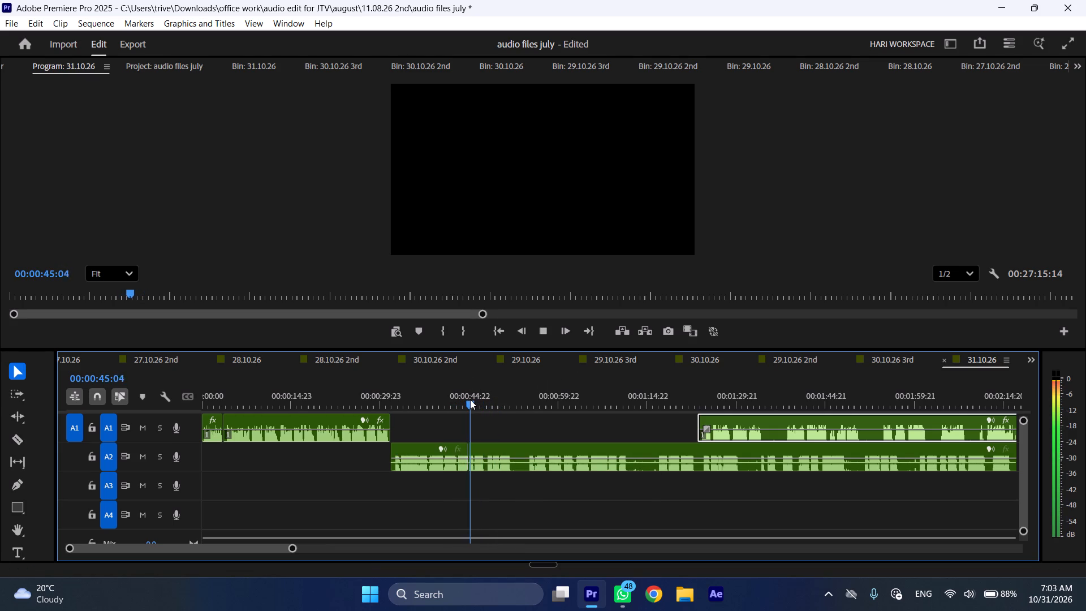
{"action": "key", "text": "l"}
{"action": "key", "text": "space"}
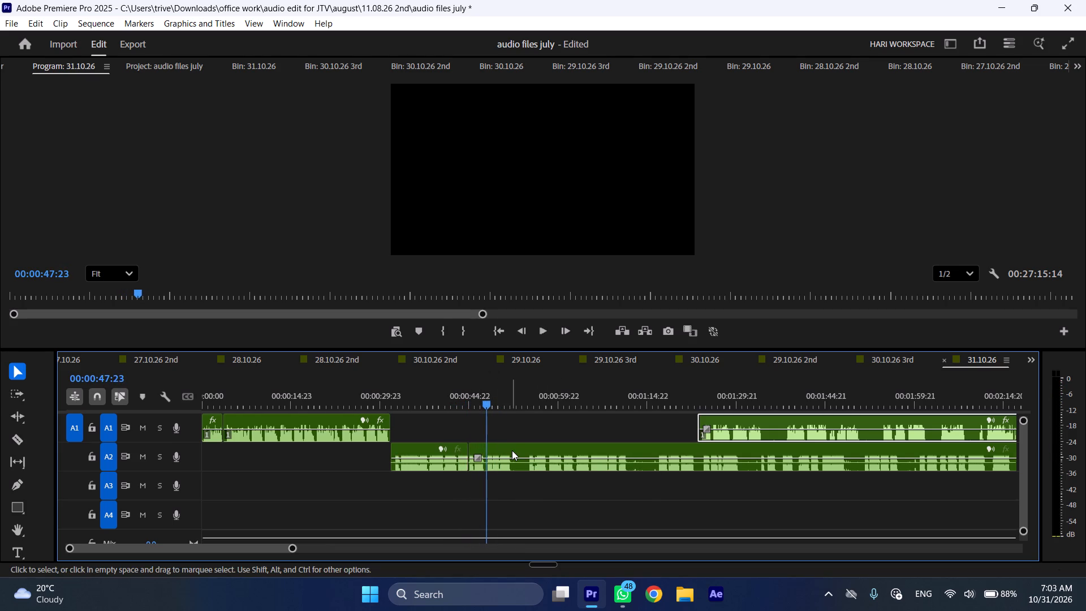
{"action": "left_click", "coordinate": [512, 450]}
{"action": "type", "text": "VC"}
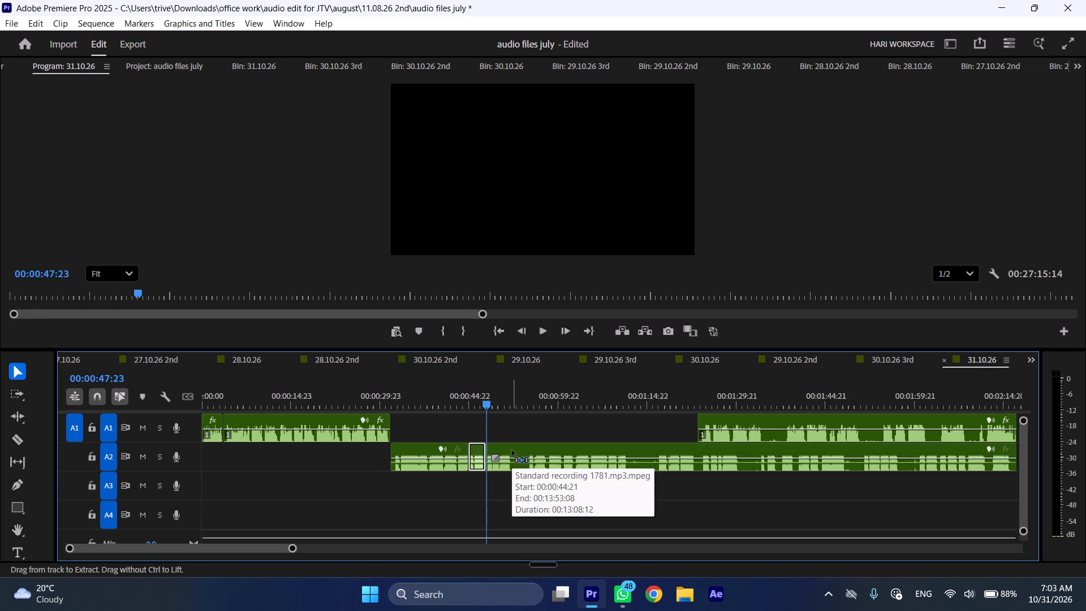
{"action": "key", "text": "ctrl+shift+d"}
Play on from the join, cut the A2 recording at 00:00:49:07 and 00:00:51:19, and ripple delete that section.
{"action": "key", "text": "space"}
{"action": "key", "text": "l"}
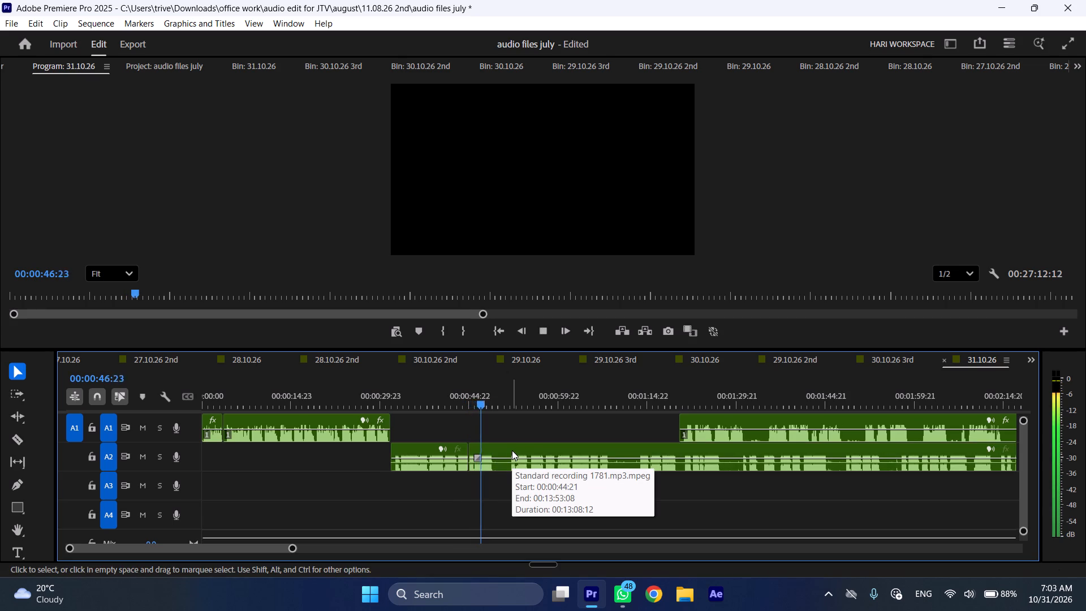
{"action": "key", "text": "space"}
{"action": "type", "text": "C"}
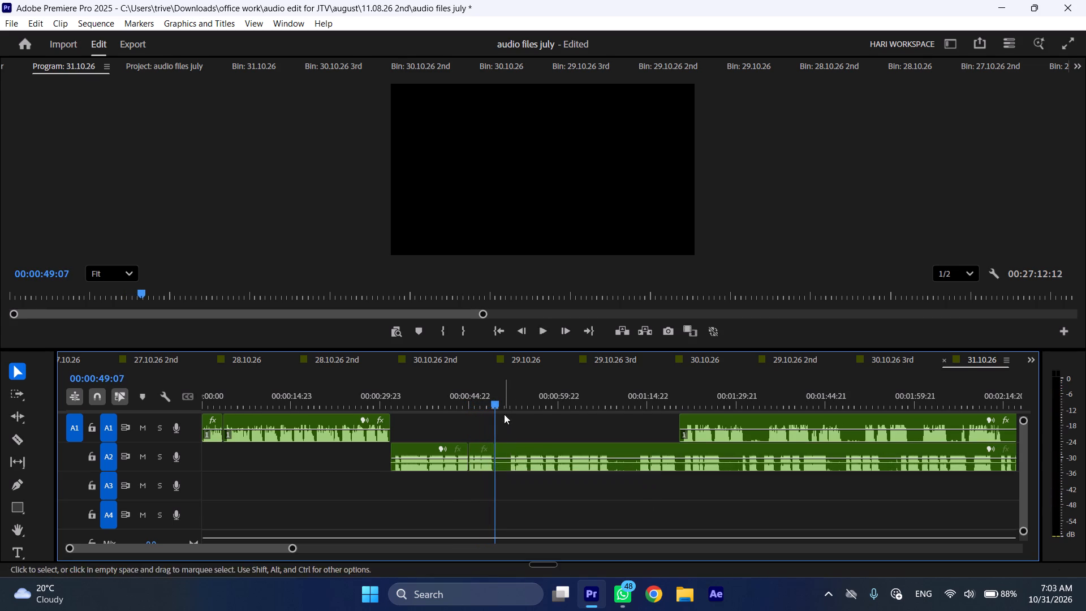
{"action": "left_click", "coordinate": [507, 400]}
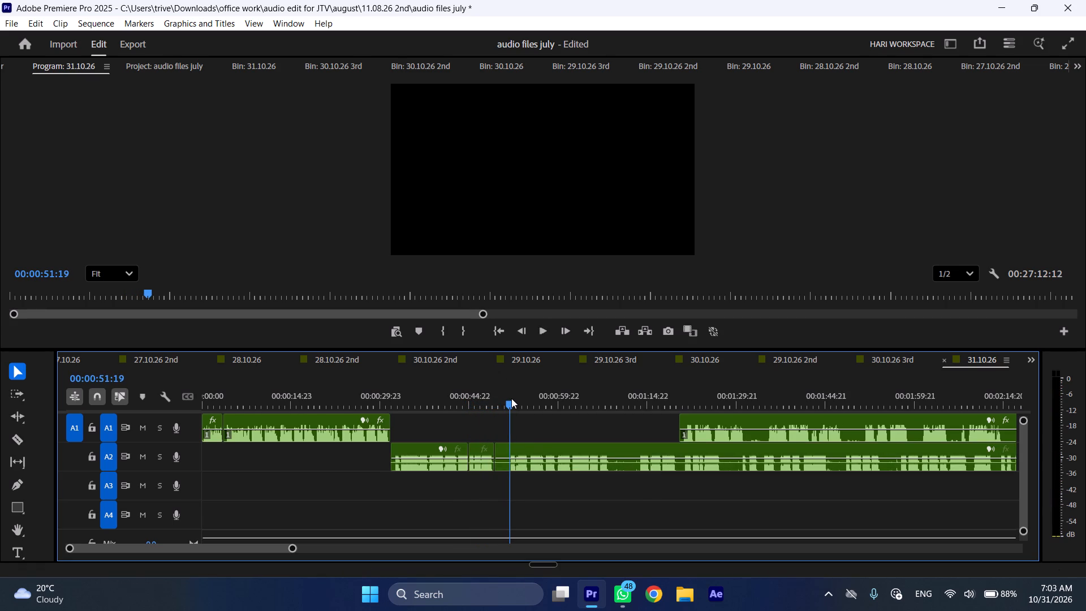
{"action": "left_click", "coordinate": [526, 458]}
{"action": "key", "text": "shift+c"}
{"action": "key", "text": "ctrl+shift+d"}
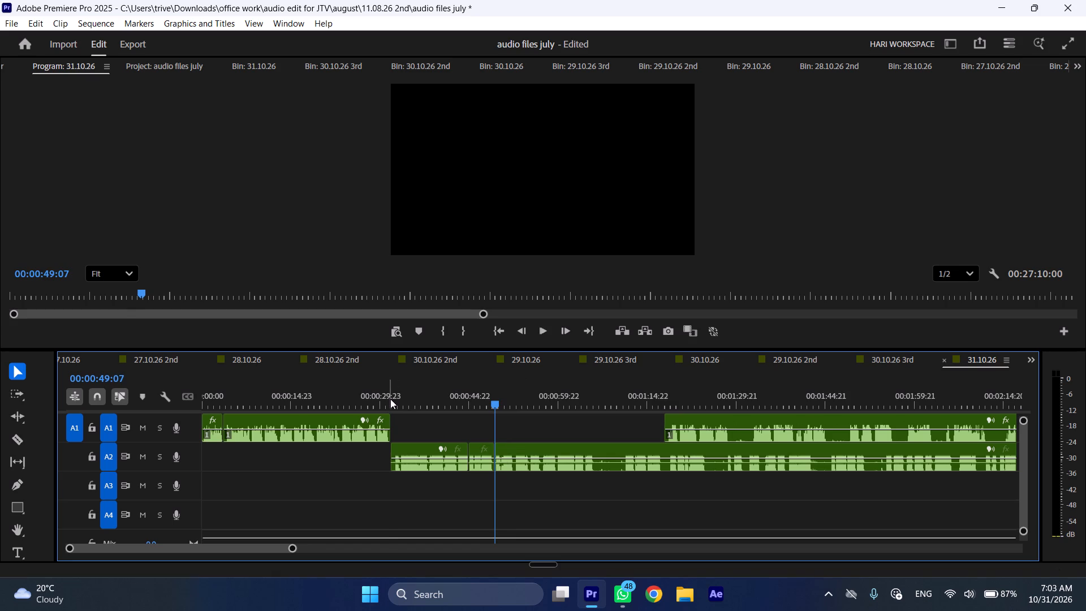
Cut the start of the A2 recording at 00:00:32:06 and ripple delete the short piece before it.
{"action": "left_click_drag", "start_coordinate": [390, 399], "coordinate": [396, 399]}
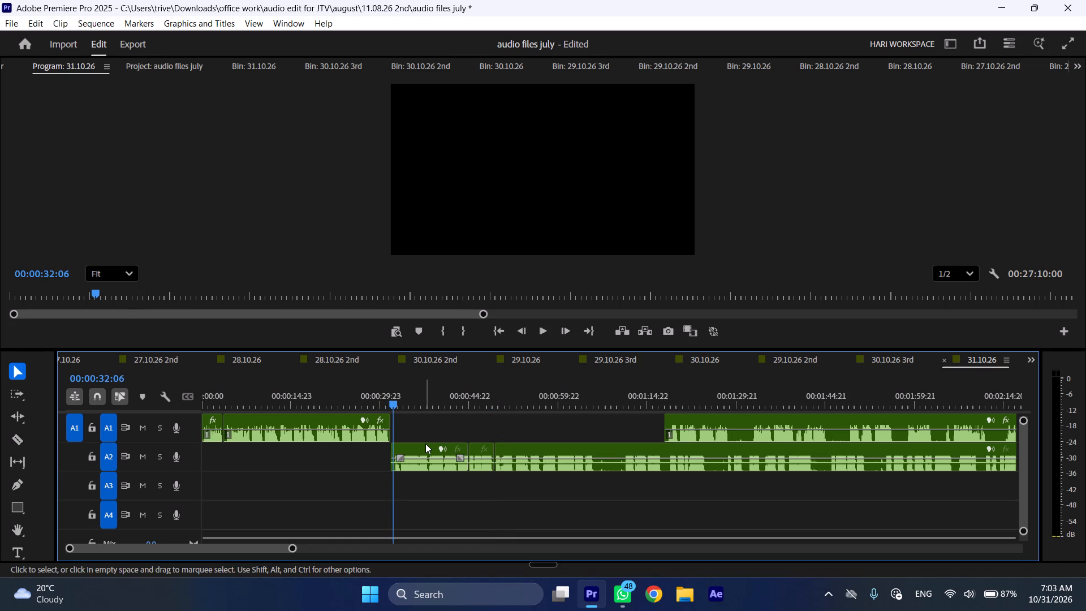
{"action": "left_click", "coordinate": [425, 444]}
{"action": "key", "text": "shift+c"}
{"action": "key", "text": "ctrl+shift+d"}
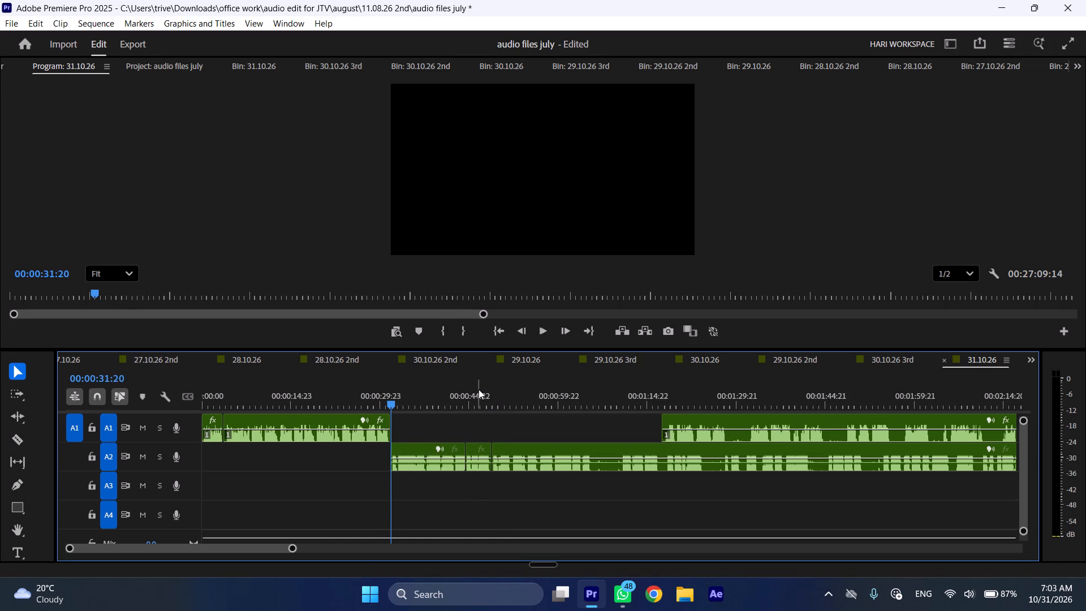
Play back the A2 recording at increased speed from about 00:00:46 to check the join near 00:00:49.
{"action": "left_click", "coordinate": [479, 389]}
{"action": "key", "text": "space"}
{"action": "key", "text": "l"}
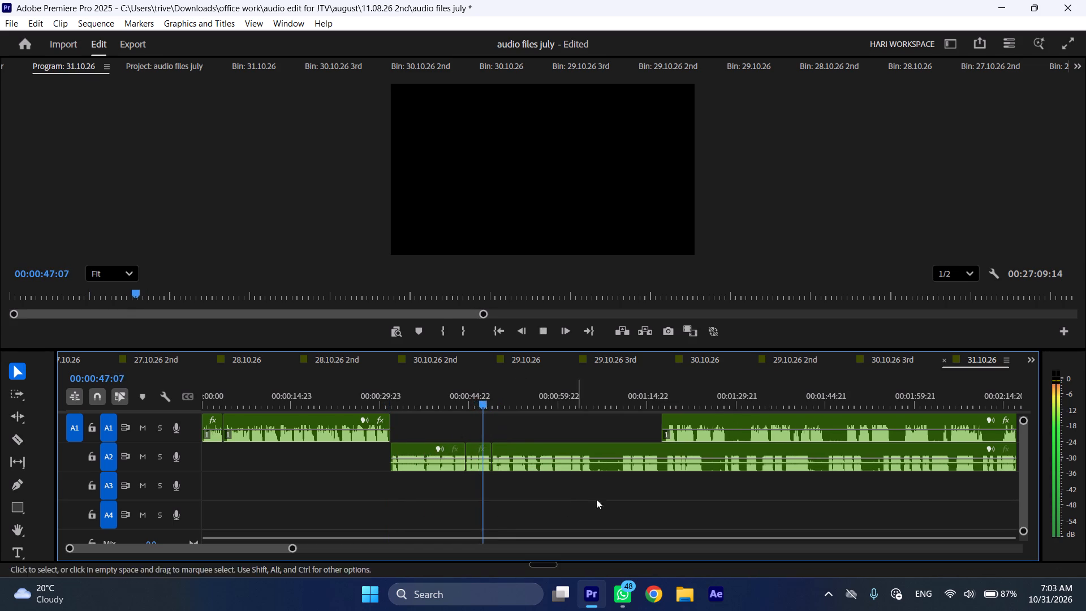
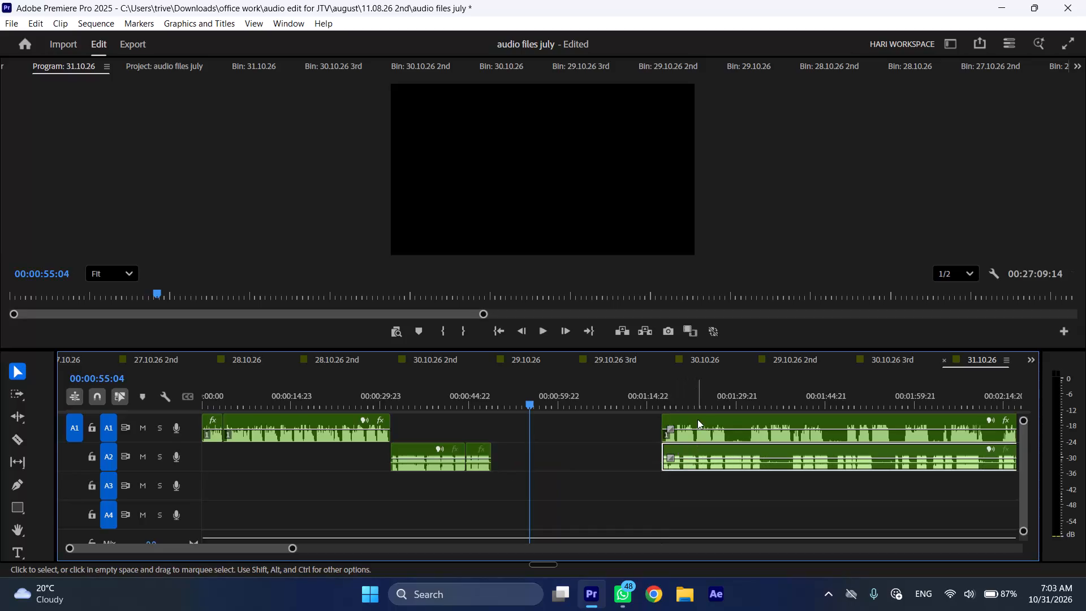
Move the remaining Story voice-over on A1 back to start where the edited A2 section ends, at about 00:00:49.
{"action": "left_click_drag", "start_coordinate": [697, 418], "coordinate": [533, 415]}
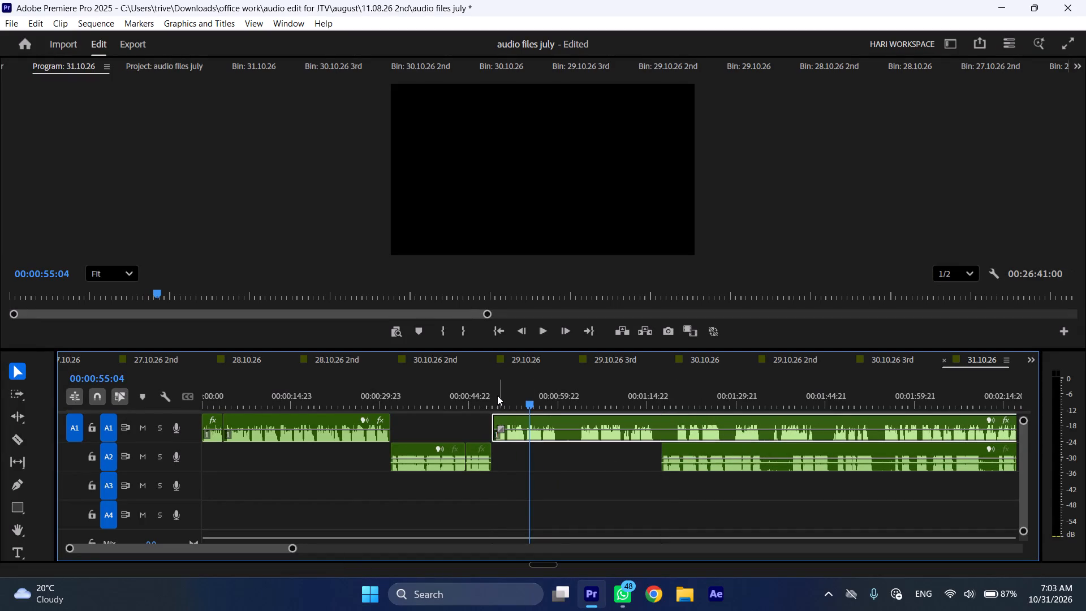
Play the moved A1 voice-over from its start at increased speed and cut it at about 00:00:59.
{"action": "left_click", "coordinate": [494, 393]}
{"action": "key", "text": "space"}
{"action": "key", "text": "l"}
{"action": "scroll", "coordinate": [563, 475], "scroll_direction": "down", "scroll_amount": 5}
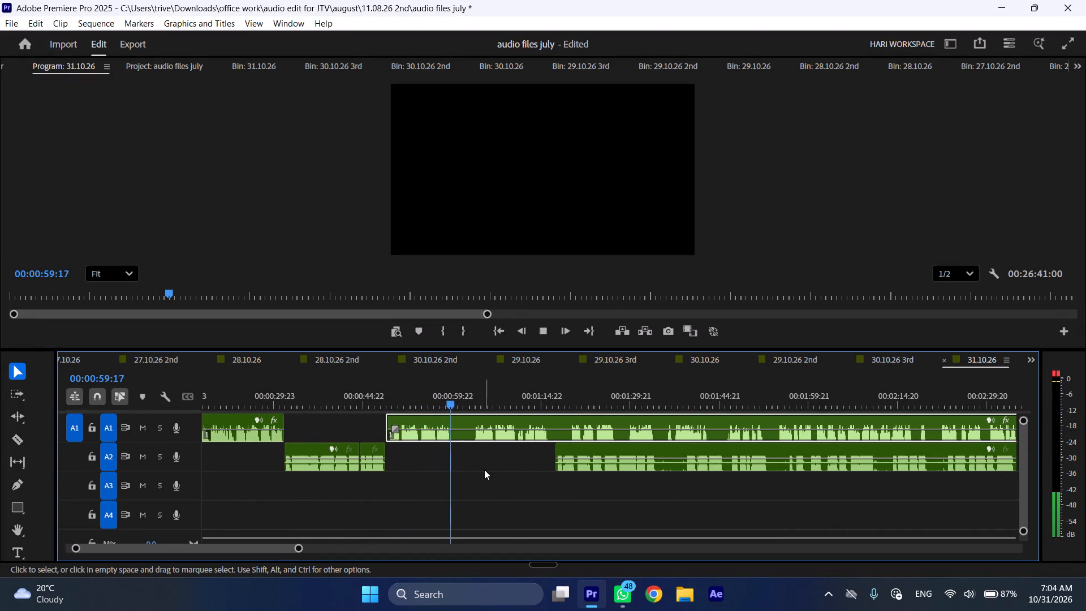
{"action": "key", "text": "space"}
{"action": "type", "text": "C"}
Move the remaining A2 recording back to start at the A1 cut, and shift the remaining A1 voice-over to about 00:01:23.
{"action": "left_click_drag", "start_coordinate": [576, 447], "coordinate": [474, 449]}
{"action": "left_click_drag", "start_coordinate": [468, 416], "coordinate": [609, 426]}
Play the A2 recording at increased speed from its new start at about 00:00:59.
{"action": "key", "text": "space"}
{"action": "key", "text": "l"}
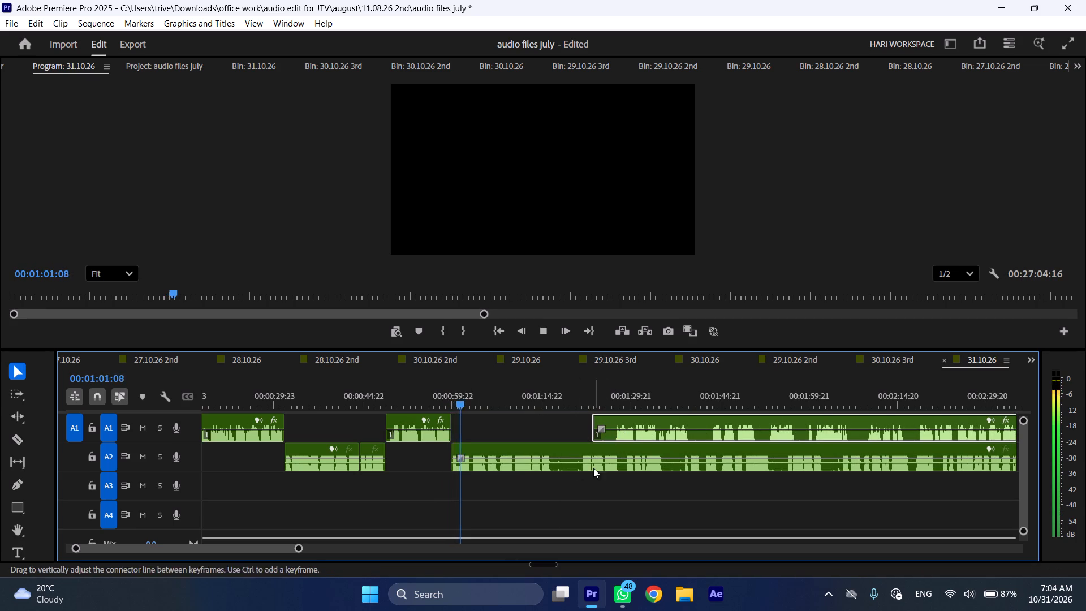
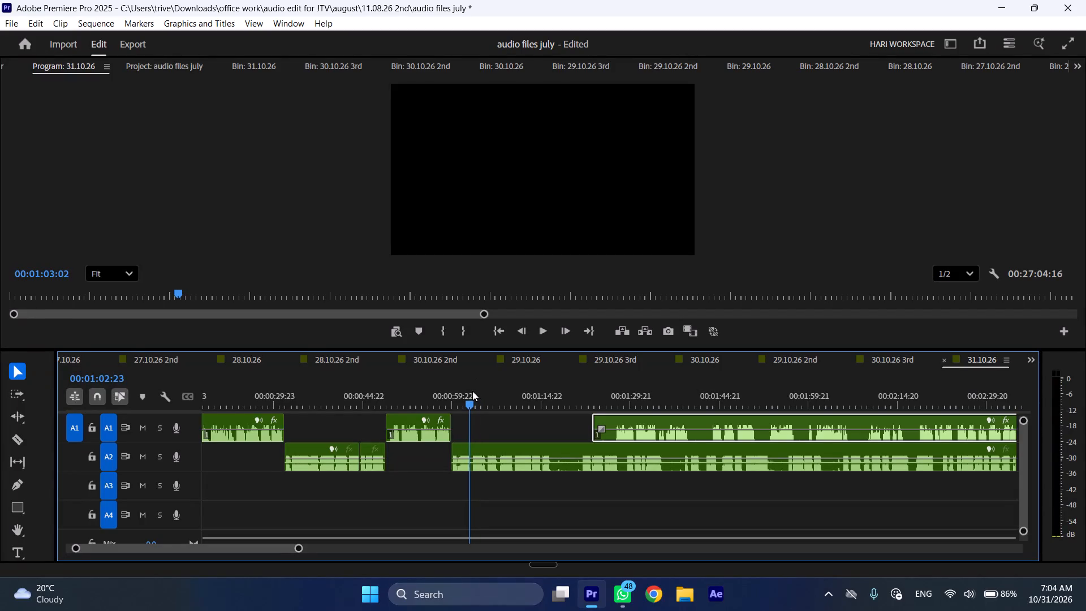
Cut the A2 recording at 00:01:03:03 and 00:01:08:02, and ripple delete the section between the cuts.
{"action": "key", "text": "ctrl+shift+c"}
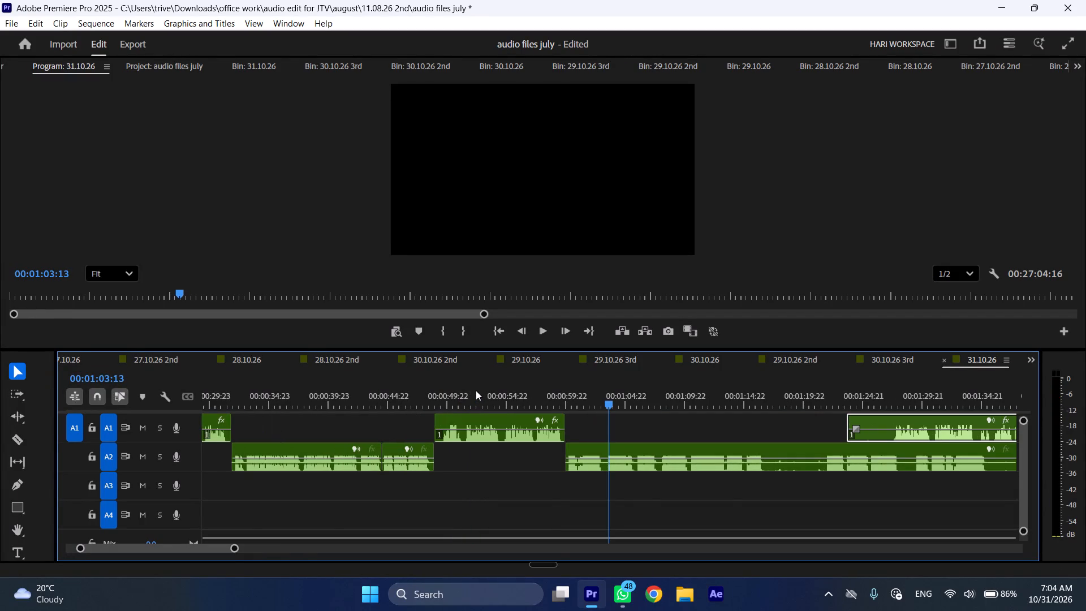
{"action": "left_click_drag", "start_coordinate": [619, 395], "coordinate": [605, 397]}
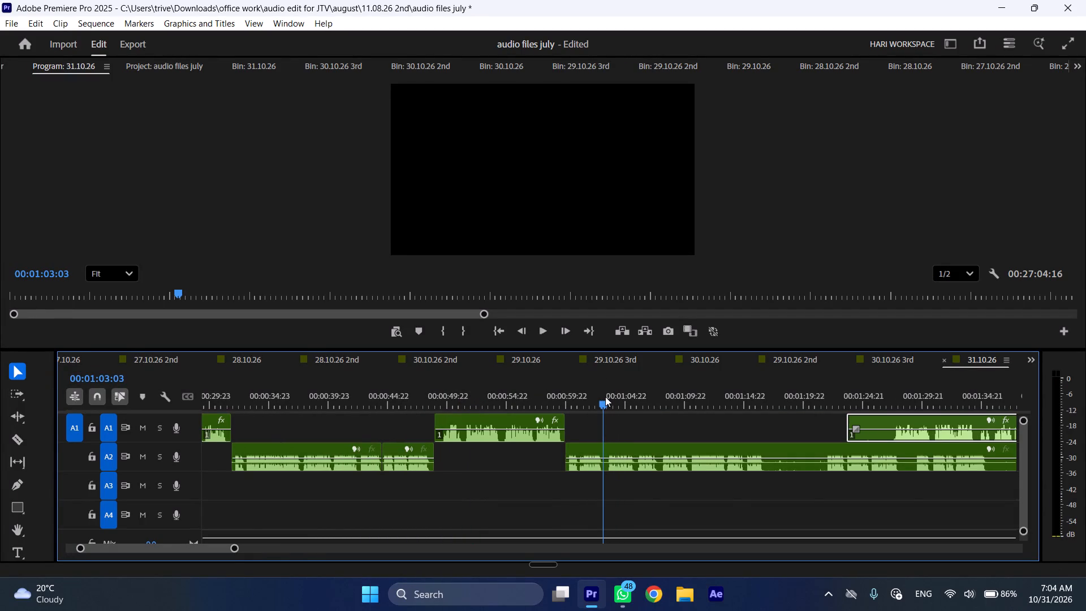
{"action": "key", "text": "shift+c"}
{"action": "left_click_drag", "start_coordinate": [637, 395], "coordinate": [663, 399]}
{"action": "key", "text": "space"}
{"action": "left_click", "coordinate": [663, 399]}
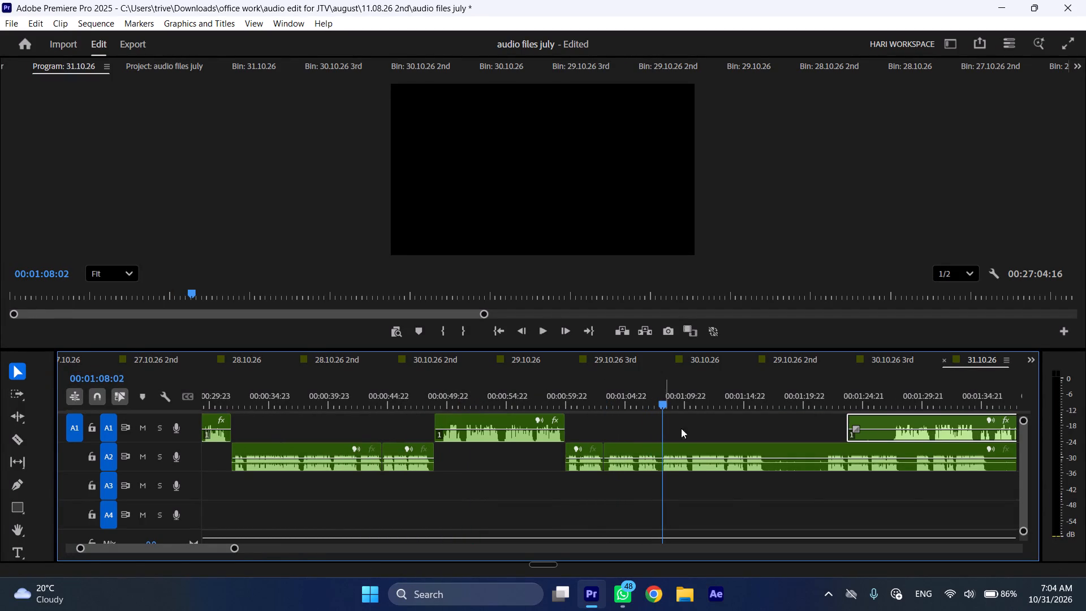
{"action": "left_click", "coordinate": [693, 453]}
{"action": "key", "text": "shift+c"}
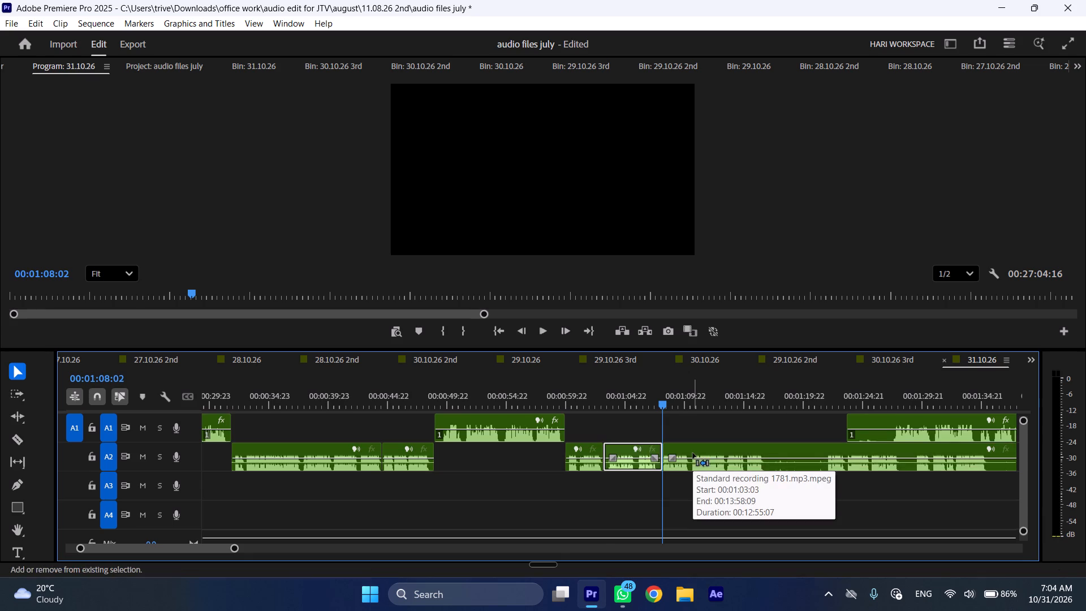
{"action": "key", "text": "ctrl+shift+d"}
Play the A2 recording at increased speed from the closed gap and cut it at about 00:01:12.
{"action": "key", "text": "space"}
{"action": "key", "text": "l"}
{"action": "scroll", "coordinate": [677, 460], "scroll_direction": "down", "scroll_amount": 5}
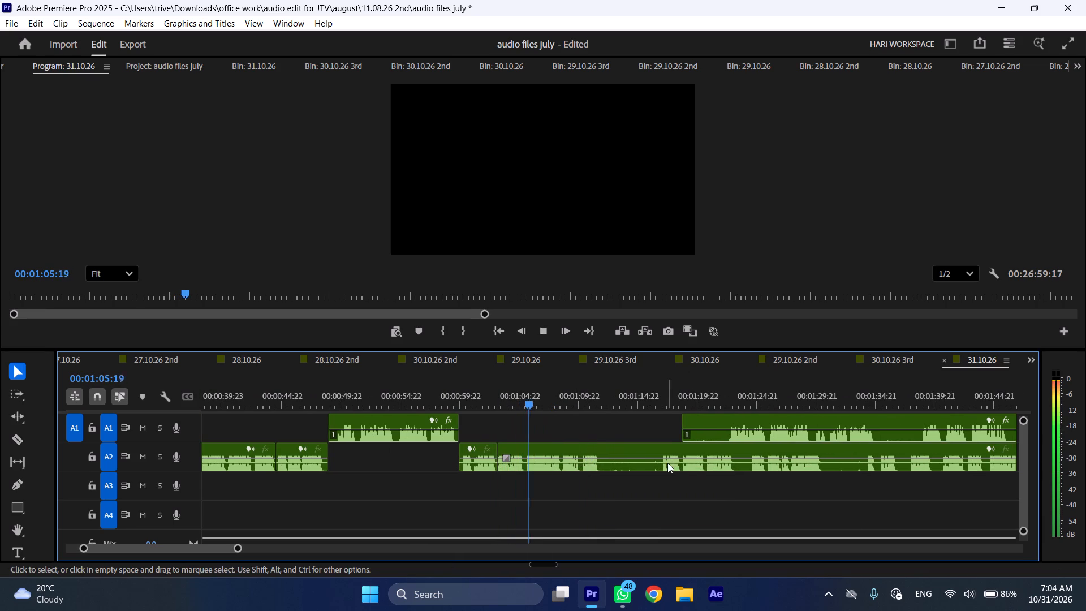
{"action": "scroll", "coordinate": [581, 450], "scroll_direction": "down", "scroll_amount": 2}
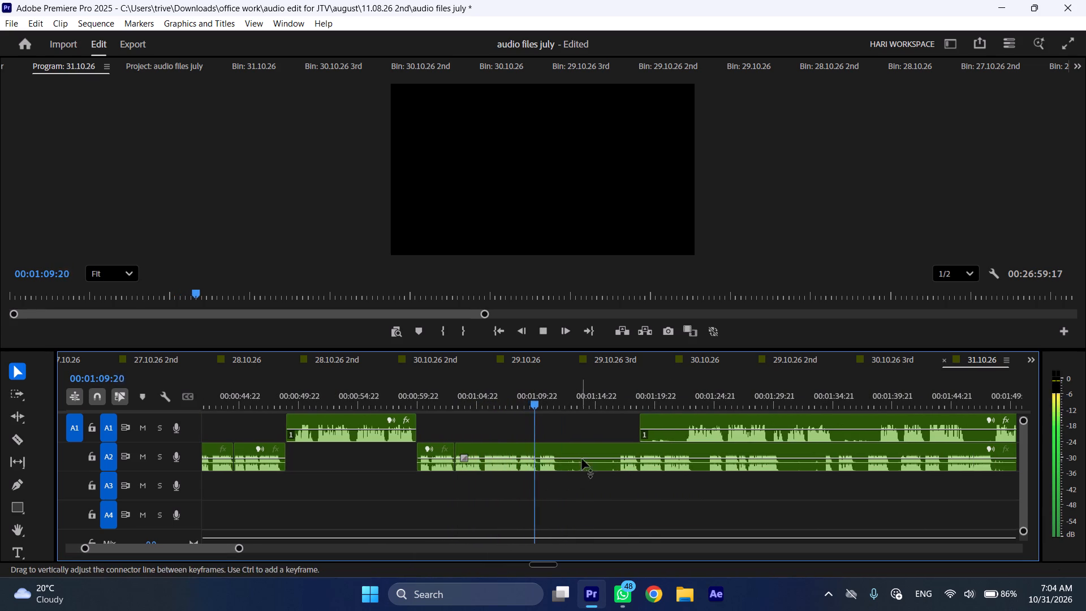
{"action": "key", "text": "space"}
{"action": "type", "text": "C"}
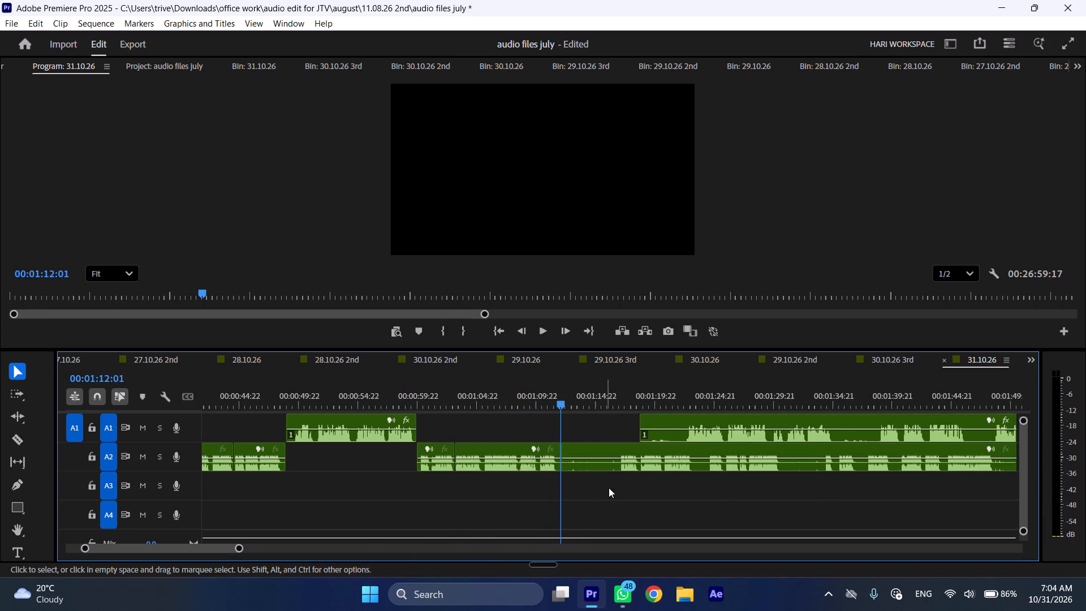
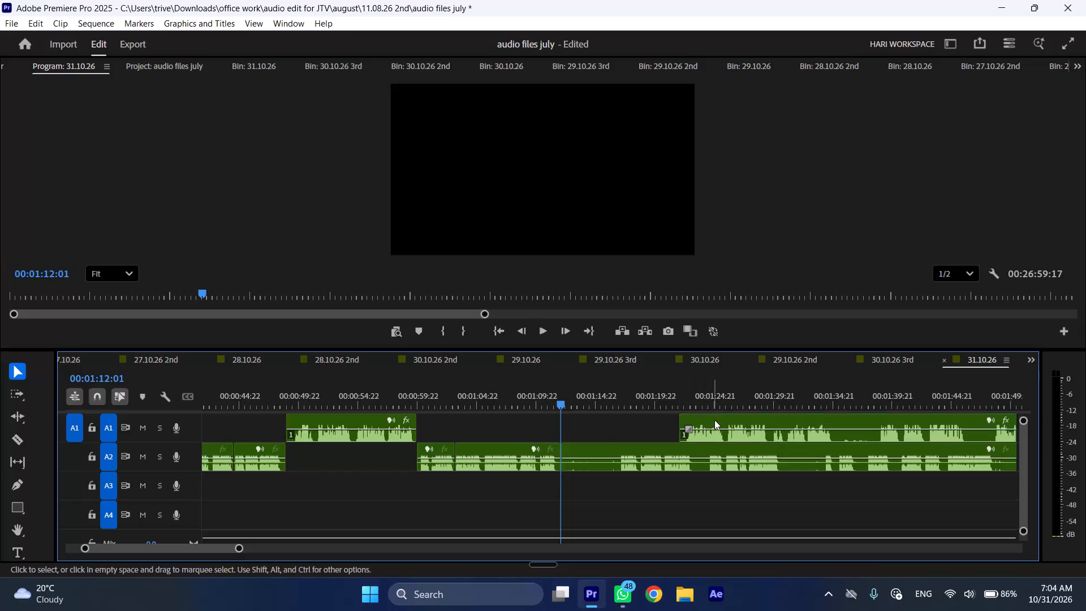
Move the remaining A1 voice-over clip earlier so it starts at the A2 cut at 00:01:12:01.
{"action": "left_click_drag", "start_coordinate": [714, 420], "coordinate": [584, 420]}
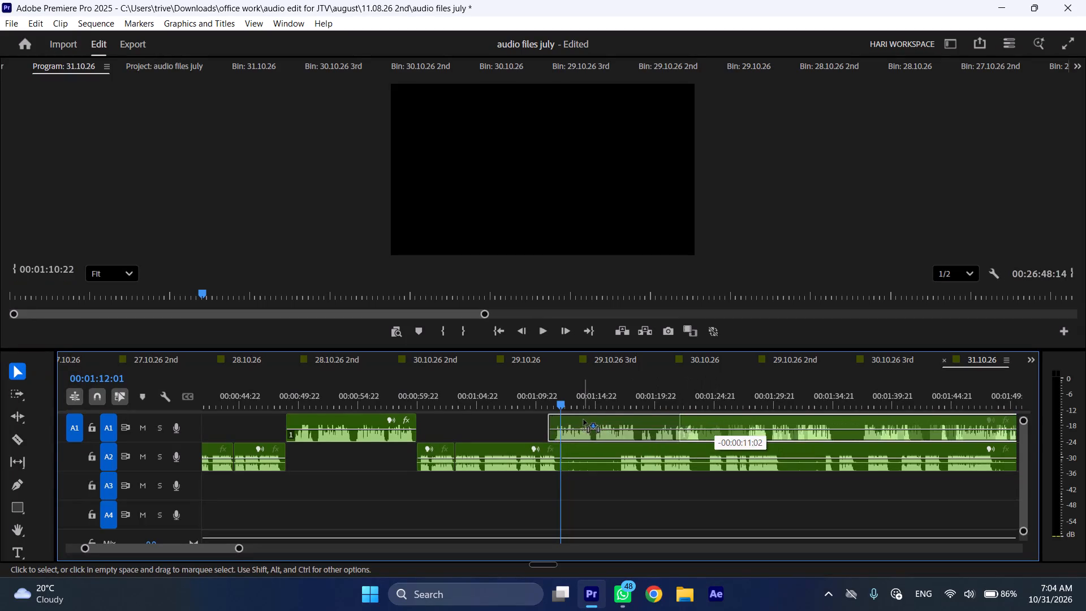
{"action": "left_click_drag", "start_coordinate": [584, 420], "coordinate": [596, 423]}
Trim about 00:00:04:11 from the start of the remaining A2 recording and shift the clip to start at about 00:01:27.
{"action": "left_click_drag", "start_coordinate": [566, 446], "coordinate": [619, 450]}
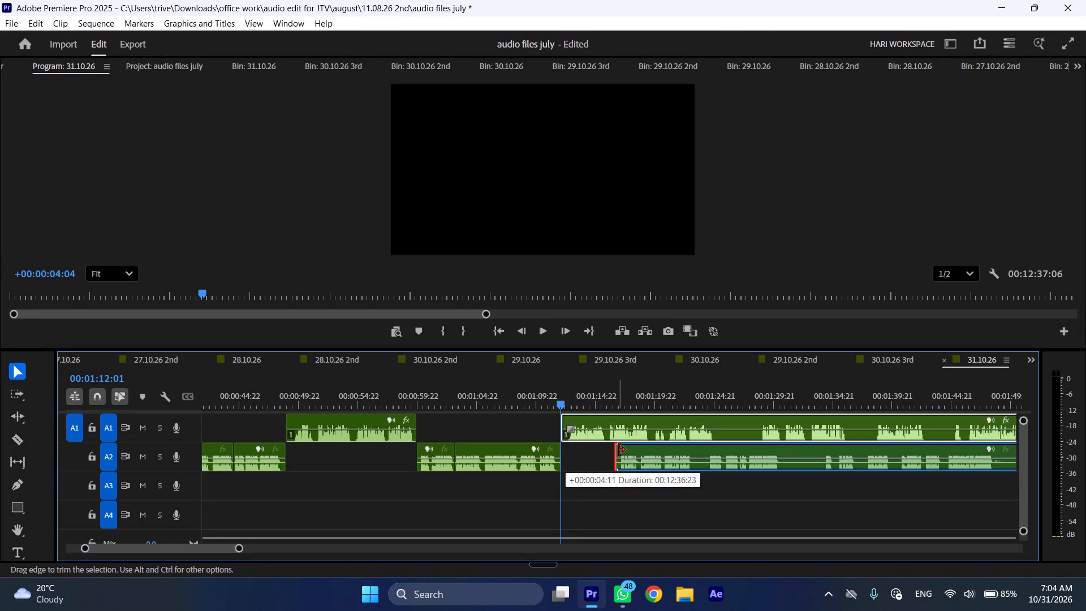
{"action": "left_click_drag", "start_coordinate": [619, 450], "coordinate": [619, 450]}
{"action": "left_click_drag", "start_coordinate": [637, 449], "coordinate": [762, 449]}
Play the A1 voice-over, cut it at about 00:01:19 and at 00:01:21:01, and ripple delete the section between the cuts.
{"action": "key", "text": "space"}
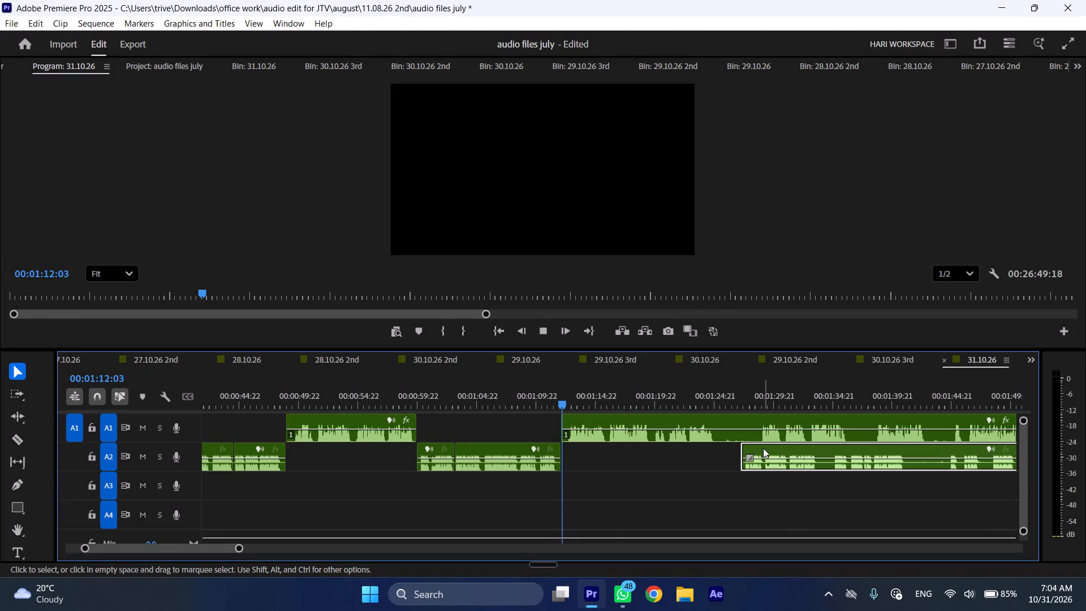
{"action": "key", "text": "l"}
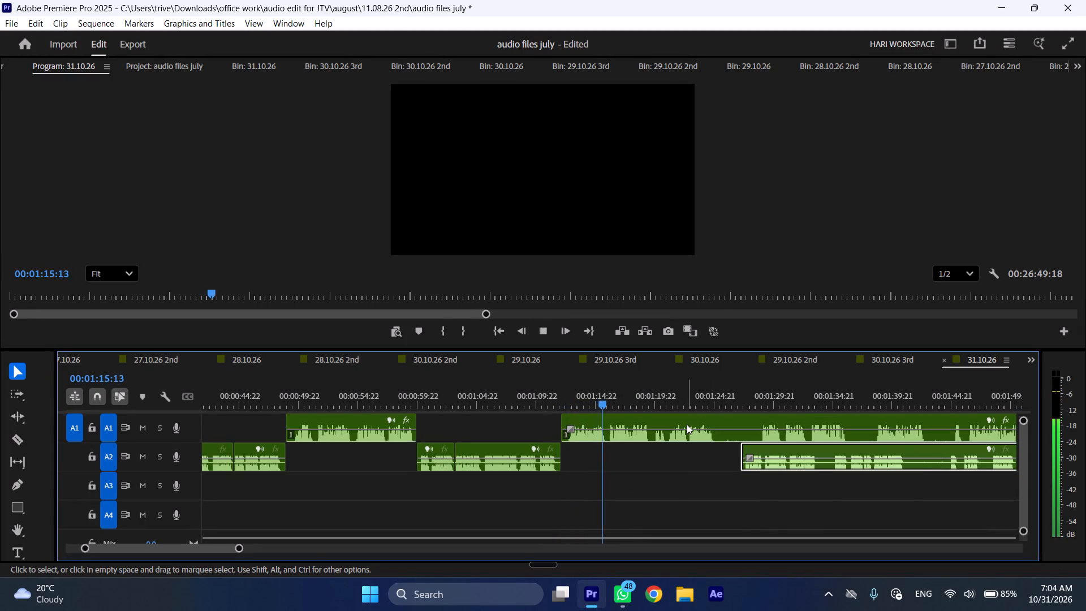
{"action": "scroll", "coordinate": [697, 485], "scroll_direction": "down", "scroll_amount": 5}
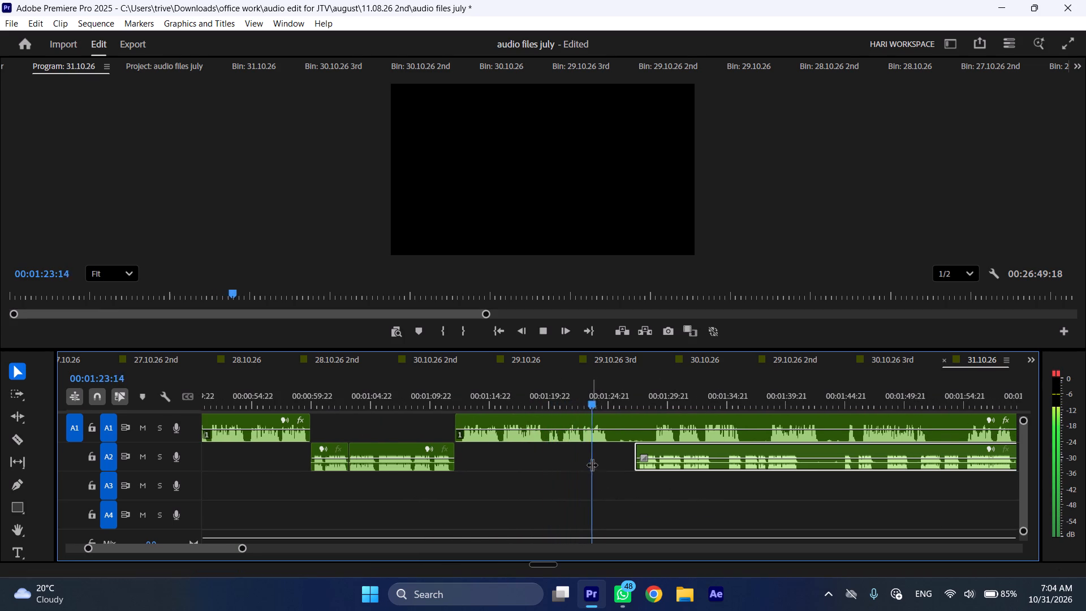
{"action": "left_click_drag", "start_coordinate": [547, 393], "coordinate": [564, 393]}
{"action": "key", "text": "shift+c"}
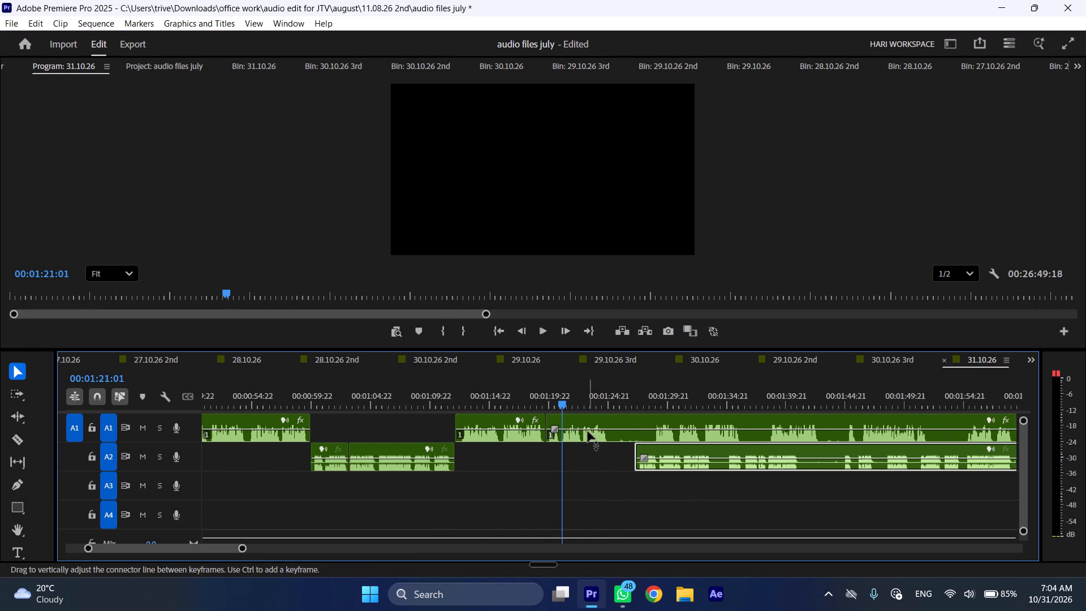
{"action": "left_click", "coordinate": [588, 431]}
{"action": "key", "text": "shift+c"}
{"action": "key", "text": "ctrl+shift+d"}
Cut the A1 voice-over at 00:01:23:19.
{"action": "left_click_drag", "start_coordinate": [588, 402], "coordinate": [596, 402]}
{"action": "key", "text": "shift+c"}
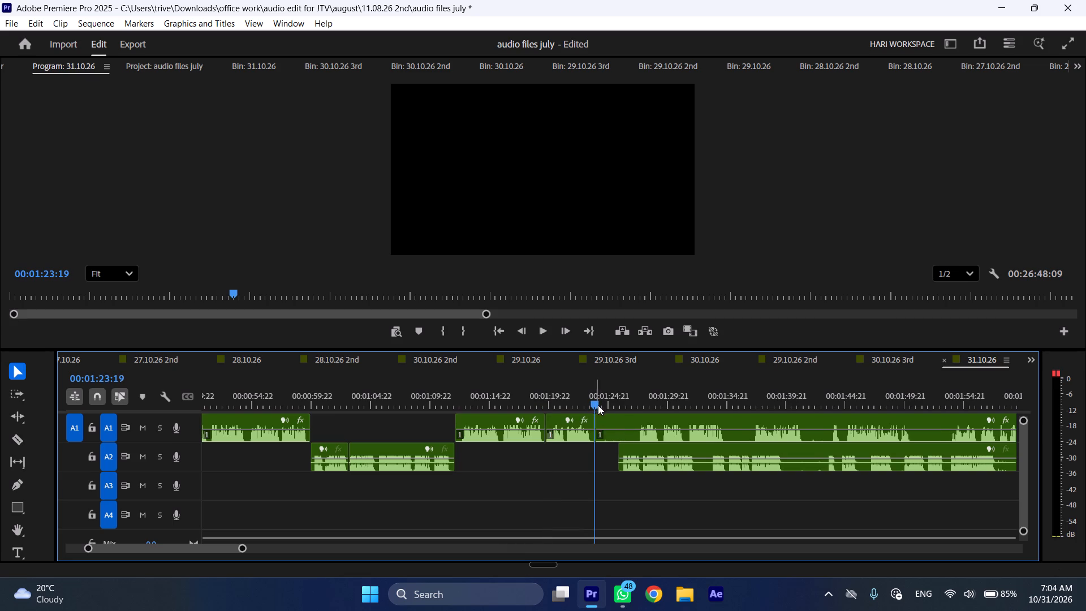
Move the A2 recording to start at the A1 cut at 00:01:23:19 and shift the remaining A1 clip to about 00:01:34.
{"action": "left_click_drag", "start_coordinate": [635, 446], "coordinate": [616, 445]}
{"action": "left_click_drag", "start_coordinate": [618, 419], "coordinate": [739, 418]}
Play the A2 recording at increased speed from 00:01:23:20, replaying its opening, and cut it at 00:01:30:14.
{"action": "key", "text": "space"}
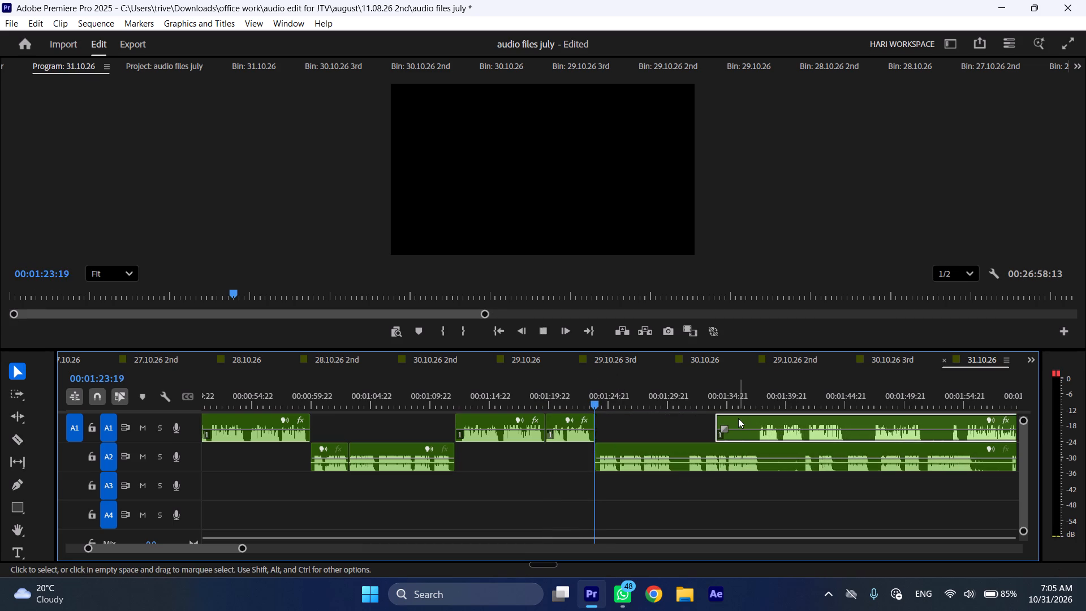
{"action": "key", "text": "l"}
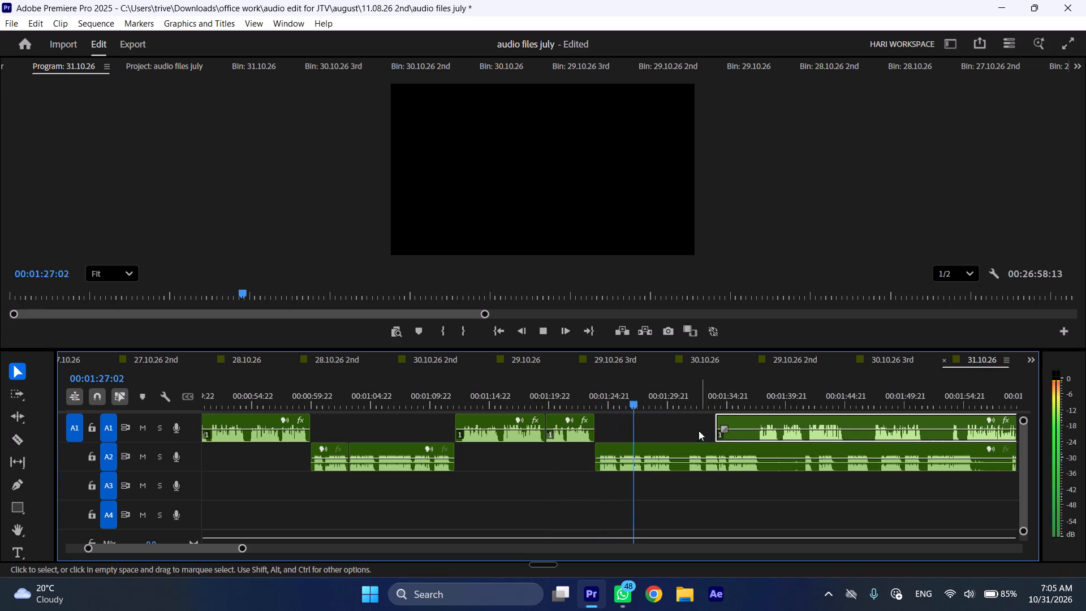
{"action": "scroll", "coordinate": [648, 477], "scroll_direction": "down", "scroll_amount": 4}
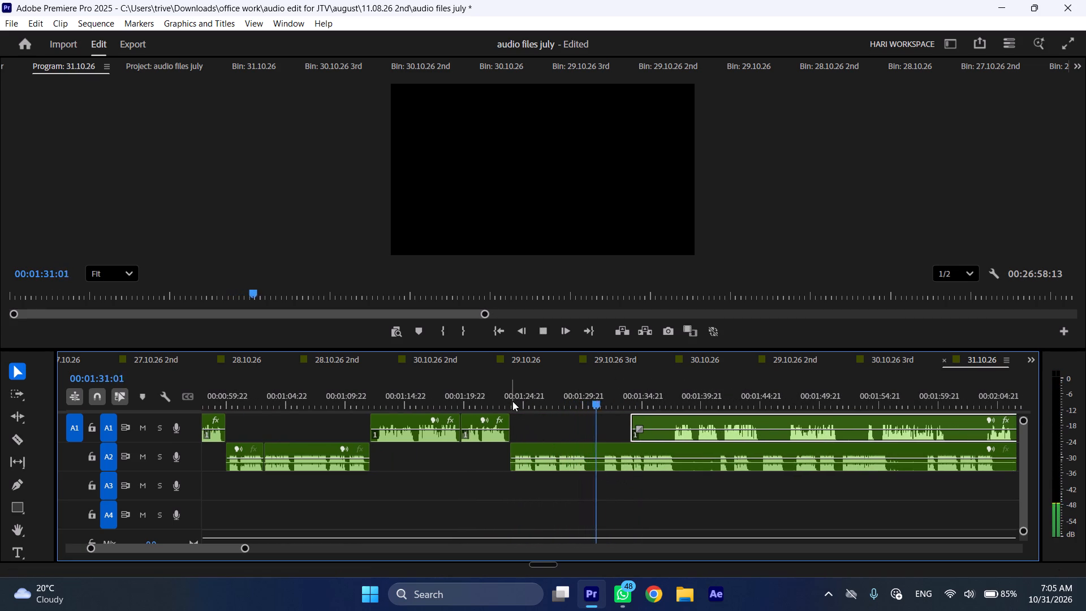
{"action": "left_click", "coordinate": [512, 401]}
{"action": "key", "text": "space"}
{"action": "left_click", "coordinate": [512, 399]}
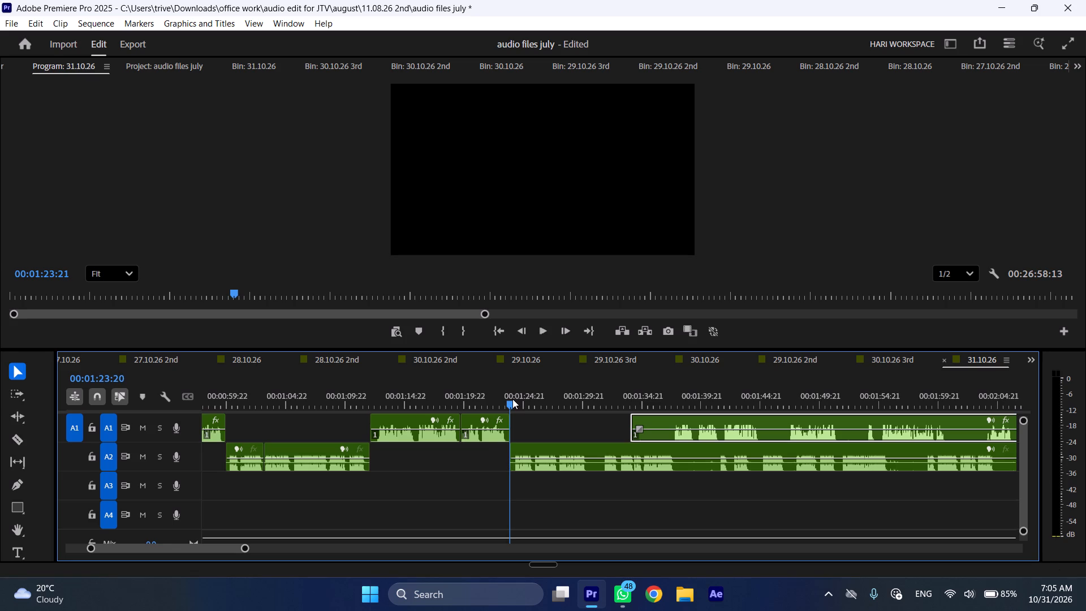
{"action": "key", "text": "space"}
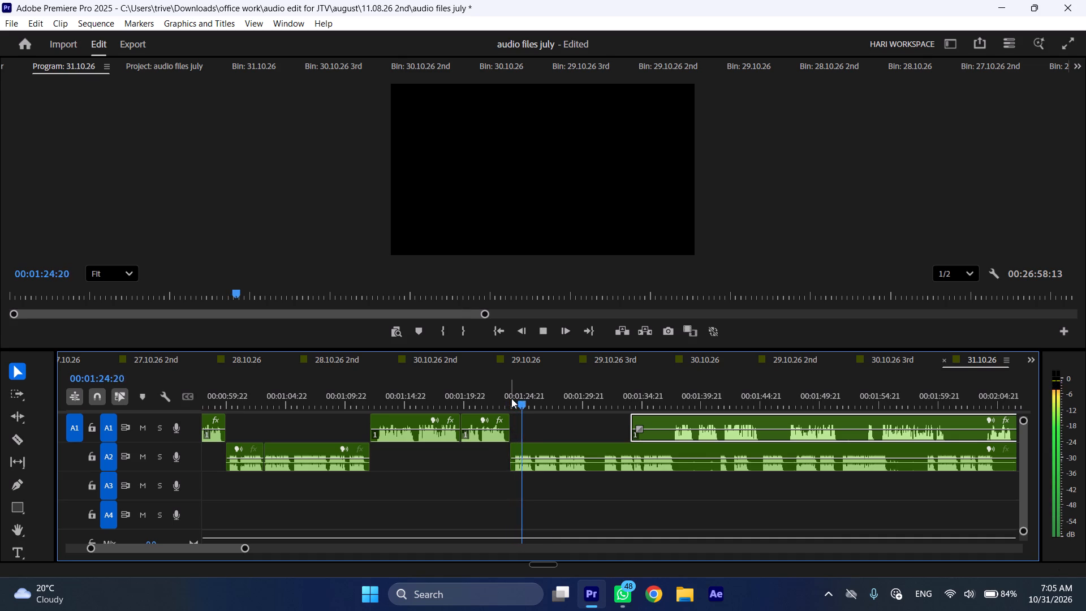
{"action": "key", "text": "l"}
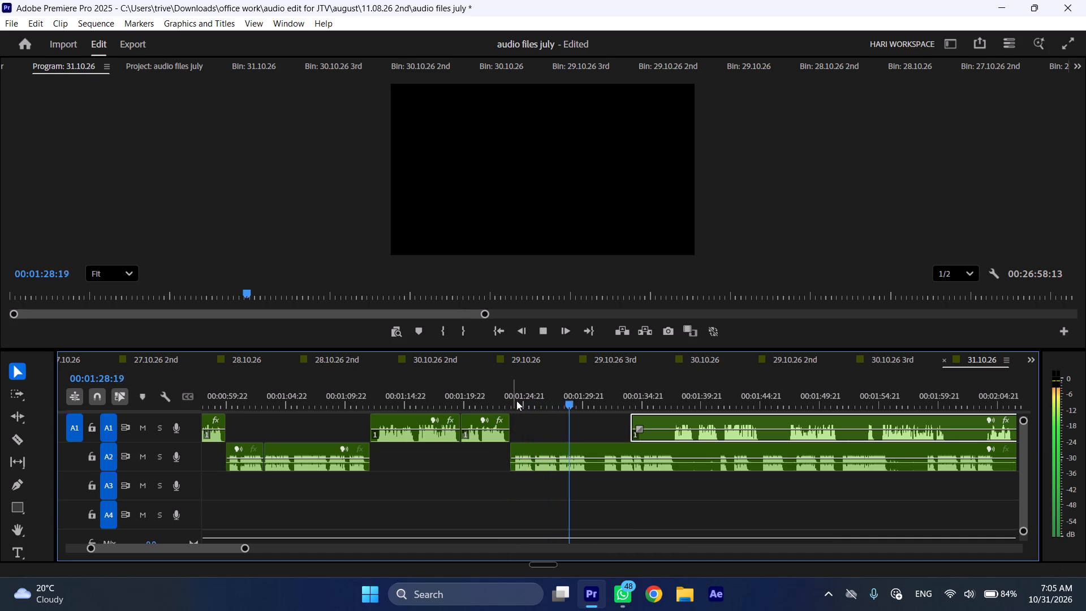
{"action": "key", "text": "space"}
{"action": "type", "text": "C"}
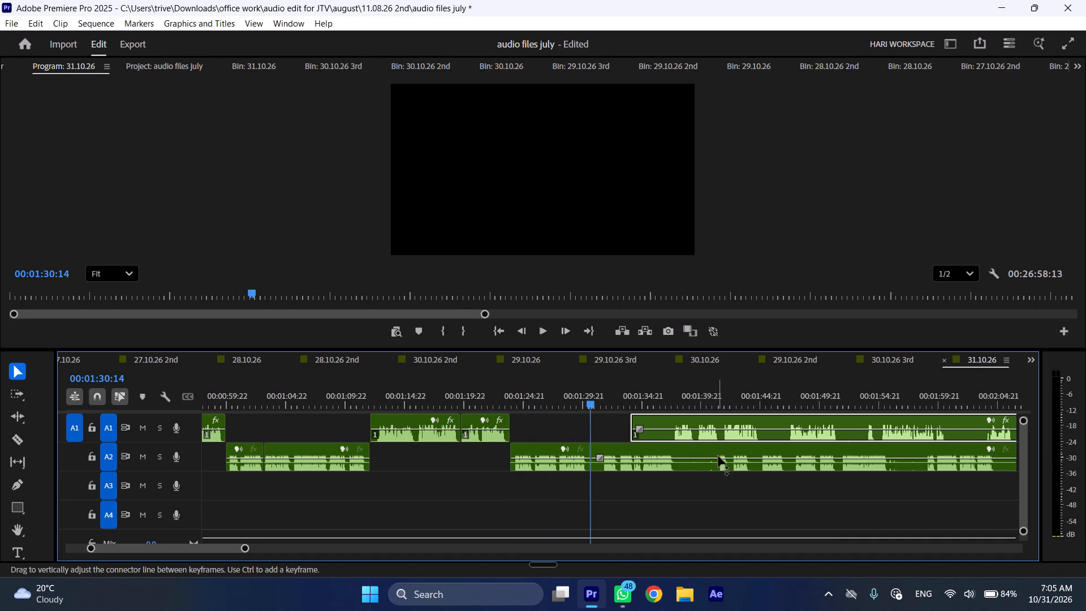
Move the remaining A1 voice-over clip later so it starts at about 00:01:37.
{"action": "scroll", "coordinate": [718, 456], "scroll_direction": "down", "scroll_amount": 5}
{"action": "left_click_drag", "start_coordinate": [529, 417], "coordinate": [567, 419]}
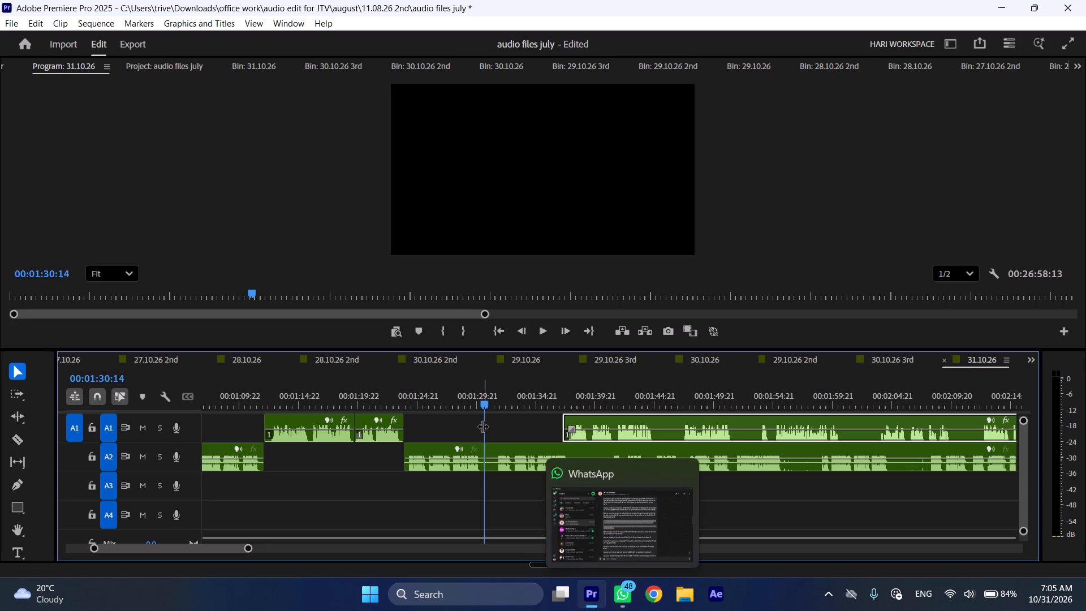
Replay the A2 recording from about 00:01:27 to 00:01:29:08, just before the cut at 00:01:30:14.
{"action": "left_click_drag", "start_coordinate": [460, 392], "coordinate": [450, 391]}
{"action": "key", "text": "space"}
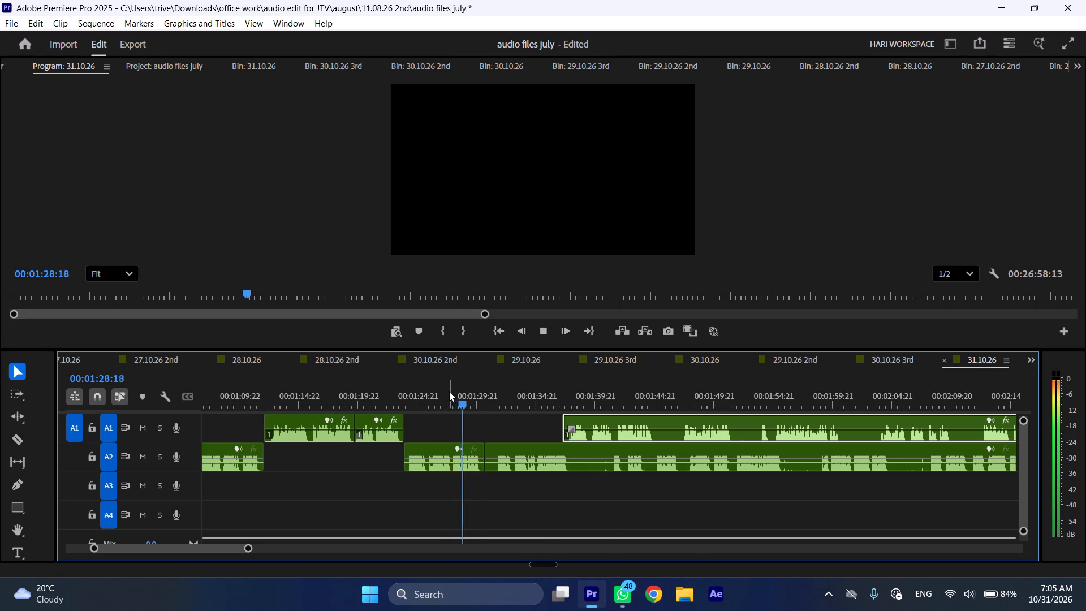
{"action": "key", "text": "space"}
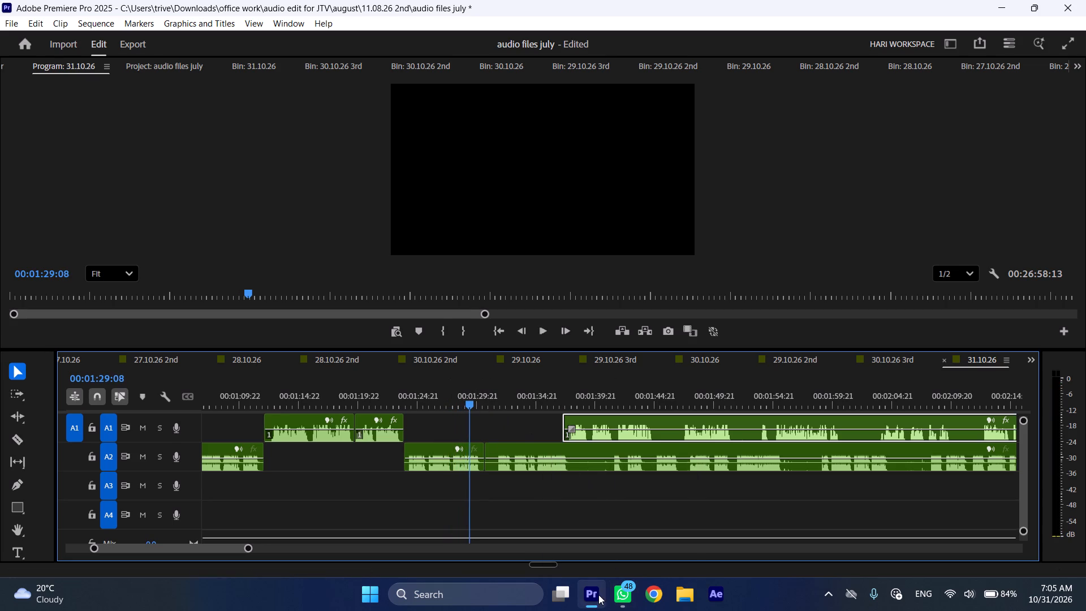
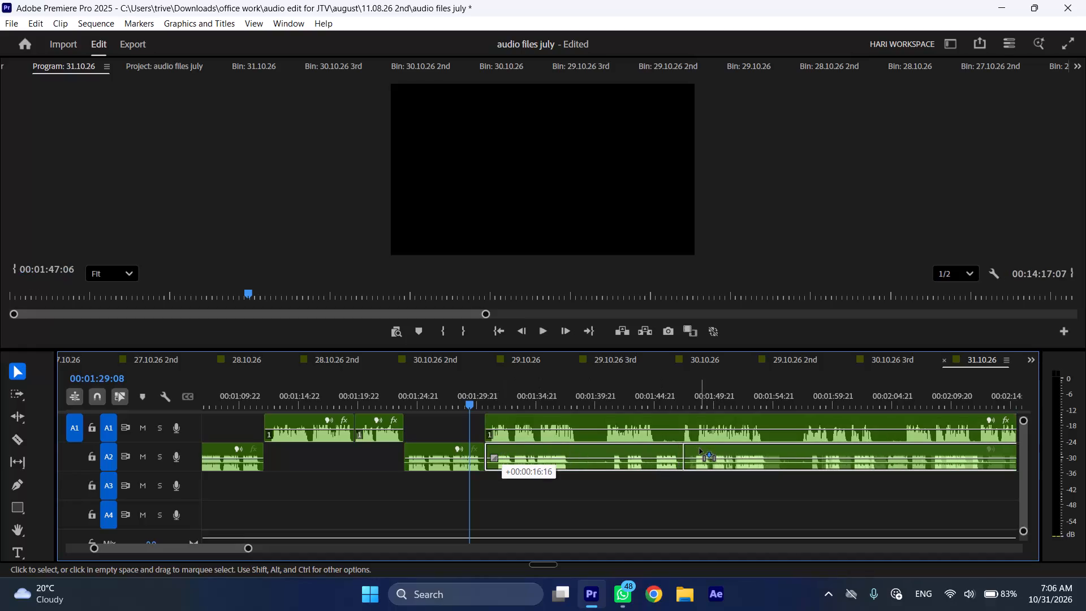
Move the remaining A2 recording clip later in the sequence to start at about 00:01:48.
{"action": "left_click_drag", "start_coordinate": [687, 449], "coordinate": [695, 451]}
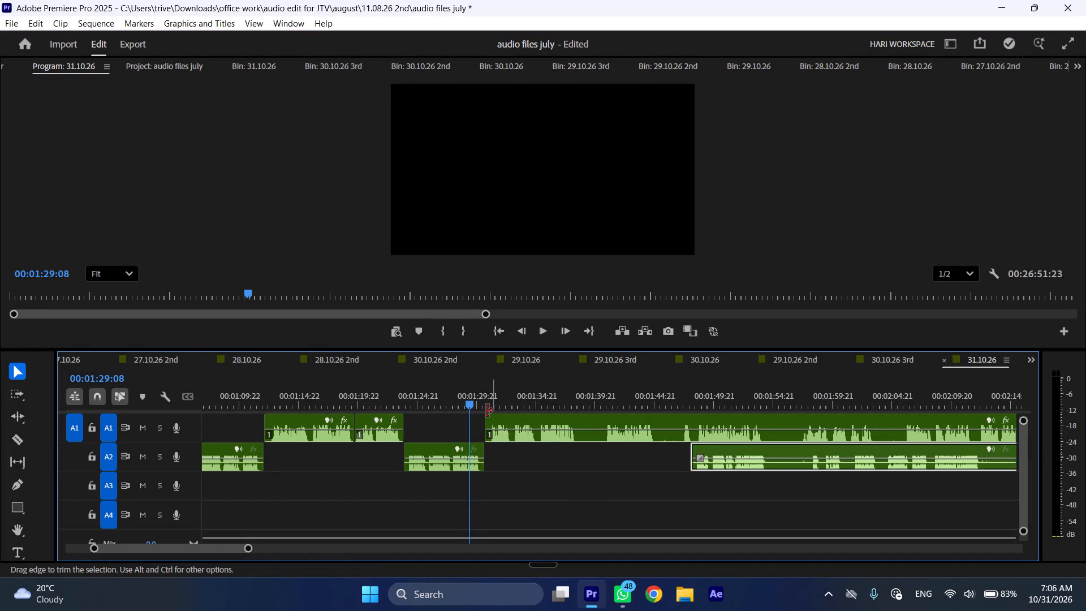
Play the A1 voice-over, cut it at 00:01:38:12 and about 00:01:40:16, and ripple delete the section between the cuts.
{"action": "left_click_drag", "start_coordinate": [486, 411], "coordinate": [494, 412]}
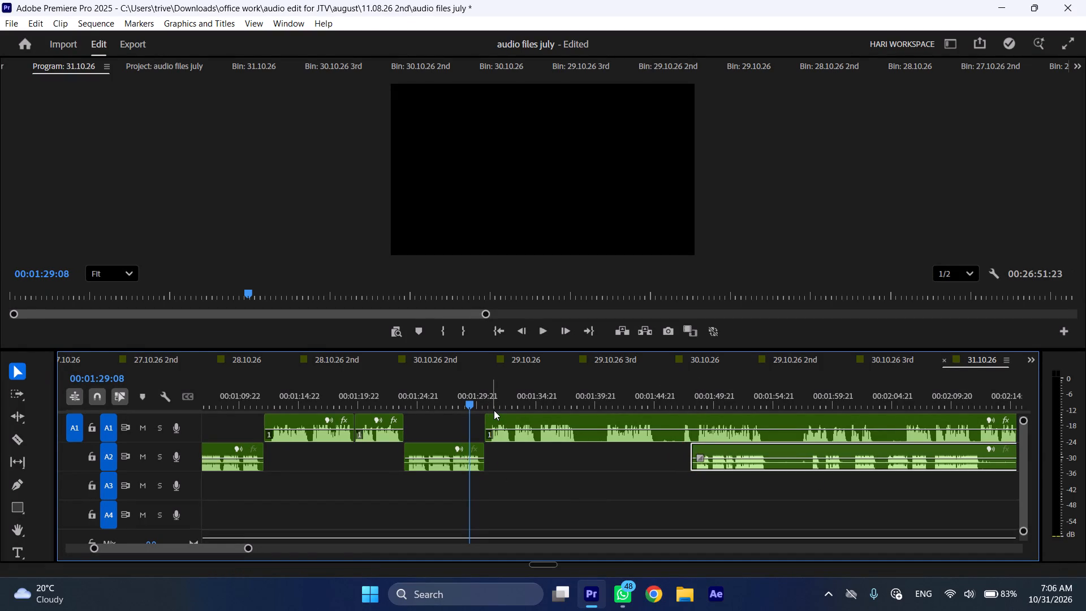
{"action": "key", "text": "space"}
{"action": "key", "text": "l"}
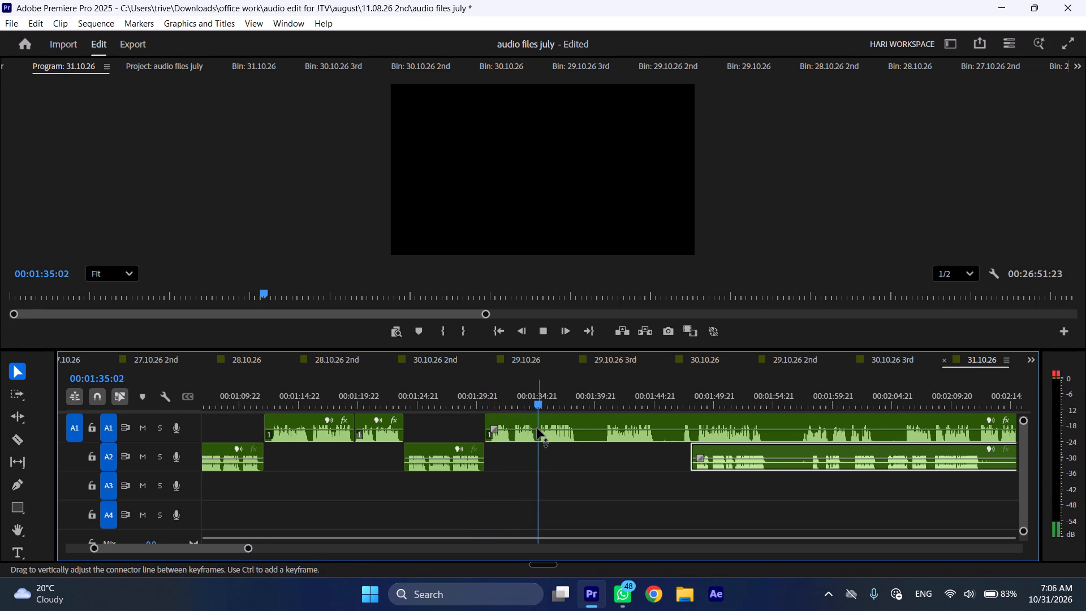
{"action": "scroll", "coordinate": [572, 456], "scroll_direction": "down", "scroll_amount": 3}
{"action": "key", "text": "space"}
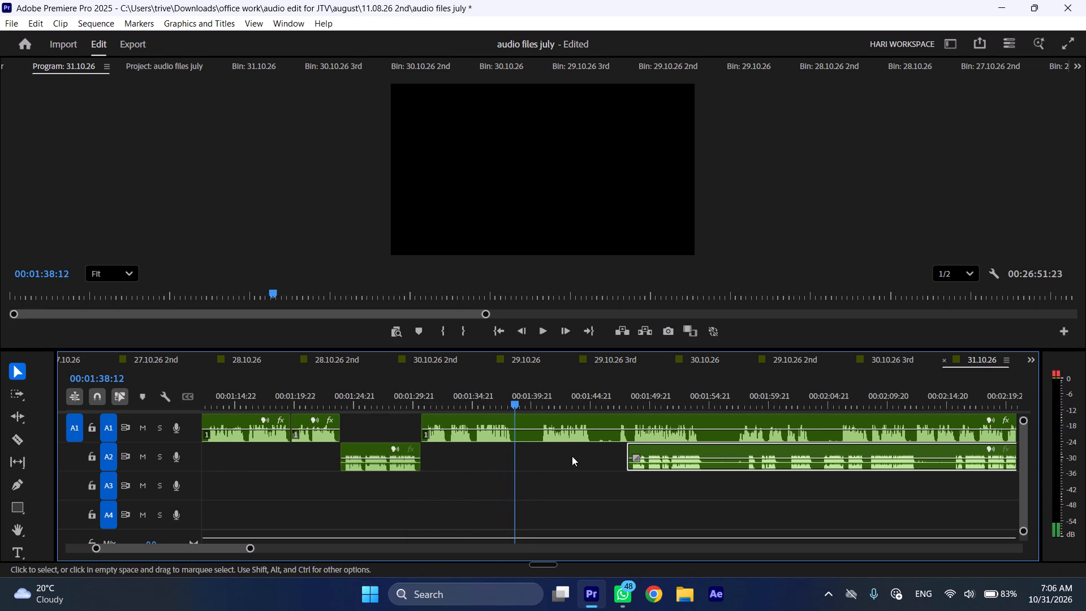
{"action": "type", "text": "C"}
{"action": "left_click", "coordinate": [539, 393]}
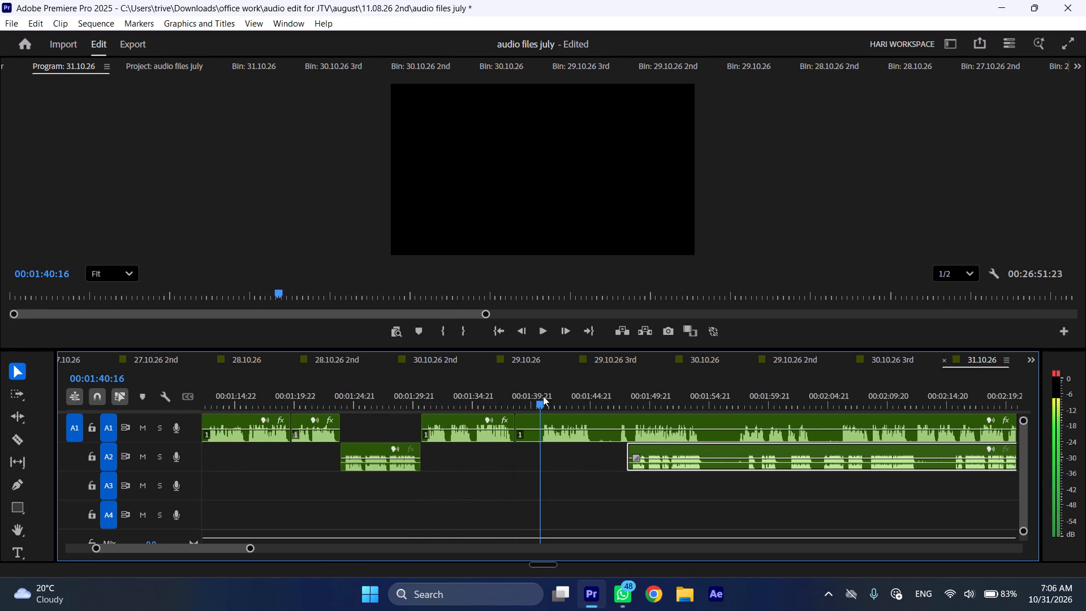
{"action": "left_click", "coordinate": [561, 433]}
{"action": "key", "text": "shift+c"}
{"action": "key", "text": "ctrl+shift+d"}
Play the A1 voice-over at increased speed from 00:01:38:12 and shift the remaining A2 clip to about 00:01:58.
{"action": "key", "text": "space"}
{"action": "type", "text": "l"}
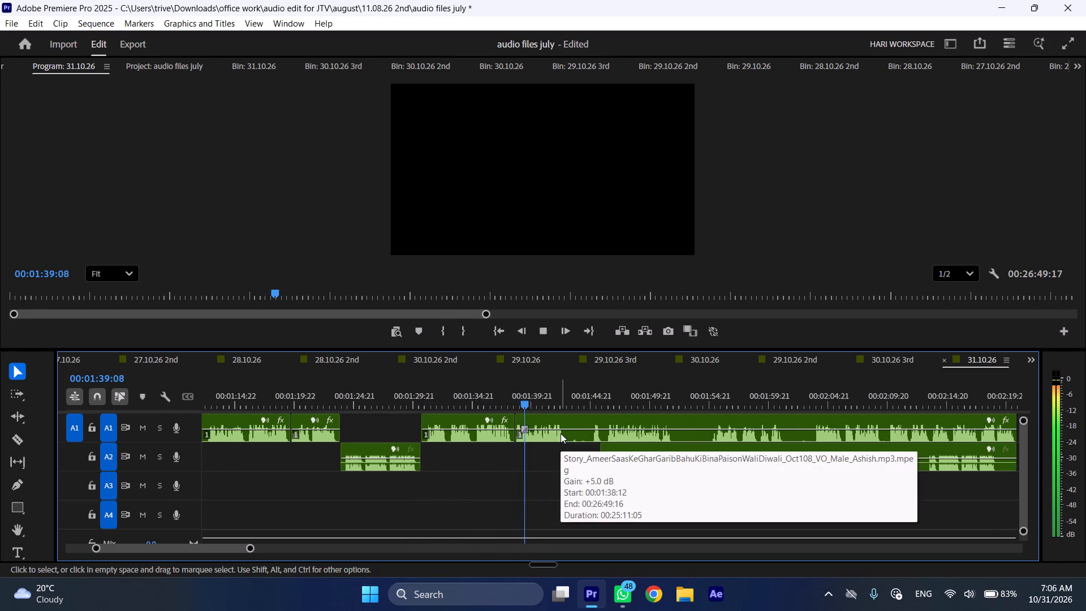
{"action": "scroll", "coordinate": [572, 442], "scroll_direction": "down", "scroll_amount": 4}
{"action": "left_click_drag", "start_coordinate": [549, 449], "coordinate": [695, 457]}
Stop playback, move the playhead back slightly and cut the A1 voice-over at 00:01:42:18.
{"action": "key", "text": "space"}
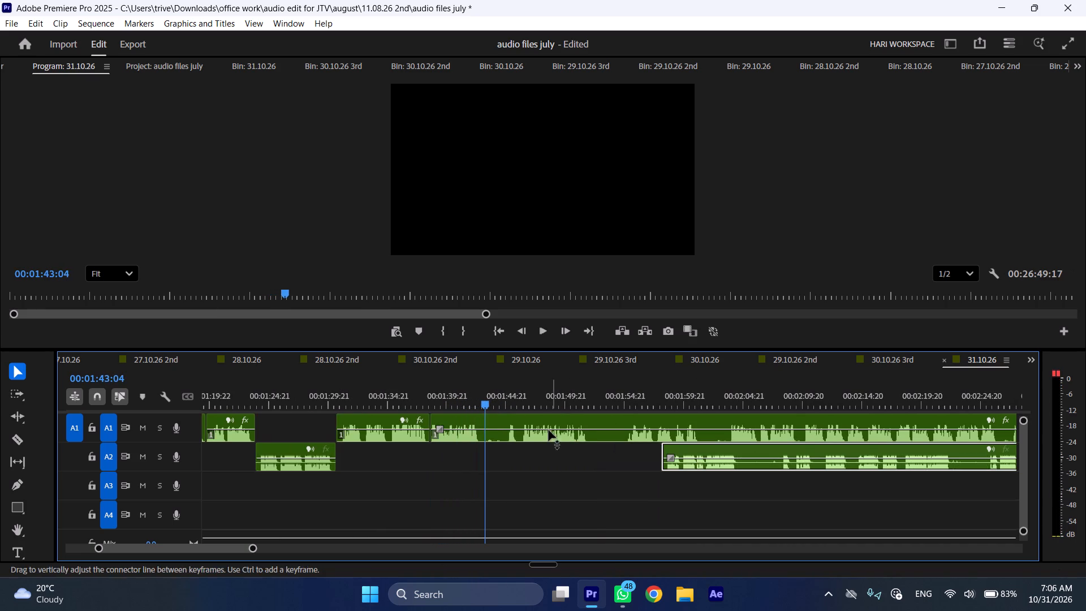
{"action": "left_click_drag", "start_coordinate": [490, 401], "coordinate": [482, 401]}
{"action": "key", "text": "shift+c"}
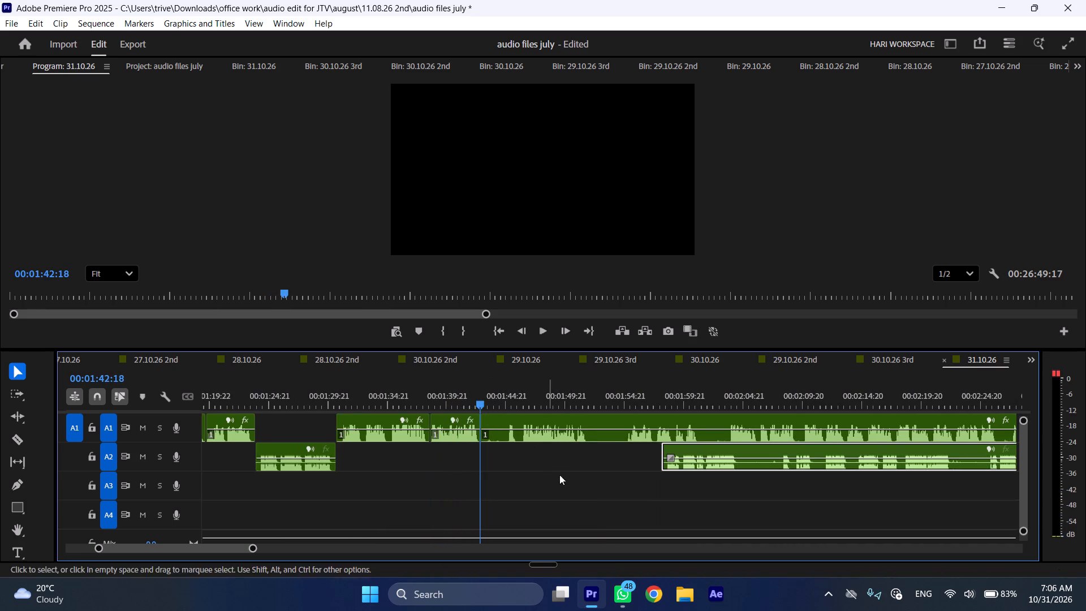
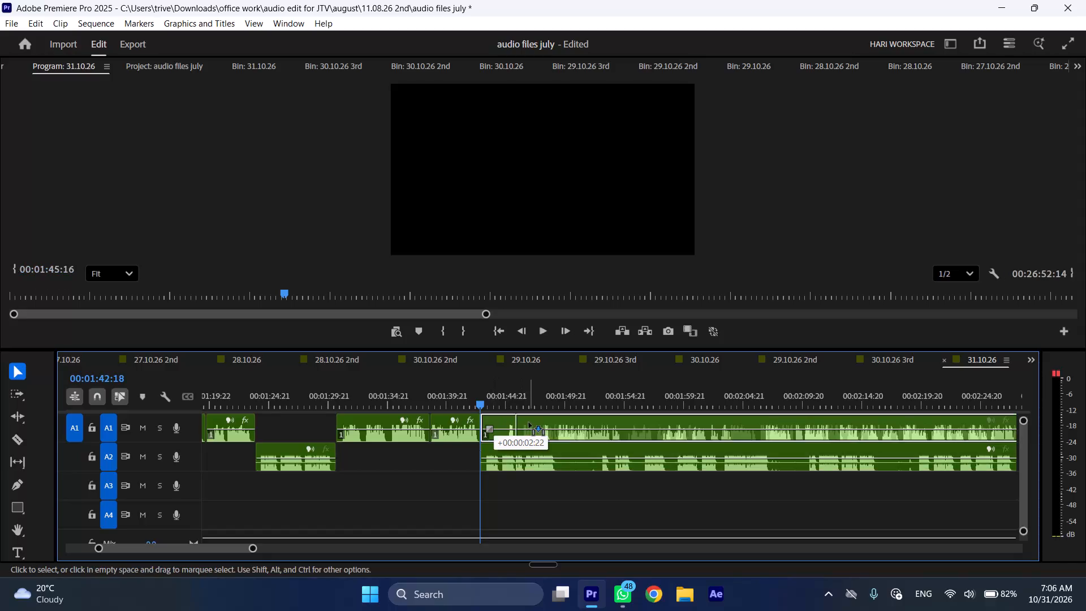
Play the A2 recording's opening, cut it at 00:01:43:01, and ripple delete the short section before the cut.
{"action": "key", "text": "space"}
{"action": "type", "text": "l"}
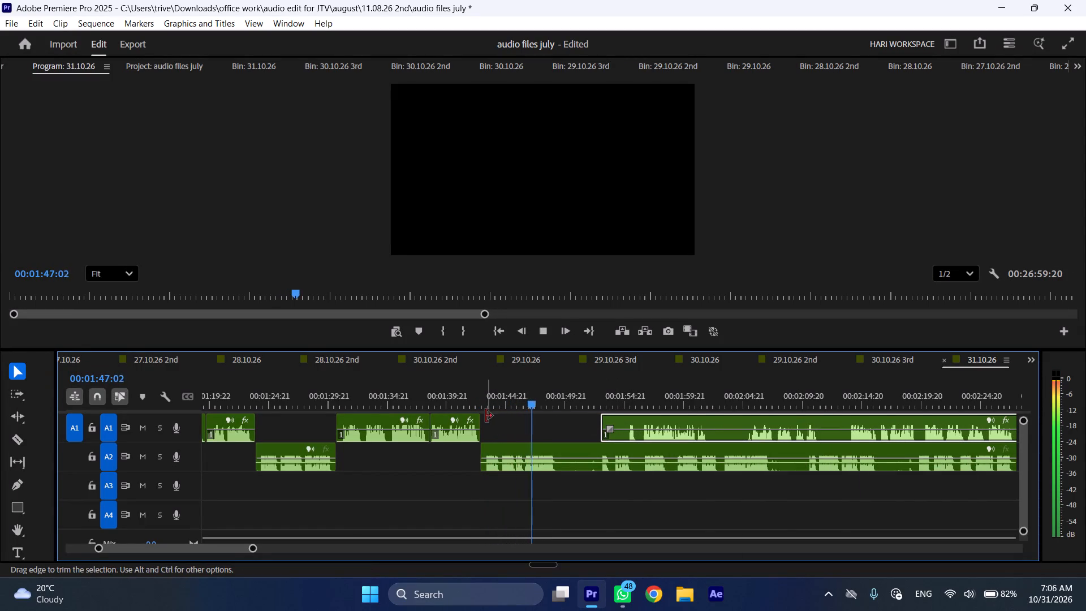
{"action": "left_click", "coordinate": [484, 402]}
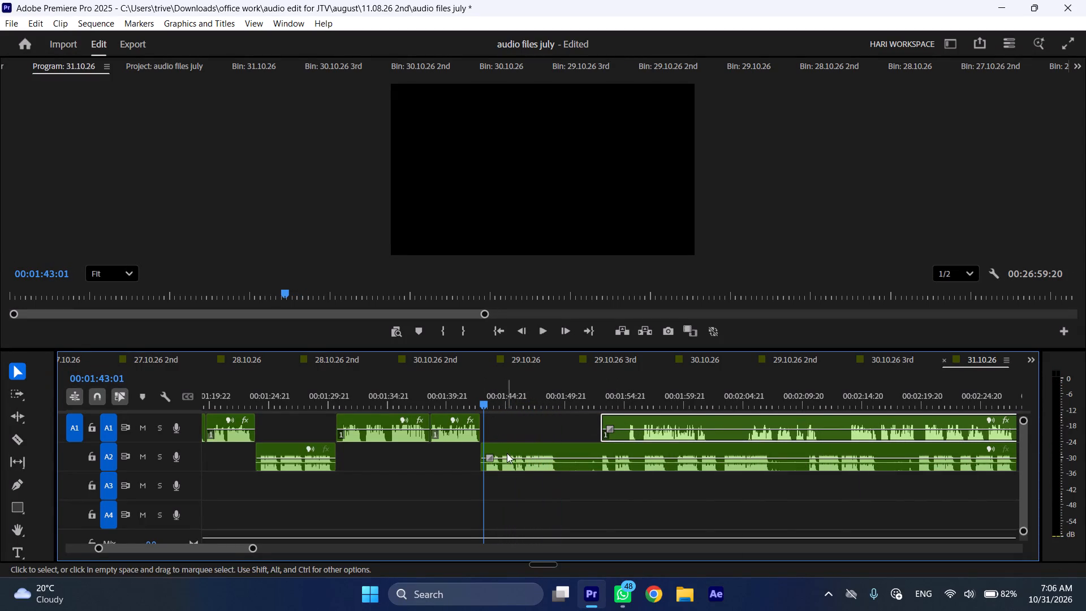
{"action": "left_click", "coordinate": [507, 453]}
{"action": "key", "text": "shift+c"}
{"action": "key", "text": "ctrl+shift+d"}
Cut the A2 recording in the pause at 00:01:48:23.
{"action": "left_click_drag", "start_coordinate": [528, 386], "coordinate": [552, 390]}
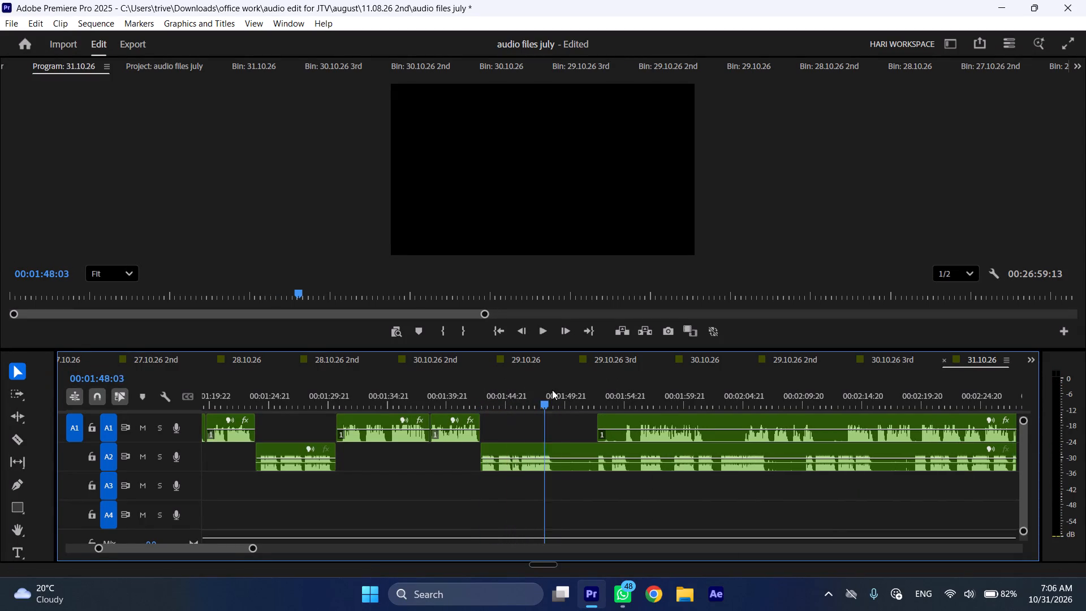
{"action": "left_click_drag", "start_coordinate": [552, 390], "coordinate": [555, 393]}
{"action": "key", "text": "shift+c"}
Move the A1 voice-over to start at the A2 cut at 00:01:48:23 and shift the remaining A2 clip to about 00:02:01.
{"action": "left_click_drag", "start_coordinate": [591, 424], "coordinate": [615, 424]}
{"action": "left_click_drag", "start_coordinate": [652, 417], "coordinate": [587, 417]}
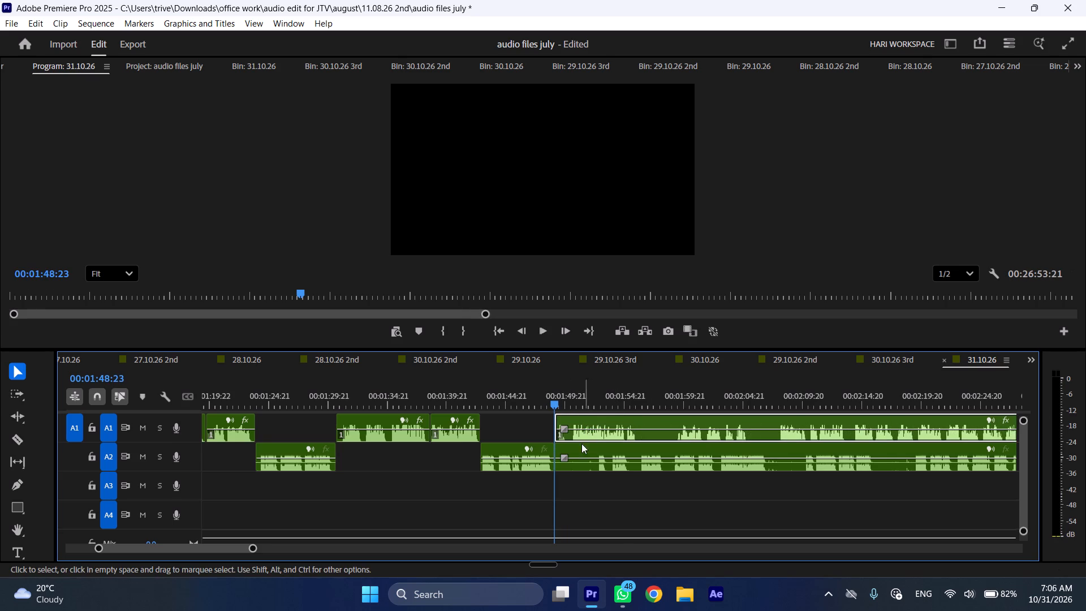
{"action": "left_click_drag", "start_coordinate": [570, 450], "coordinate": [716, 450]}
Play the A1 voice-over from 00:01:48:23, cut it at 00:01:50:10, and ripple delete the opening section before the cut.
{"action": "key", "text": "space"}
{"action": "key", "text": "l"}
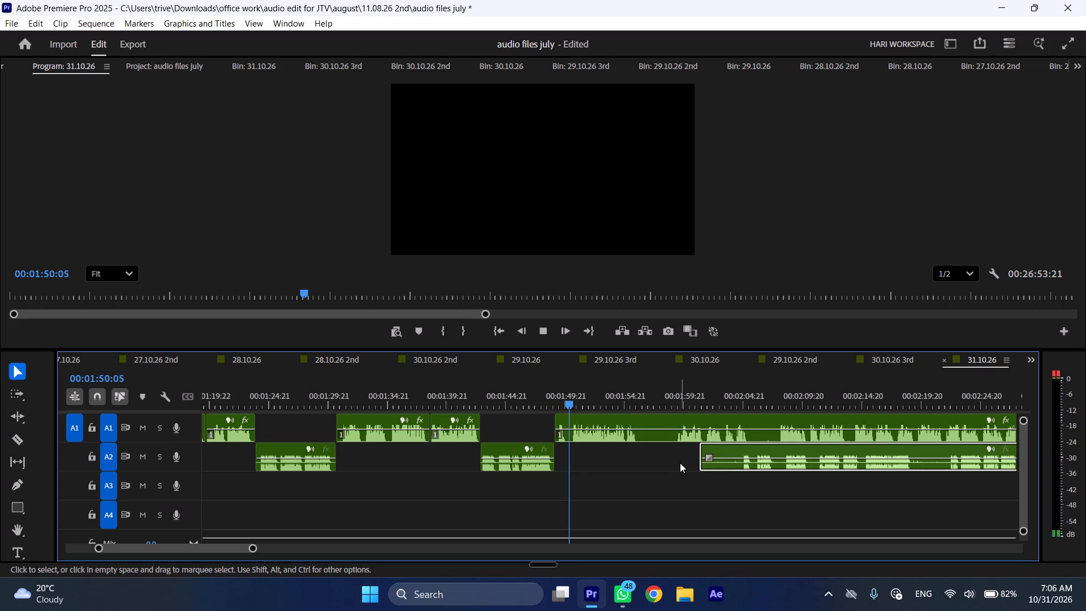
{"action": "scroll", "coordinate": [674, 463], "scroll_direction": "down", "scroll_amount": 4}
{"action": "left_click", "coordinate": [488, 388]}
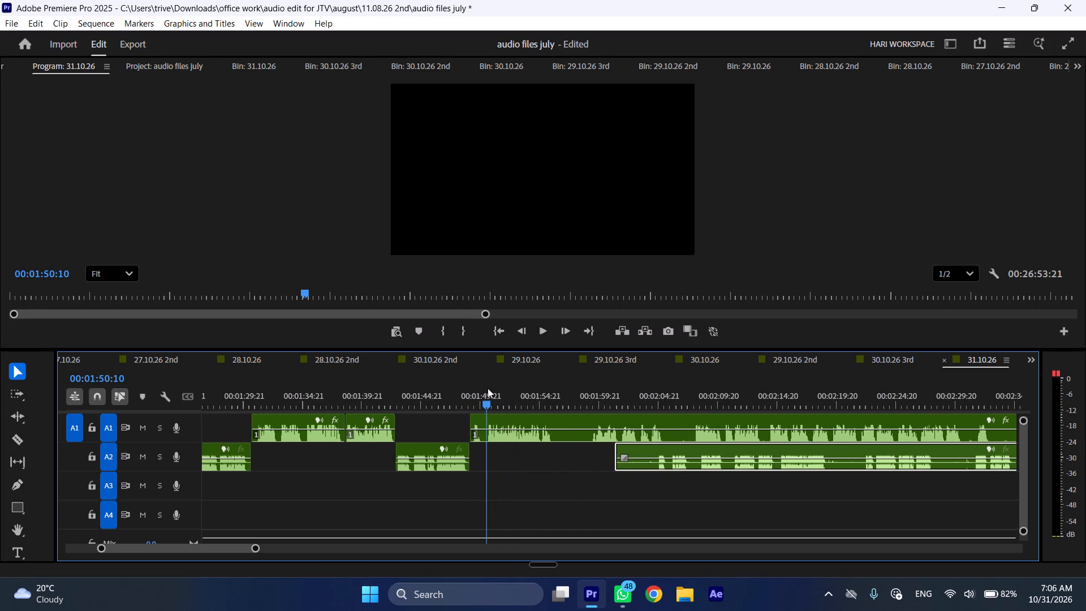
{"action": "left_click", "coordinate": [528, 431]}
{"action": "key", "text": "shift+c"}
{"action": "key", "text": "ctrl+shift+d"}
Play the shortened A1 voice-over at increased speed and cut it at 00:01:54:18.
{"action": "key", "text": "space"}
{"action": "type", "text": "l"}
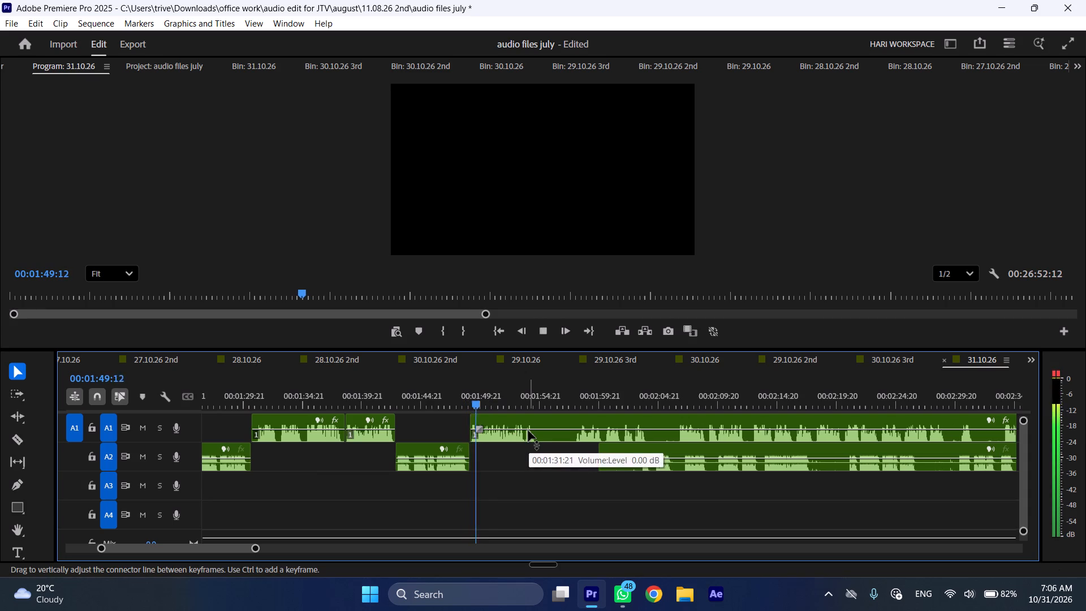
{"action": "scroll", "coordinate": [509, 469], "scroll_direction": "down", "scroll_amount": 3}
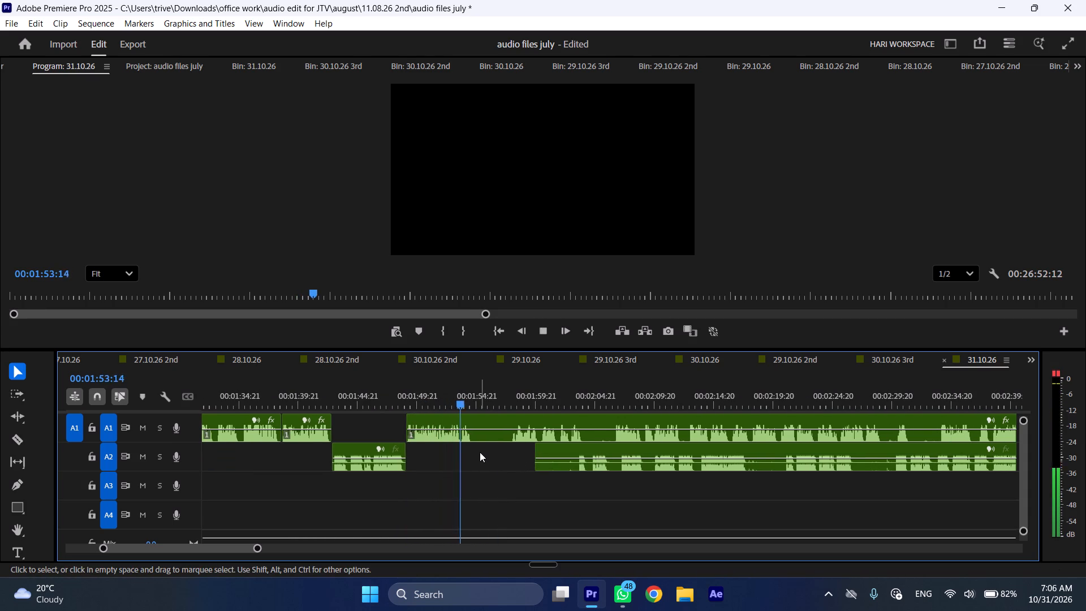
{"action": "key", "text": "space"}
{"action": "type", "text": "C"}
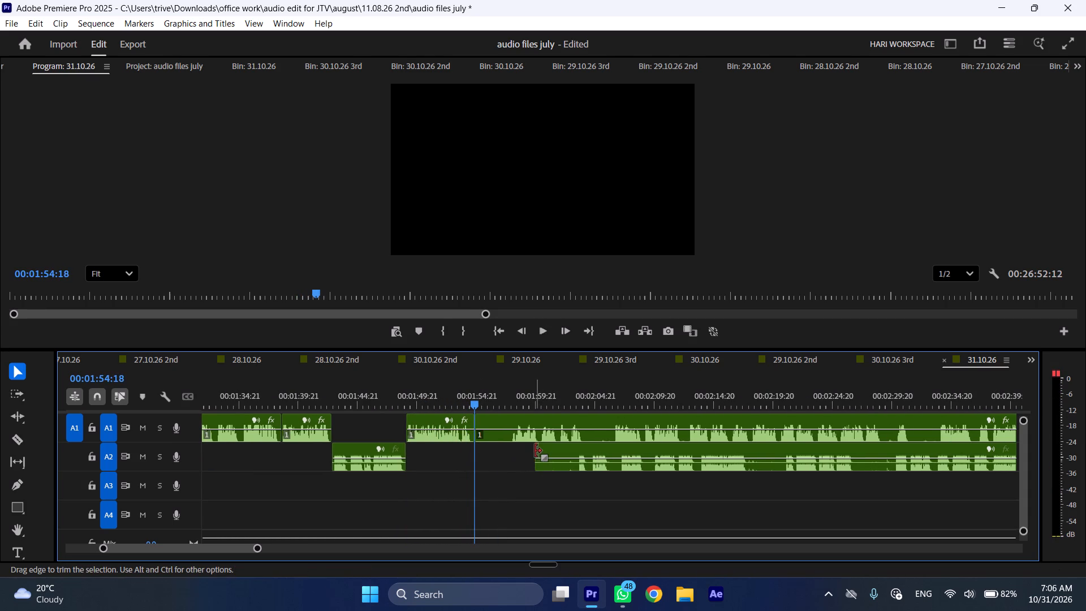
Trim the silent start of the remaining A2 clip to about 00:02:03.
{"action": "left_click_drag", "start_coordinate": [536, 451], "coordinate": [576, 456]}
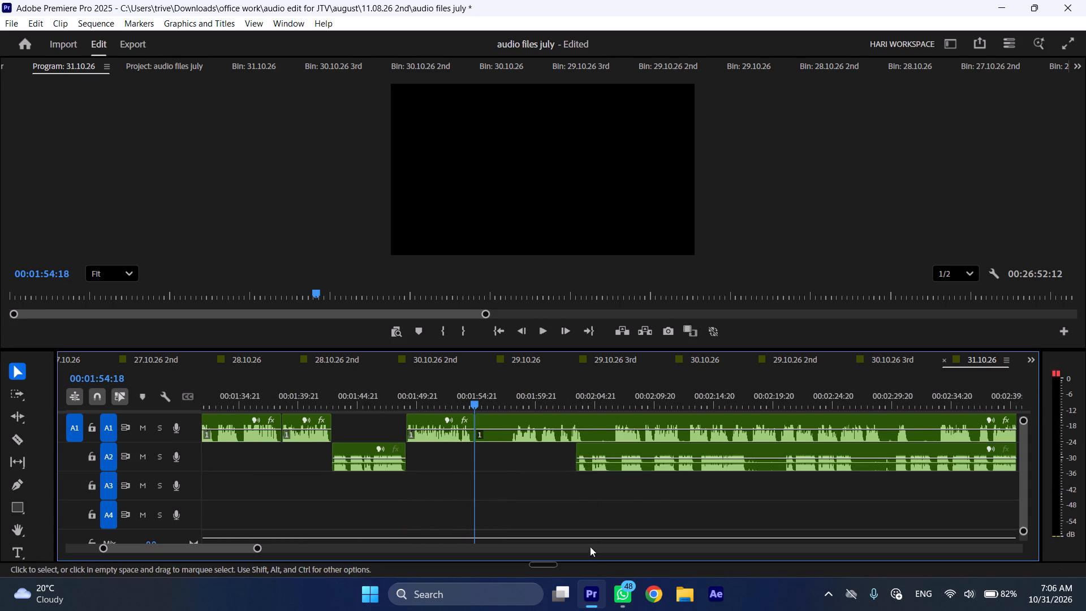
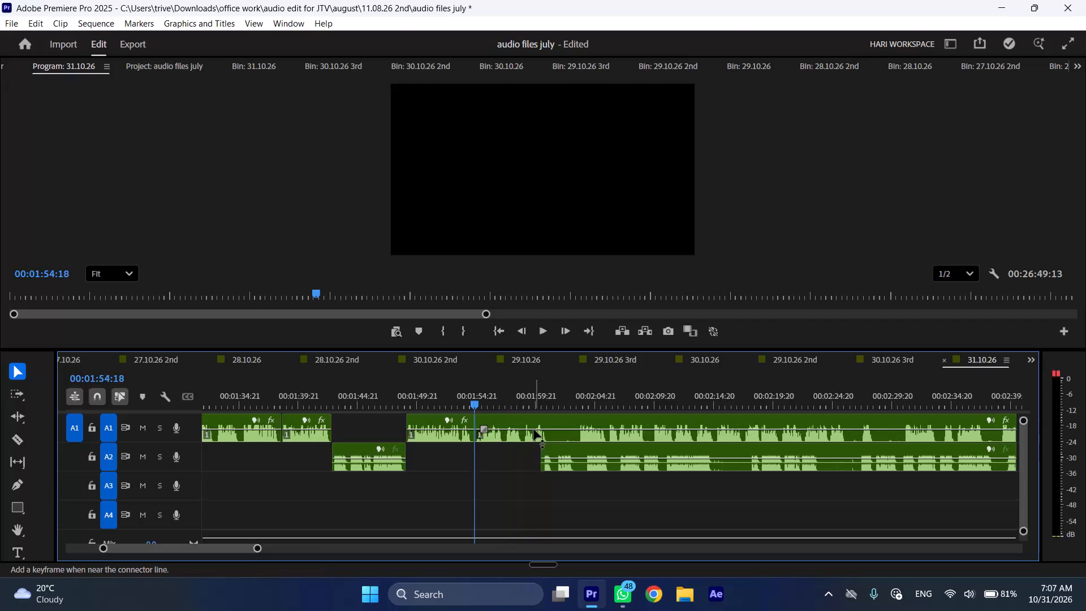
Play the A1 voice-over from 00:01:54:18 at increased speed and shift the remaining A2 clip to about 00:02:31.
{"action": "key", "text": "space"}
{"action": "type", "text": "l"}
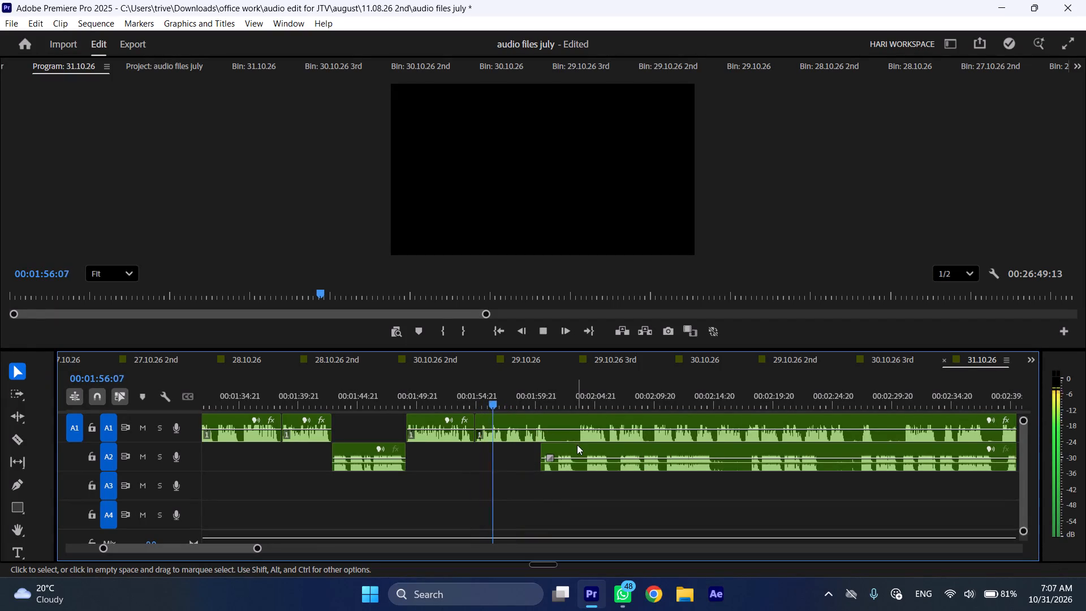
{"action": "left_click_drag", "start_coordinate": [575, 449], "coordinate": [937, 457]}
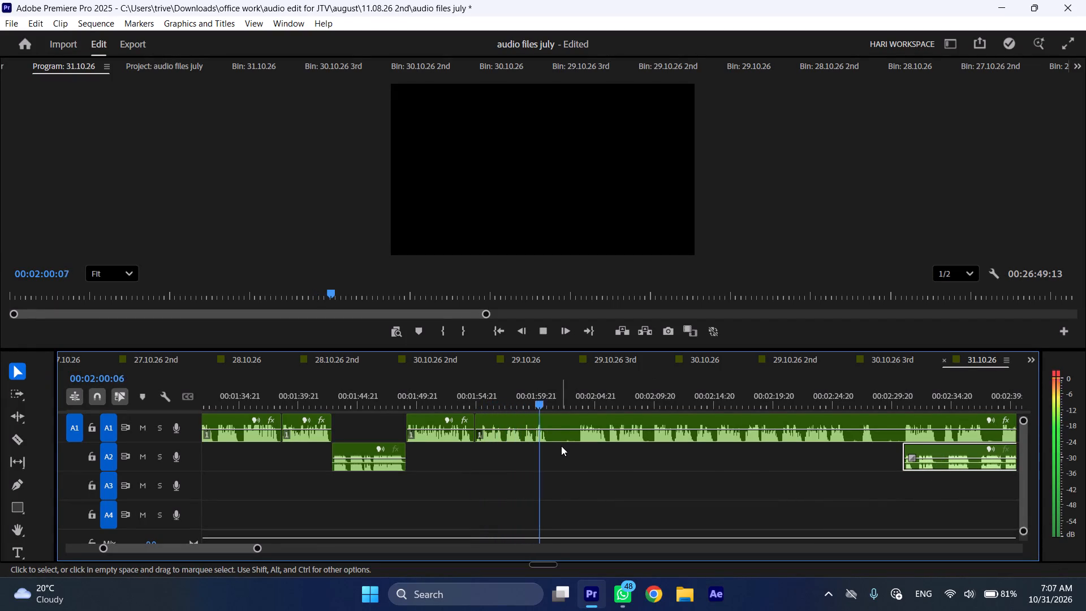
Cut the A1 voice-over at 00:02:01:04 and 00:02:03:07, and ripple delete the section between the cuts.
{"action": "key", "text": "space"}
{"action": "key", "text": "shift+c"}
{"action": "left_click_drag", "start_coordinate": [552, 394], "coordinate": [578, 394]}
{"action": "left_click", "coordinate": [587, 417]}
{"action": "key", "text": "shift+c"}
{"action": "key", "text": "ctrl+shift+d"}
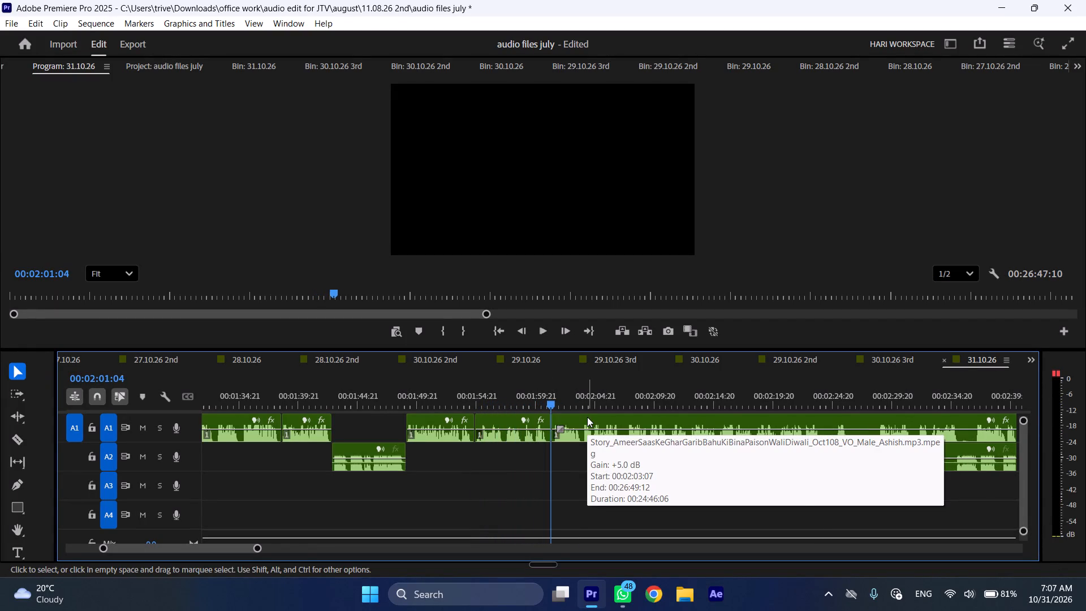
Play on from 00:02:01:04, cut the A1 voice-over at 00:02:03:23 and about 00:02:08, and ripple delete the section between.
{"action": "key", "text": "space"}
{"action": "key", "text": "l"}
{"action": "scroll", "coordinate": [565, 458], "scroll_direction": "down", "scroll_amount": 6}
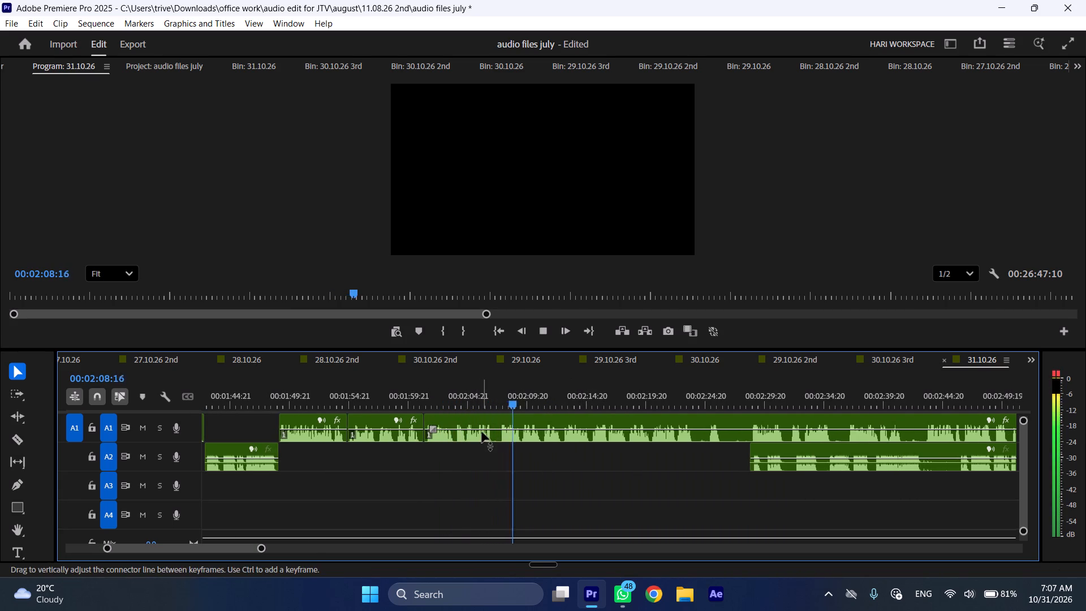
{"action": "left_click_drag", "start_coordinate": [452, 400], "coordinate": [459, 399]}
{"action": "key", "text": "shift+c"}
{"action": "key", "text": "space"}
{"action": "left_click_drag", "start_coordinate": [493, 404], "coordinate": [502, 406]}
{"action": "left_click", "coordinate": [517, 428]}
{"action": "key", "text": "shift+c"}
{"action": "key", "text": "ctrl+shift+d"}
Play the A1 voice-over from 00:02:03:23 at increased speed to review the next section.
{"action": "key", "text": "space"}
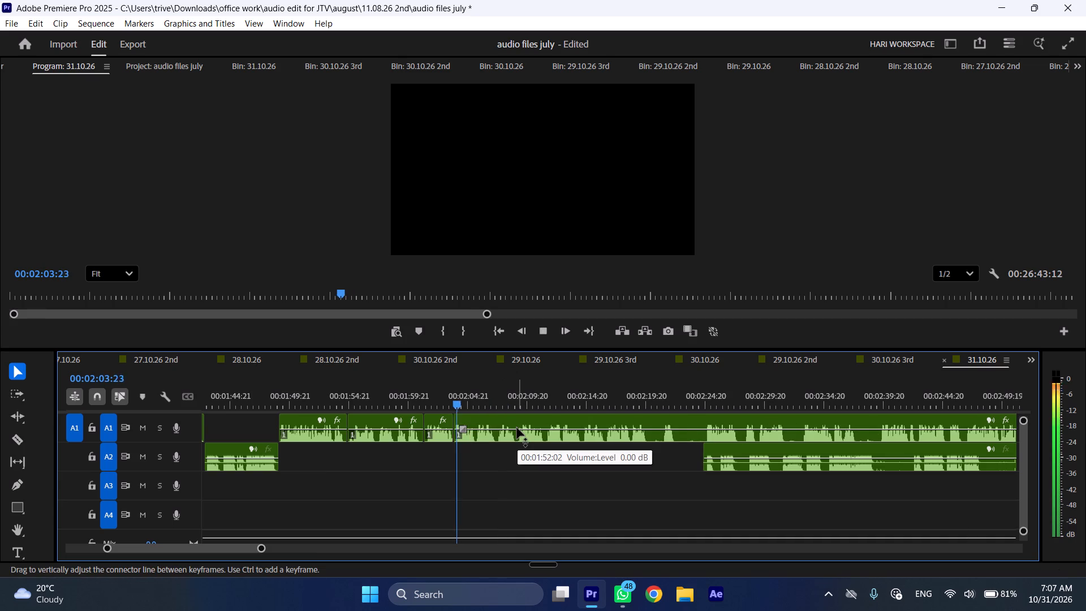
{"action": "type", "text": "l"}
{"action": "scroll", "coordinate": [510, 444], "scroll_direction": "down", "scroll_amount": 5}
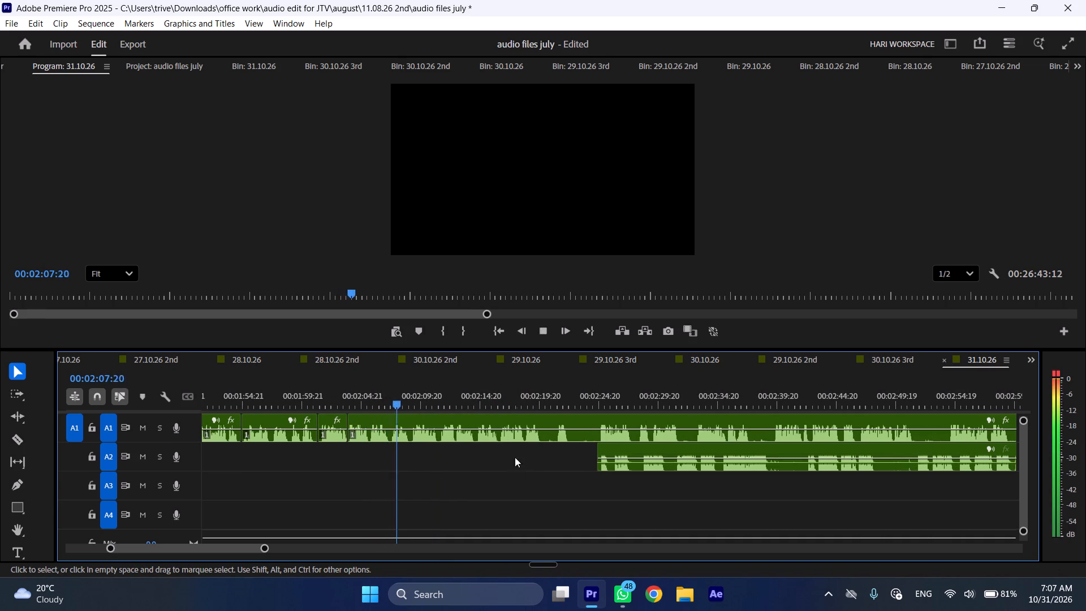
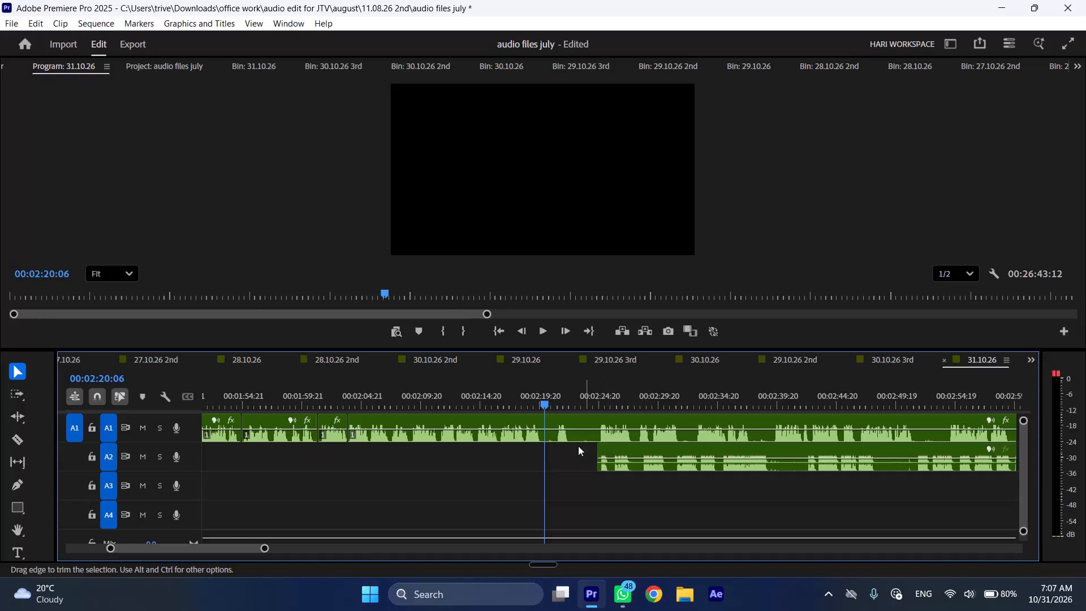
Cut the A1 voice-over at about 00:02:21 and ripple delete the section back to the cut at 00:02:20:06.
{"action": "left_click_drag", "start_coordinate": [553, 395], "coordinate": [557, 394]}
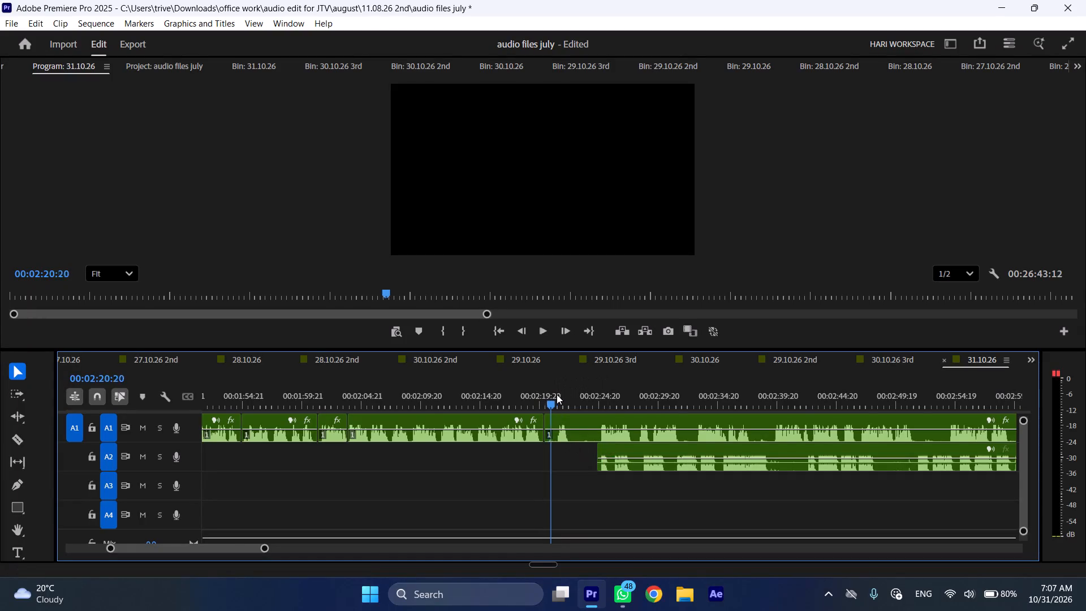
{"action": "left_click_drag", "start_coordinate": [557, 394], "coordinate": [558, 393]}
{"action": "left_click", "coordinate": [572, 418]}
{"action": "key", "text": "shift+c"}
{"action": "key", "text": "ctrl+shift+d"}
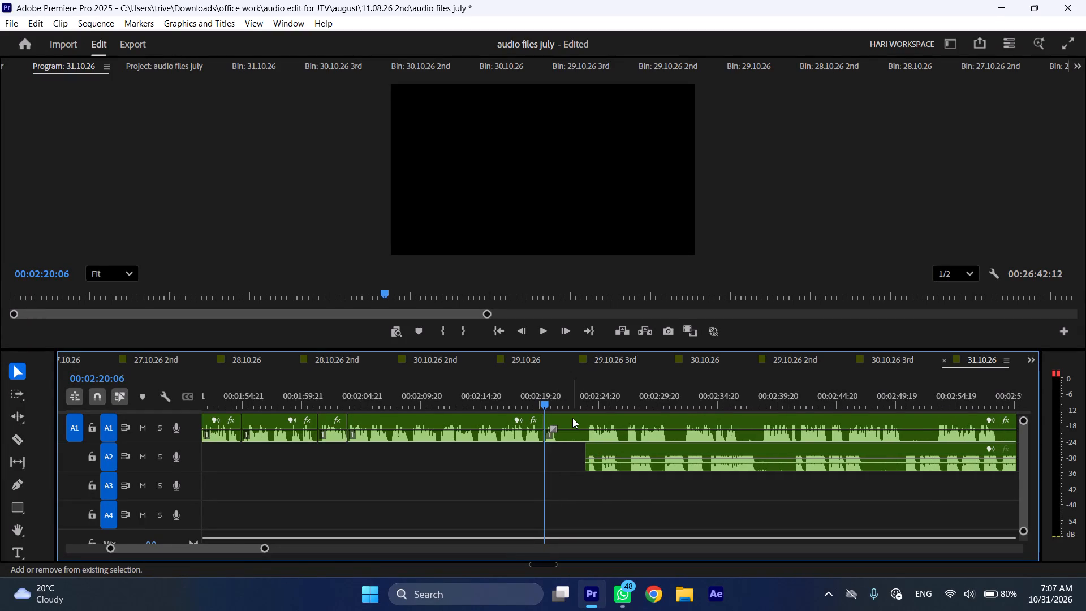
Play on from 00:02:20:06 and cut the A1 voice-over at 00:02:21:09.
{"action": "key", "text": "space"}
{"action": "key", "text": "space"}
{"action": "type", "text": "C"}
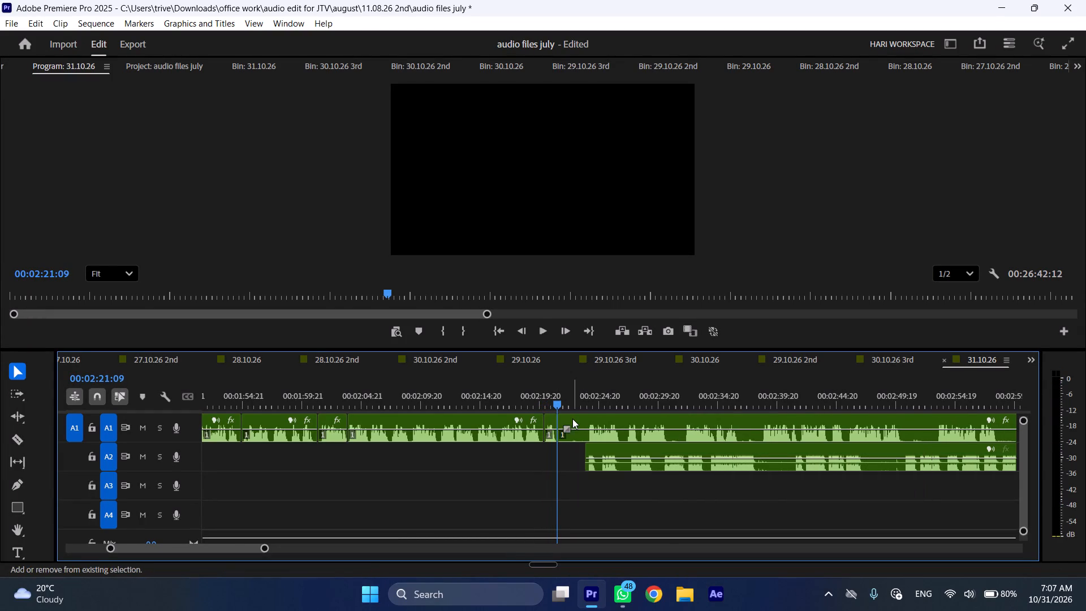
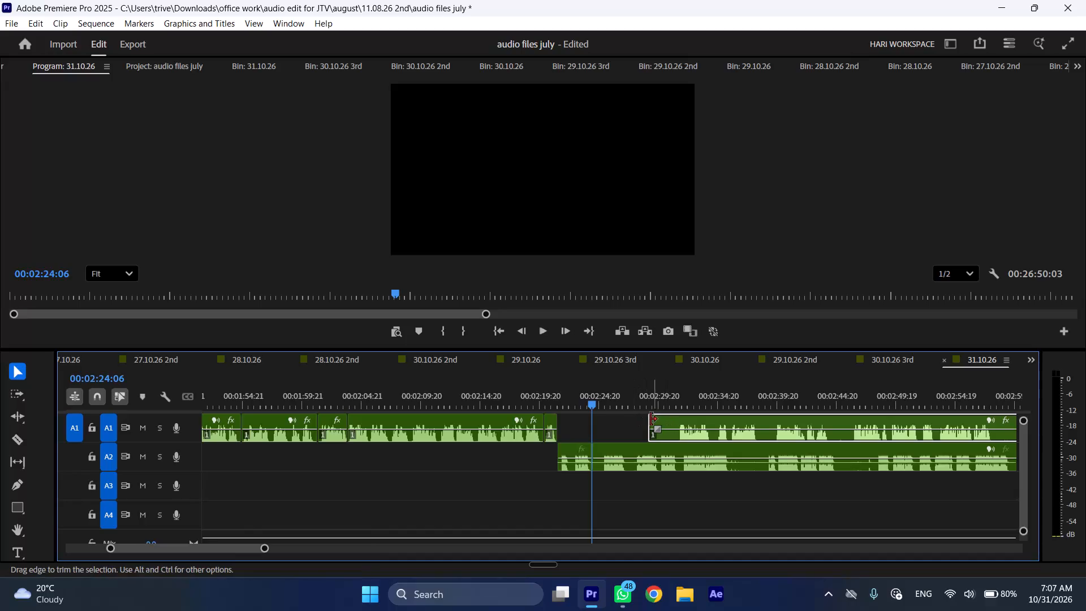
Trim the silent start off the remaining A1 voice-over clip and move the clip back to start at 00:02:24:06.
{"action": "left_click_drag", "start_coordinate": [650, 419], "coordinate": [678, 421]}
{"action": "left_click_drag", "start_coordinate": [701, 415], "coordinate": [613, 415]}
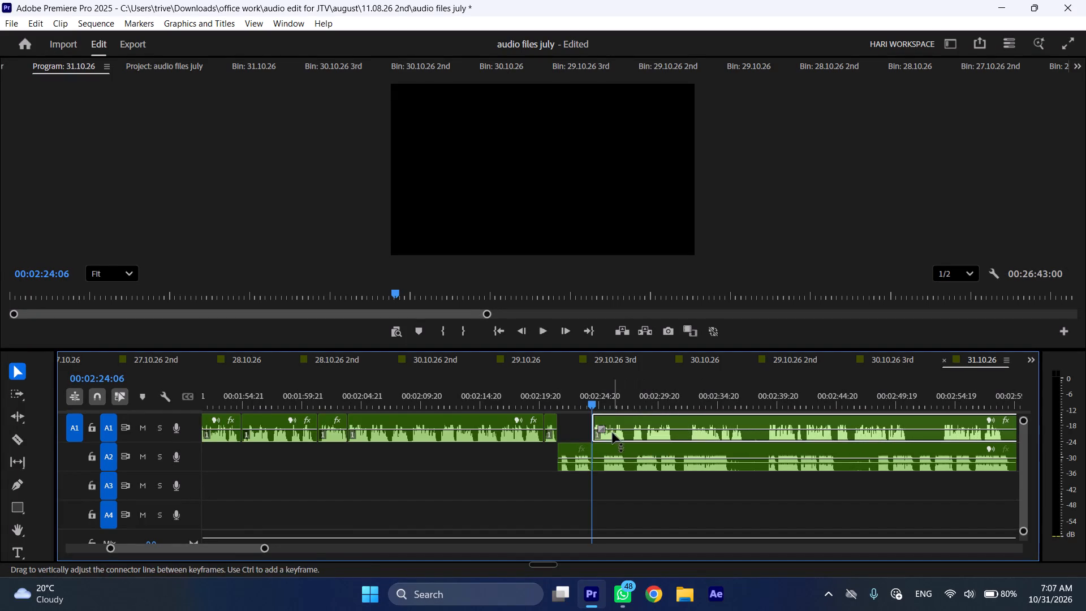
Move the A2 recording section after 00:02:24:06 along to start at about 00:02:37, and play the A1 voice-over from 00:02:24:06.
{"action": "left_click_drag", "start_coordinate": [620, 451], "coordinate": [770, 455]}
{"action": "key", "text": "space"}
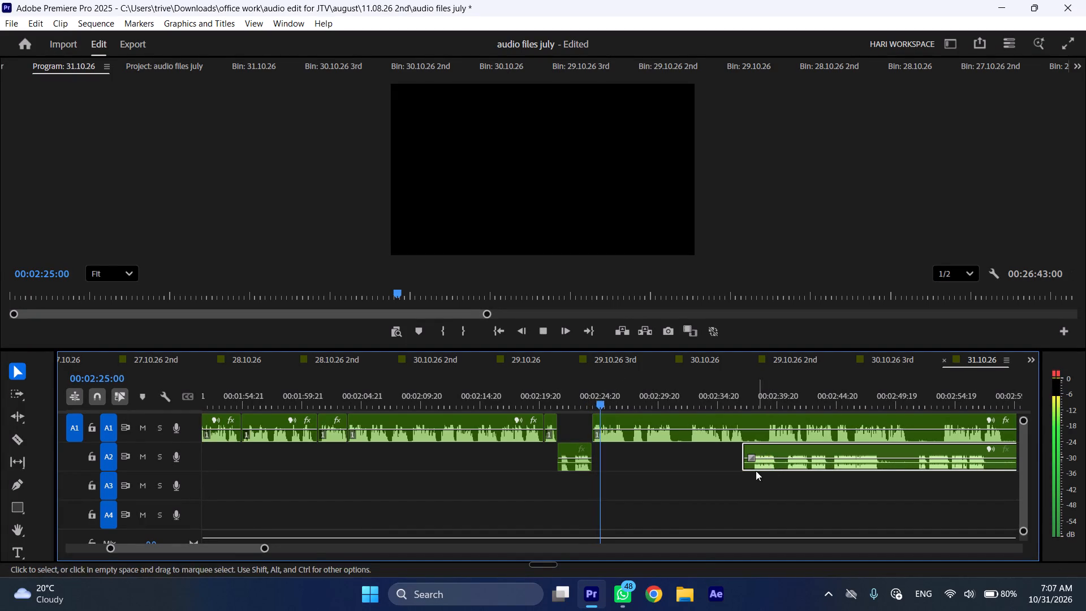
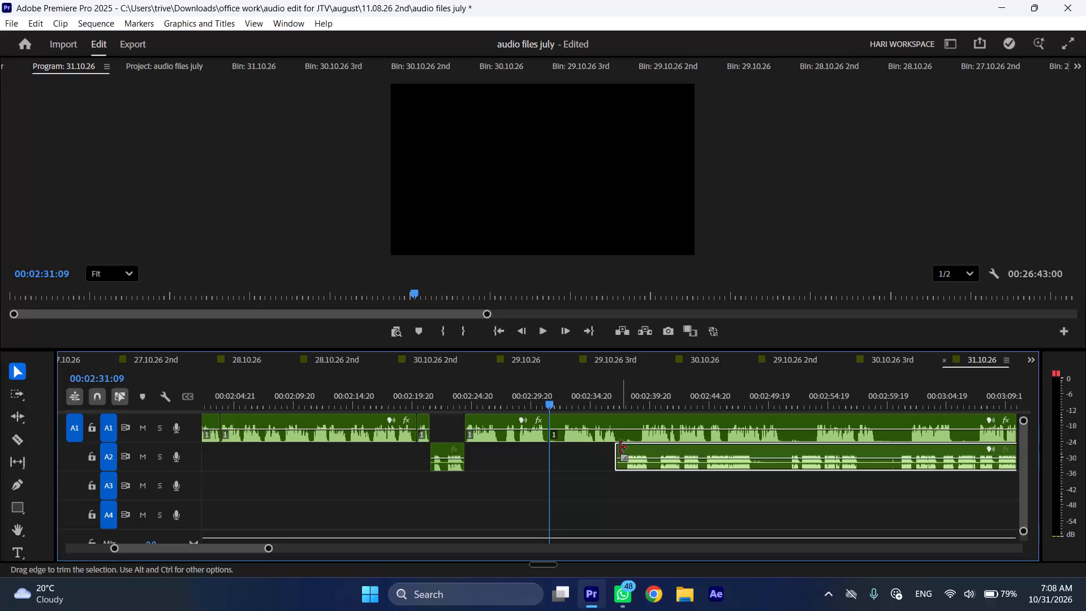
Isolate the A2 recording's next phrase by trimming its silent start and cutting at 00:02:39:23, and move it back to start at 00:02:31:09.
{"action": "left_click_drag", "start_coordinate": [620, 448], "coordinate": [625, 448]}
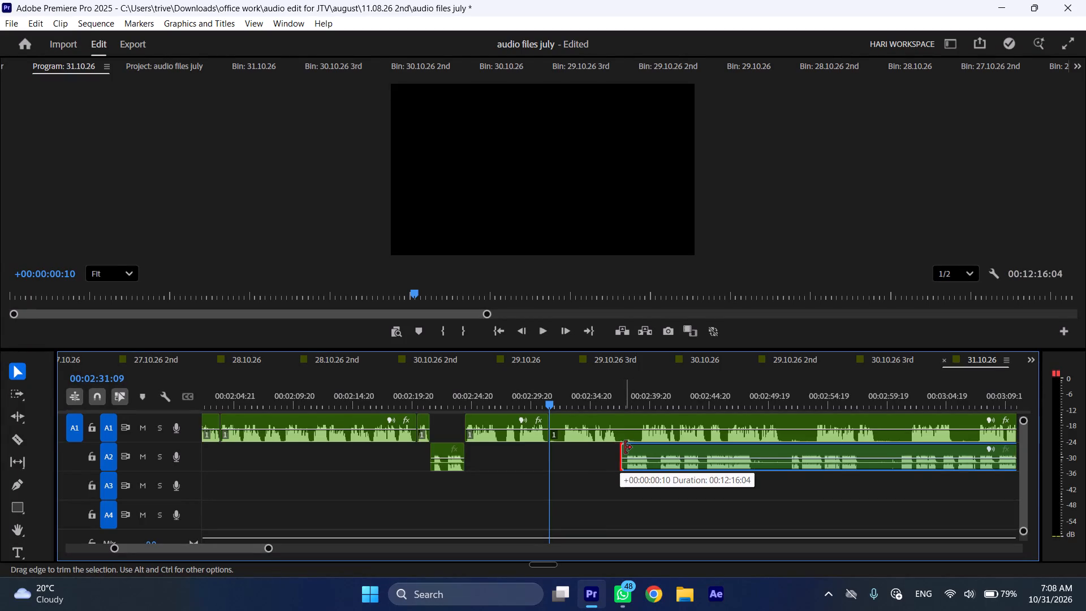
{"action": "left_click_drag", "start_coordinate": [625, 448], "coordinate": [627, 448]}
{"action": "left_click", "coordinate": [650, 390]}
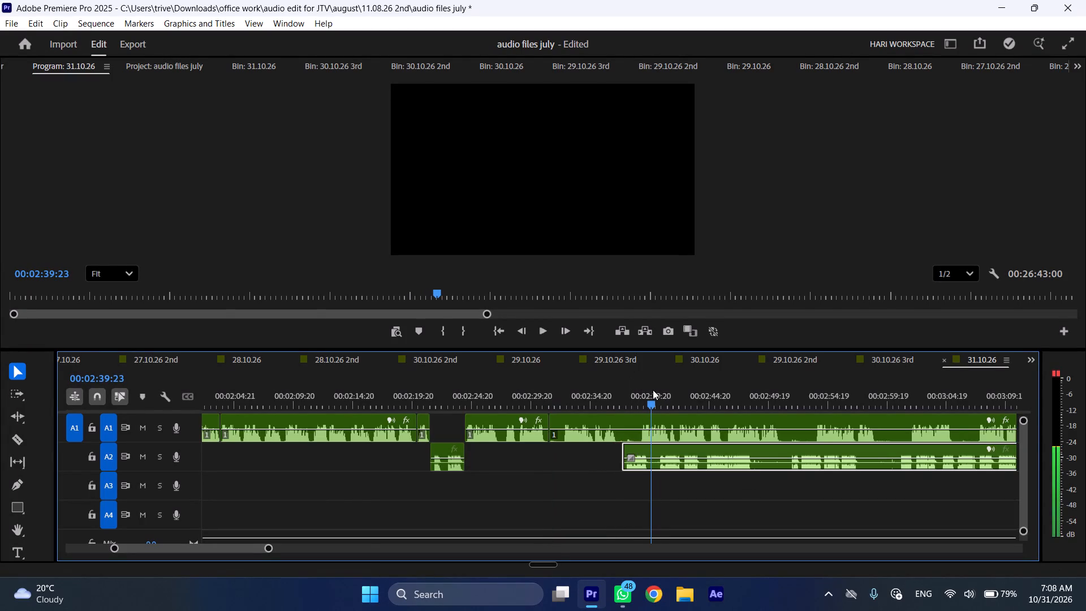
{"action": "key", "text": "shift+c"}
{"action": "left_click_drag", "start_coordinate": [637, 467], "coordinate": [561, 455]}
Trim about 19 frames off the start of the last A1 clip, move it against the short A2 section's end, and play from about 00:02:31.
{"action": "left_click_drag", "start_coordinate": [553, 415], "coordinate": [562, 415]}
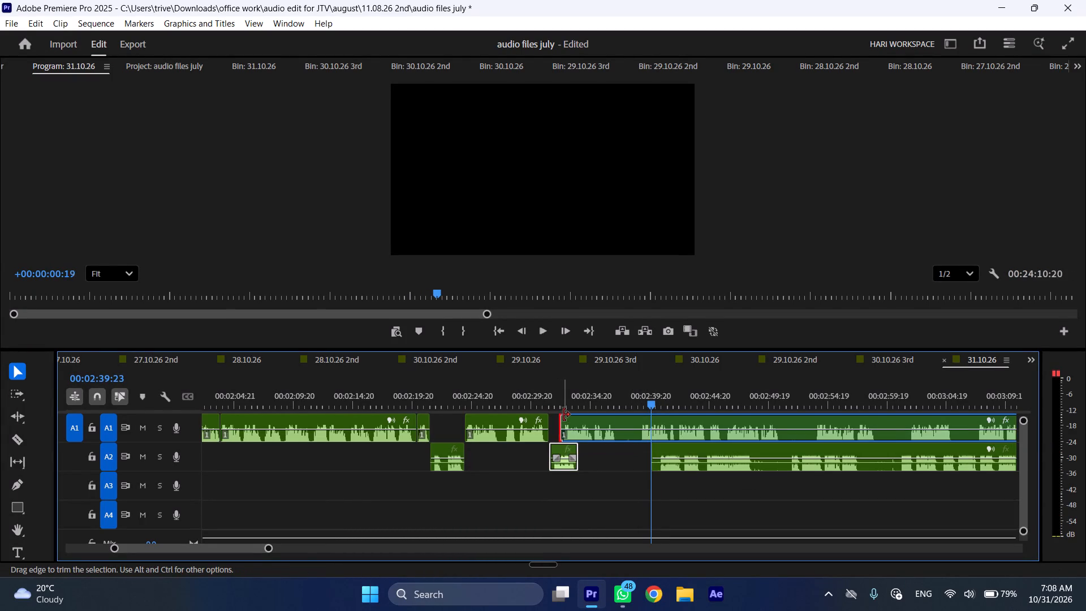
{"action": "left_click_drag", "start_coordinate": [578, 415], "coordinate": [593, 416]}
{"action": "left_click", "coordinate": [546, 394]}
{"action": "key", "text": "space"}
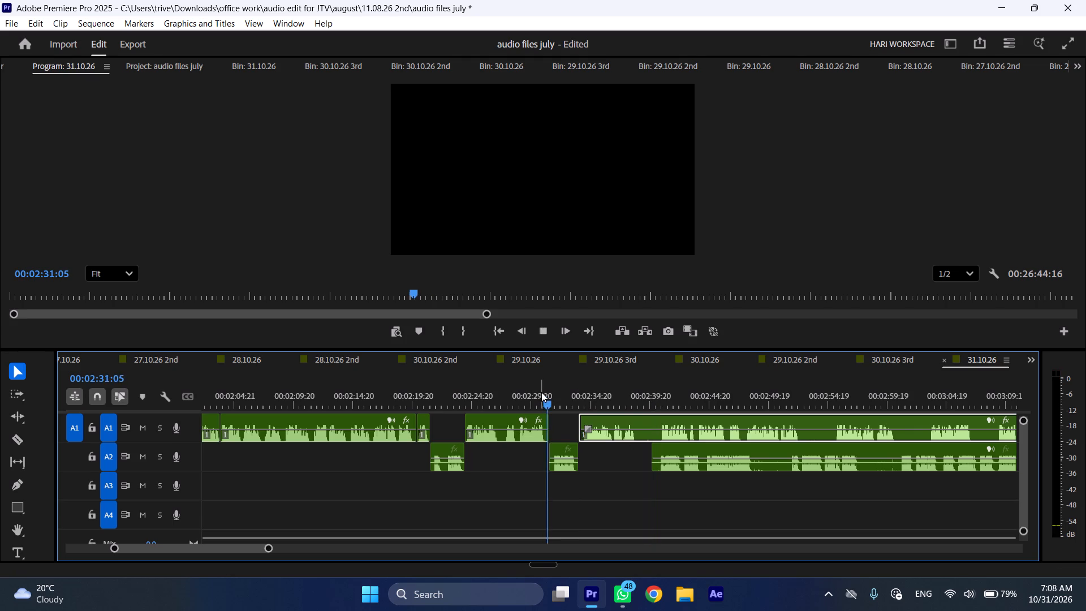
{"action": "key", "text": "l"}
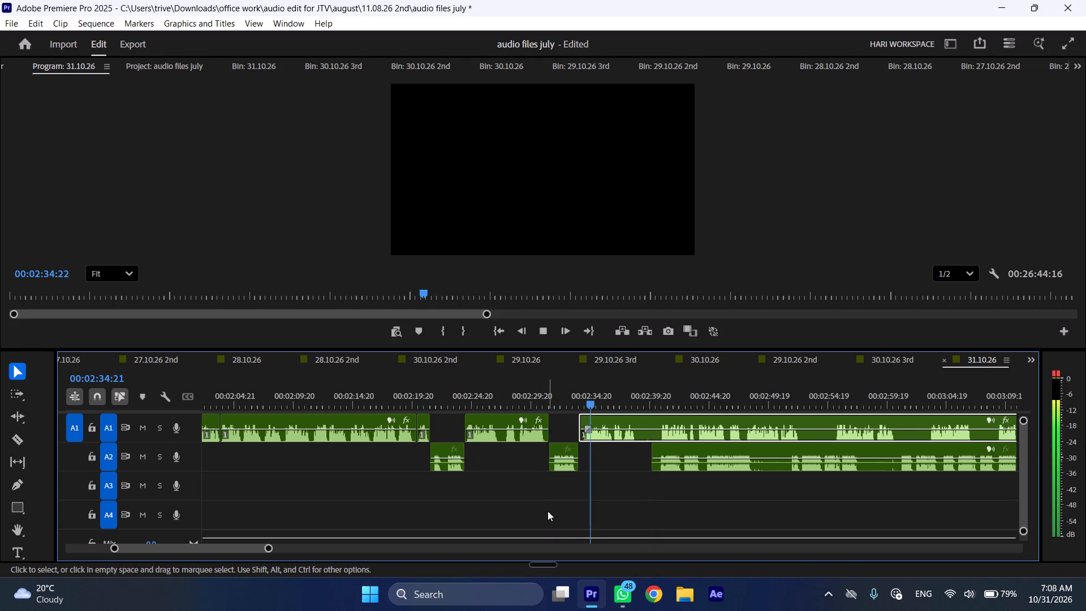
{"action": "scroll", "coordinate": [548, 511], "scroll_direction": "down", "scroll_amount": 5}
{"action": "left_click", "coordinate": [441, 398]}
{"action": "key", "text": "space"}
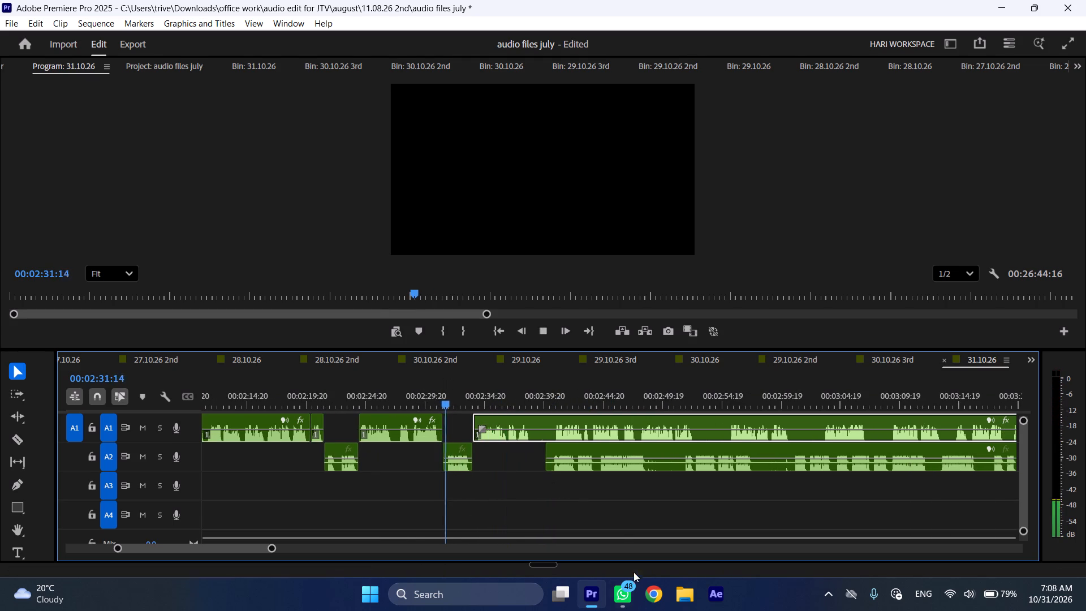
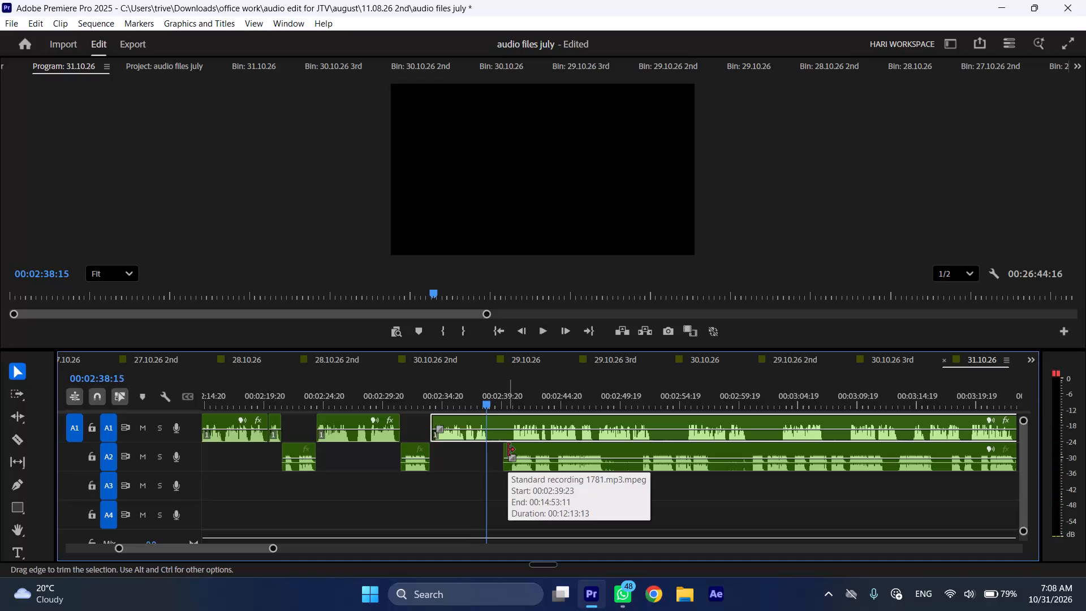
Trim about 14 frames off the start of the last A2 clip, start it at 00:02:38:15, and move the last A1 clip about 13 seconds later.
{"action": "left_click_drag", "start_coordinate": [507, 449], "coordinate": [515, 450]}
{"action": "left_click_drag", "start_coordinate": [536, 445], "coordinate": [519, 445]}
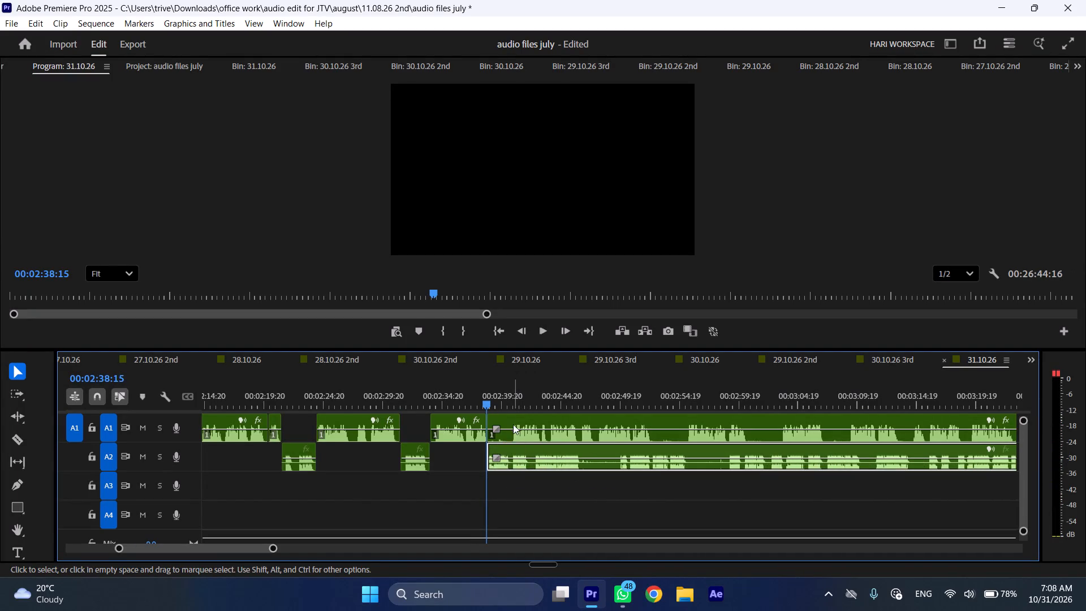
{"action": "left_click_drag", "start_coordinate": [513, 420], "coordinate": [671, 420]}
Cut the A2 recording at 00:02:40:16, ripple-delete about 1 s 19 frames after it, and play across the edit.
{"action": "key", "text": "space"}
{"action": "key", "text": "l"}
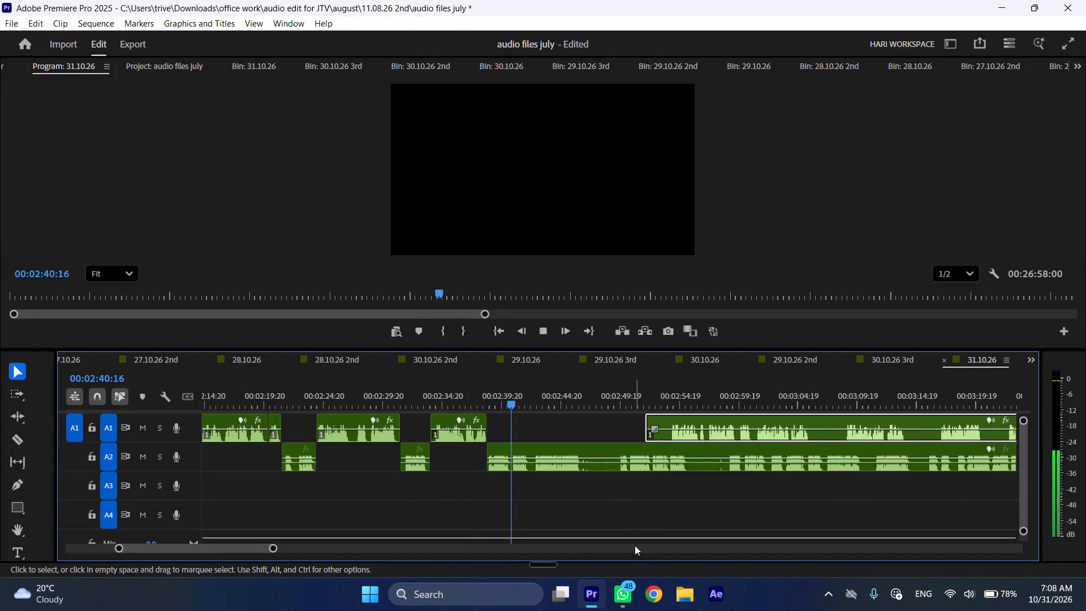
{"action": "left_click_drag", "start_coordinate": [512, 397], "coordinate": [533, 390]}
{"action": "key", "text": "shift+c"}
{"action": "left_click", "coordinate": [562, 453]}
{"action": "key", "text": "shift+c"}
{"action": "key", "text": "ctrl+shift+d"}
{"action": "key", "text": "space"}
{"action": "type", "text": "l"}
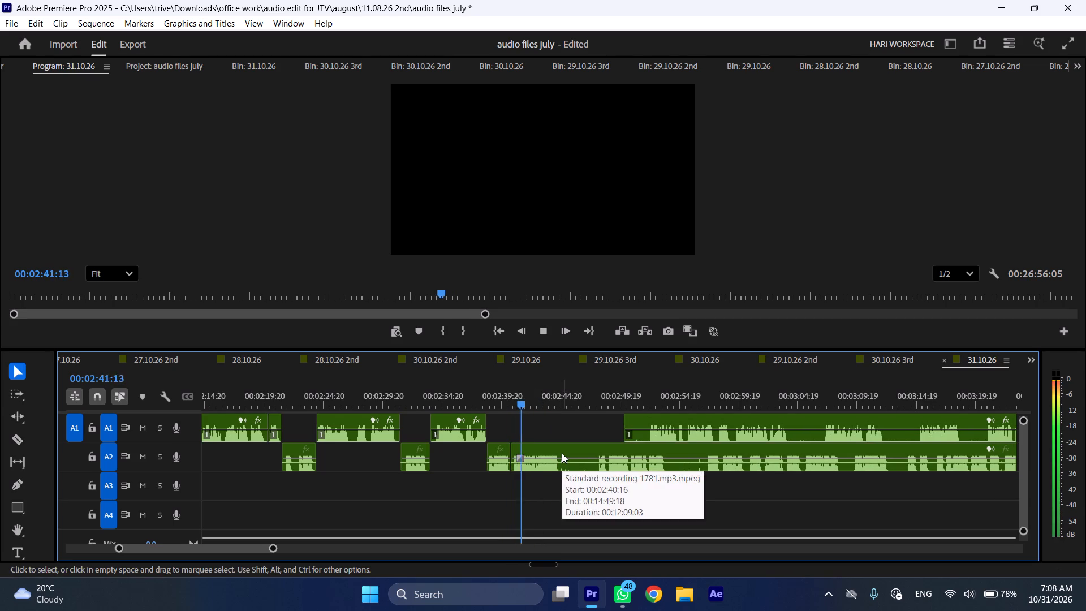
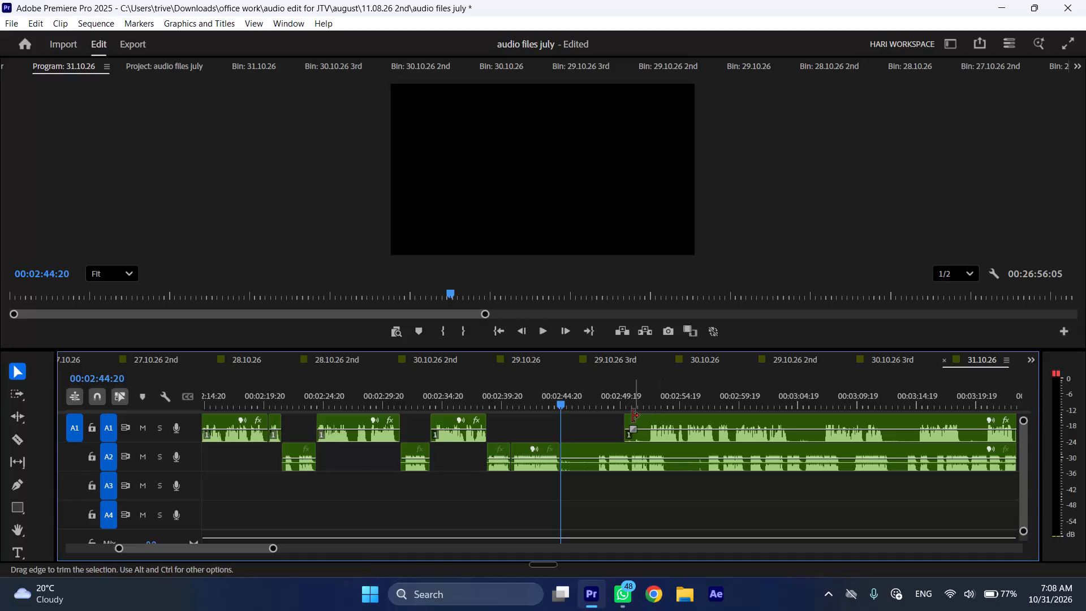
Trim about 1.7 s off the start of the last A1 clip, start it at 00:02:44:20 with the last A2 clip moved about 18 seconds later, and play.
{"action": "left_click_drag", "start_coordinate": [632, 416], "coordinate": [652, 418]}
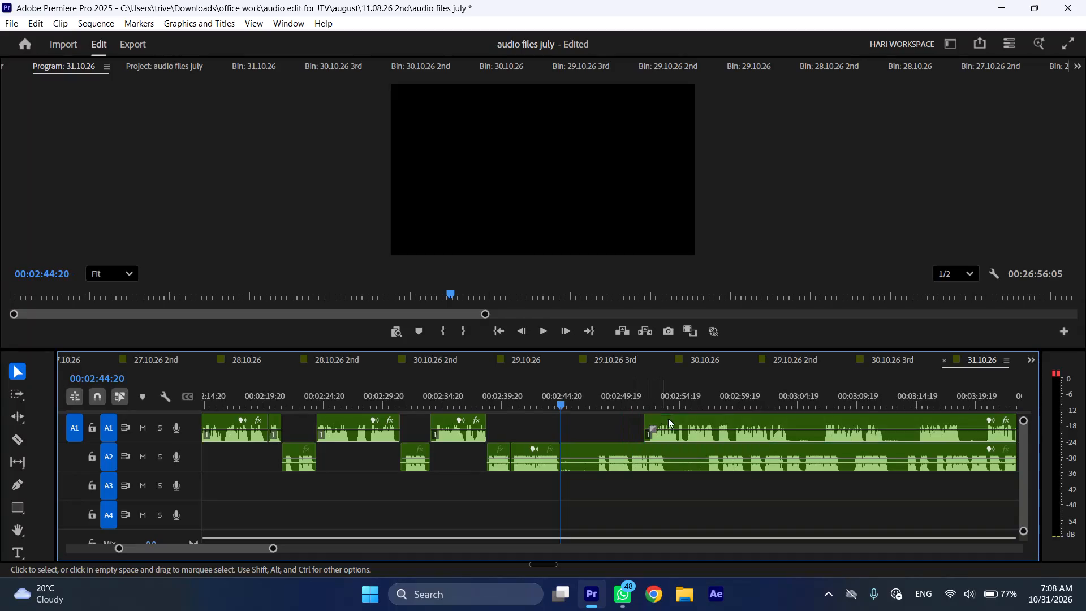
{"action": "left_click_drag", "start_coordinate": [678, 418], "coordinate": [602, 418]}
{"action": "left_click_drag", "start_coordinate": [584, 445], "coordinate": [799, 452]}
{"action": "key", "text": "space"}
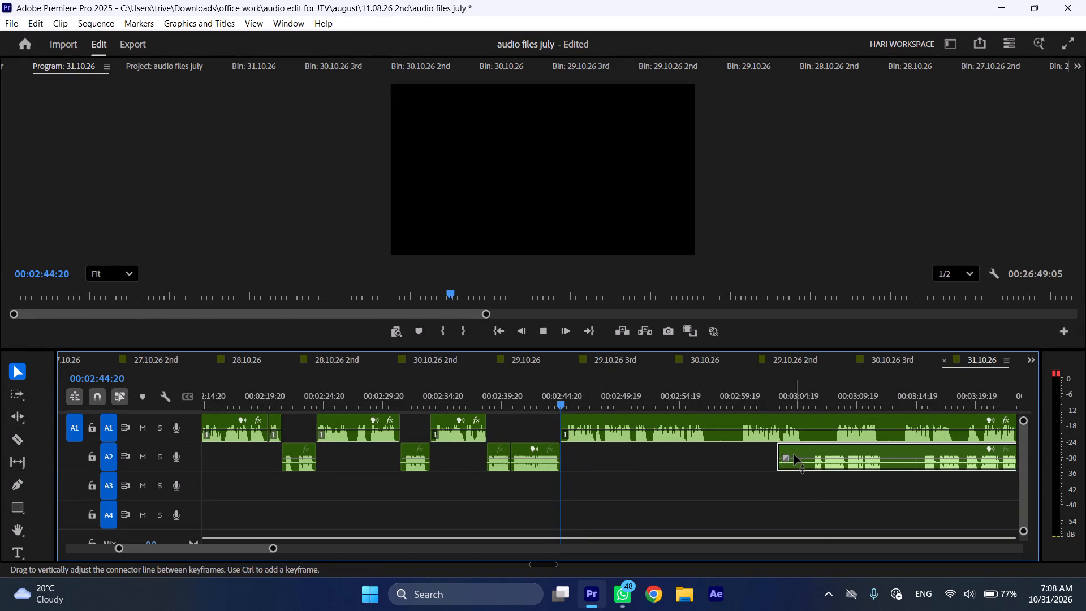
{"action": "key", "text": "l"}
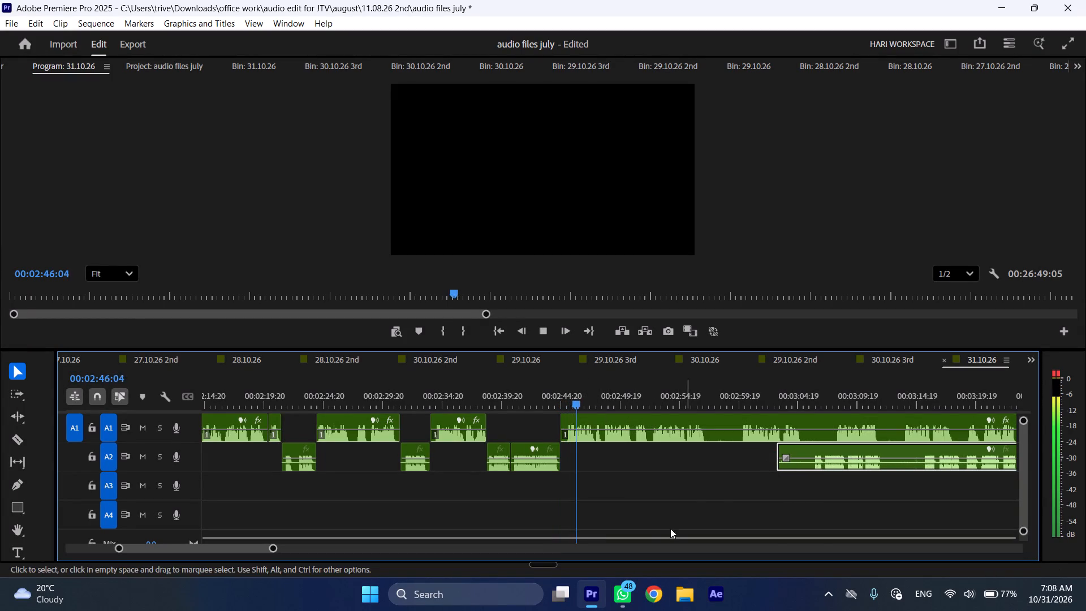
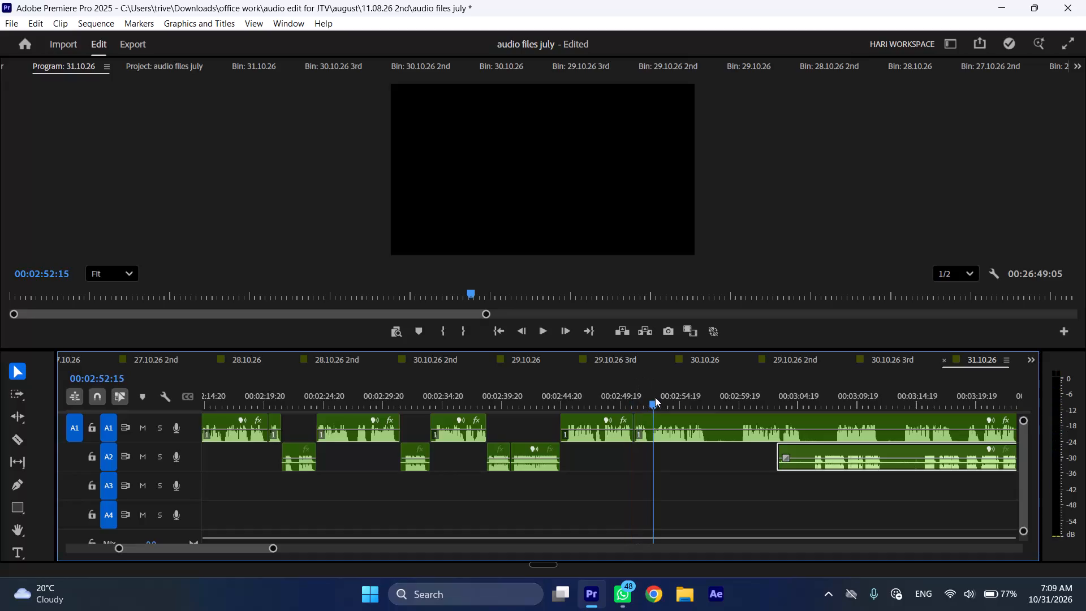
Split the last A1 clip at 00:02:52:12 and ripple delete the short piece of about 1.5 s before the cut.
{"action": "left_click", "coordinate": [660, 426]}
{"action": "key", "text": "shift+c"}
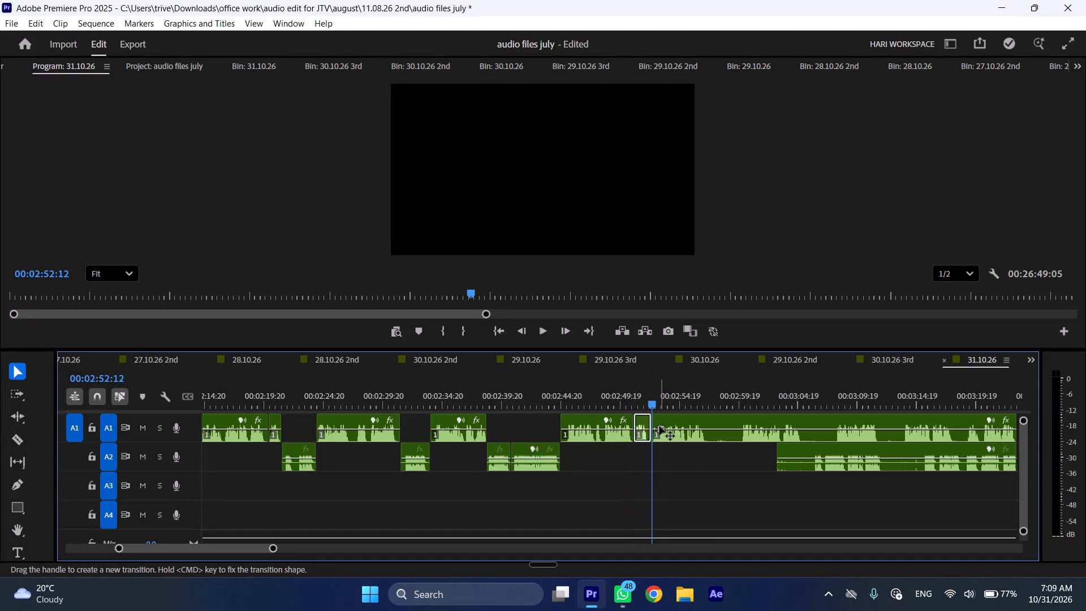
{"action": "key", "text": "ctrl+shift+d"}
Play on from the closed gap and split the last A1 clip at 00:02:55:14, after its first burst of speech.
{"action": "key", "text": "space"}
{"action": "left_click_drag", "start_coordinate": [667, 404], "coordinate": [688, 403]}
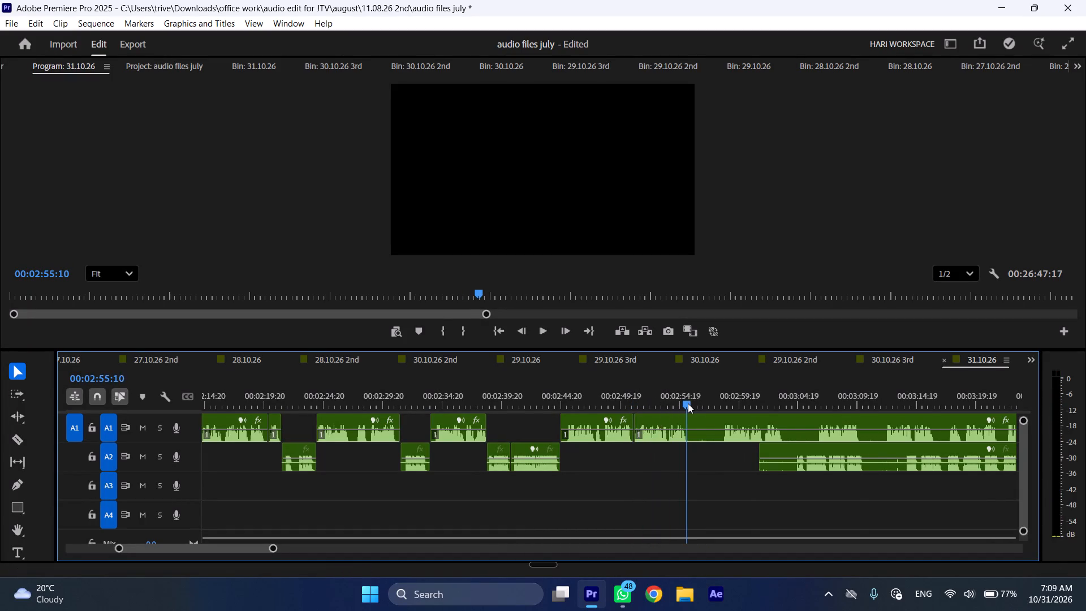
{"action": "left_click_drag", "start_coordinate": [688, 403], "coordinate": [689, 403]}
{"action": "key", "text": "shift+c"}
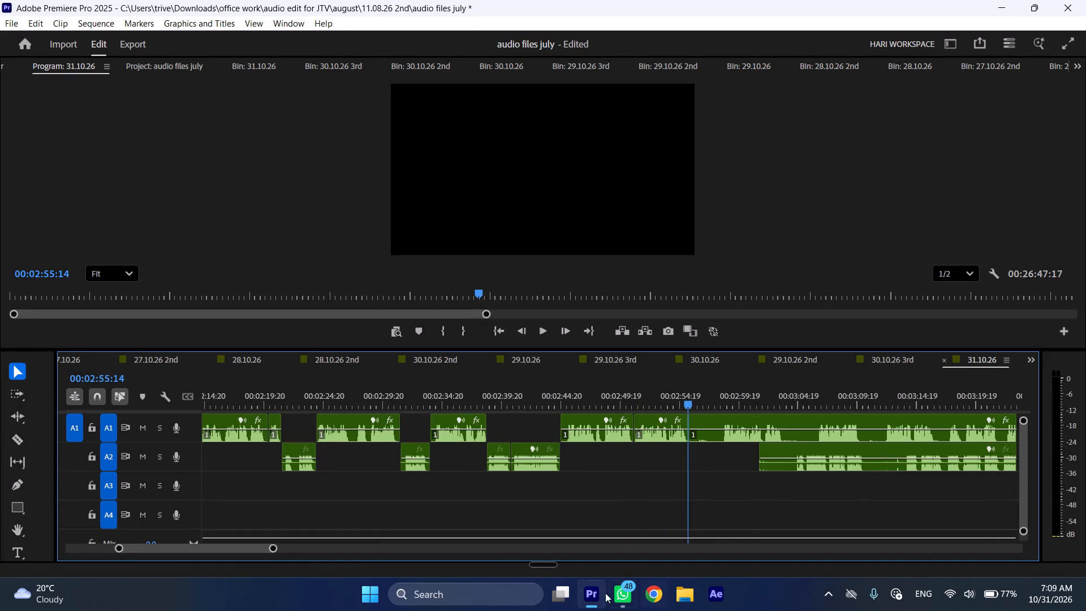
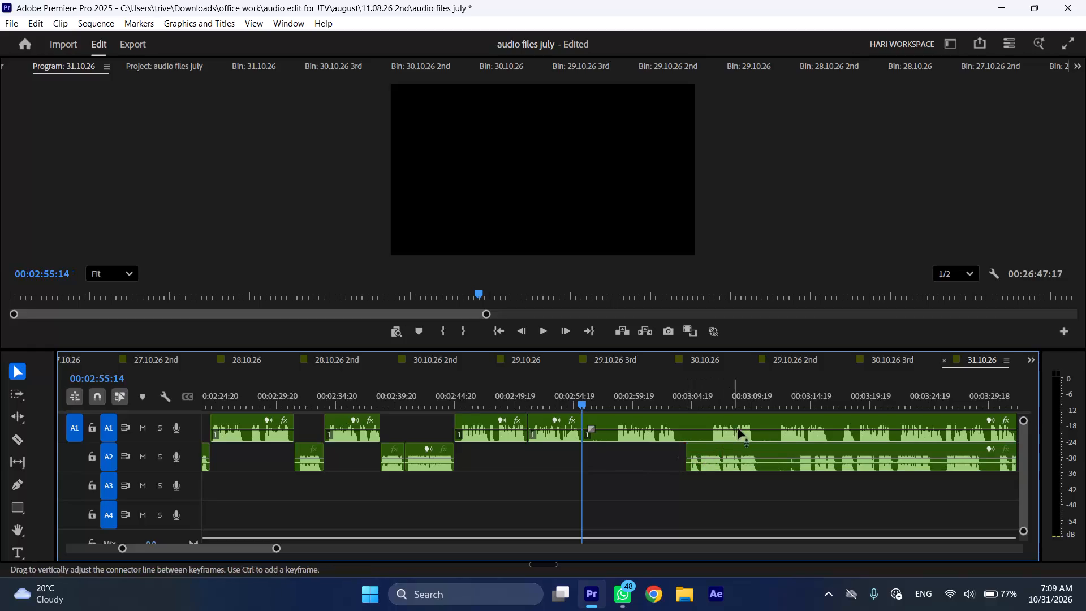
Split the A2 clip at 00:03:10:14 and insert its first piece at the A1 cut at 00:02:55:14, pushing the following clips along.
{"action": "left_click", "coordinate": [758, 391]}
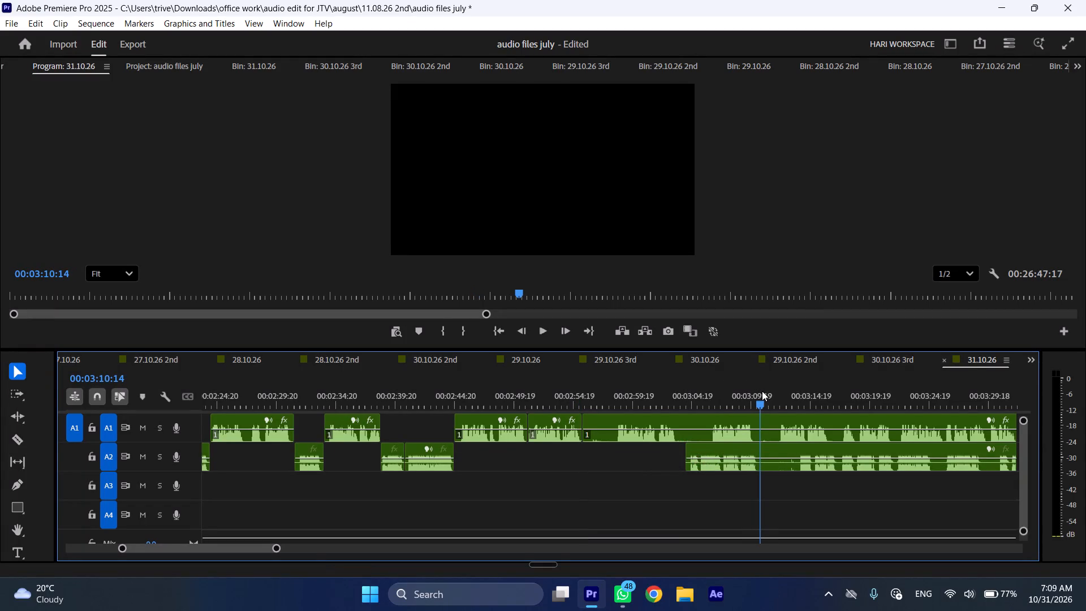
{"action": "left_click", "coordinate": [766, 457]}
{"action": "key", "text": "shift+c"}
{"action": "left_click_drag", "start_coordinate": [718, 448], "coordinate": [614, 447]}
Trim about 2.5 s of silence off the start of the last A1 clip and move it against the end of the inserted A2 piece.
{"action": "left_click_drag", "start_coordinate": [659, 415], "coordinate": [689, 424]}
{"action": "left_click_drag", "start_coordinate": [725, 414], "coordinate": [696, 414]}
Play through the new A1/A2 joins from about 00:02:53 and split the last A1 clip at 00:03:07:10, after its opening speech.
{"action": "left_click", "coordinate": [558, 400]}
{"action": "key", "text": "space"}
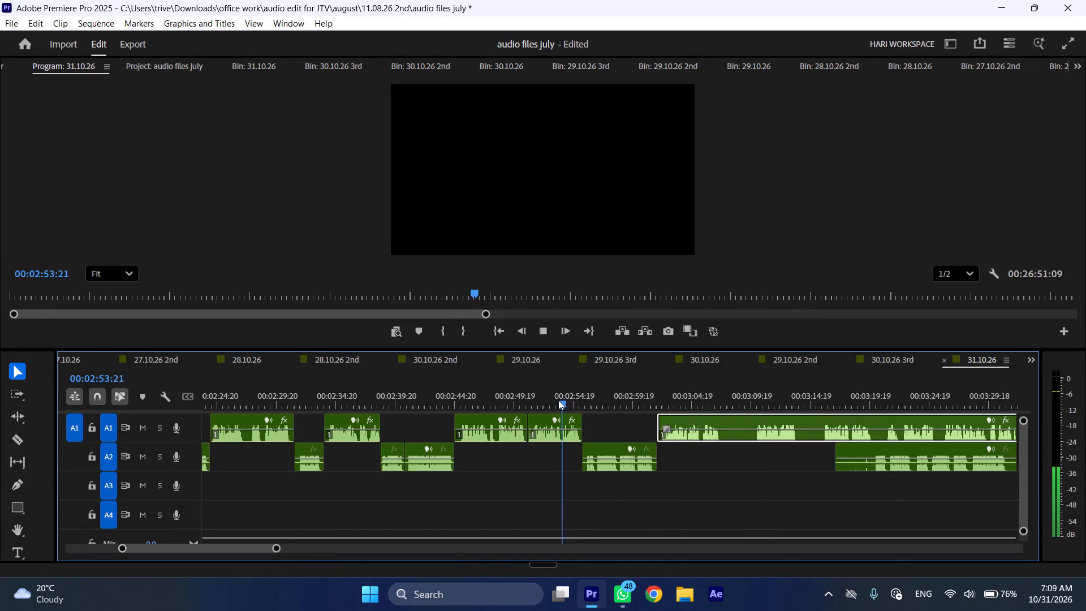
{"action": "key", "text": "l"}
{"action": "scroll", "coordinate": [611, 491], "scroll_direction": "down", "scroll_amount": 4}
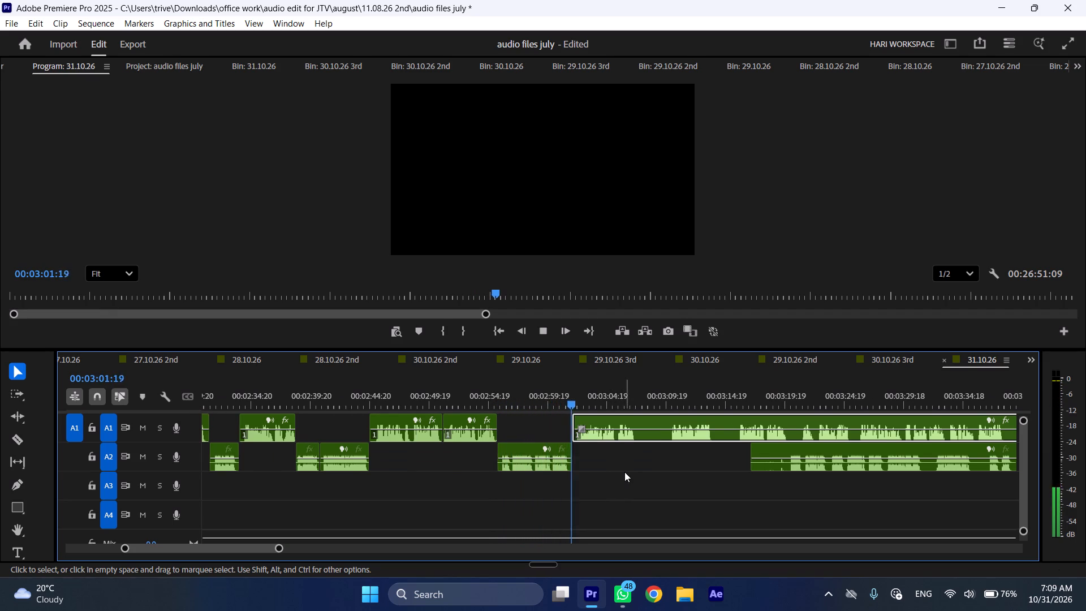
{"action": "scroll", "coordinate": [626, 471], "scroll_direction": "down", "scroll_amount": 3}
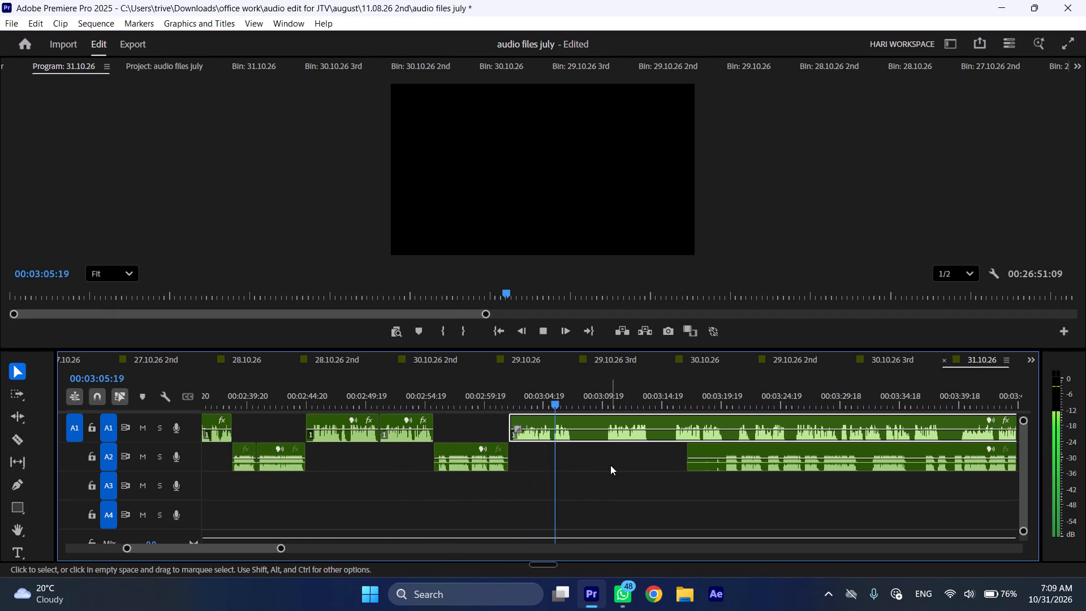
{"action": "key", "text": "space"}
{"action": "type", "text": "C"}
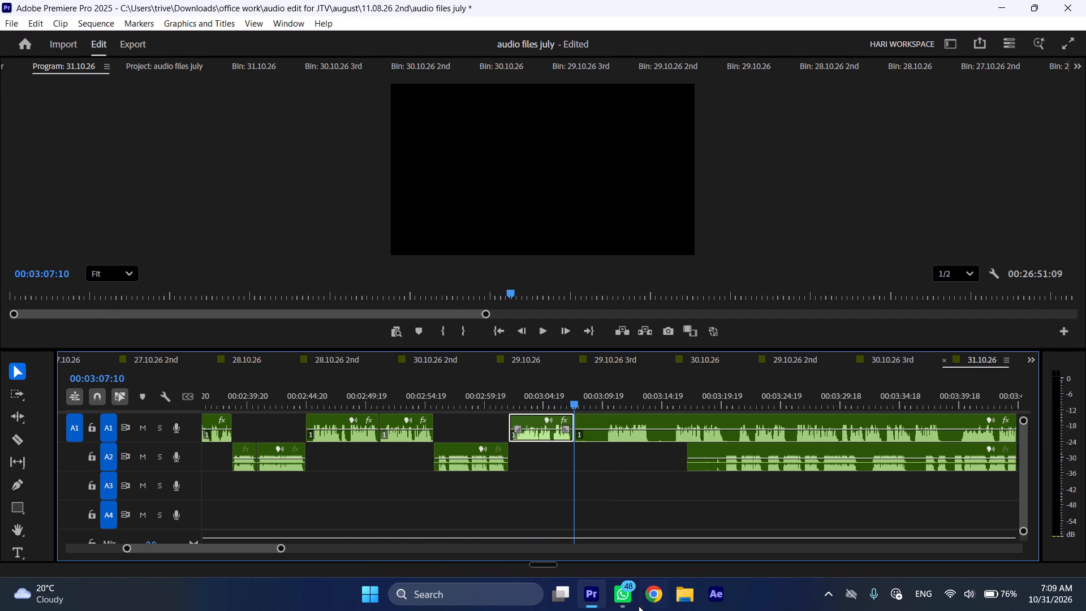
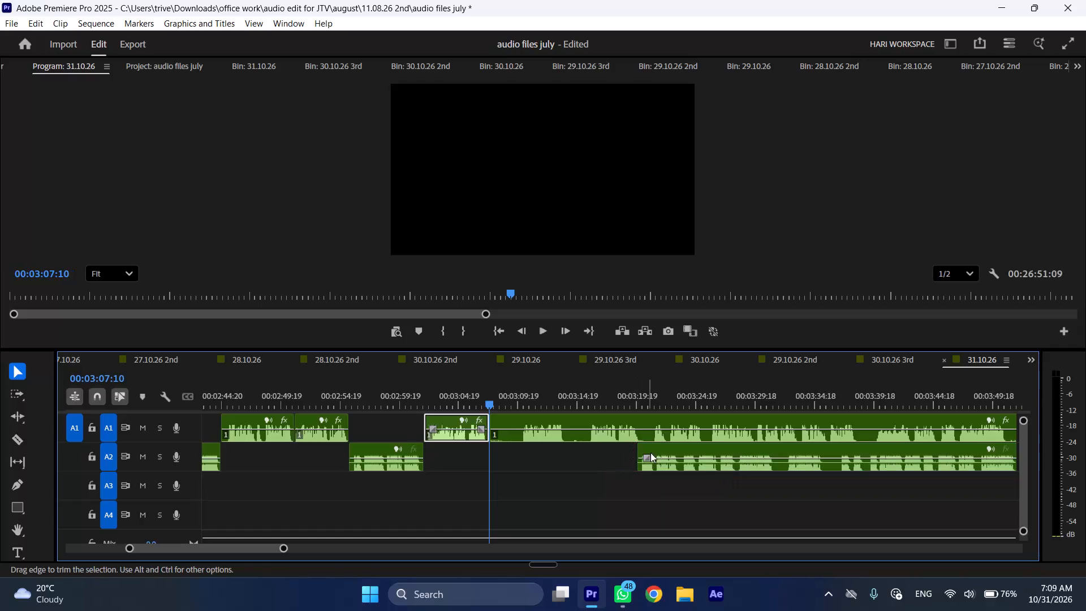
Move the last A2 clip to start at the 00:03:07:10 cut and shift the last A1 clip about 17 s later.
{"action": "left_click_drag", "start_coordinate": [653, 449], "coordinate": [502, 449]}
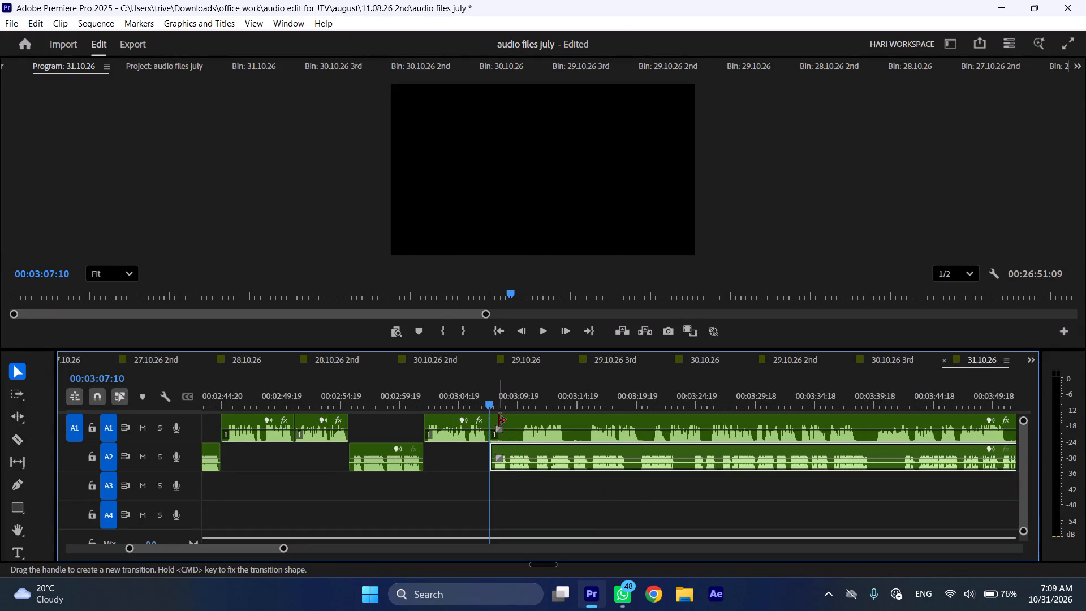
{"action": "left_click_drag", "start_coordinate": [509, 414], "coordinate": [714, 420]}
Play through the moved A2 clip and ripple-trim its opening up to 00:03:11:02, closing the gap on both tracks.
{"action": "key", "text": "space"}
{"action": "key", "text": "l"}
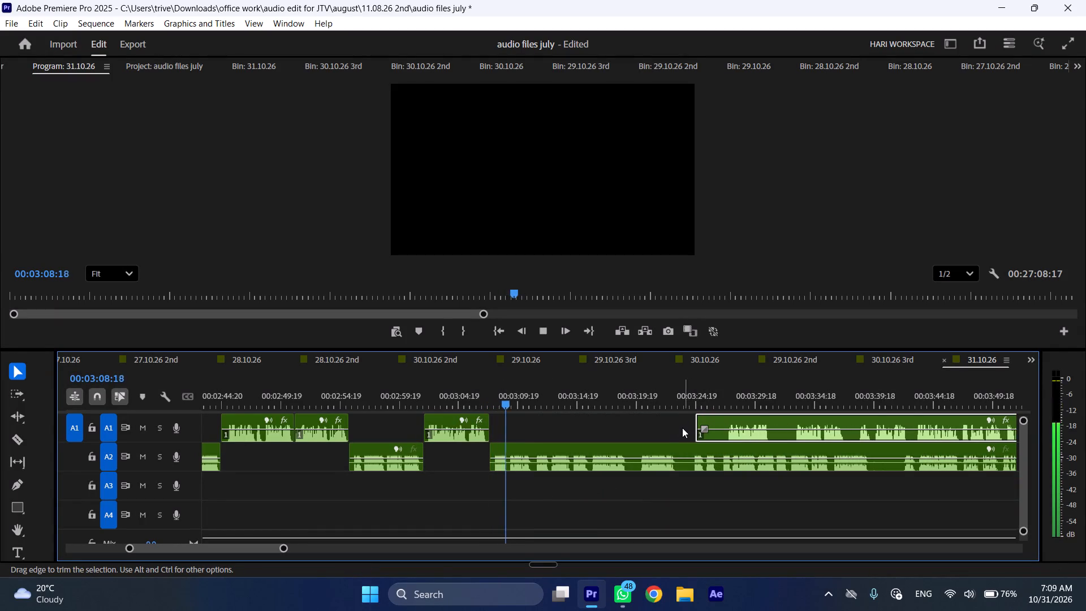
{"action": "scroll", "coordinate": [640, 446], "scroll_direction": "down", "scroll_amount": 1}
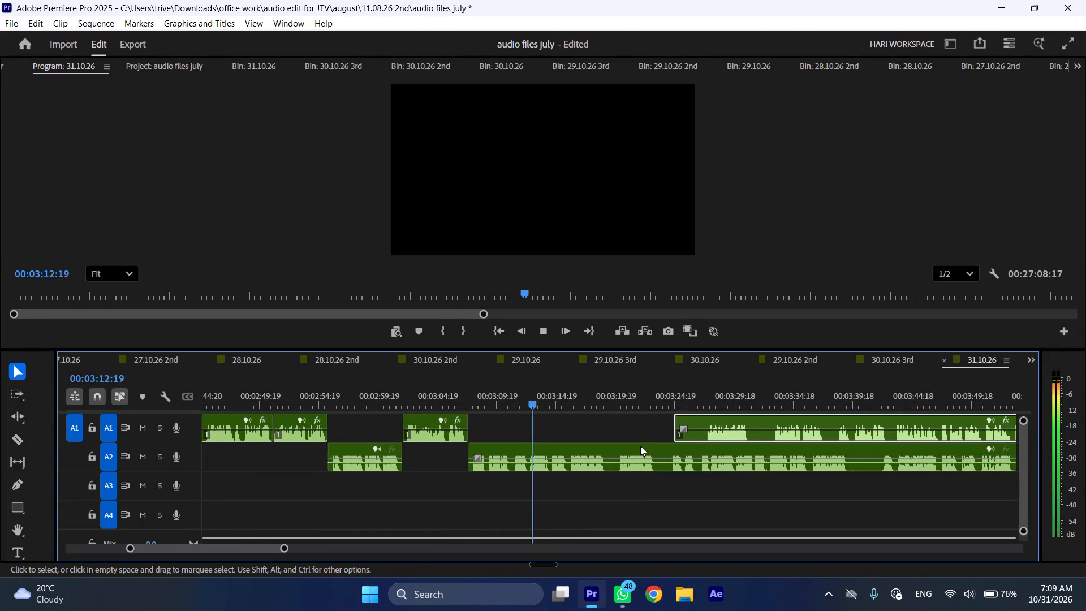
{"action": "scroll", "coordinate": [623, 444], "scroll_direction": "down", "scroll_amount": 4}
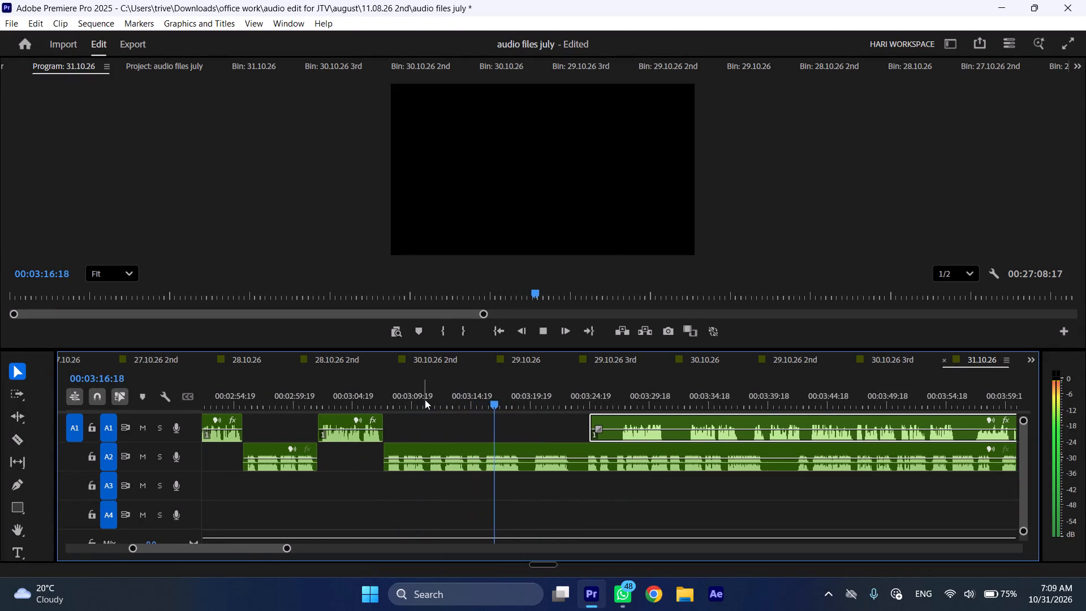
{"action": "left_click", "coordinate": [428, 397]}
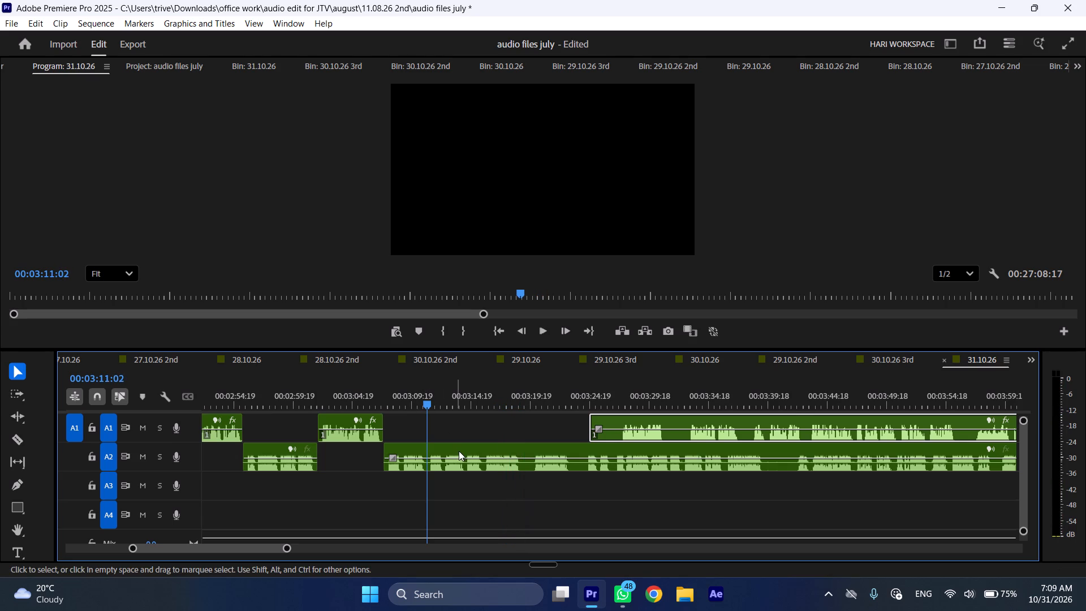
{"action": "left_click", "coordinate": [459, 451]}
{"action": "key", "text": "shift+c"}
{"action": "key", "text": "ctrl+shift+d"}
Play the trimmed A2 clip from its new start at the 00:03:07:10 join.
{"action": "key", "text": "space"}
{"action": "type", "text": "l"}
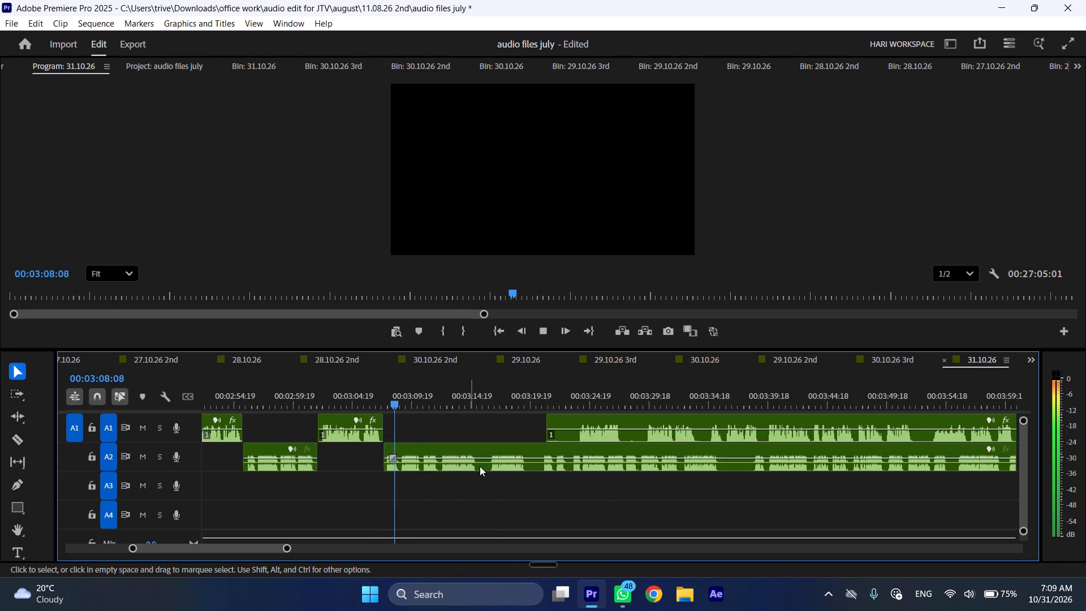
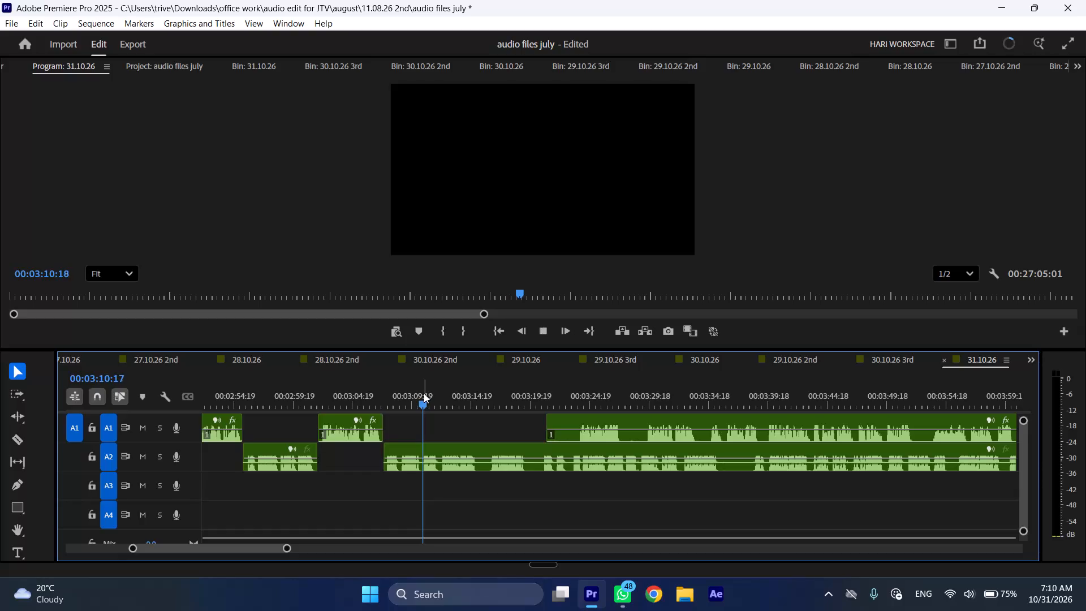
Split the A2 clip at 00:03:10:14 and ripple-remove its section up to 00:03:16:03, closing the gap on both tracks, and play from the join.
{"action": "left_click", "coordinate": [424, 393]}
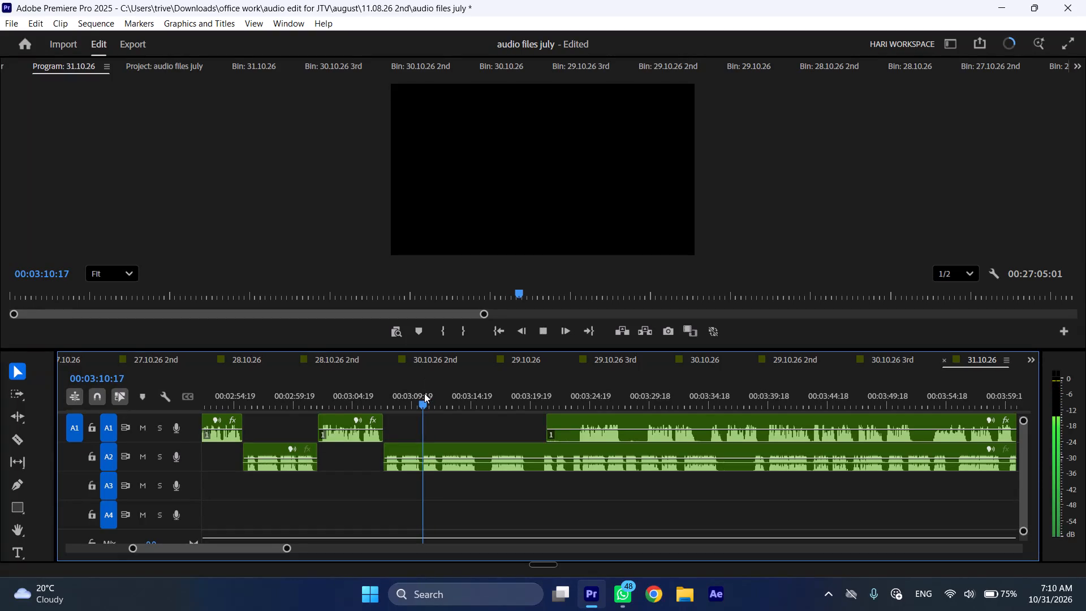
{"action": "key", "text": "shift+c"}
{"action": "key", "text": "space"}
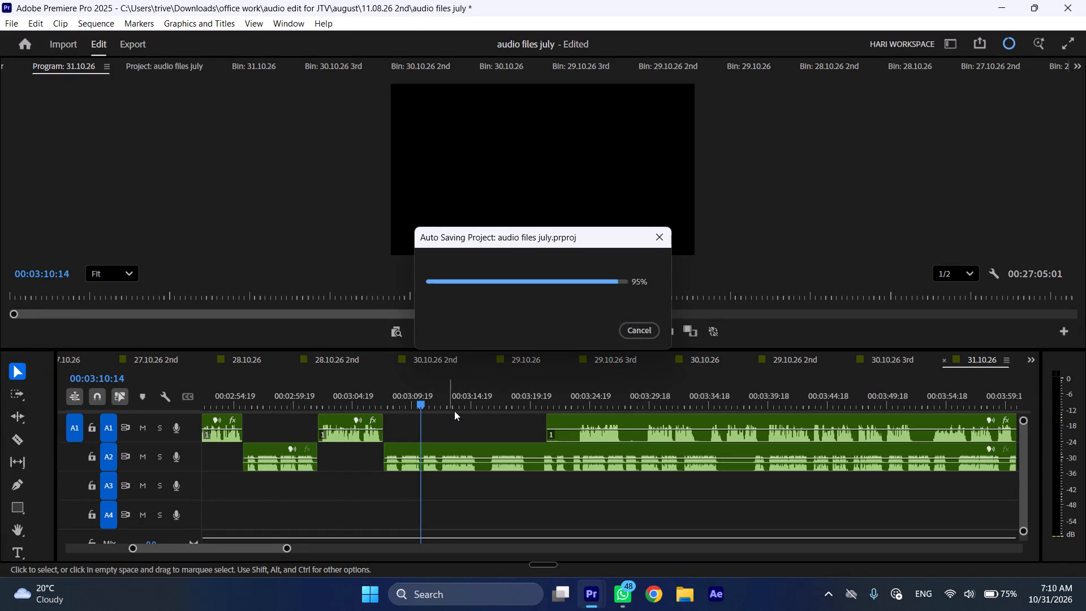
{"action": "key", "text": "space"}
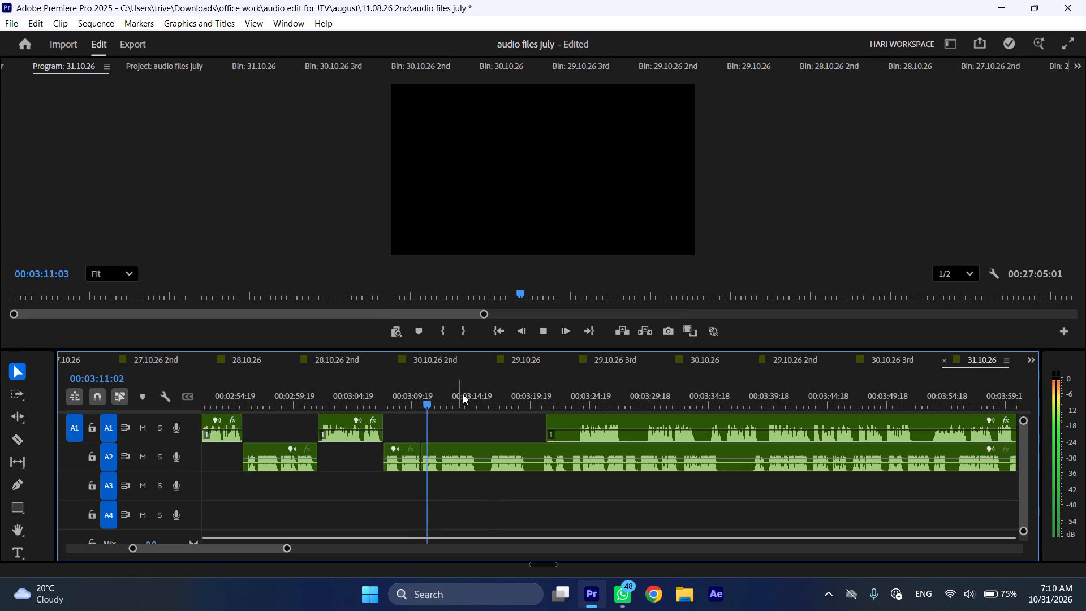
{"action": "left_click_drag", "start_coordinate": [473, 394], "coordinate": [494, 395]}
{"action": "key", "text": "space"}
{"action": "left_click", "coordinate": [489, 395]}
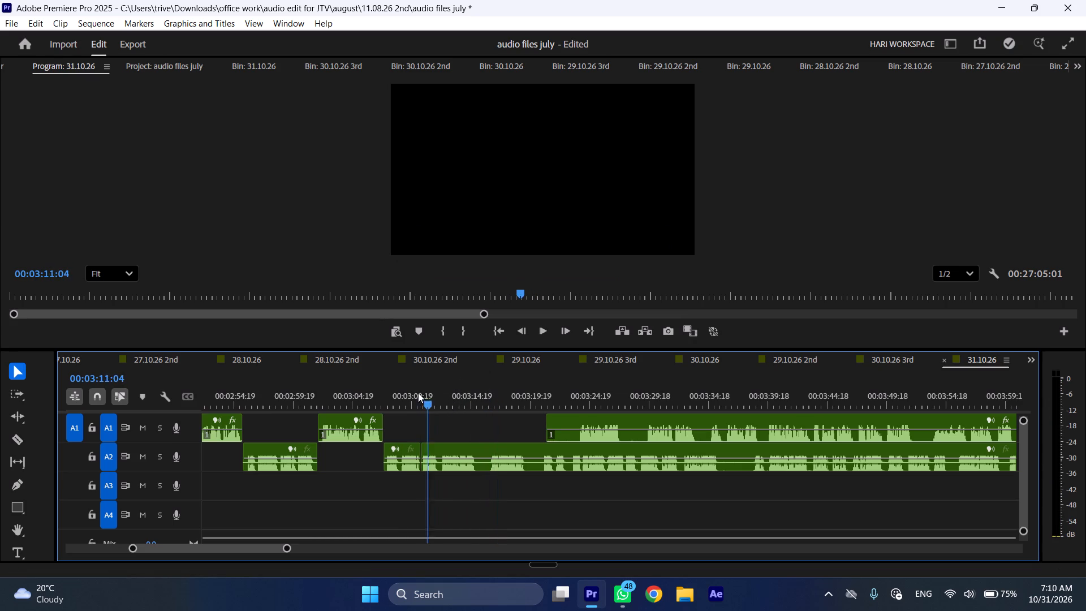
{"action": "left_click", "coordinate": [502, 466]}
{"action": "key", "text": "shift+c"}
{"action": "key", "text": "ctrl+shift+d"}
{"action": "key", "text": "space"}
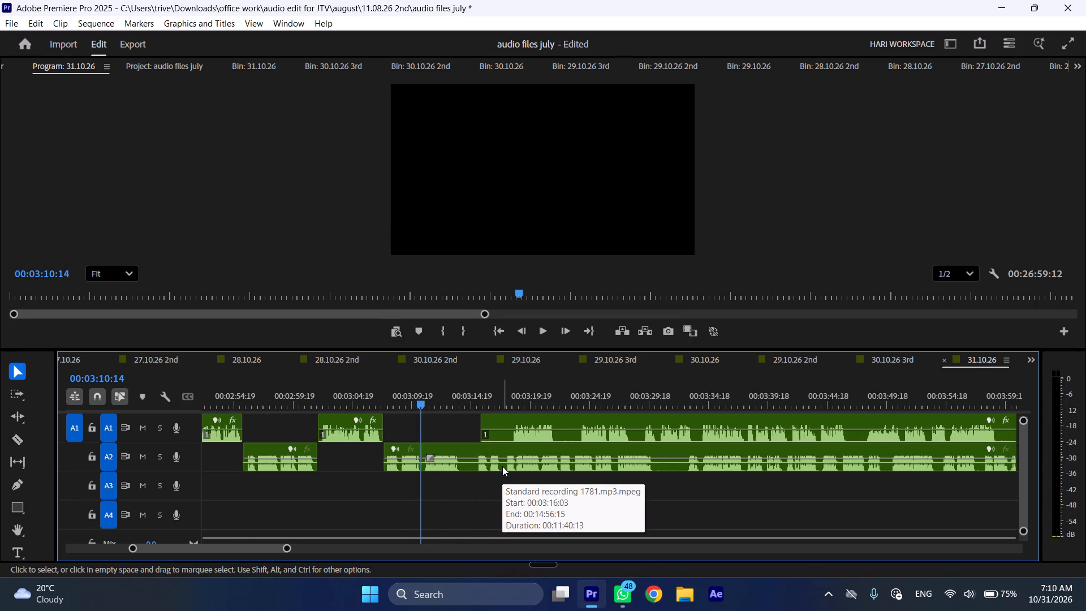
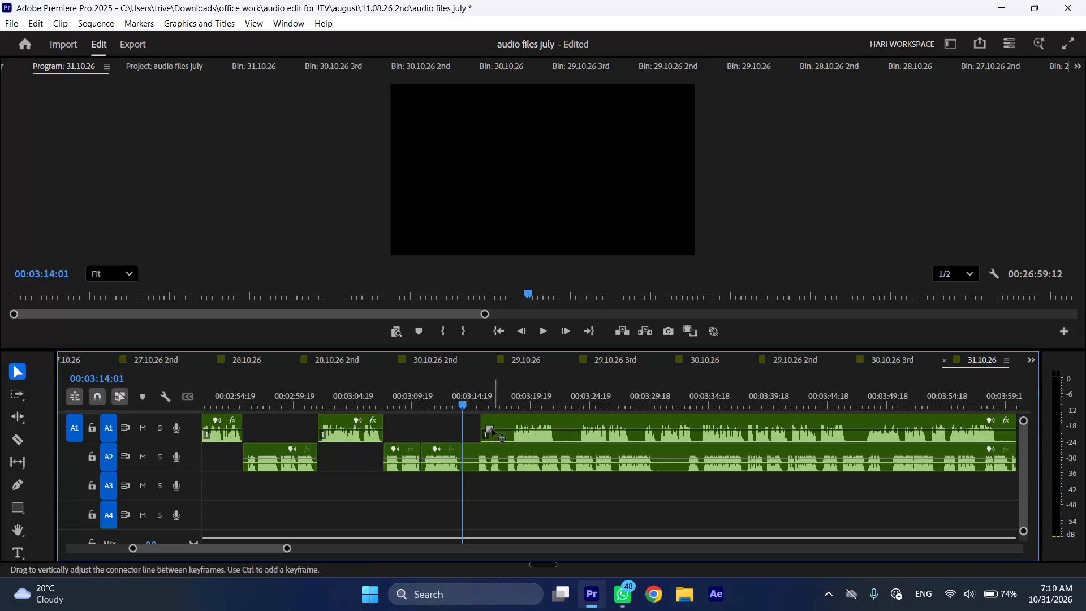
Split the last A1 clip at 00:03:21:20 and move its first section to start at 00:03:14:01, after the short A2 sections.
{"action": "left_click_drag", "start_coordinate": [486, 420], "coordinate": [516, 422]}
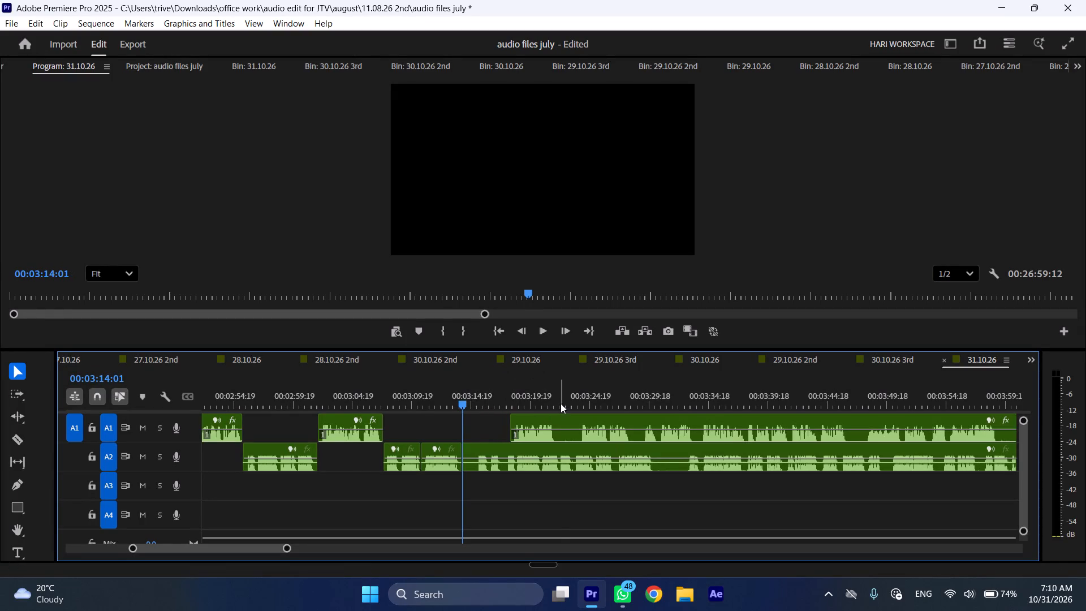
{"action": "left_click", "coordinate": [559, 402]}
{"action": "left_click", "coordinate": [561, 425]}
{"action": "key", "text": "shift+c"}
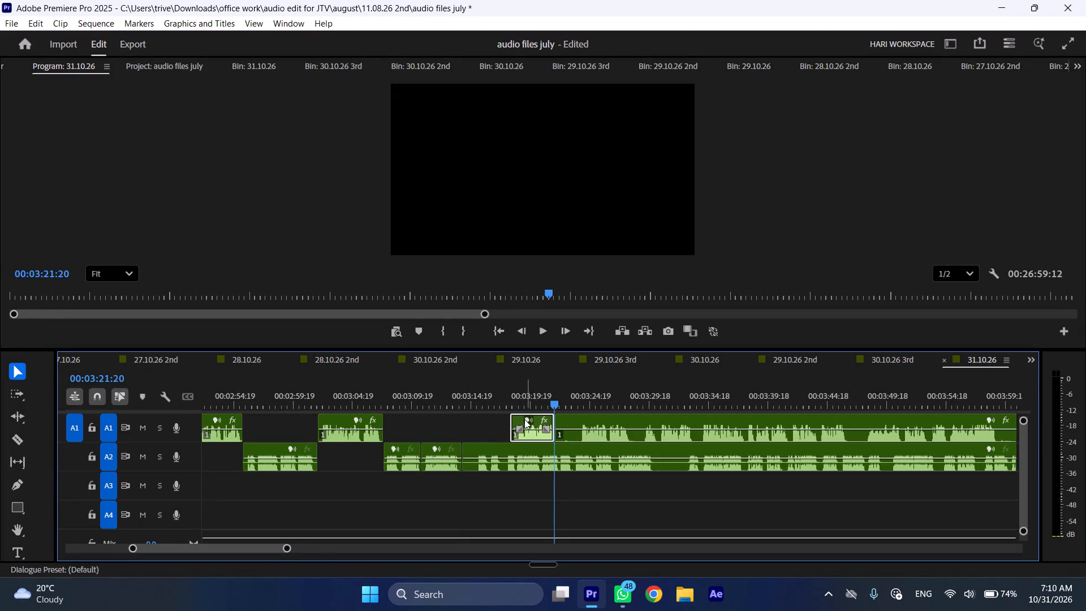
{"action": "left_click_drag", "start_coordinate": [519, 417], "coordinate": [468, 418]}
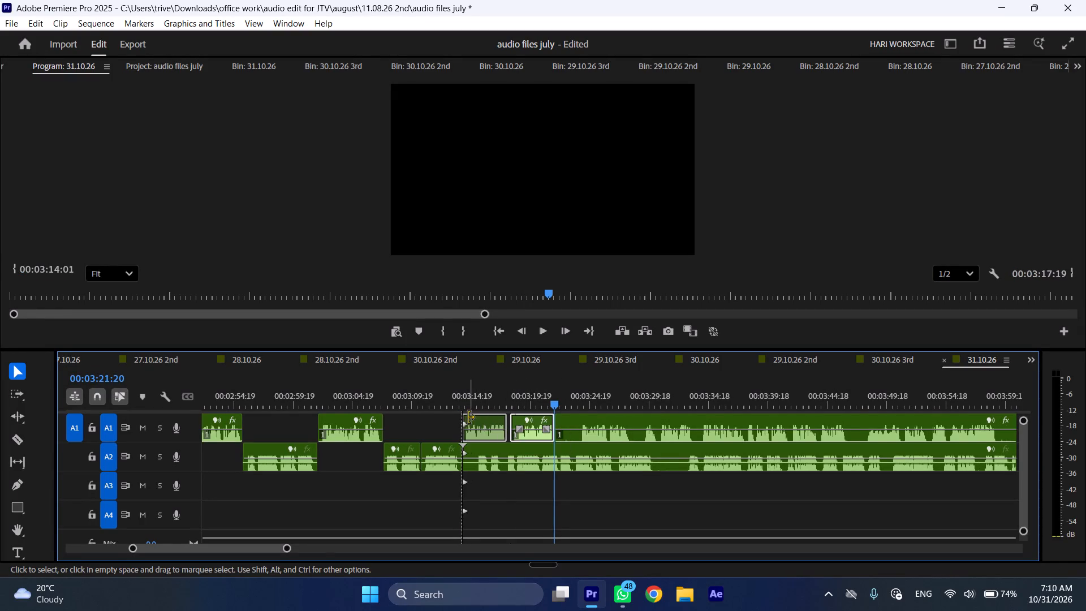
Shift the long A2 clip to begin directly after the moved A1 section, and play from about 00:03:13 at increased speed.
{"action": "left_click_drag", "start_coordinate": [509, 447], "coordinate": [550, 450]}
{"action": "left_click_drag", "start_coordinate": [566, 445], "coordinate": [532, 445]}
{"action": "left_click", "coordinate": [454, 398]}
{"action": "key", "text": "space"}
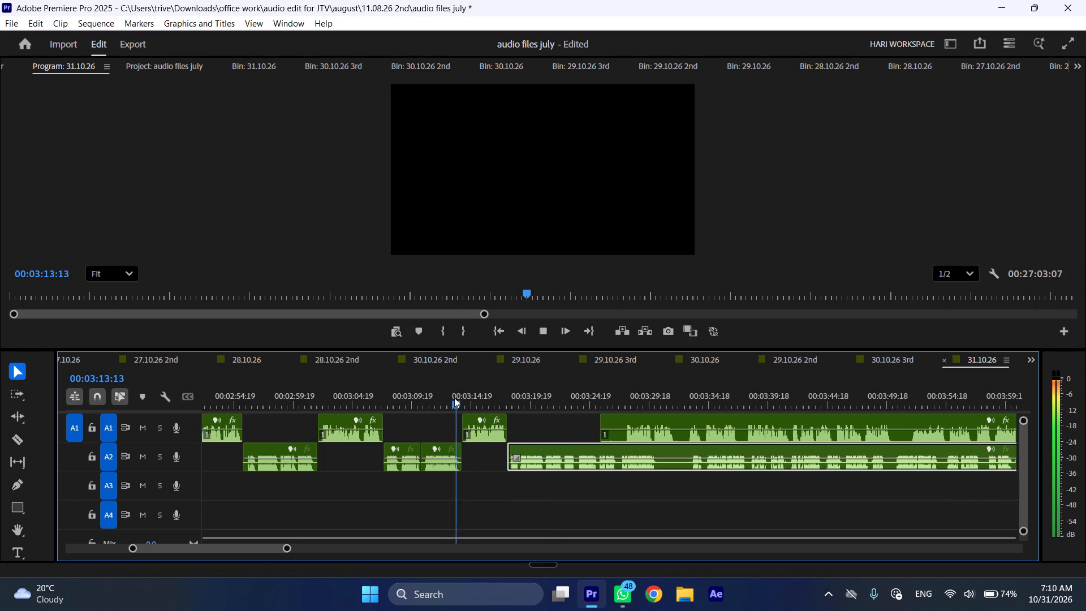
{"action": "type", "text": "l"}
Move the remaining A1 clip later to start at about 00:03:31, leaving A2 clear beneath the gap.
{"action": "left_click_drag", "start_coordinate": [604, 420], "coordinate": [627, 419]}
{"action": "left_click_drag", "start_coordinate": [644, 415], "coordinate": [689, 415]}
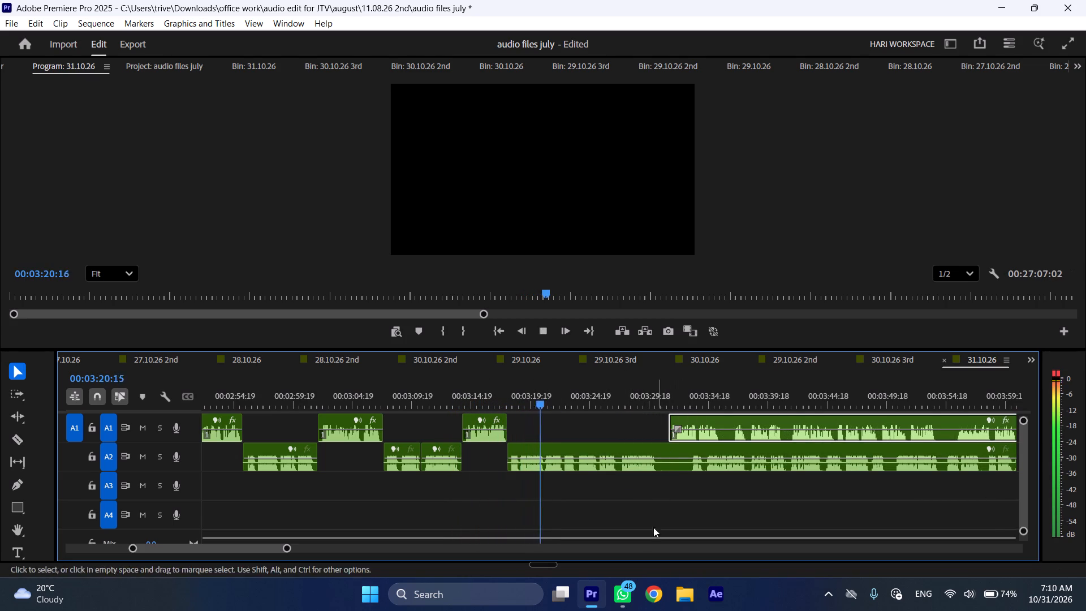
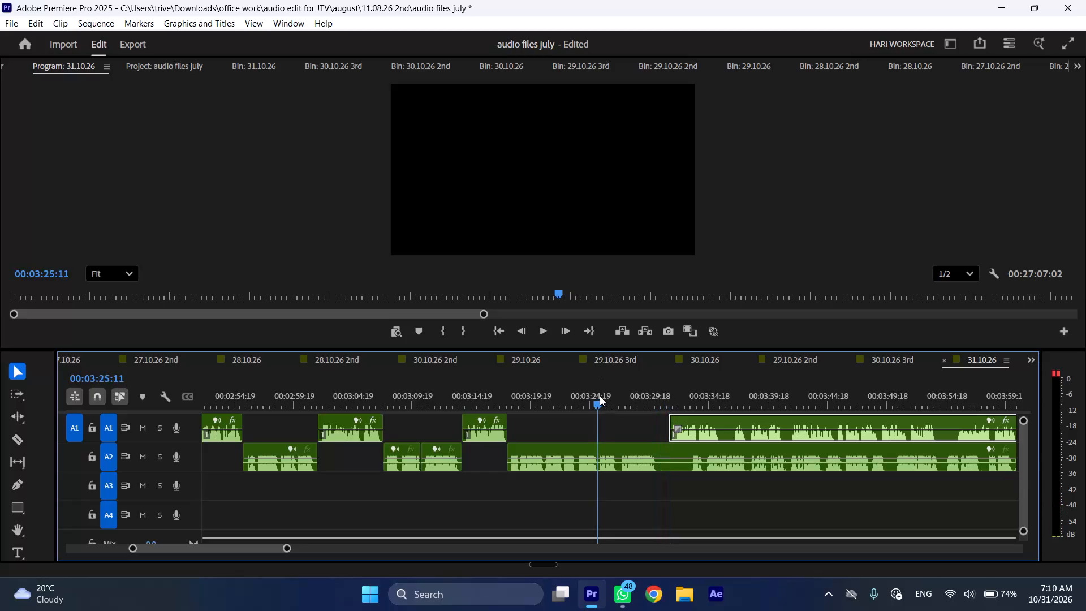
Cut the A2 clip at 00:03:25:11 and about 00:03:27:03, and remove the section in between, closing the gap.
{"action": "key", "text": "shift+c"}
{"action": "left_click_drag", "start_coordinate": [605, 396], "coordinate": [619, 399]}
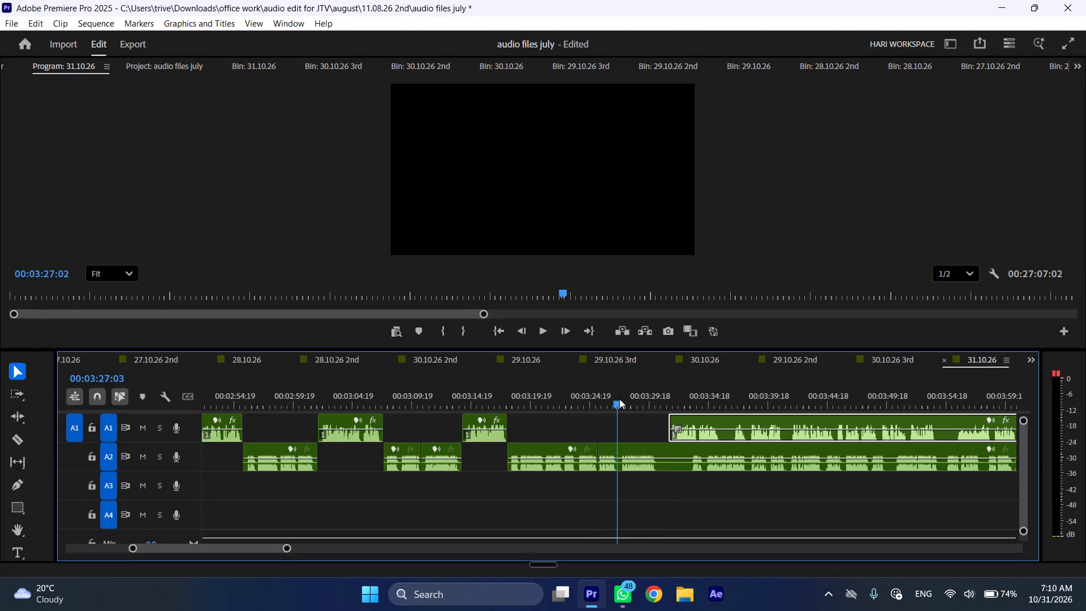
{"action": "left_click_drag", "start_coordinate": [619, 399], "coordinate": [620, 399]}
{"action": "left_click", "coordinate": [639, 462]}
{"action": "key", "text": "shift+c"}
{"action": "key", "text": "ctrl+shift+d"}
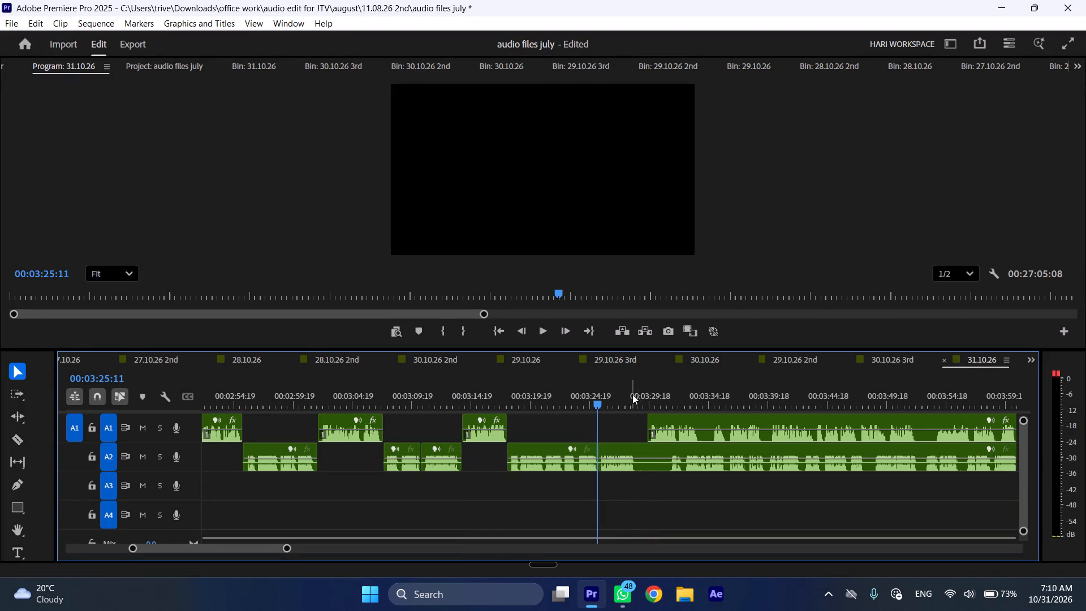
Split the A2 clip at 00:03:28:19 and move the long A1 clip earlier to start at that cut.
{"action": "left_click_drag", "start_coordinate": [633, 391], "coordinate": [639, 391]}
{"action": "left_click", "coordinate": [650, 461]}
{"action": "key", "text": "shift+c"}
{"action": "left_click_drag", "start_coordinate": [671, 416], "coordinate": [658, 416]}
Move the remaining A2 clip later to start at about 00:03:40:18, and play from 00:03:28:19 at increased speed.
{"action": "scroll", "coordinate": [657, 437], "scroll_direction": "down", "scroll_amount": 5}
{"action": "left_click_drag", "start_coordinate": [558, 450], "coordinate": [700, 450]}
{"action": "key", "text": "space"}
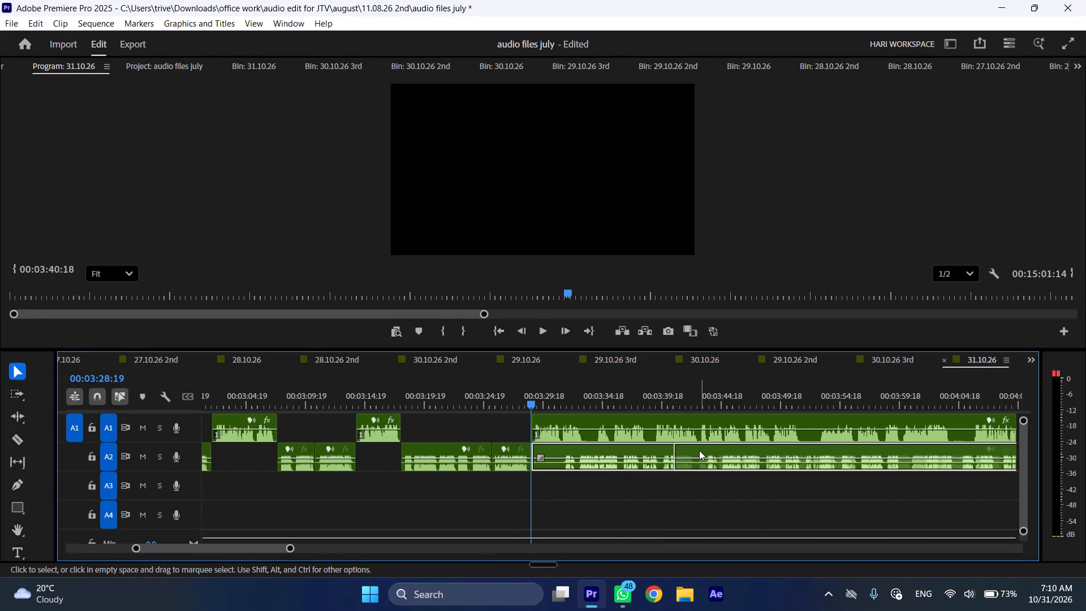
{"action": "key", "text": "l"}
Trim about 2 seconds off the start of the remaining A2 clip.
{"action": "left_click_drag", "start_coordinate": [673, 450], "coordinate": [702, 450]}
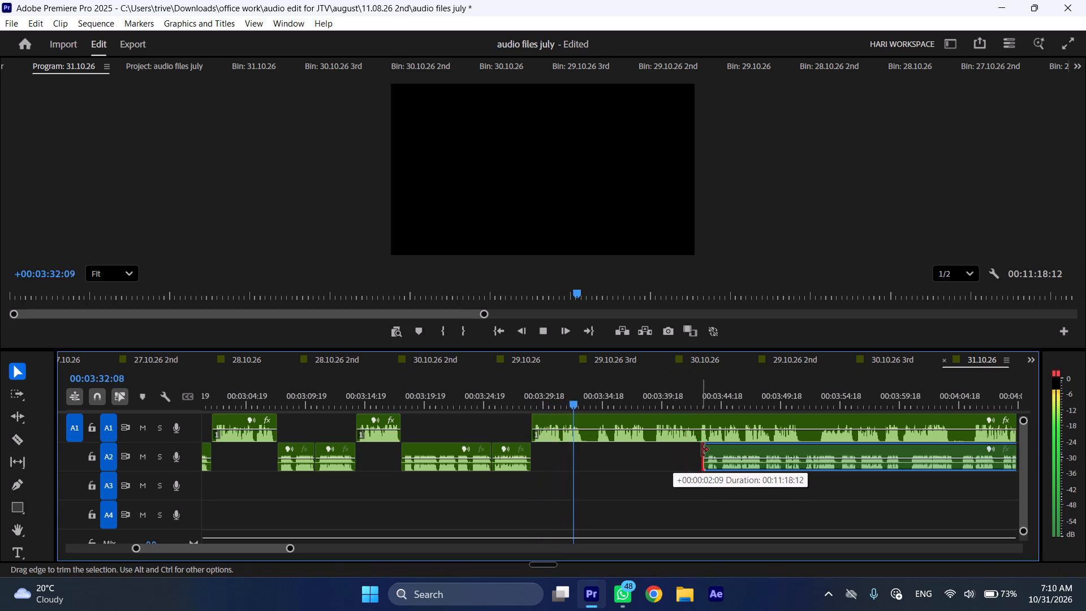
{"action": "left_click_drag", "start_coordinate": [702, 450], "coordinate": [701, 450]}
Split the long A1 clip at 00:03:33:08.
{"action": "left_click_drag", "start_coordinate": [581, 395], "coordinate": [587, 395]}
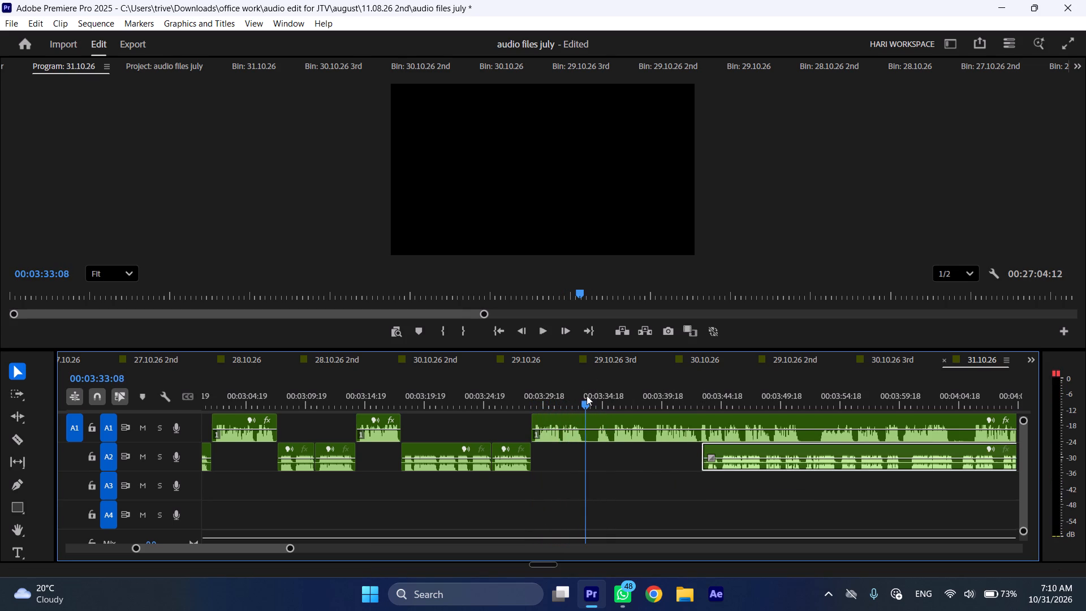
{"action": "key", "text": "shift+c"}
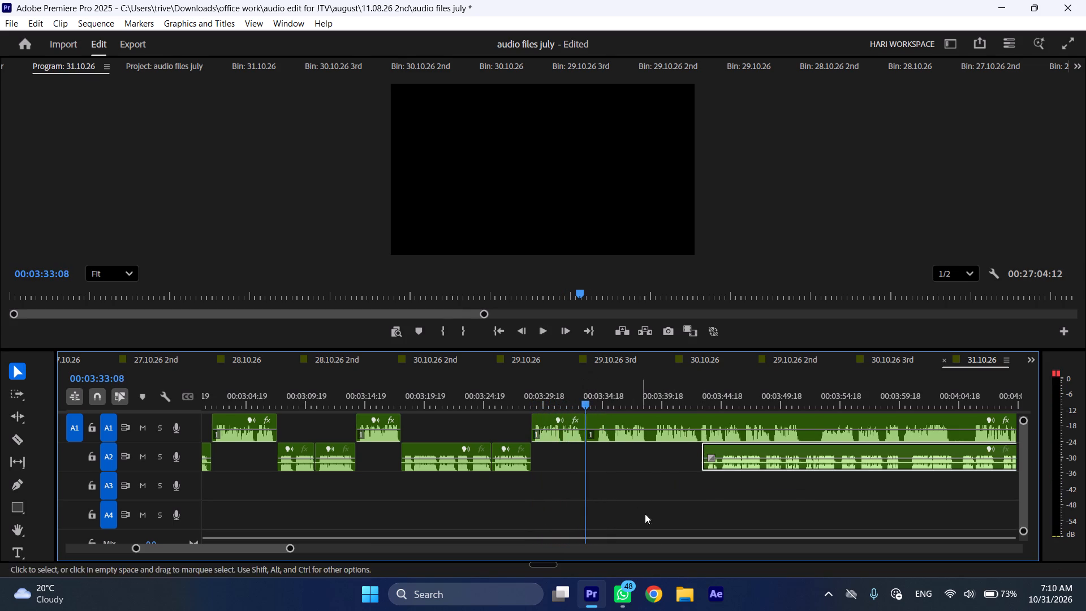
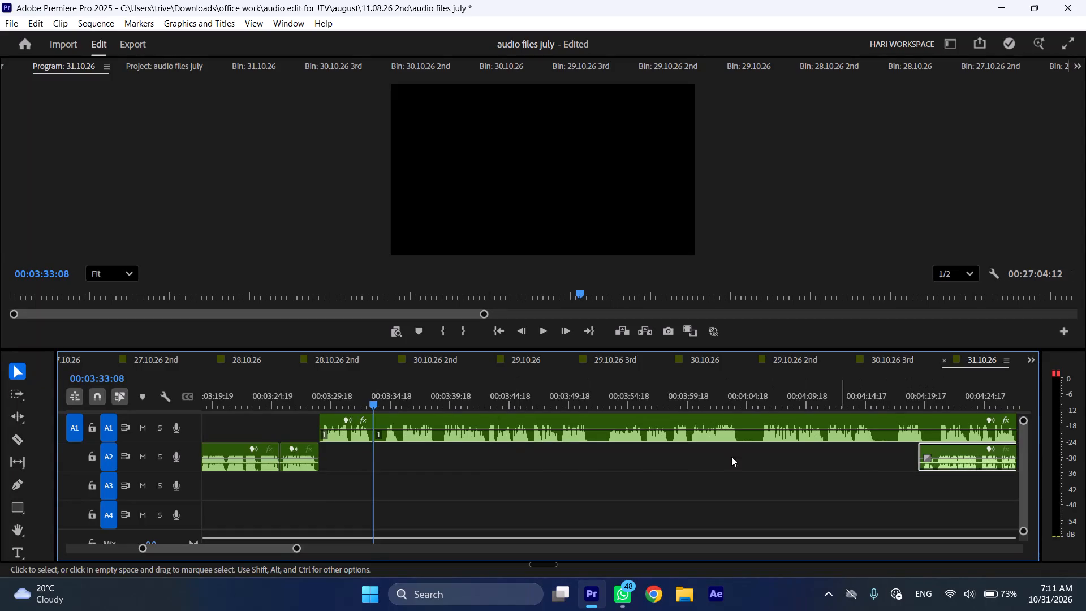
Split the long A1 clip at 00:03:34:09 and ripple delete the short section between 00:03:33:08 and that cut.
{"action": "left_click_drag", "start_coordinate": [381, 395], "coordinate": [387, 395]}
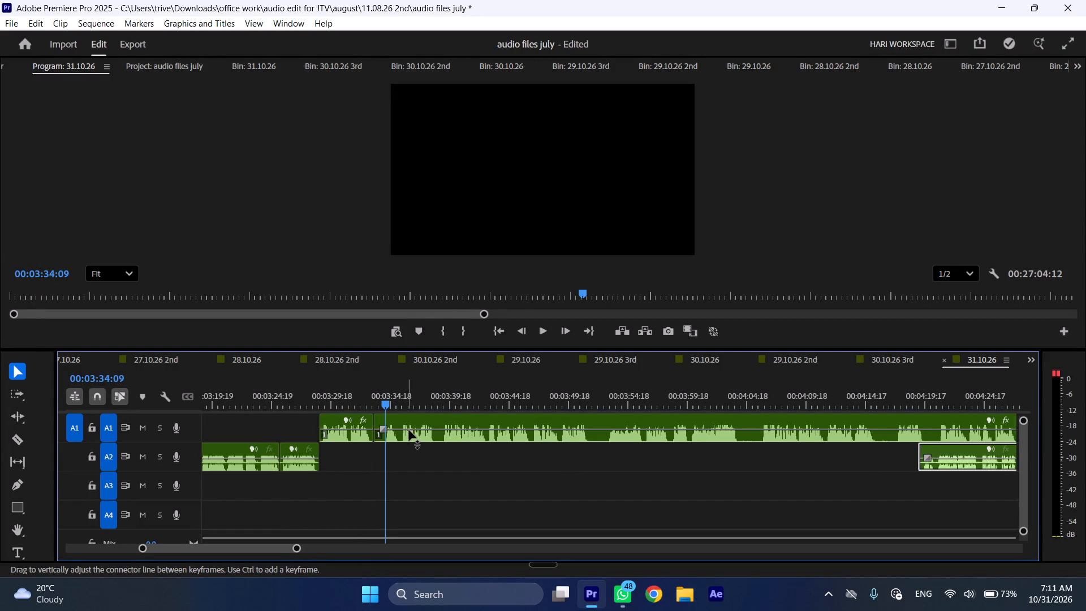
{"action": "left_click", "coordinate": [409, 430]}
{"action": "key", "text": "shift+c"}
{"action": "key", "text": "ctrl+shift+d"}
Play on at increased speed and split the A1 clip at 00:03:37:10 and 00:03:38:02, isolating the short section between them.
{"action": "key", "text": "space"}
{"action": "type", "text": "l"}
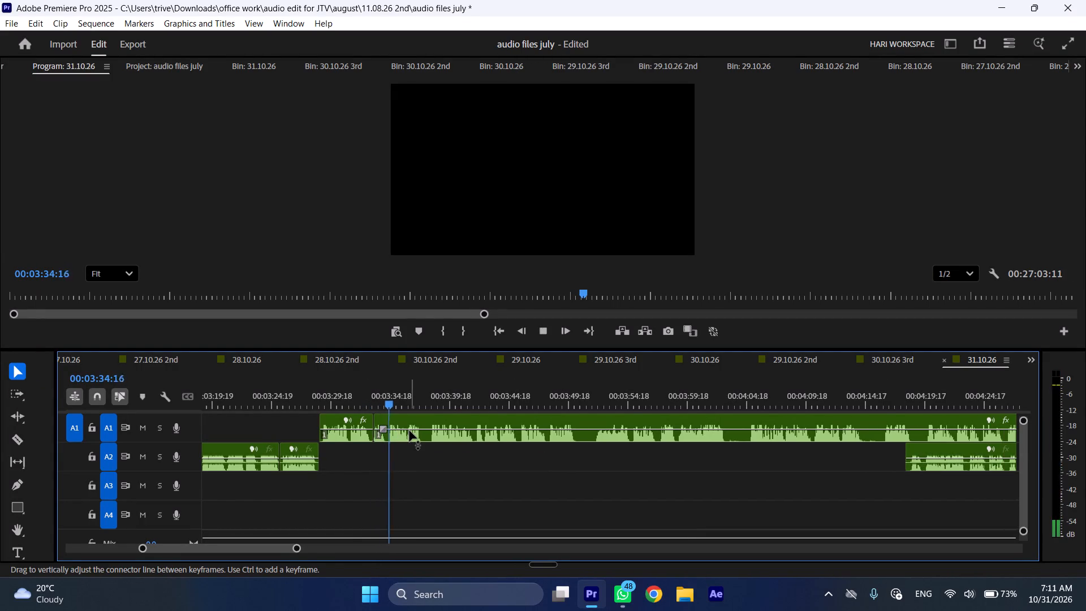
{"action": "key", "text": "space"}
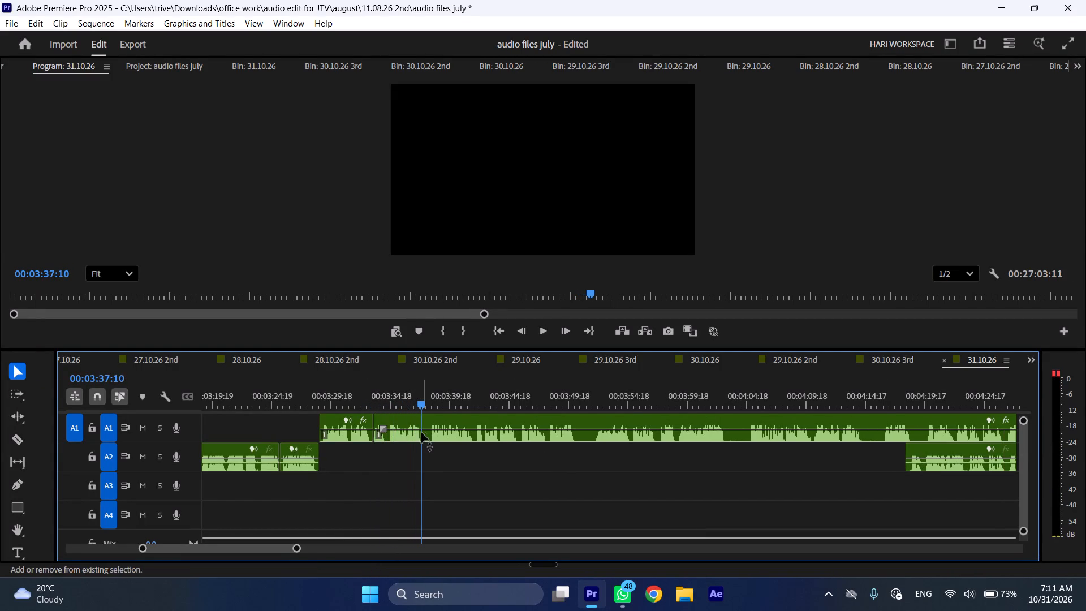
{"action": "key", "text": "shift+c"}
{"action": "left_click_drag", "start_coordinate": [423, 404], "coordinate": [431, 403]}
{"action": "left_click", "coordinate": [441, 431]}
{"action": "key", "text": "shift+c"}
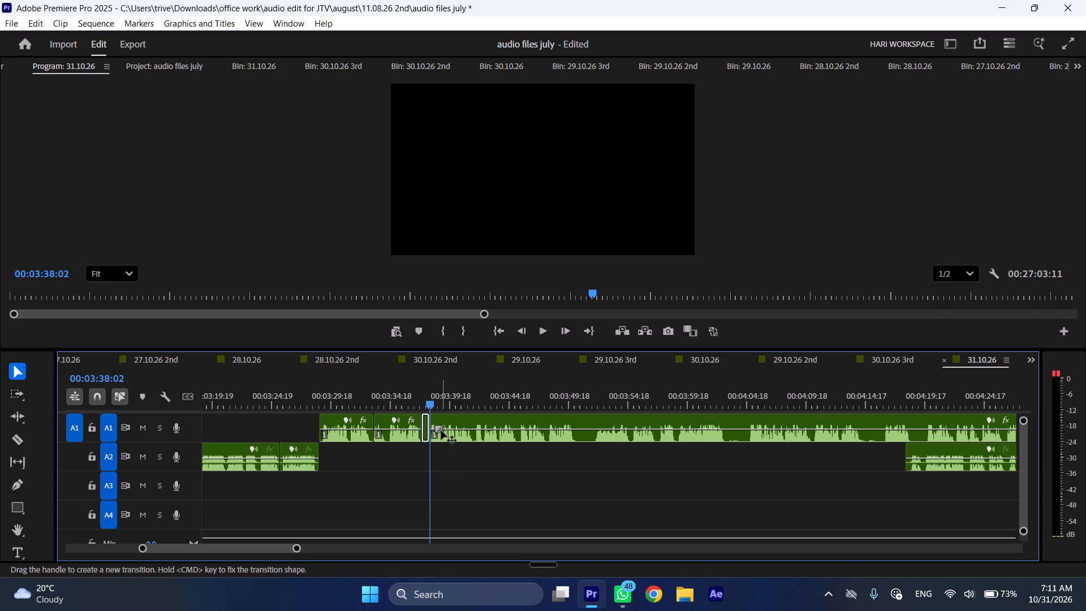
Ripple delete the short A1 section between the cuts at 00:03:37:10 and 00:03:38:02.
{"action": "key", "text": "ctrl+shift+d"}
Play on at increased speed, split A1 at 00:03:50:00 and again at the pause's end, and ripple delete the roughly 1-second section between.
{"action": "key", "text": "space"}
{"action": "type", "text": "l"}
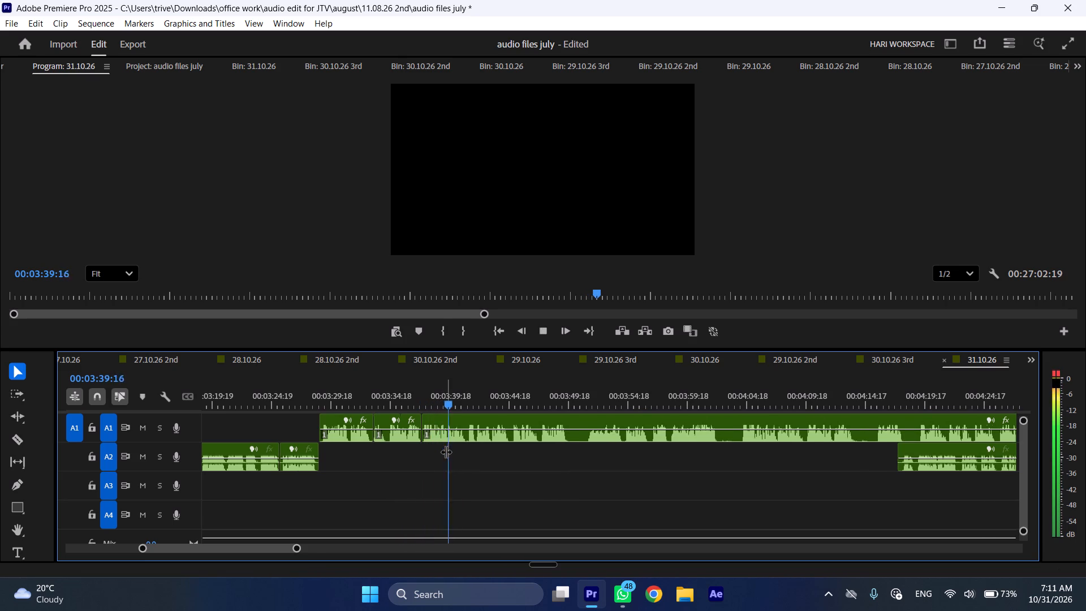
{"action": "scroll", "coordinate": [446, 451], "scroll_direction": "down", "scroll_amount": 5}
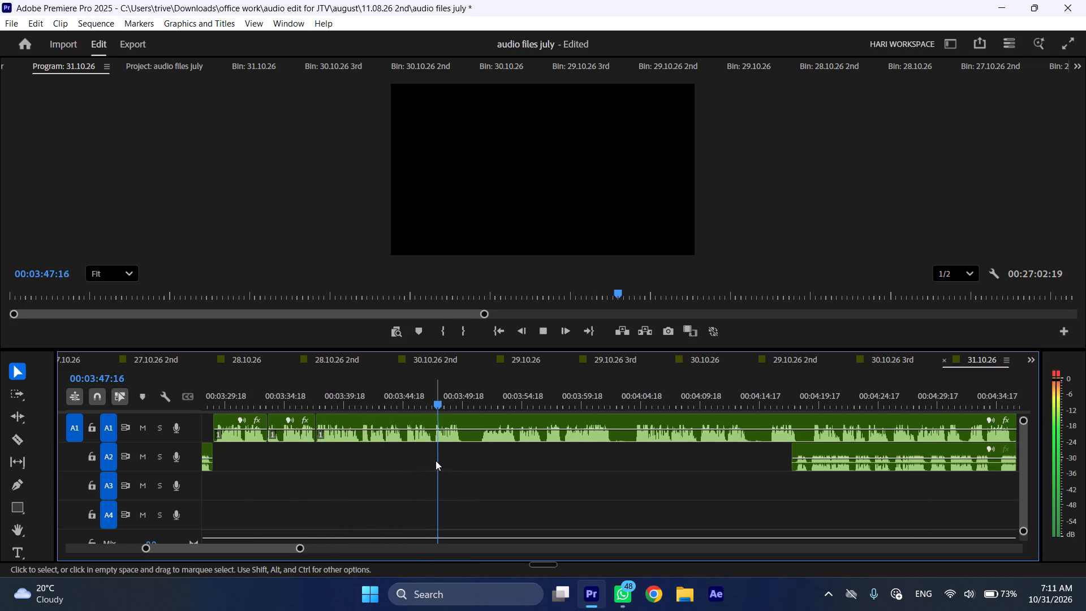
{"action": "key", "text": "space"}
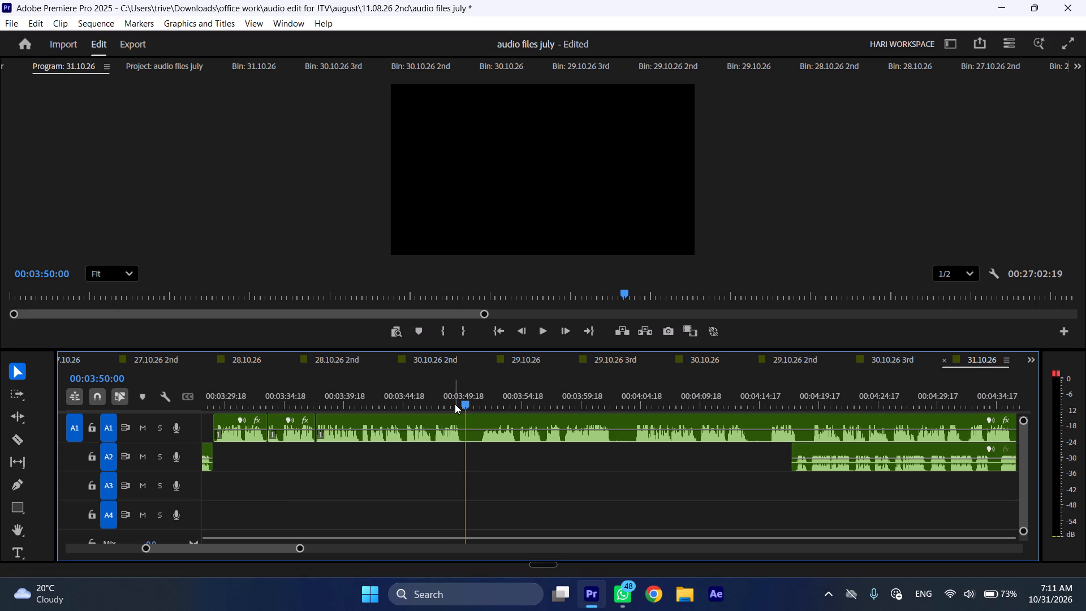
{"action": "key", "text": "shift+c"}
{"action": "left_click_drag", "start_coordinate": [472, 395], "coordinate": [482, 399]}
{"action": "left_click", "coordinate": [487, 427]}
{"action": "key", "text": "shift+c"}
{"action": "key", "text": "ctrl+shift+d"}
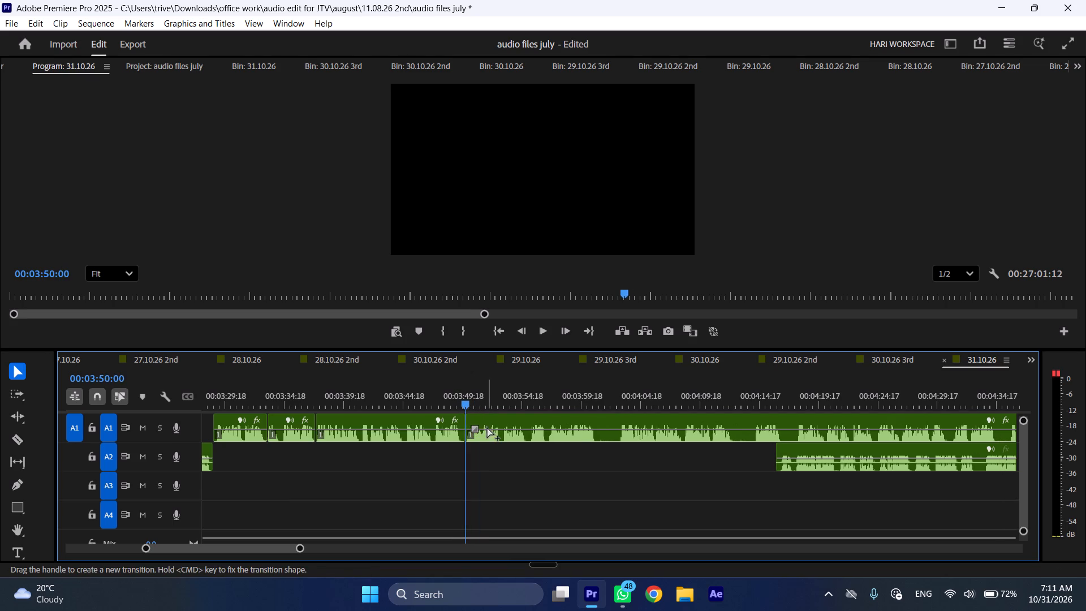
Play on at increased speed, split A1 on both sides of the pause starting near 00:04:01, and ripple delete the roughly 2-second section.
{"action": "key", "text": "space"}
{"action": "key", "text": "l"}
{"action": "scroll", "coordinate": [480, 457], "scroll_direction": "down", "scroll_amount": 3}
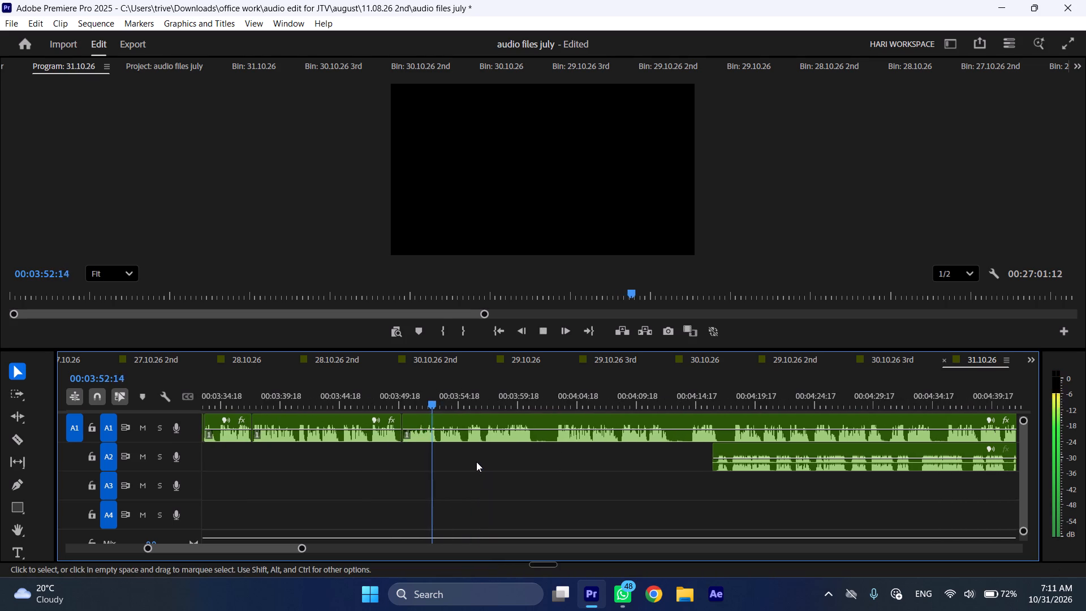
{"action": "scroll", "coordinate": [473, 479], "scroll_direction": "down", "scroll_amount": 3}
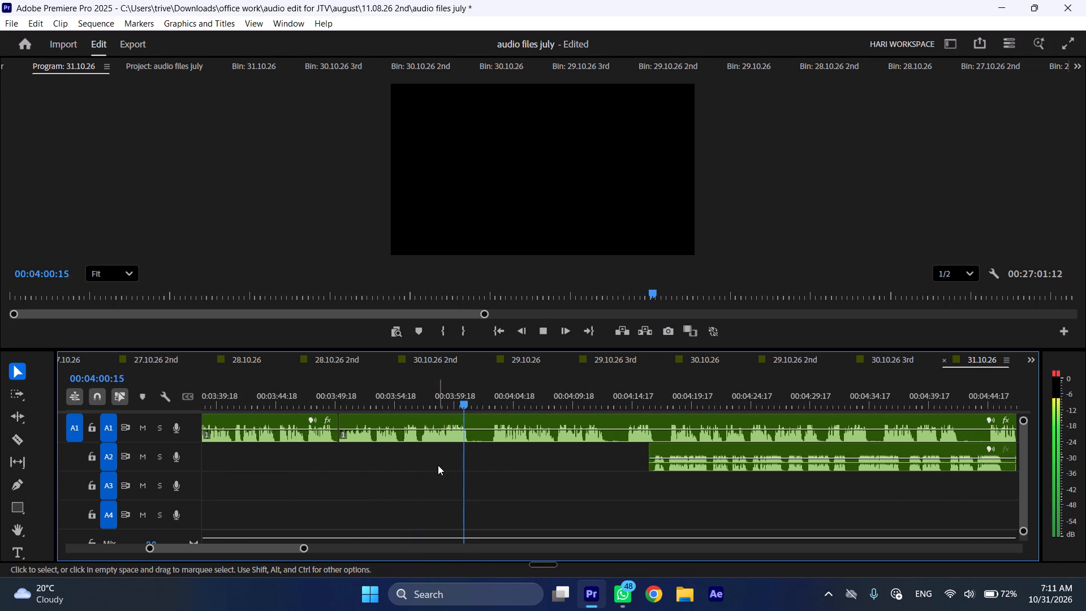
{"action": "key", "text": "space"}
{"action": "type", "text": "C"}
{"action": "left_click_drag", "start_coordinate": [477, 401], "coordinate": [493, 403]}
{"action": "left_click", "coordinate": [498, 431]}
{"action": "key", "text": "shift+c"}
{"action": "key", "text": "ctrl+shift+d"}
Play on from the new A1 join near 00:04:01 and return the playhead to 00:03:58:10.
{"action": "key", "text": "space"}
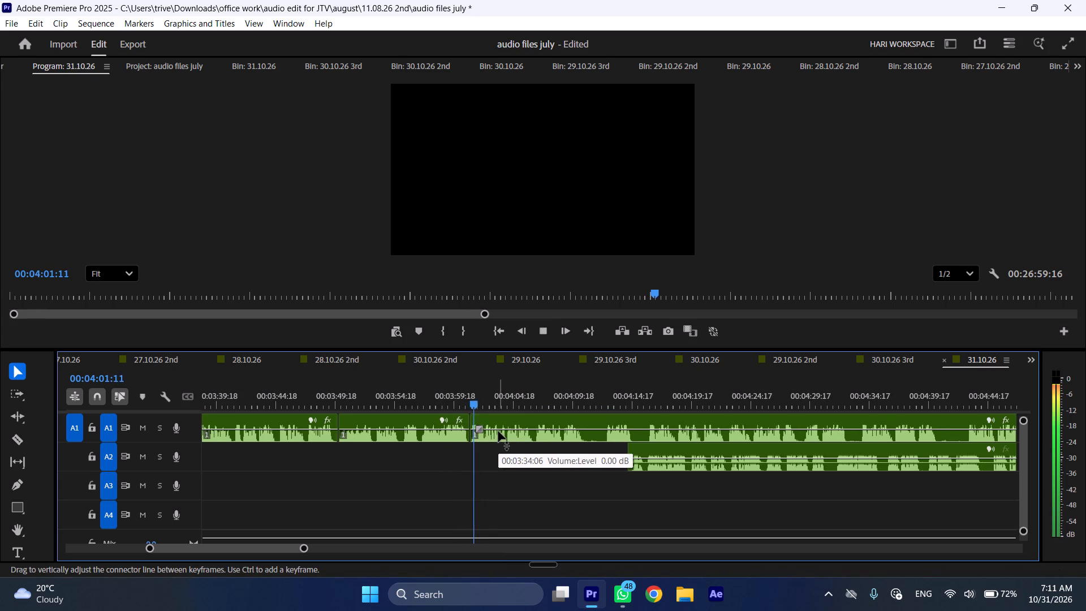
{"action": "left_click", "coordinate": [439, 398]}
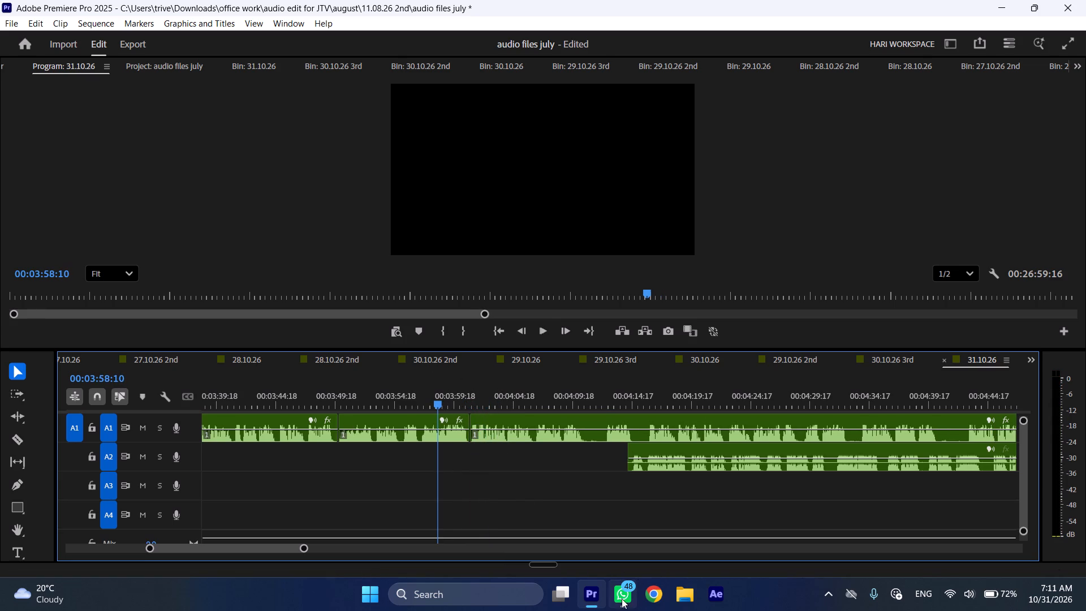
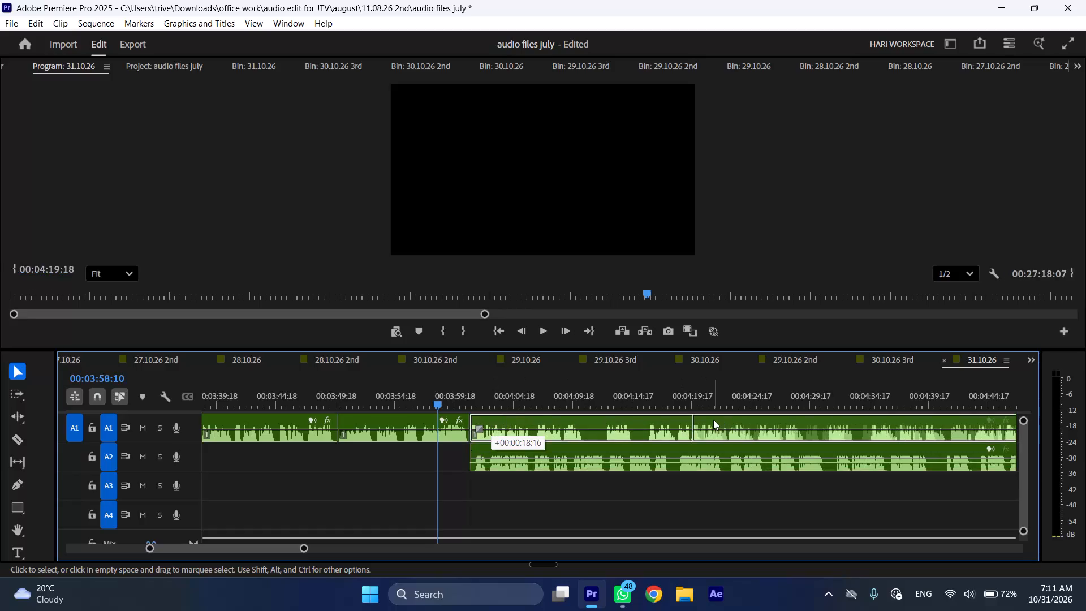
Play the sequence from 00:03:58:10 to listen through the end of the A1 clip into the A2 recording.
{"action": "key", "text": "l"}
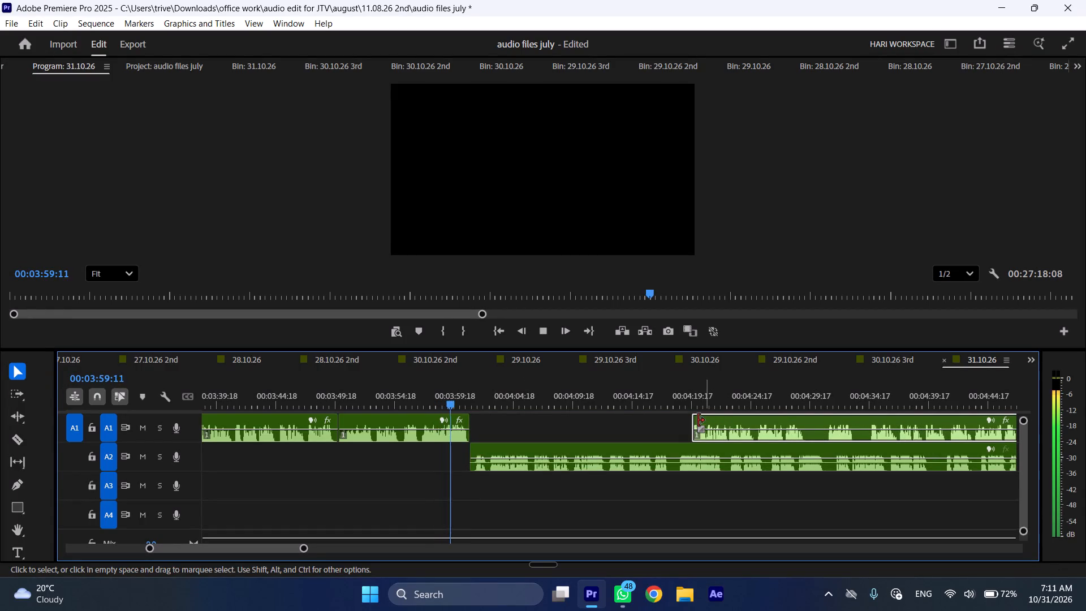
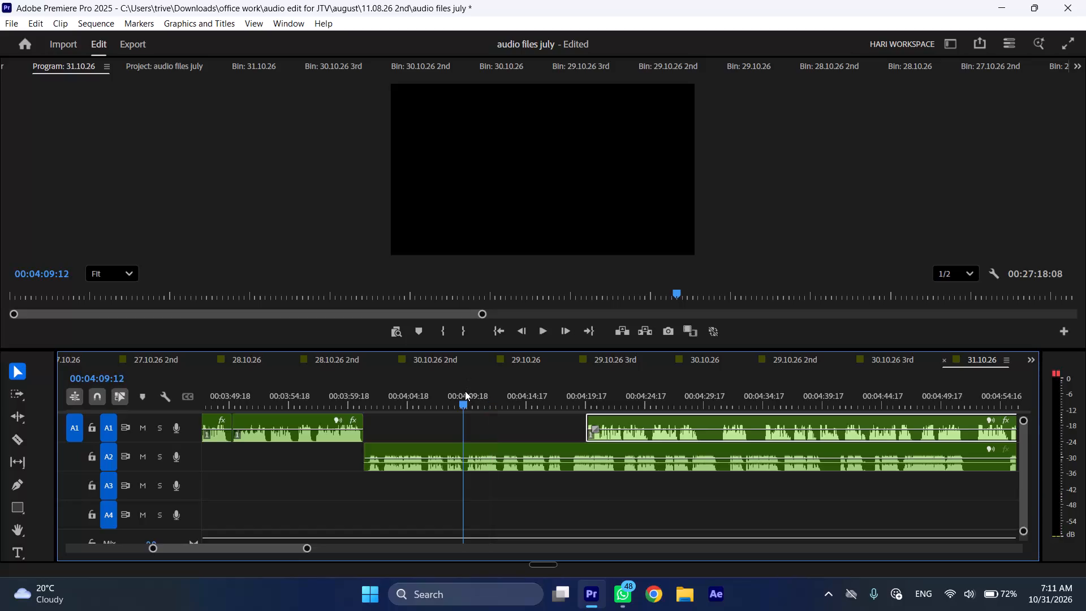
Split the A2 recording clip at 00:04:09:12.
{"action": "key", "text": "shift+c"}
Split the long A1 clip that follows the gap at 00:04:29:08, separating its opening section.
{"action": "left_click_drag", "start_coordinate": [709, 393], "coordinate": [700, 393]}
{"action": "left_click", "coordinate": [712, 427]}
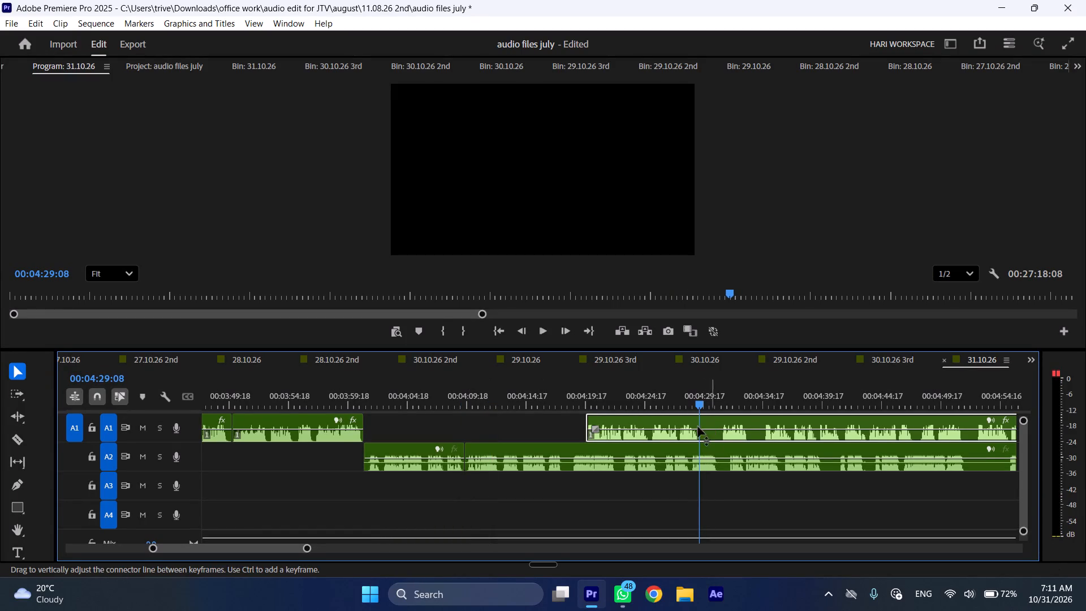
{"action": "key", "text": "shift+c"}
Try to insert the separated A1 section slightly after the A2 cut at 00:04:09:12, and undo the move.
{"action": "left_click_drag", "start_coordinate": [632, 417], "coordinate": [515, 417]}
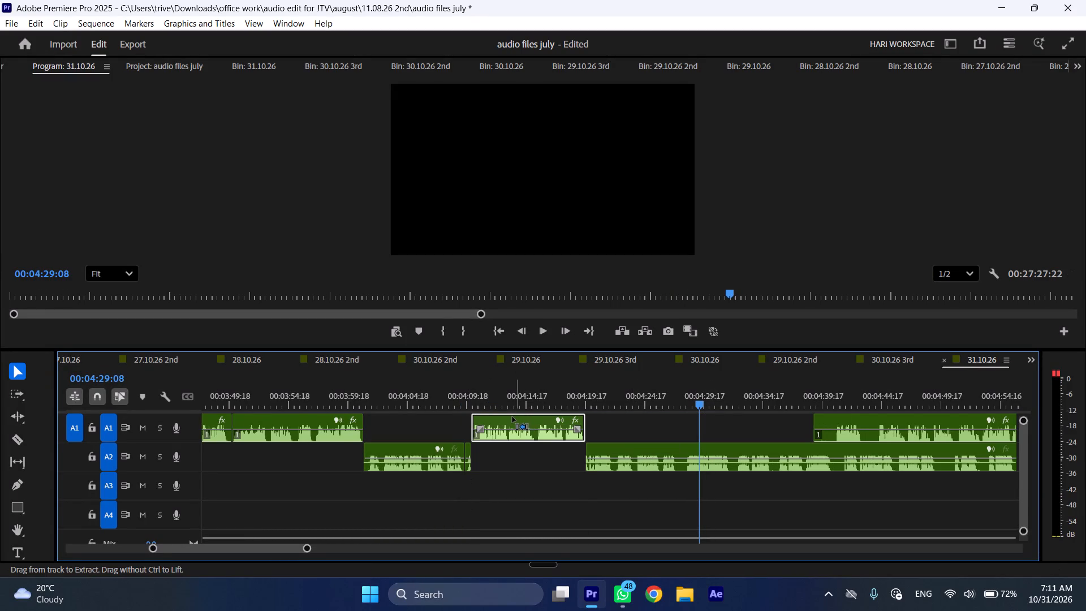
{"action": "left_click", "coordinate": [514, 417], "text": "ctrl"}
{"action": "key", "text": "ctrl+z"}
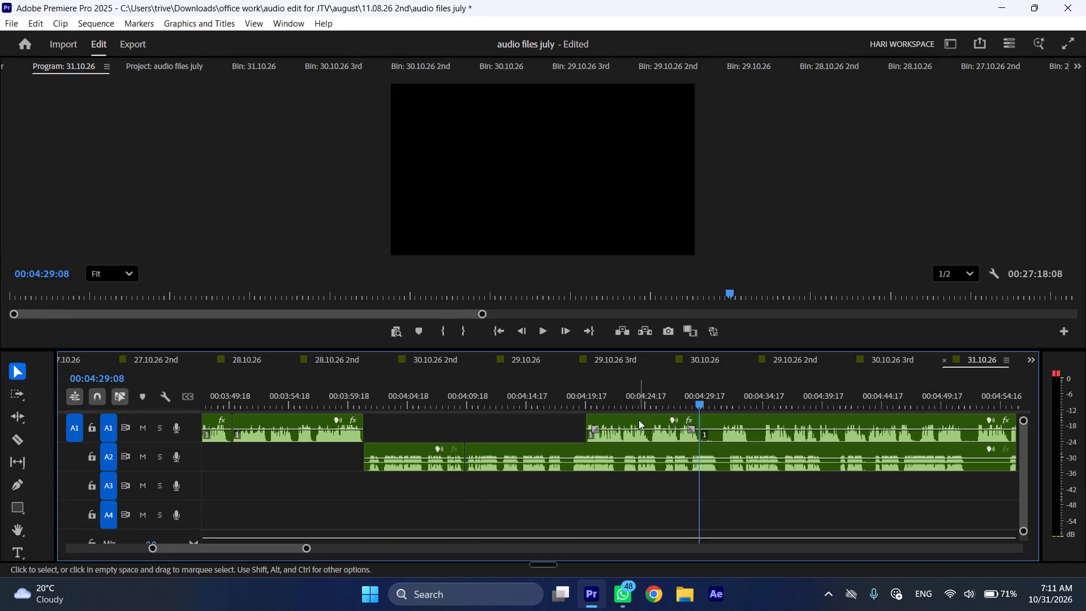
Insert the separated A1 section exactly at the A2 cut at 00:04:09:12, pushing the rest of the A2 recording behind it.
{"action": "left_click_drag", "start_coordinate": [639, 420], "coordinate": [520, 420]}
Play the sequence at increased speed from 00:04:07:09 to check the transition from A2 into the inserted A1 section.
{"action": "left_click", "coordinate": [439, 398]}
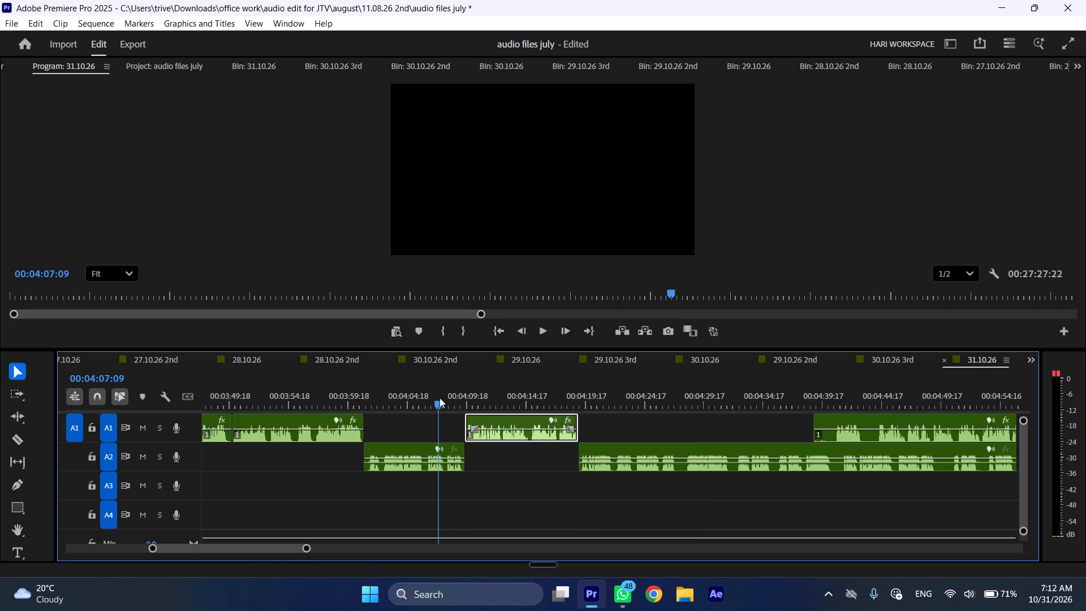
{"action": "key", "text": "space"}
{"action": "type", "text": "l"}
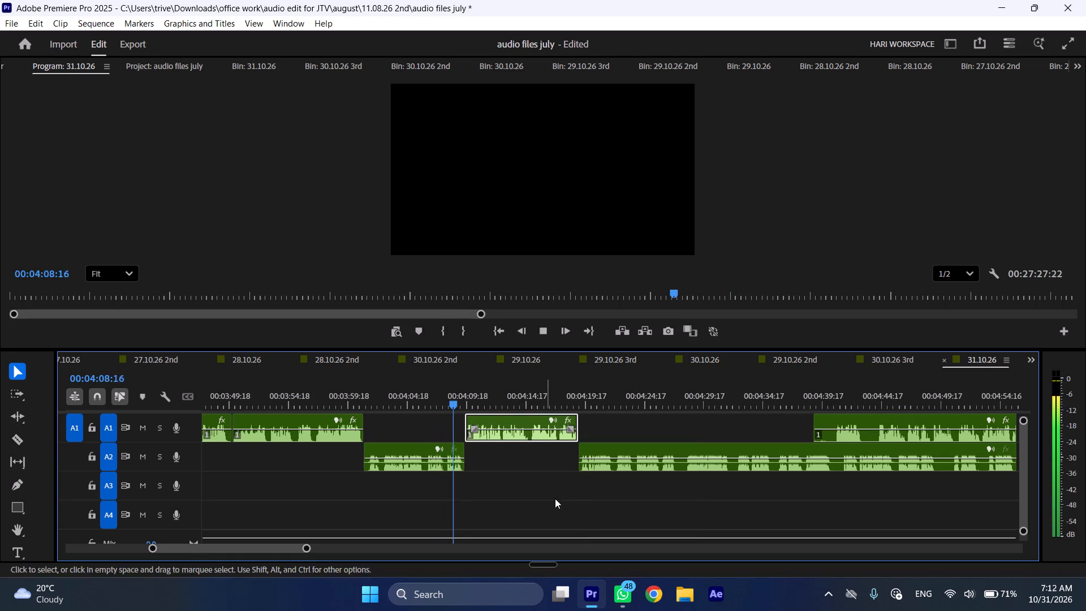
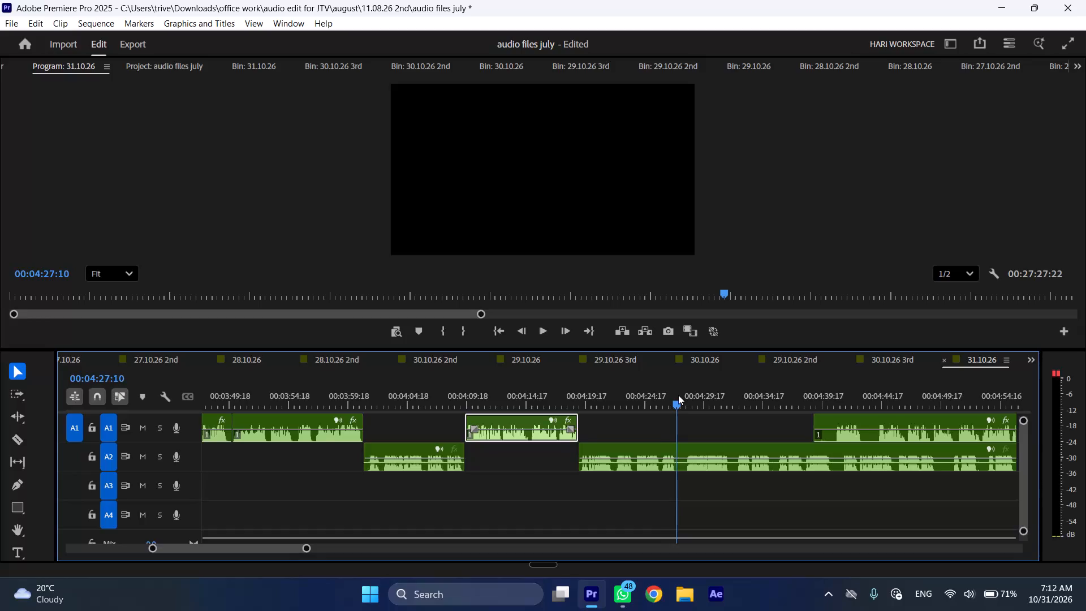
Split the long A2 clip at 00:04:27:10.
{"action": "key", "text": "shift+c"}
Trim the silent start off the last A1 clip, to about 00:04:40, and split the clip at 00:04:43:06.
{"action": "left_click_drag", "start_coordinate": [819, 419], "coordinate": [838, 419]}
{"action": "left_click_drag", "start_coordinate": [854, 405], "coordinate": [866, 405]}
{"action": "left_click", "coordinate": [869, 420]}
{"action": "key", "text": "shift+c"}
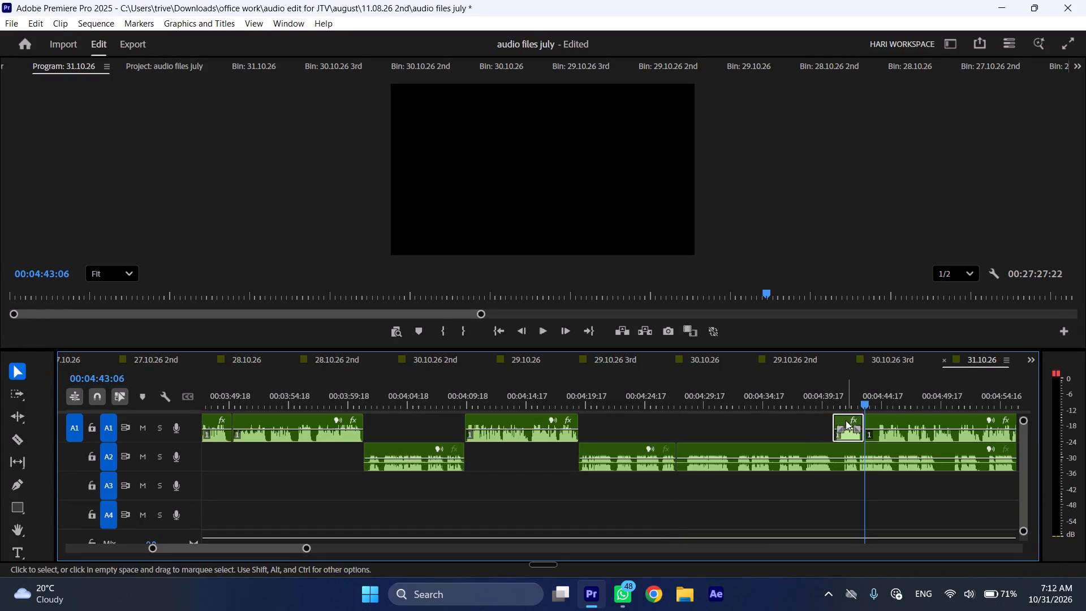
Insert the short A1 section at the 00:04:27:10 cut, then trim the silent start of the following A2 clip and butt it against the section's end.
{"action": "left_click_drag", "start_coordinate": [841, 417], "coordinate": [685, 427]}
{"action": "left_click_drag", "start_coordinate": [714, 445], "coordinate": [719, 445]}
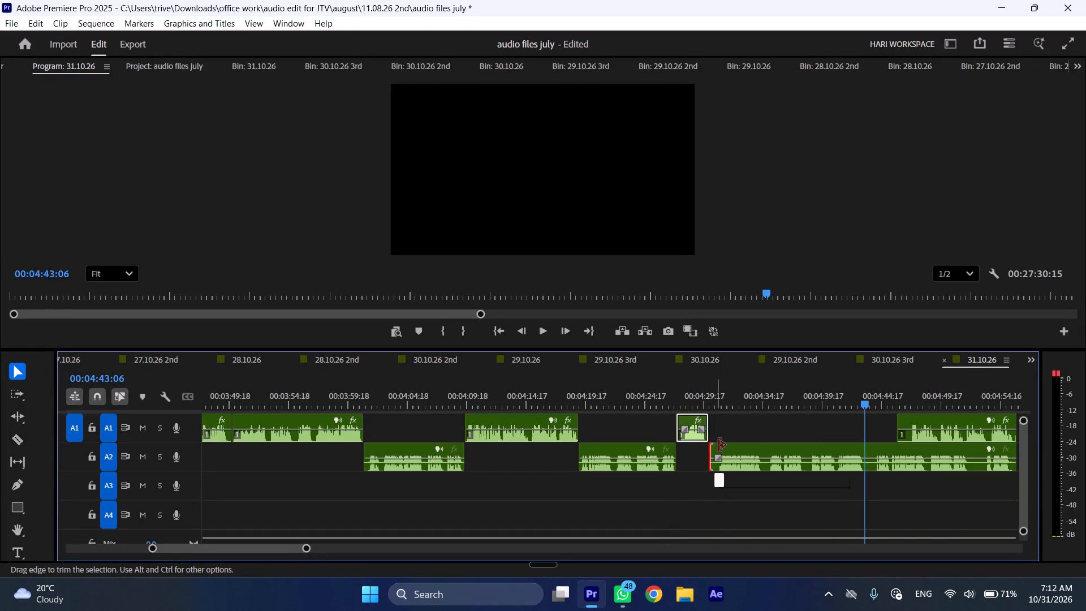
{"action": "left_click_drag", "start_coordinate": [719, 445], "coordinate": [721, 446]}
{"action": "left_click_drag", "start_coordinate": [747, 446], "coordinate": [741, 446]}
Play back from 00:04:26:17 at increased speed to check the transition into the inserted A1 section.
{"action": "left_click", "coordinate": [668, 400]}
{"action": "key", "text": "space"}
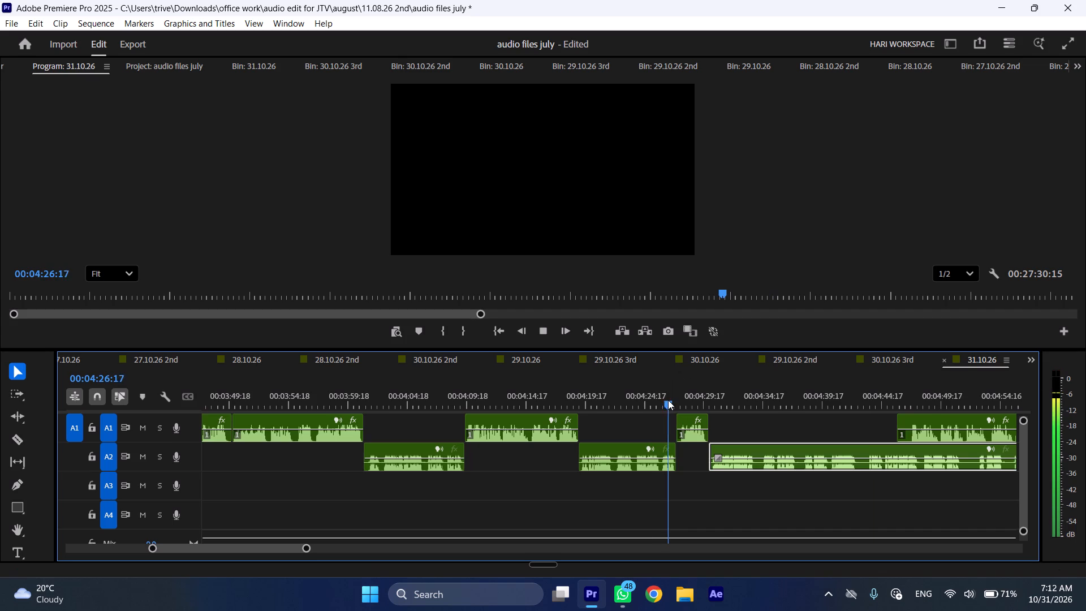
{"action": "type", "text": "l"}
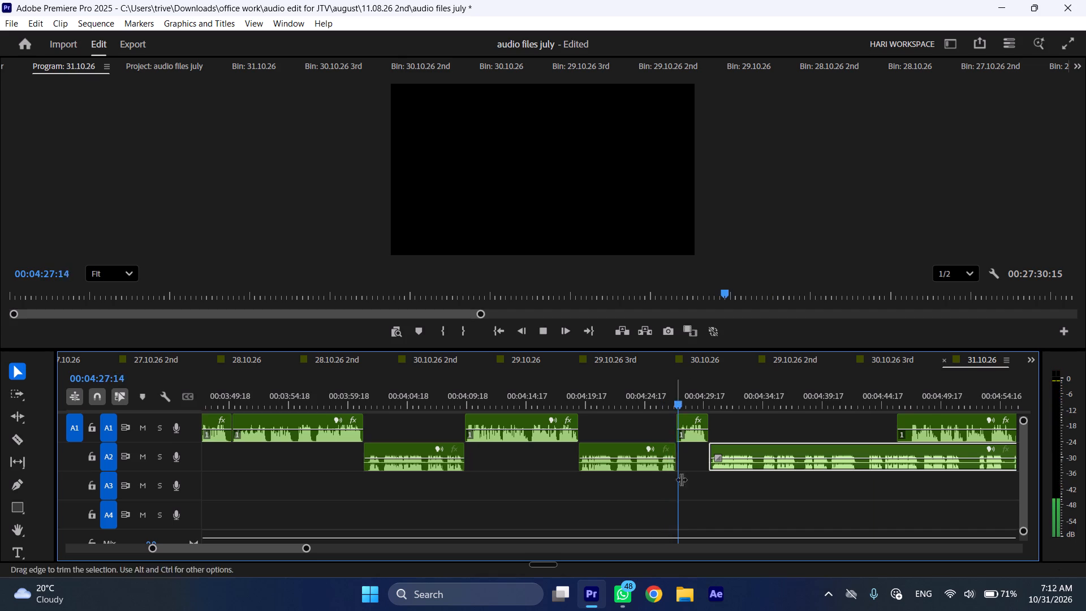
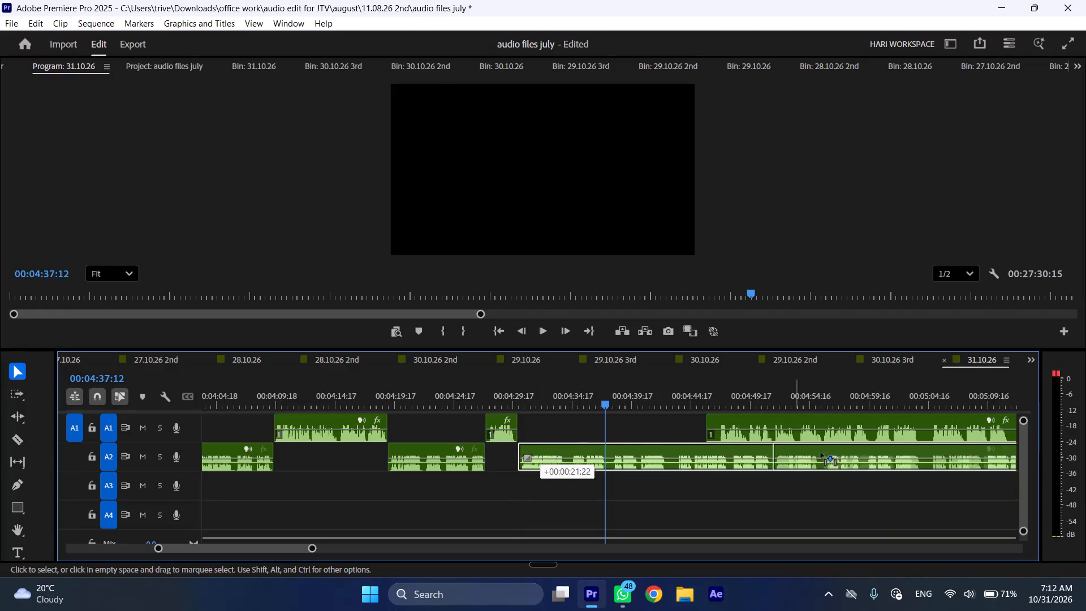
Trim about one second of silence off the start of the last A1 clip and butt it against the short A1 section's end.
{"action": "left_click_drag", "start_coordinate": [709, 413], "coordinate": [718, 414]}
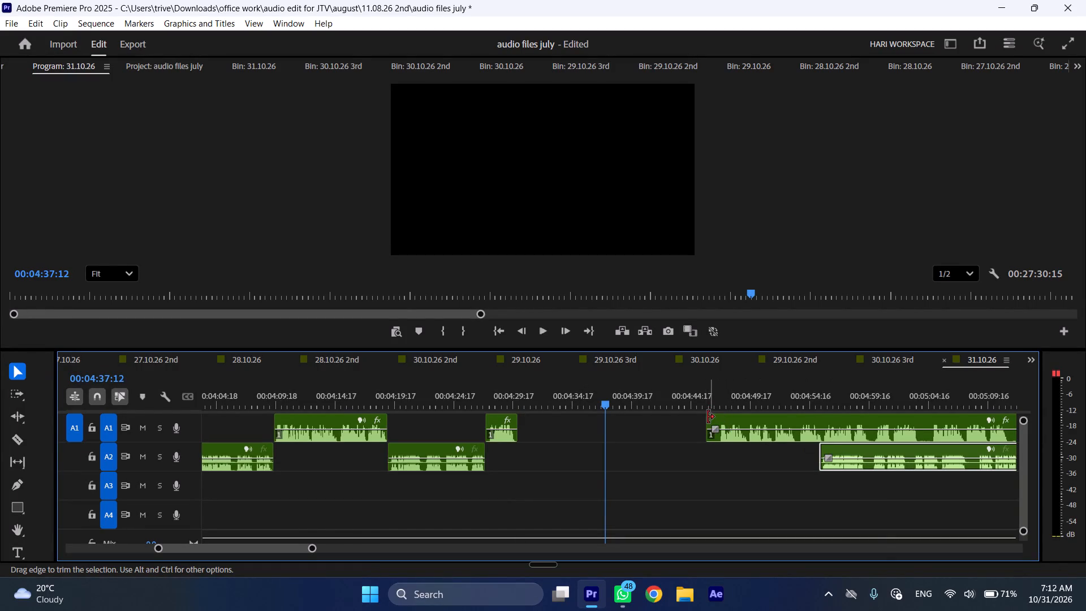
{"action": "left_click_drag", "start_coordinate": [707, 418], "coordinate": [719, 419]}
{"action": "left_click_drag", "start_coordinate": [768, 411], "coordinate": [562, 412]}
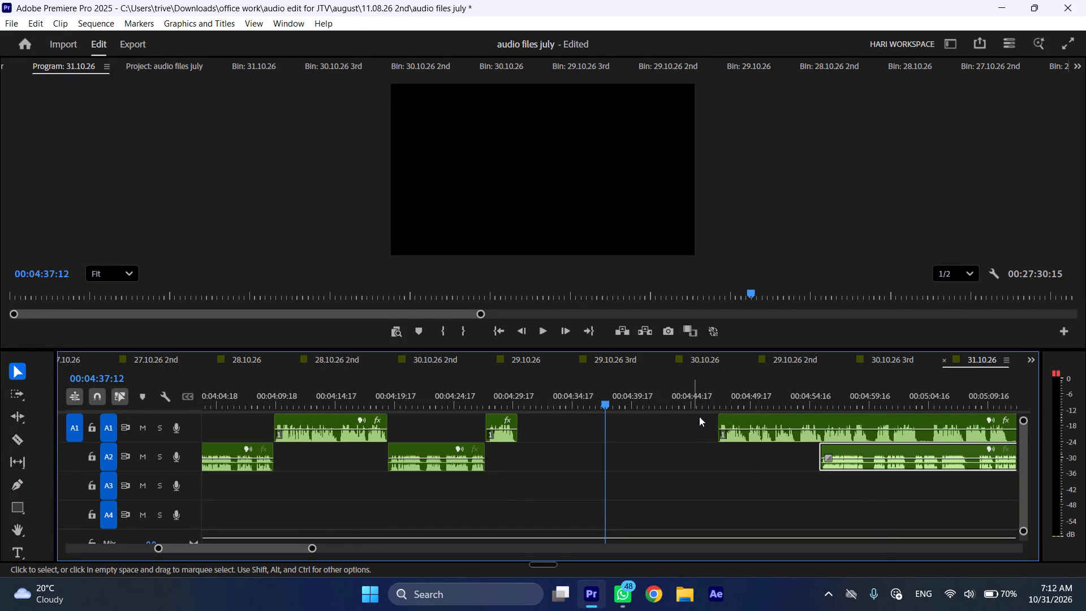
{"action": "left_click_drag", "start_coordinate": [748, 414], "coordinate": [544, 421]}
Play back from about 00:04:29:13 at increased speed to check the join between the two A1 clips.
{"action": "left_click", "coordinate": [512, 399]}
{"action": "key", "text": "space"}
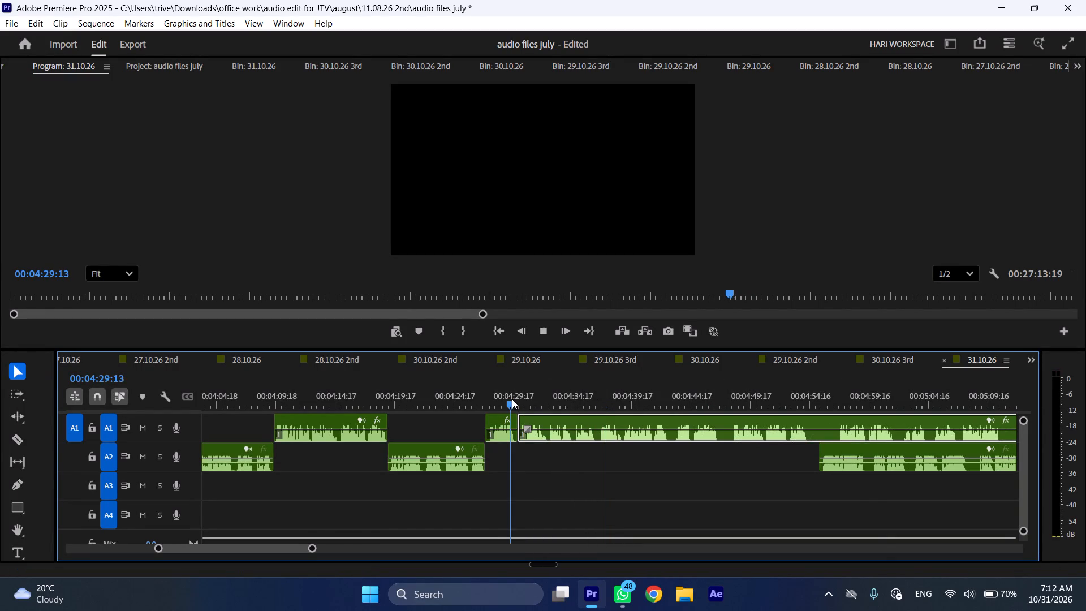
{"action": "type", "text": "l"}
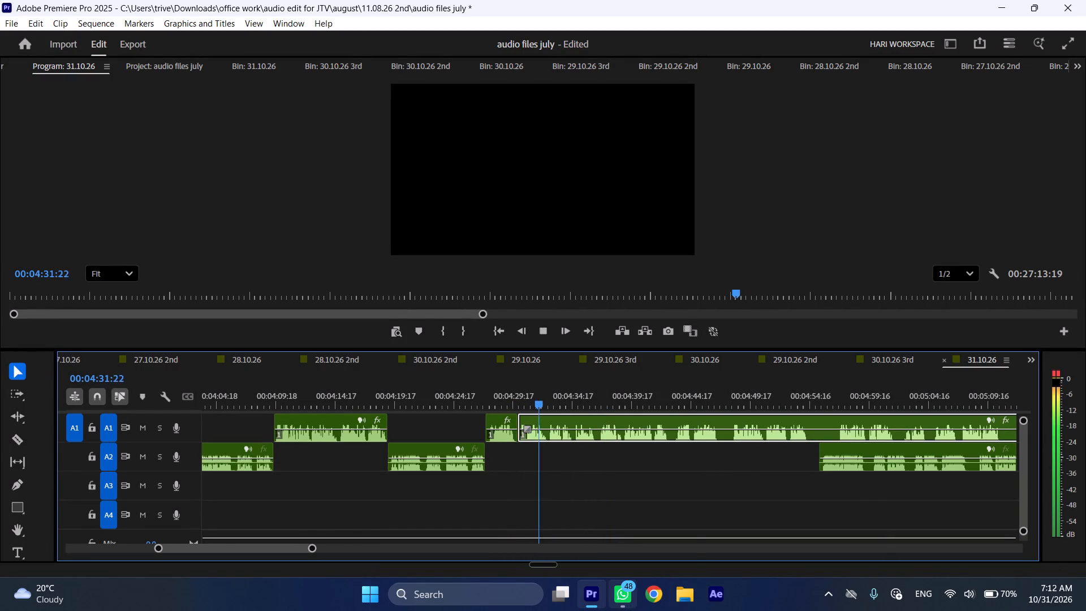
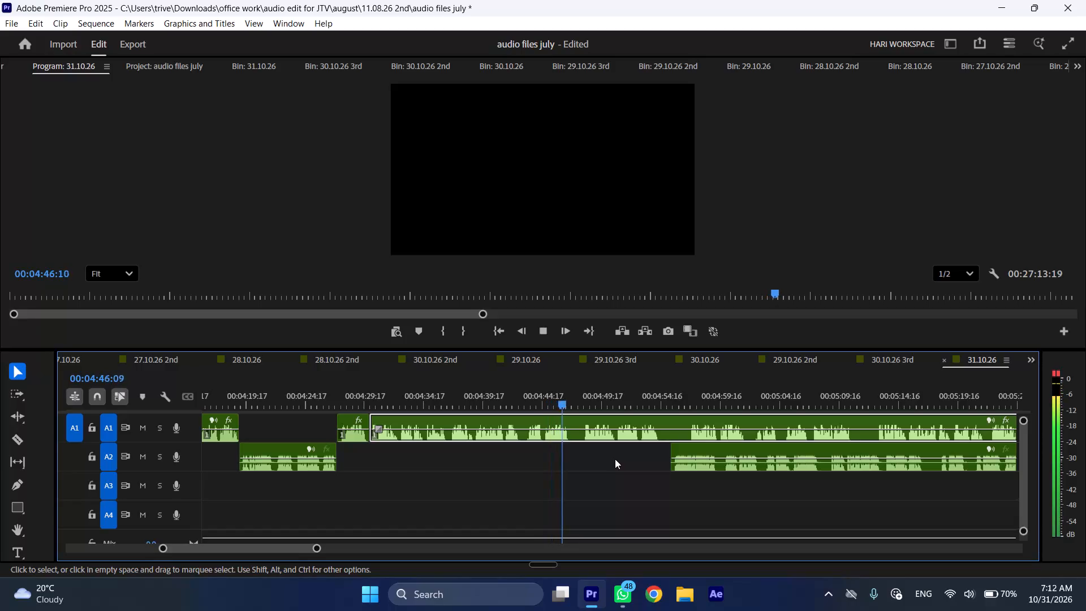
Stop playback at 00:04:47:00 and split the A1 voice-over clip at that point.
{"action": "key", "text": "space"}
{"action": "key", "text": "shift+c"}
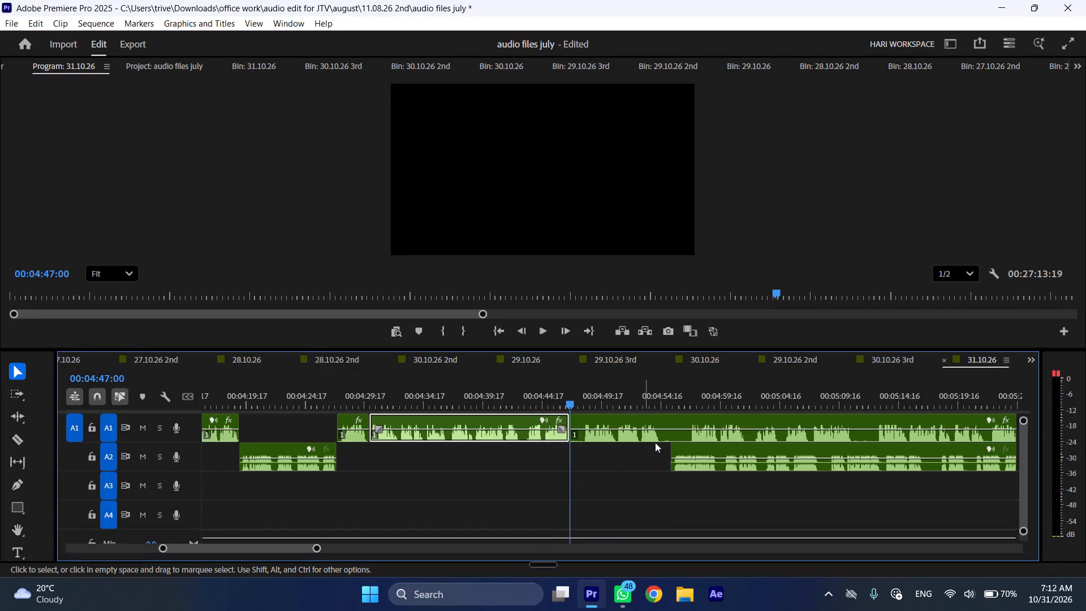
Butt the following A2 recording clip against the cut at 00:04:47:00 and shift the remaining A1 clip about 26 seconds further along.
{"action": "left_click_drag", "start_coordinate": [684, 445], "coordinate": [587, 446]}
{"action": "left_click_drag", "start_coordinate": [587, 418], "coordinate": [878, 422]}
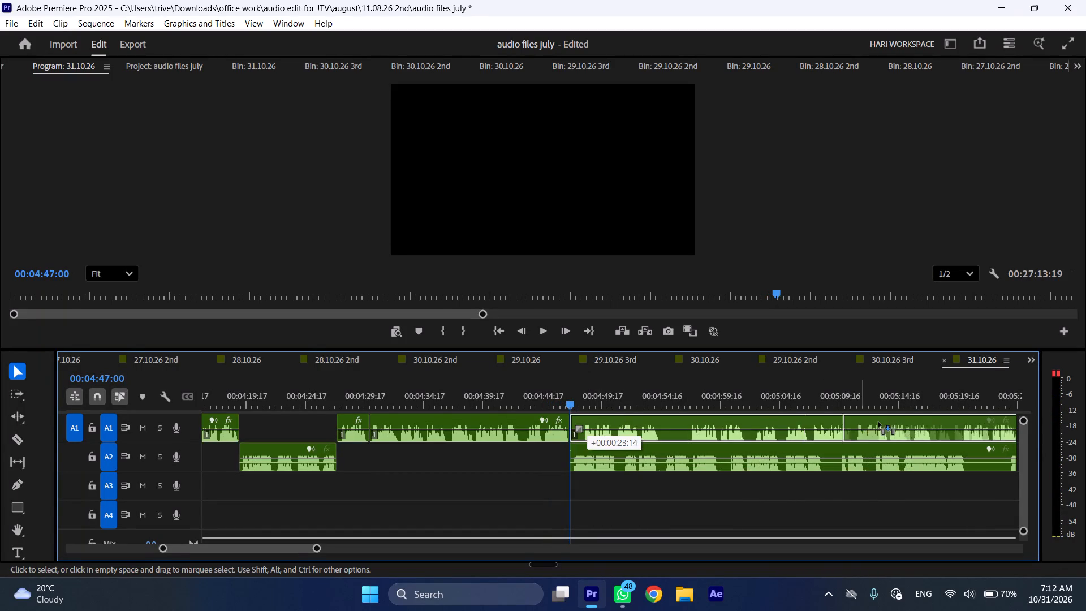
{"action": "left_click_drag", "start_coordinate": [878, 422], "coordinate": [899, 422]}
Play back from 00:04:47:00 at increased speed to review the A2 recording section.
{"action": "key", "text": "space"}
{"action": "key", "text": "l"}
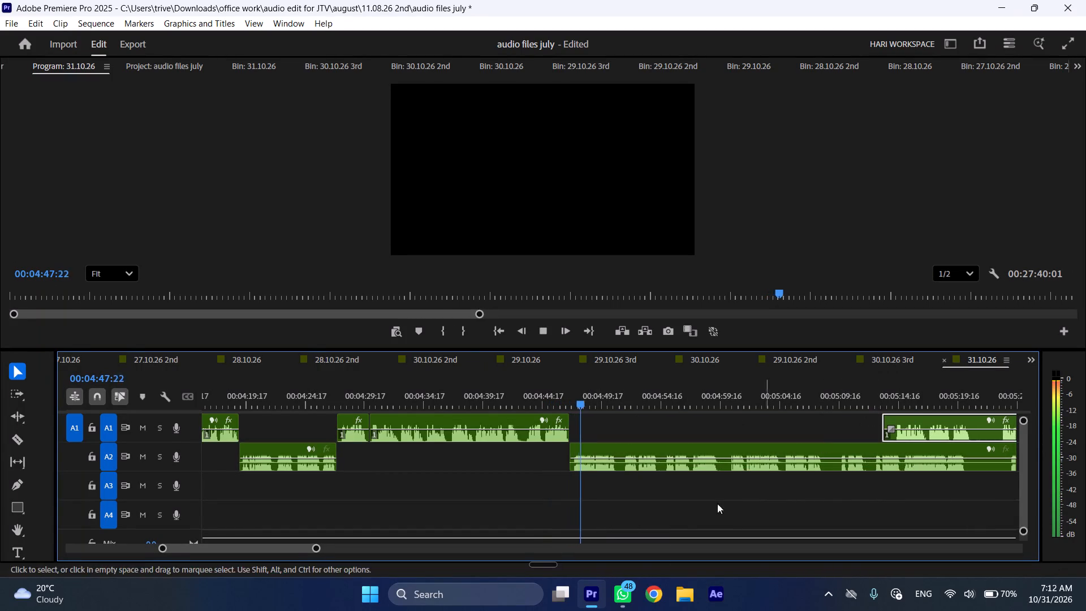
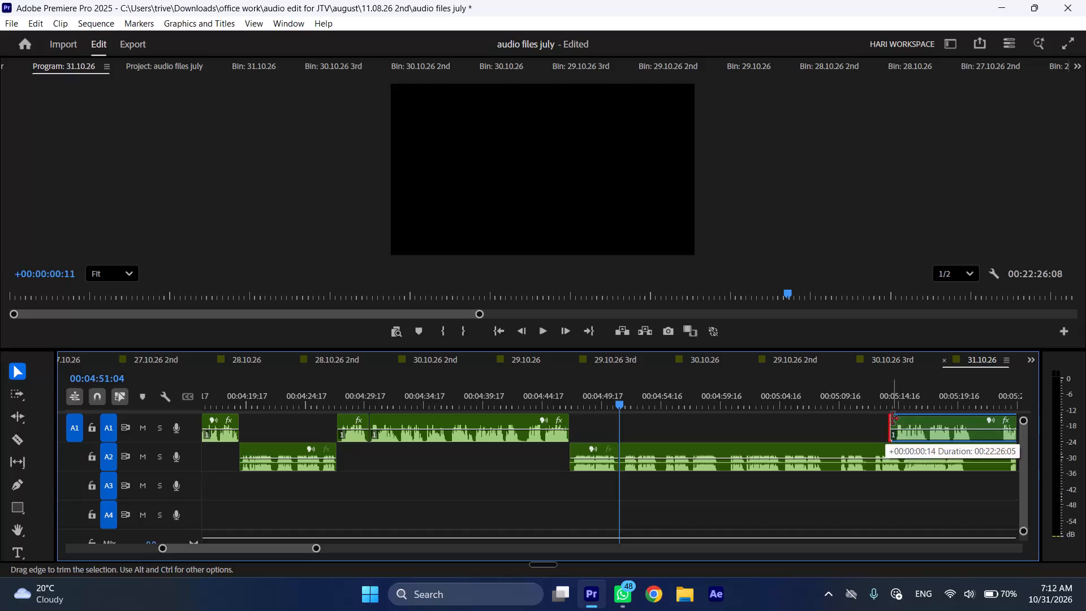
Split the A1 voice-over clip at 00:05:20:19 and insert the section before the cut at 00:04:51:04, pushing the following A2 recording along.
{"action": "left_click", "coordinate": [970, 399]}
{"action": "left_click", "coordinate": [974, 419]}
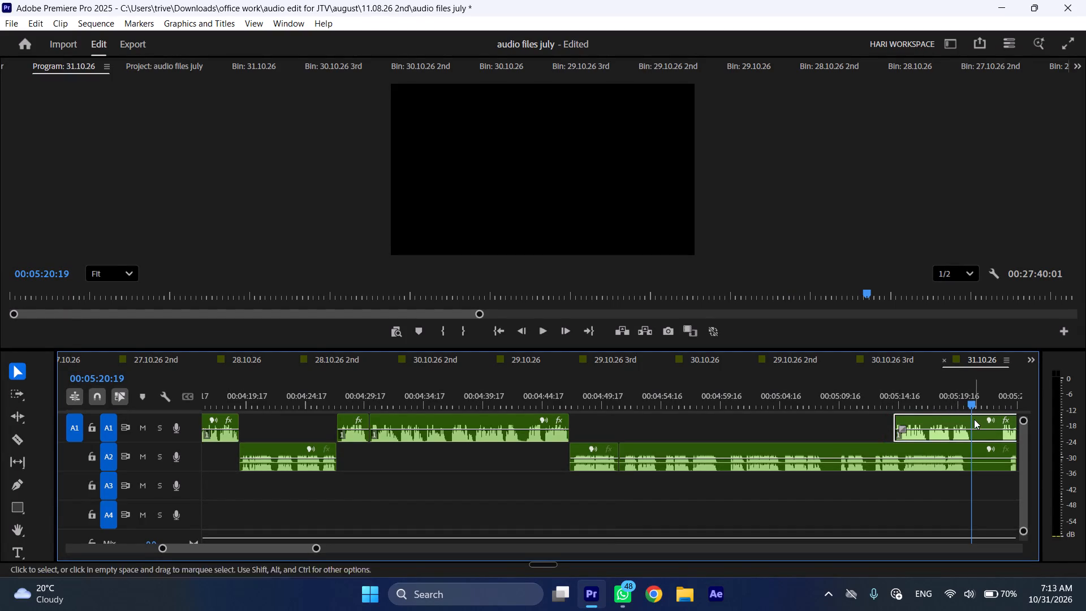
{"action": "key", "text": "shift+c"}
{"action": "left_click_drag", "start_coordinate": [919, 419], "coordinate": [647, 417]}
Play back at increased speed from shortly before 00:04:51:04 to review the transition from the A2 recording to the inserted A1 section.
{"action": "left_click", "coordinate": [593, 393]}
{"action": "key", "text": "space"}
{"action": "key", "text": "l"}
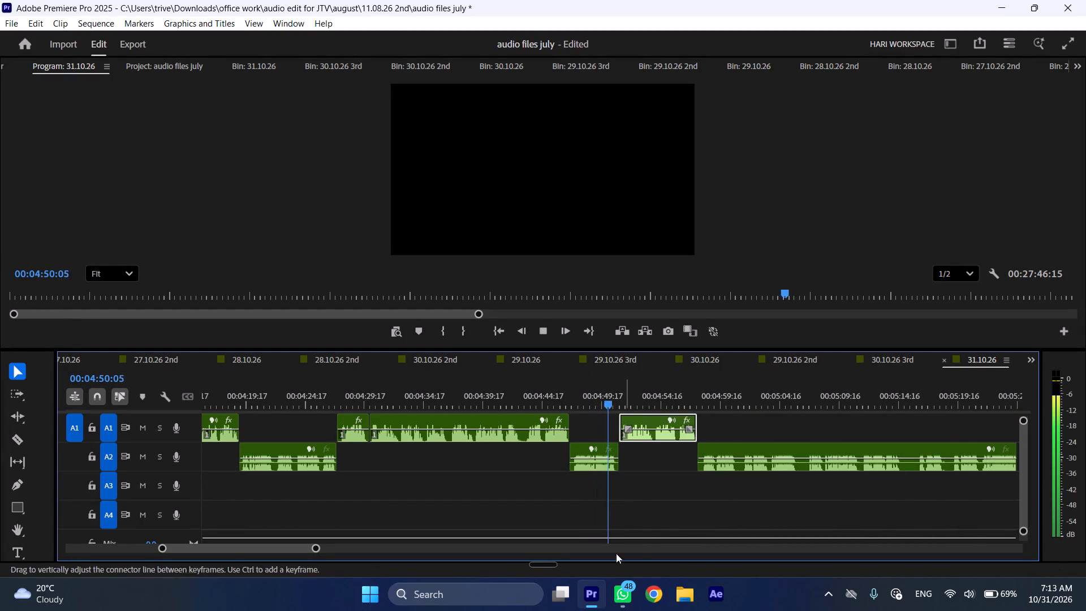
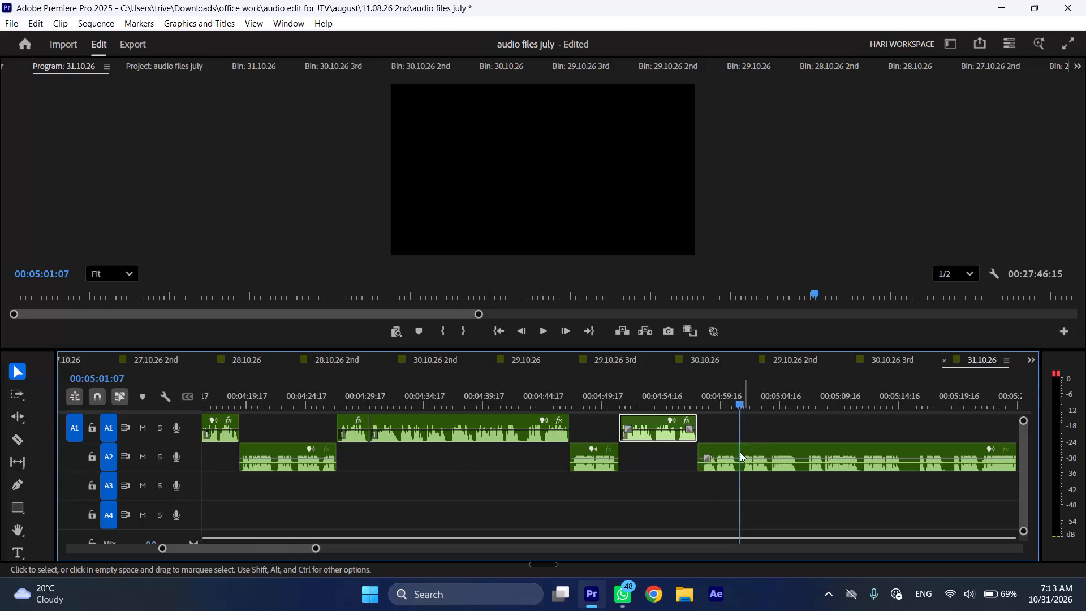
Split the A2 recording at 00:05:01:07 and move the next A1 clip, its silent start trimmed, to the cut, shifting the remaining A2 to about 00:05:12.
{"action": "scroll", "coordinate": [740, 452], "scroll_direction": "down", "scroll_amount": 4}
{"action": "key", "text": "shift+c"}
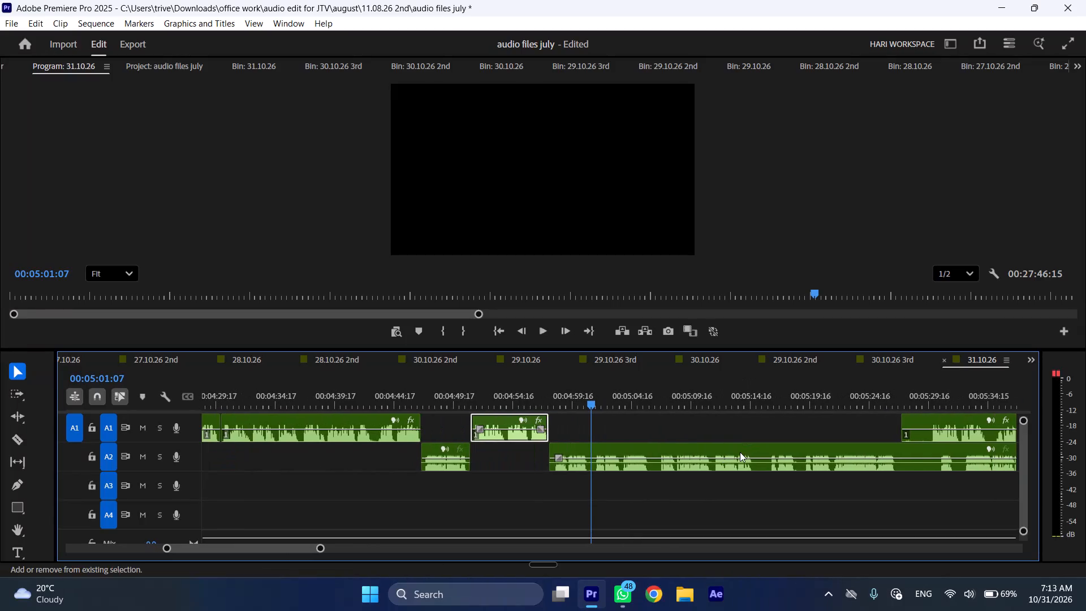
{"action": "left_click_drag", "start_coordinate": [898, 416], "coordinate": [923, 416]}
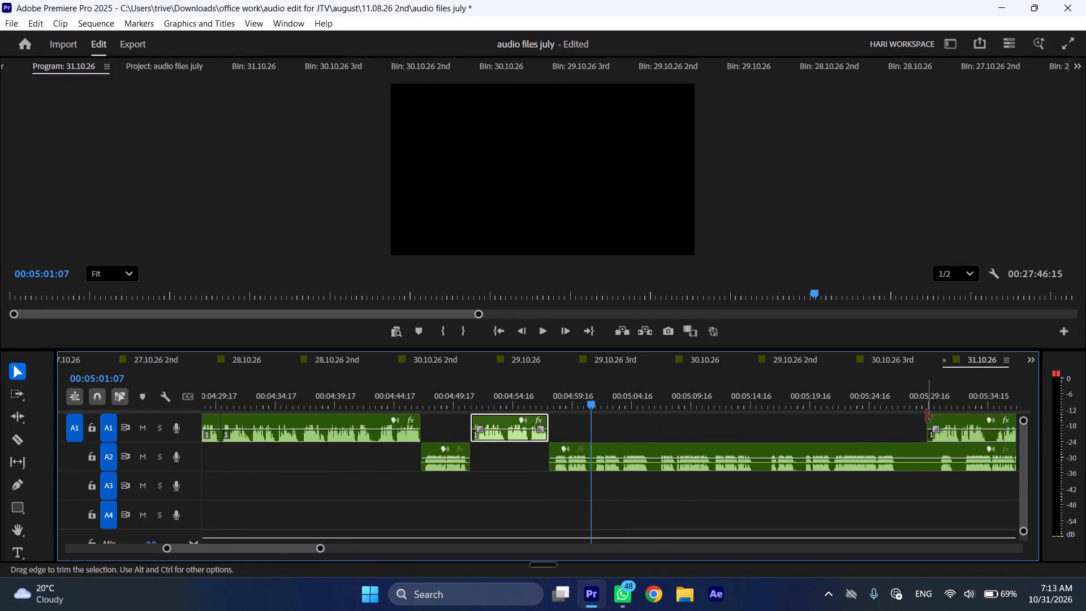
{"action": "left_click_drag", "start_coordinate": [945, 417], "coordinate": [610, 418]}
{"action": "left_click_drag", "start_coordinate": [612, 453], "coordinate": [742, 458]}
Play back from 00:05:01:07 to review the A1 voice-over section following the A2 cut.
{"action": "key", "text": "space"}
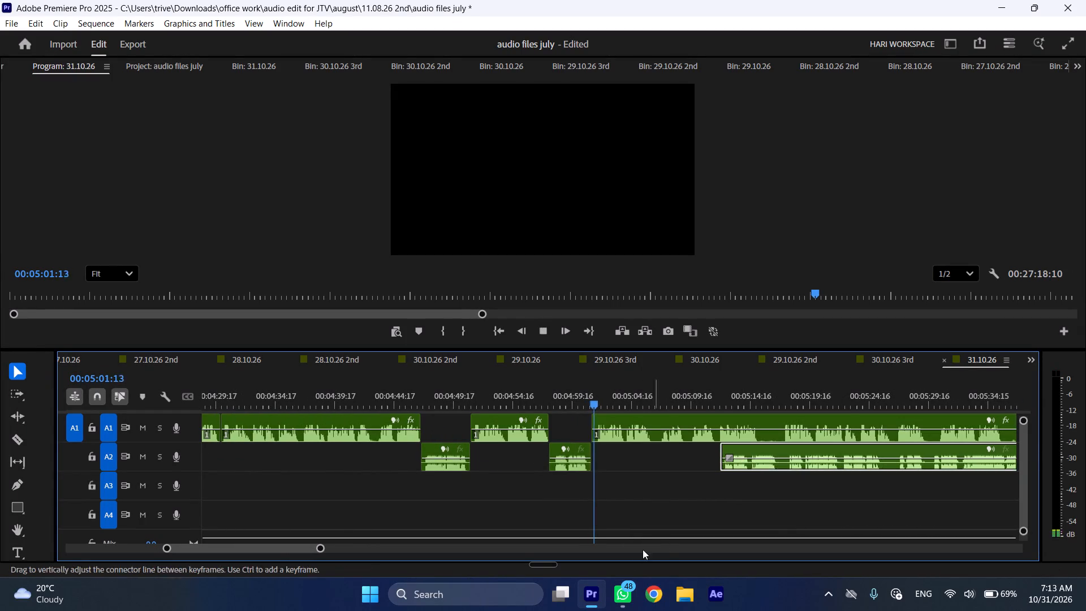
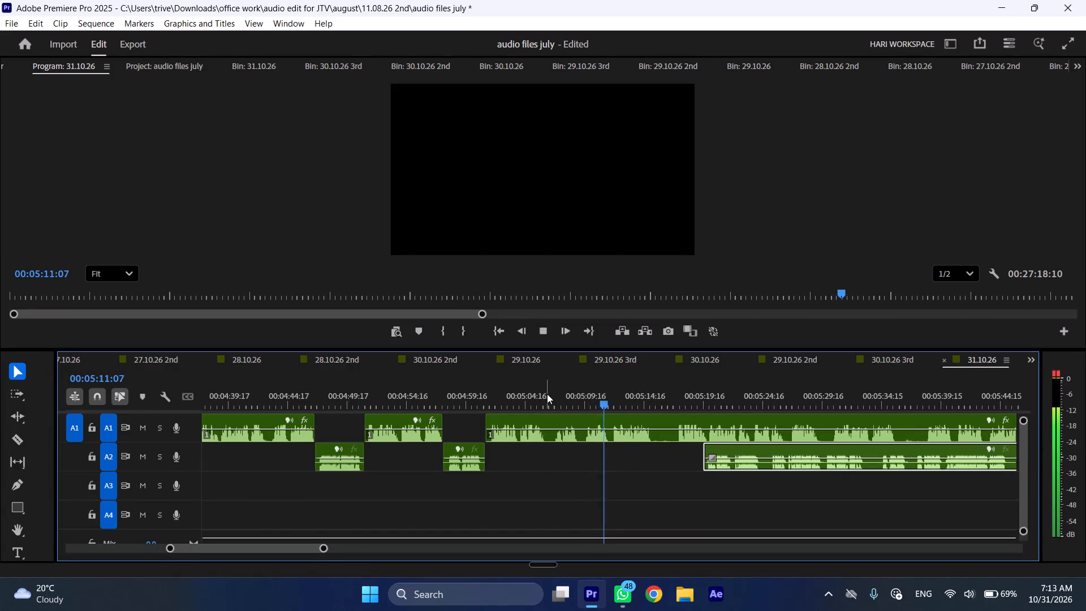
Cut the A1 voice-over at 00:05:06:09 and about 00:05:09:14, and ripple delete the section between the cuts.
{"action": "left_click_drag", "start_coordinate": [547, 394], "coordinate": [580, 395]}
{"action": "key", "text": "shift+c"}
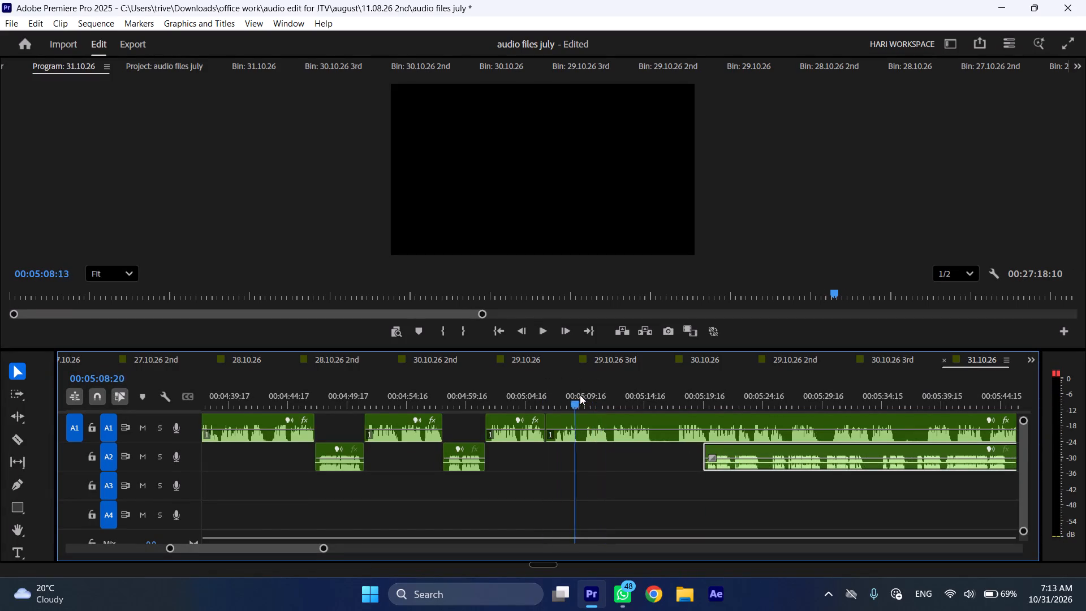
{"action": "left_click_drag", "start_coordinate": [580, 395], "coordinate": [586, 397]}
{"action": "left_click", "coordinate": [607, 429]}
{"action": "key", "text": "shift+c"}
{"action": "key", "text": "ctrl+shift+d"}
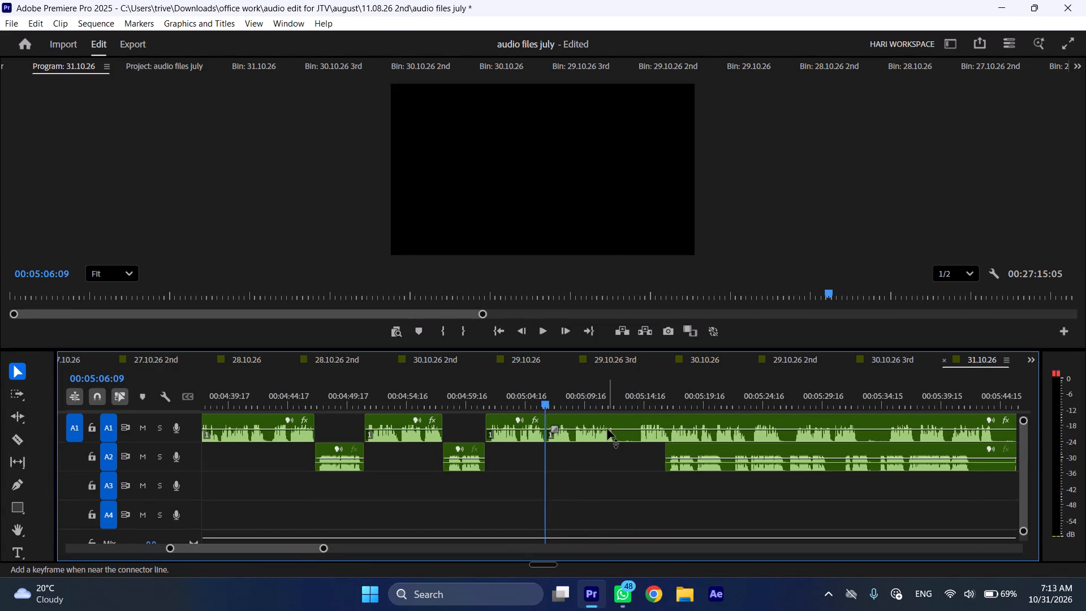
Split the A1 voice-over at 00:05:12:06, move the A2 recording to the cut, and shift the remaining A1 to about 00:05:23:06.
{"action": "key", "text": "space"}
{"action": "type", "text": "l"}
{"action": "scroll", "coordinate": [599, 432], "scroll_direction": "down", "scroll_amount": 5}
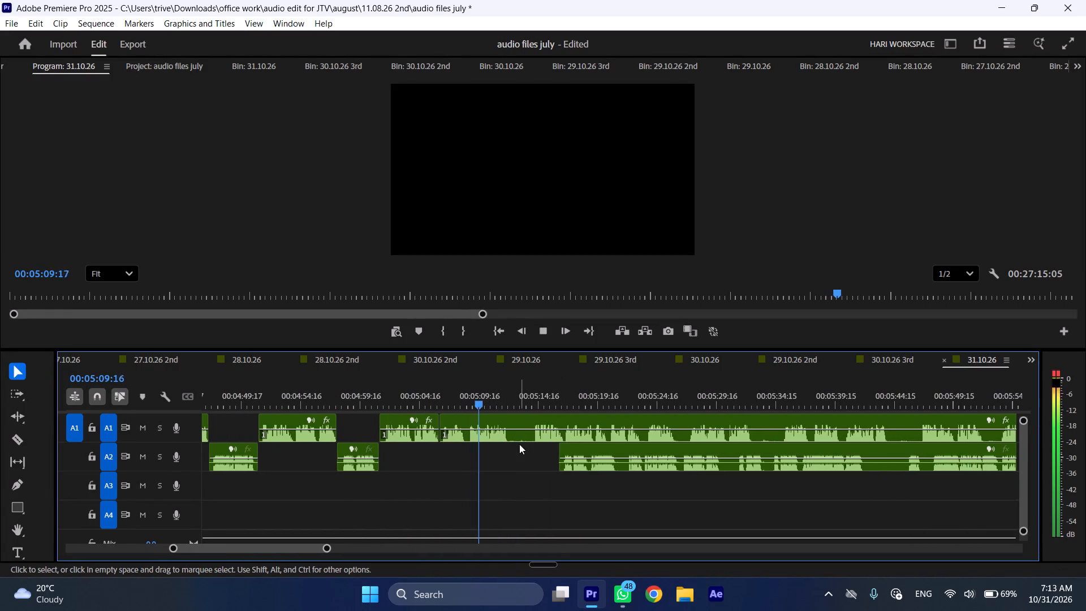
{"action": "key", "text": "space"}
{"action": "key", "text": "shift+c"}
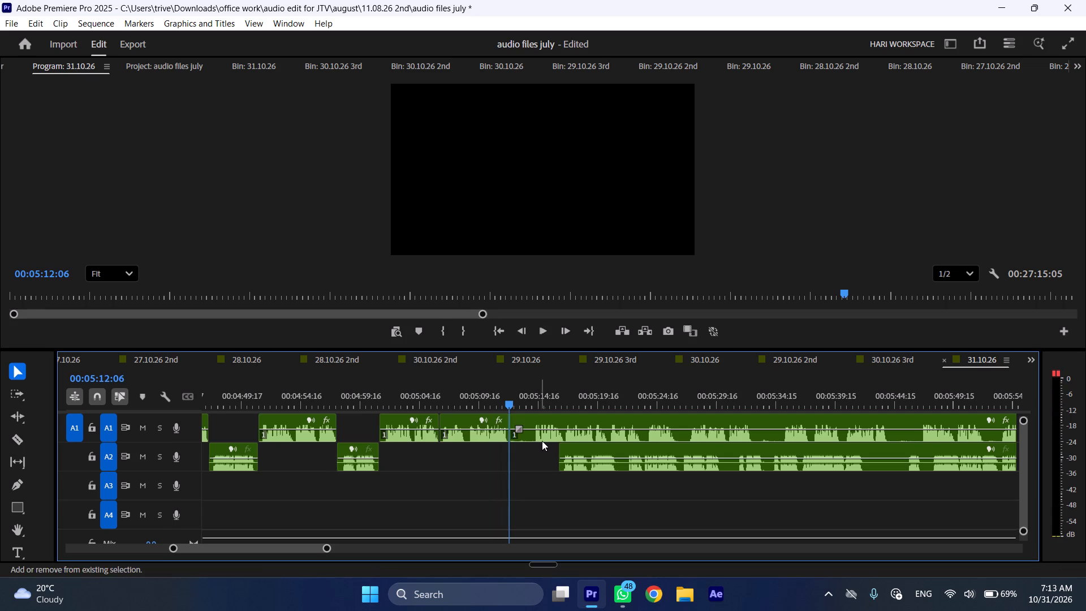
{"action": "left_click_drag", "start_coordinate": [588, 449], "coordinate": [527, 450]}
{"action": "left_click_drag", "start_coordinate": [529, 449], "coordinate": [548, 452]}
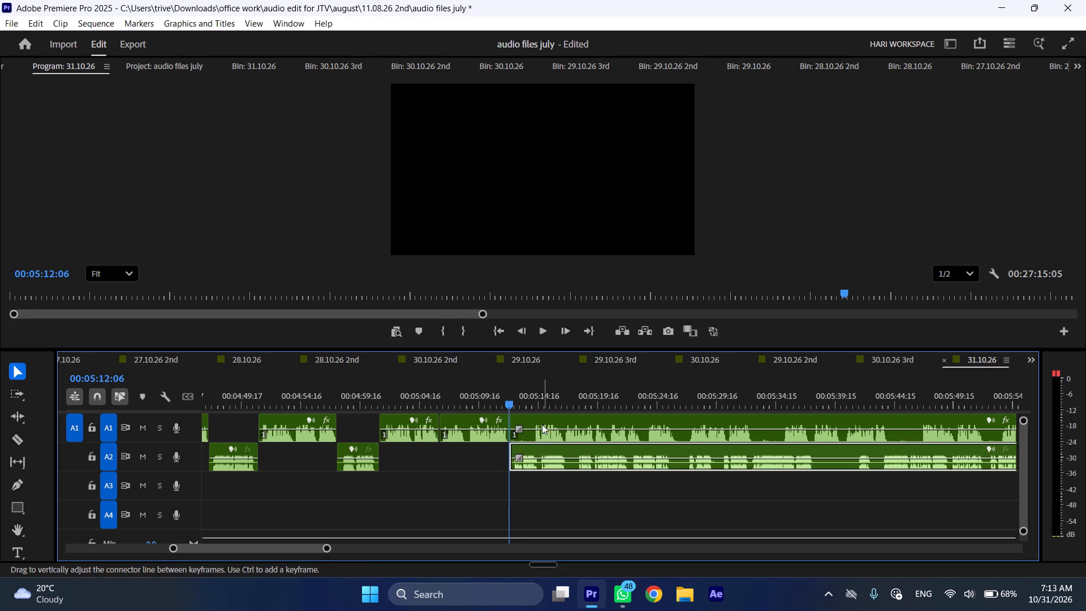
{"action": "left_click_drag", "start_coordinate": [539, 419], "coordinate": [670, 419]}
Play back the A2 recording from 00:05:12:06 to find where its section should end.
{"action": "key", "text": "space"}
{"action": "key", "text": "l"}
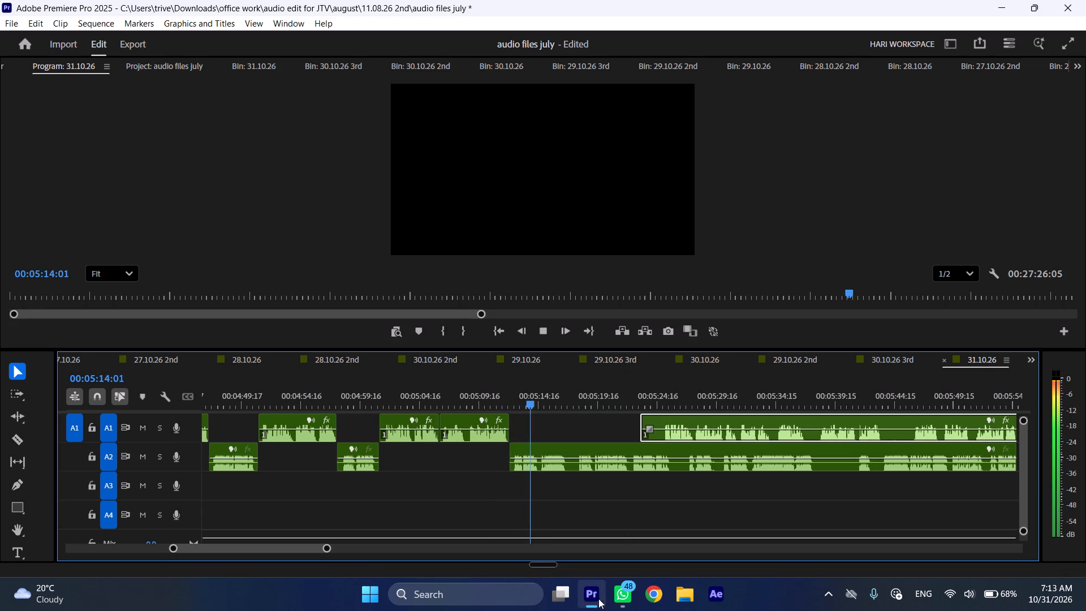
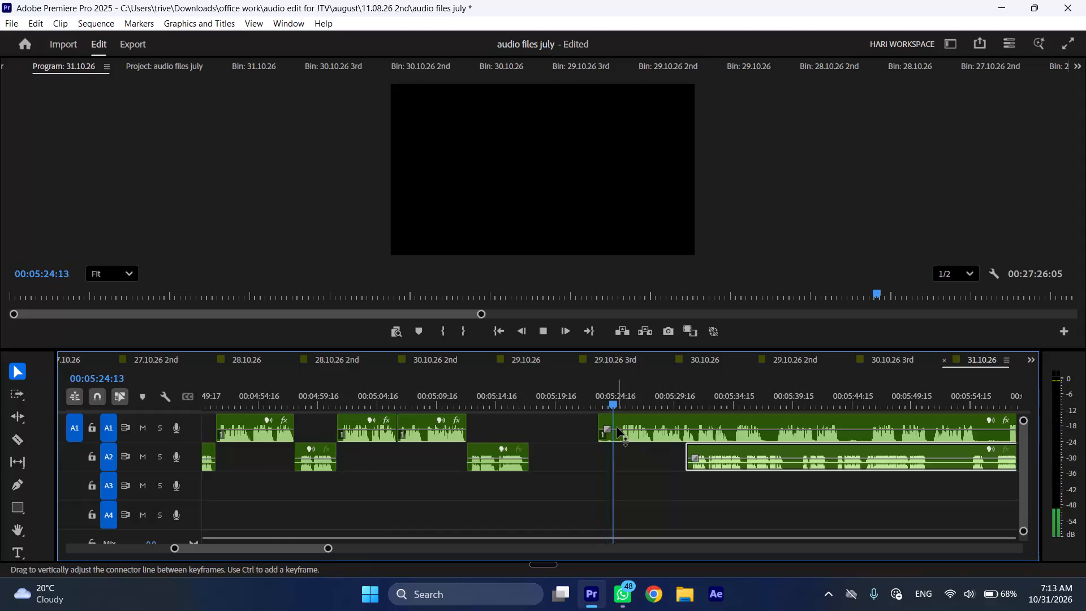
Trim the start of the remaining A1 voice-over to about 00:05:25:04 and move it back against the end of the preceding A2 section.
{"action": "key", "text": "space"}
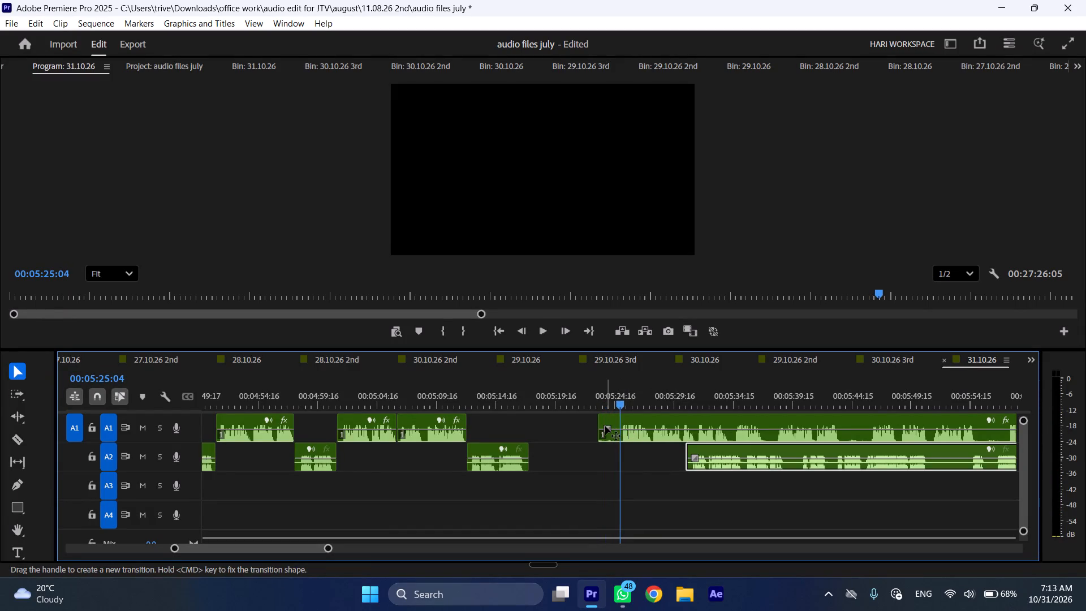
{"action": "left_click_drag", "start_coordinate": [602, 418], "coordinate": [633, 423]}
{"action": "left_click", "coordinate": [633, 423]}
{"action": "left_click_drag", "start_coordinate": [633, 423], "coordinate": [622, 425]}
{"action": "left_click_drag", "start_coordinate": [646, 422], "coordinate": [558, 422]}
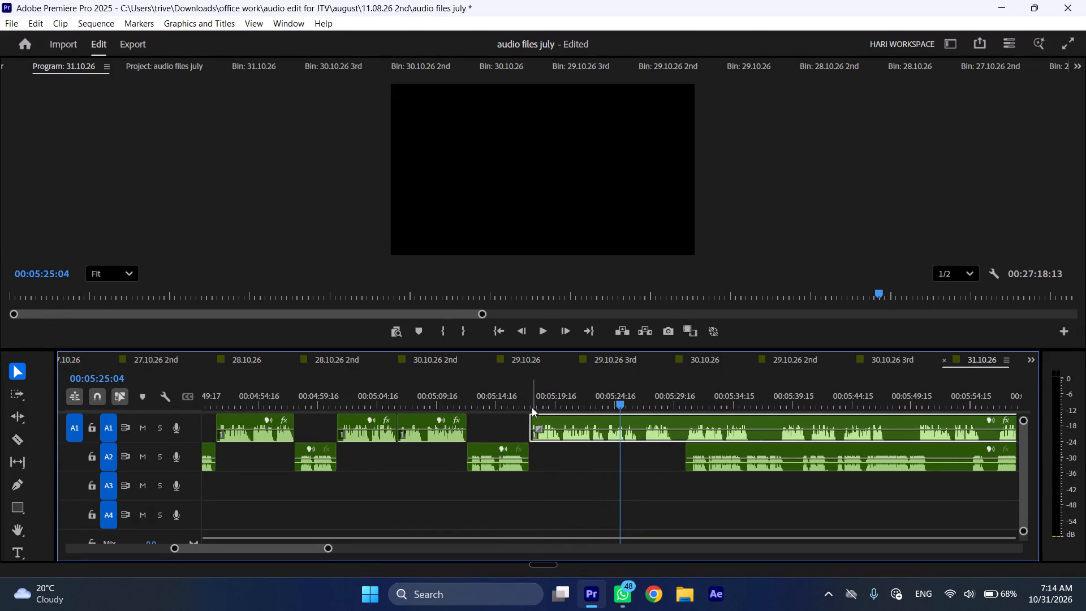
Play back the join from the end of the A2 section into the moved A1 voice-over to review where to cut.
{"action": "left_click", "coordinate": [521, 398]}
{"action": "key", "text": "space"}
{"action": "type", "text": "l"}
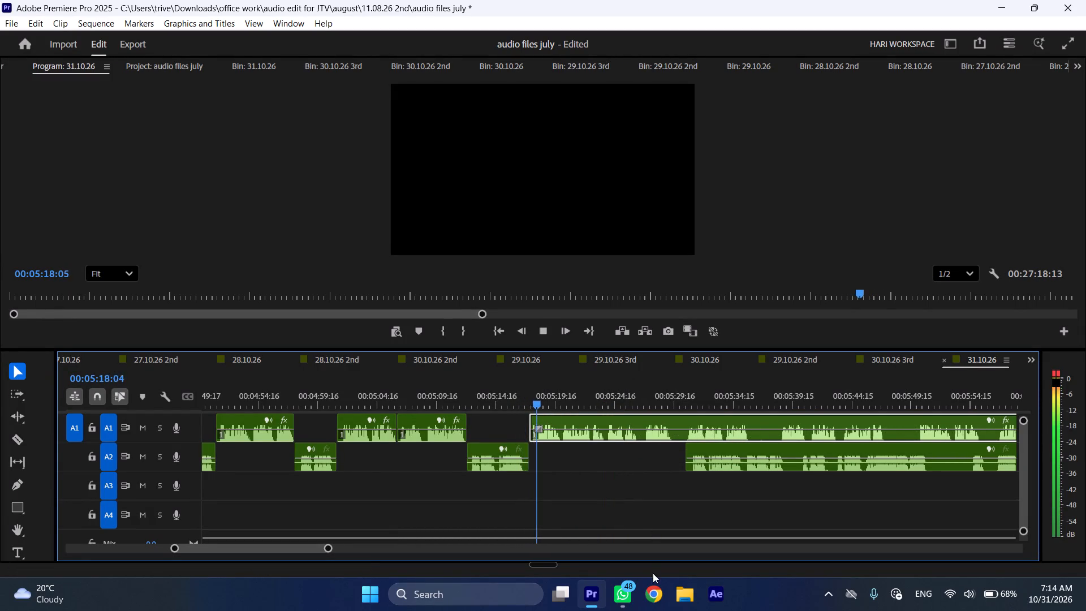
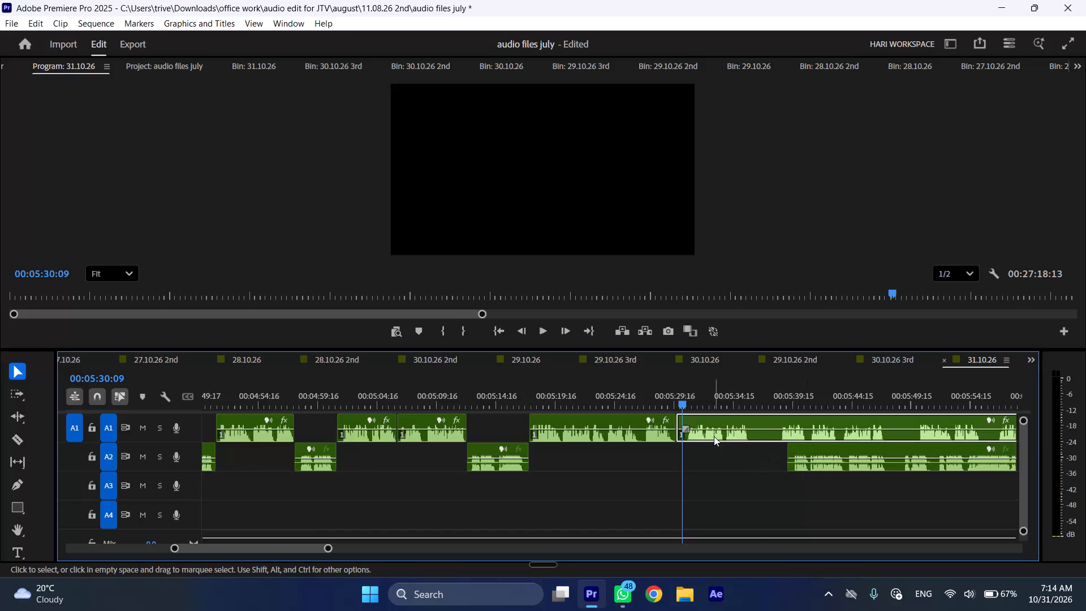
Cut the A1 voice-over at 00:05:30:09 and ripple delete the short piece just before the cut.
{"action": "key", "text": "shift+c"}
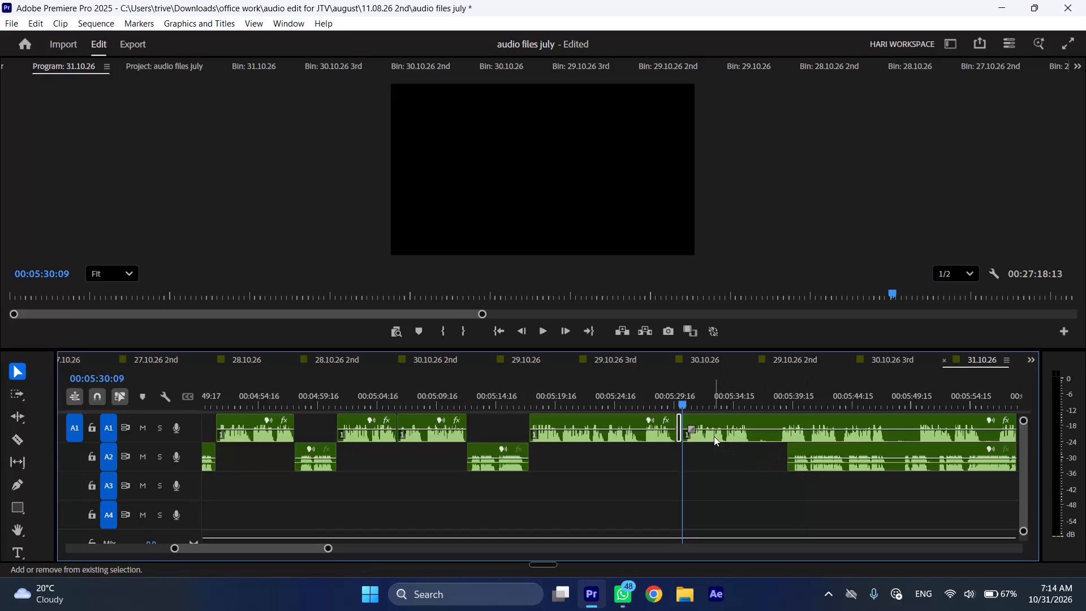
{"action": "key", "text": "ctrl+shift+d"}
Play on through the A1 voice-over and cut it at 00:05:35:19, where the spoken passage ends.
{"action": "key", "text": "space"}
{"action": "key", "text": "l"}
{"action": "scroll", "coordinate": [737, 471], "scroll_direction": "down", "scroll_amount": 6}
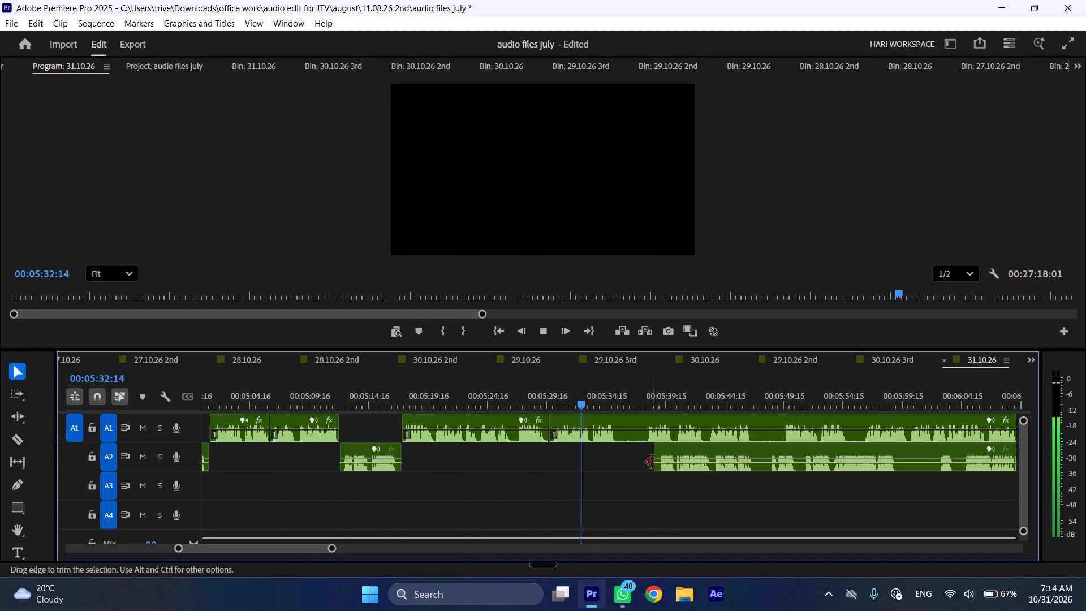
{"action": "scroll", "coordinate": [618, 468], "scroll_direction": "down", "scroll_amount": 3}
{"action": "key", "text": "space"}
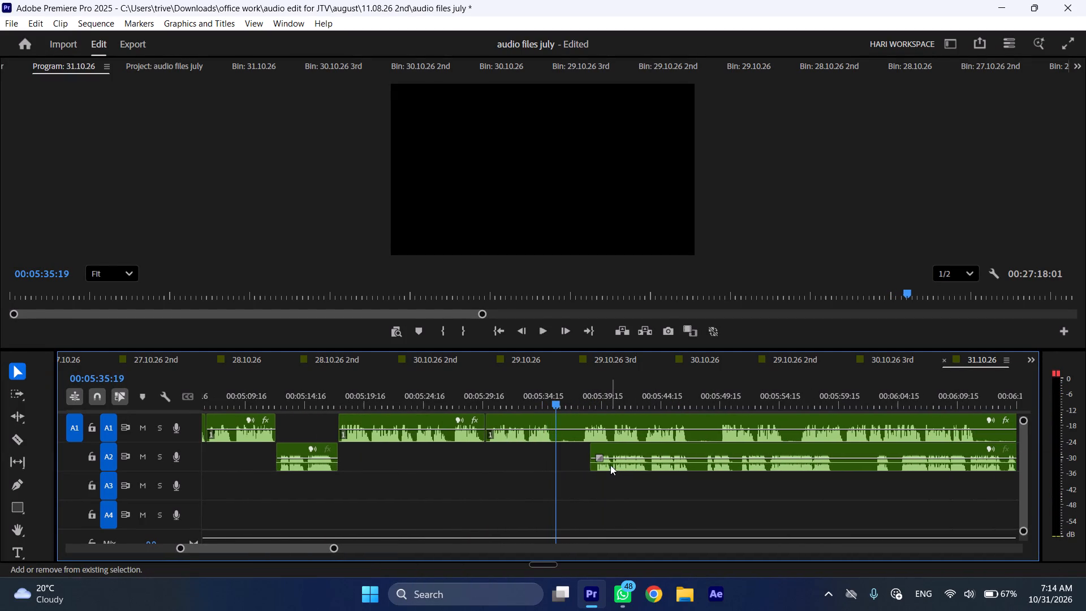
{"action": "key", "text": "shift+c"}
Move the A2 recording back to start at the 00:05:35:19 cut and shift the remaining A1 voice-over to about 00:05:56.
{"action": "left_click_drag", "start_coordinate": [617, 446], "coordinate": [578, 449]}
{"action": "left_click_drag", "start_coordinate": [572, 418], "coordinate": [821, 416]}
Play back the A2 recording from 00:05:35:19 to review where its section should end.
{"action": "key", "text": "space"}
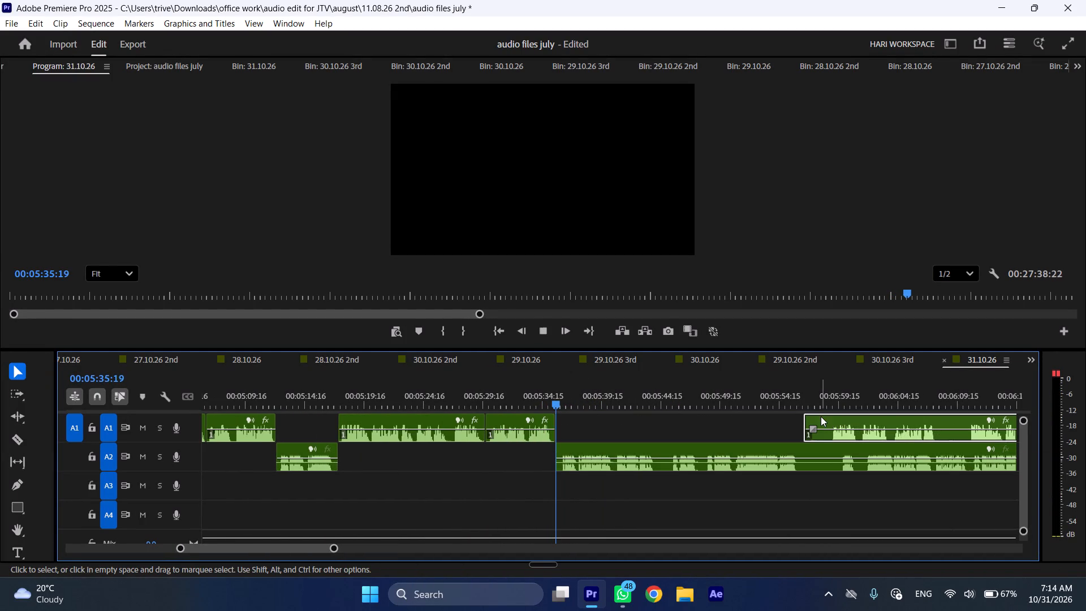
{"action": "key", "text": "l"}
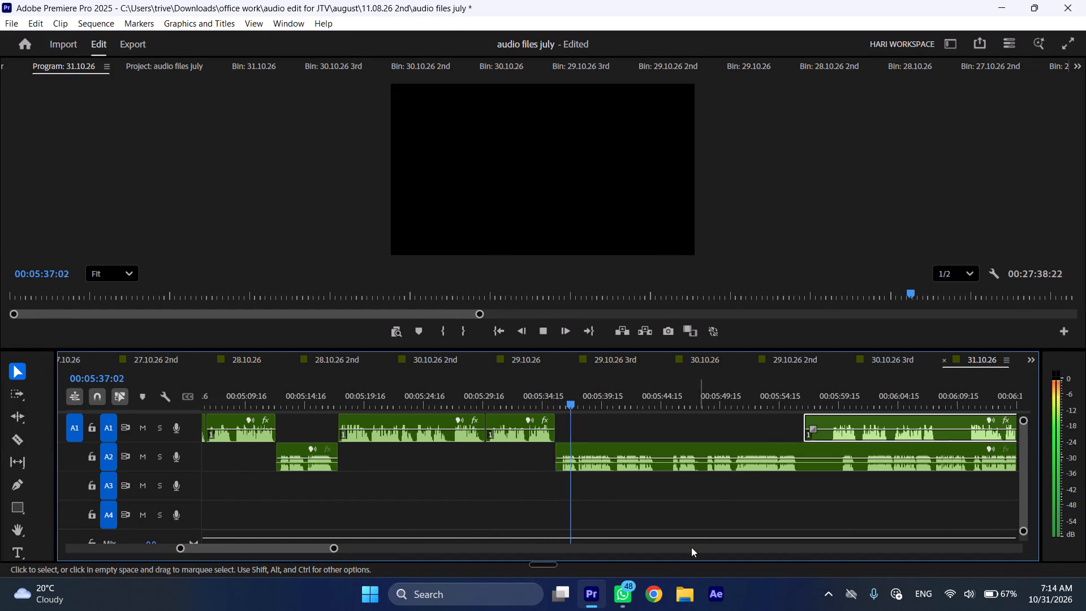
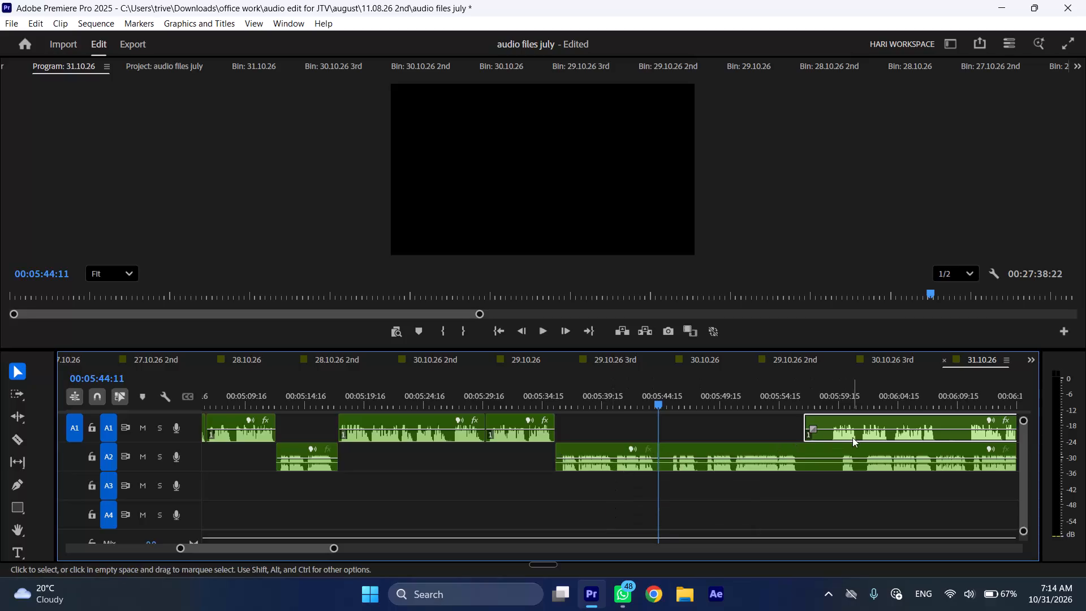
Trim about 2 seconds of silence from the start of the remaining A1 voice-over and move it back to about 00:05:45.
{"action": "left_click_drag", "start_coordinate": [808, 422], "coordinate": [832, 424]}
{"action": "left_click_drag", "start_coordinate": [856, 416], "coordinate": [696, 436]}
Move the part of the A2 recording after 00:05:44:11 along to about 00:05:56, clearing space below the A1 voice-over.
{"action": "left_click_drag", "start_coordinate": [692, 453], "coordinate": [734, 453]}
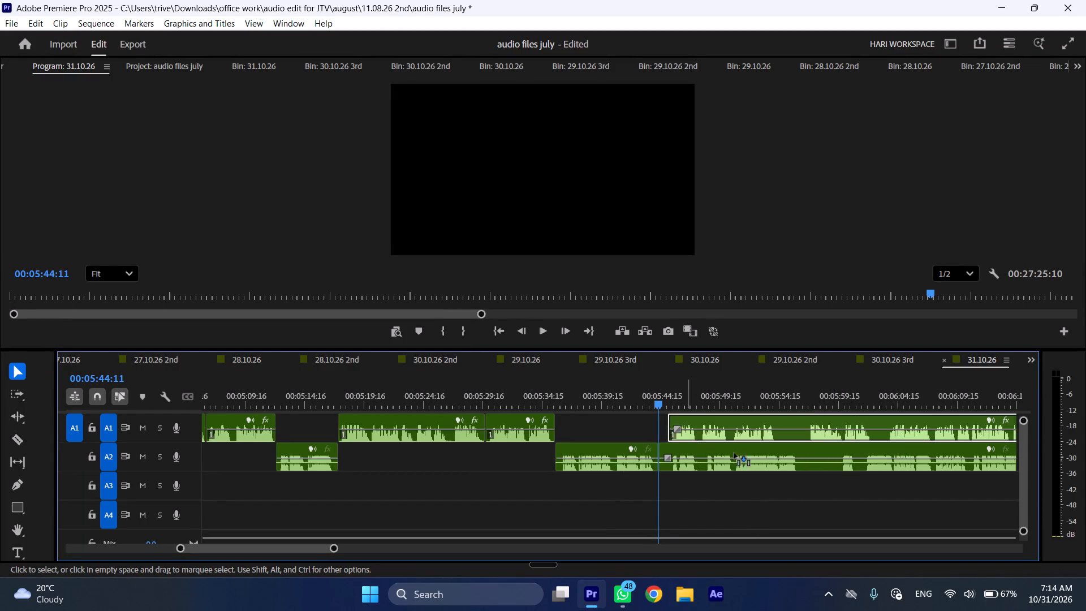
{"action": "left_click_drag", "start_coordinate": [734, 453], "coordinate": [836, 453]}
Undo the stray volume change on the A1 voice-over and move the clip to start at 00:05:44:11, where the A2 section ends.
{"action": "left_click_drag", "start_coordinate": [789, 426], "coordinate": [783, 426]}
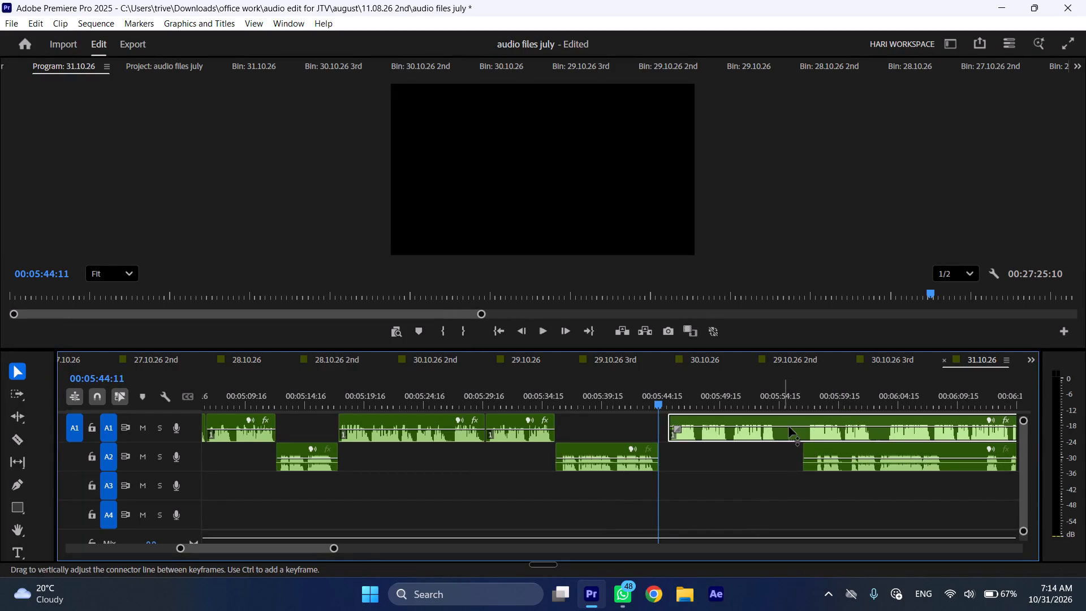
{"action": "key", "text": "ctrl+z"}
{"action": "left_click_drag", "start_coordinate": [811, 416], "coordinate": [799, 419]}
Play the A1 voice-over at increased speed from 00:05:44:11 to review where its section should end.
{"action": "key", "text": "space"}
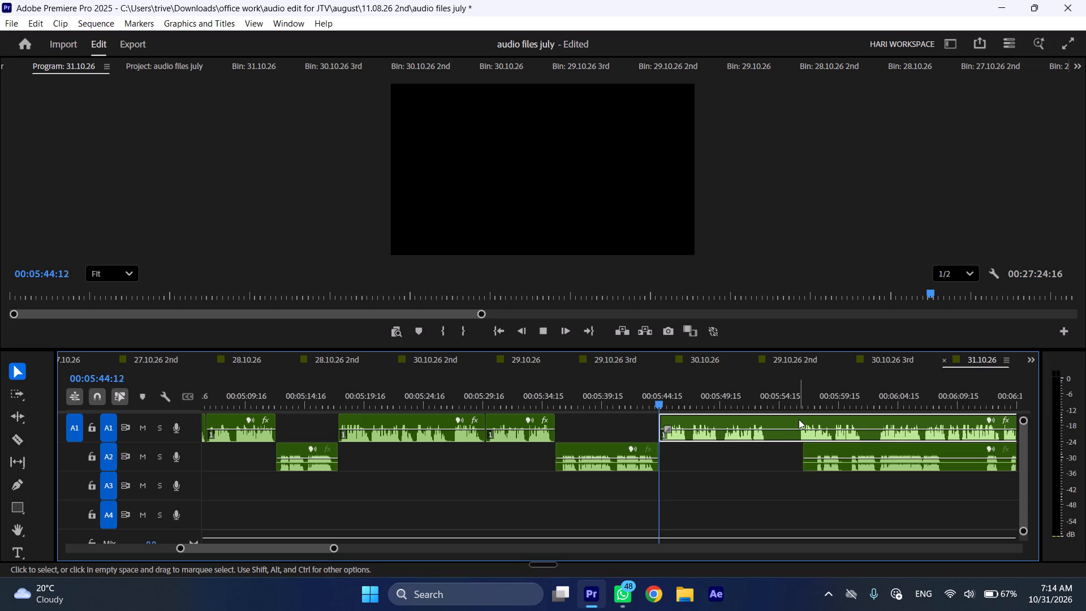
{"action": "key", "text": "l"}
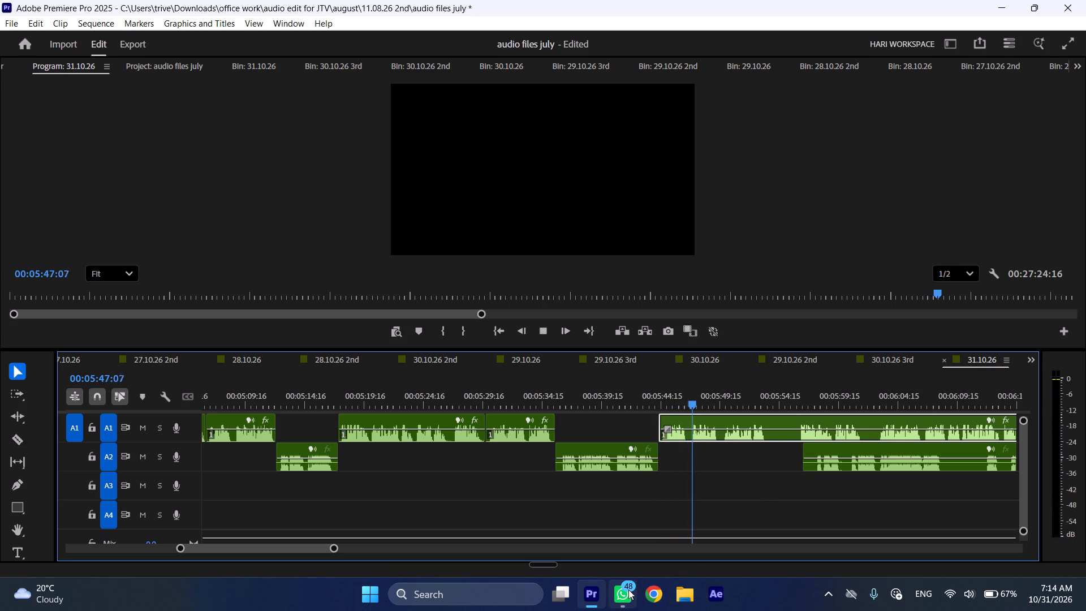
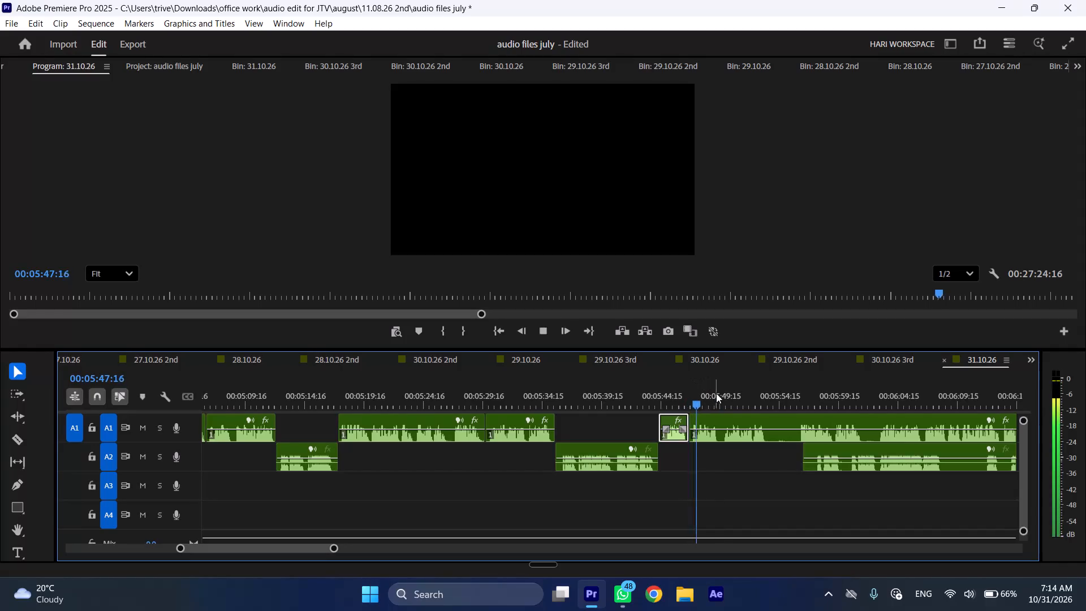
Cut the A1 voice-over from about 00:05:47 to 00:05:49:17 and close the gap.
{"action": "left_click_drag", "start_coordinate": [717, 394], "coordinate": [723, 395]}
{"action": "left_click", "coordinate": [744, 439]}
{"action": "key", "text": "shift+c"}
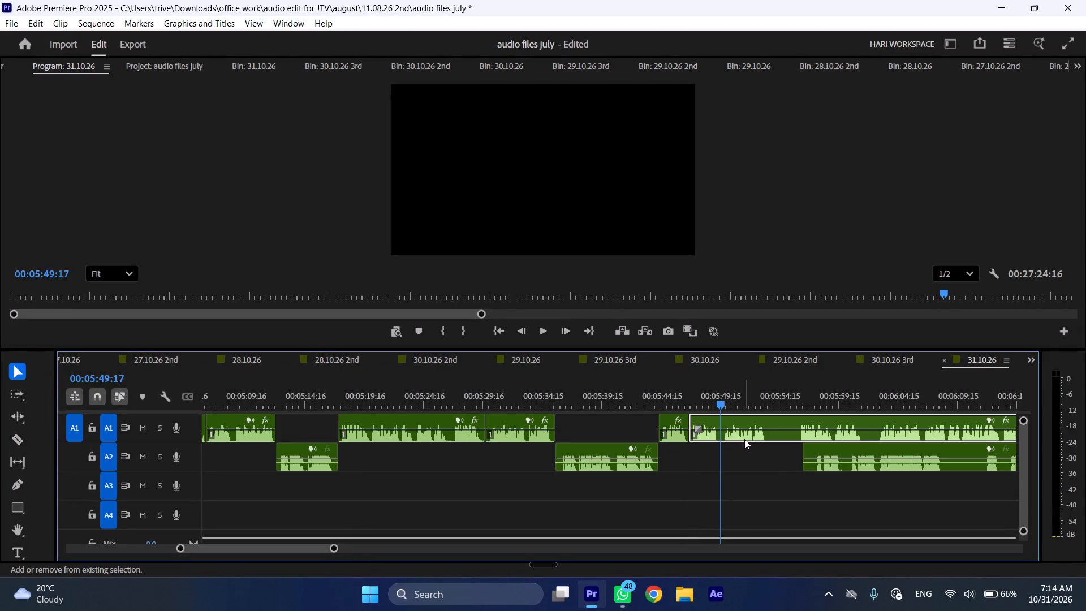
{"action": "key", "text": "ctrl+shift+d"}
Split the A1 voice-over at 00:05:51:02 to end its current section.
{"action": "left_click_drag", "start_coordinate": [725, 391], "coordinate": [739, 391]}
{"action": "key", "text": "shift+c"}
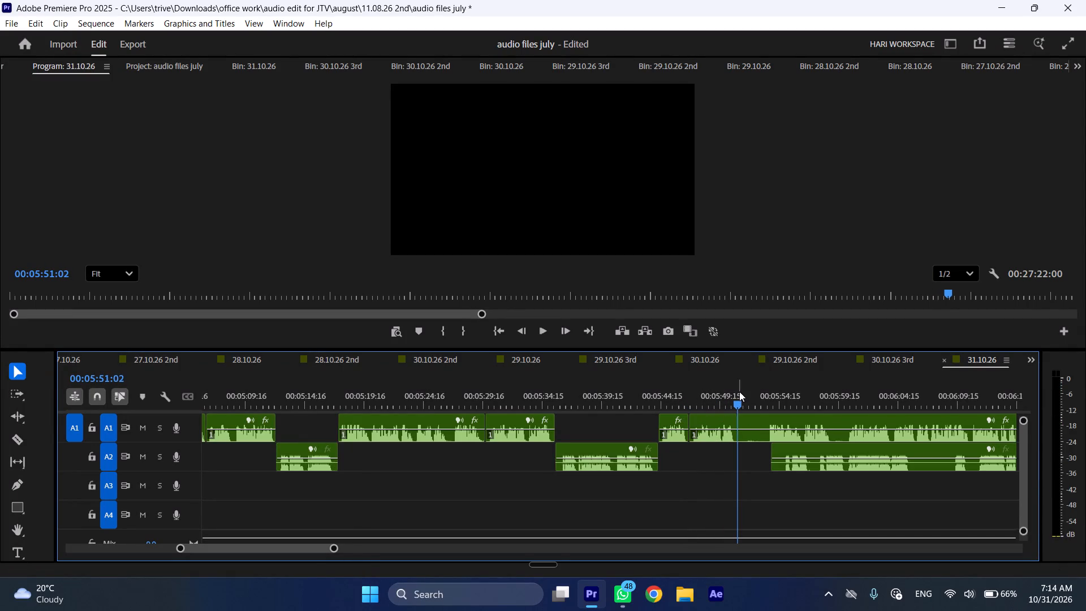
Move the remaining A2 recording back to start at 00:05:51:02 and shift the A1 voice-over after the split to about 00:06:03.
{"action": "left_click_drag", "start_coordinate": [778, 449], "coordinate": [788, 449]}
{"action": "left_click_drag", "start_coordinate": [804, 449], "coordinate": [774, 449]}
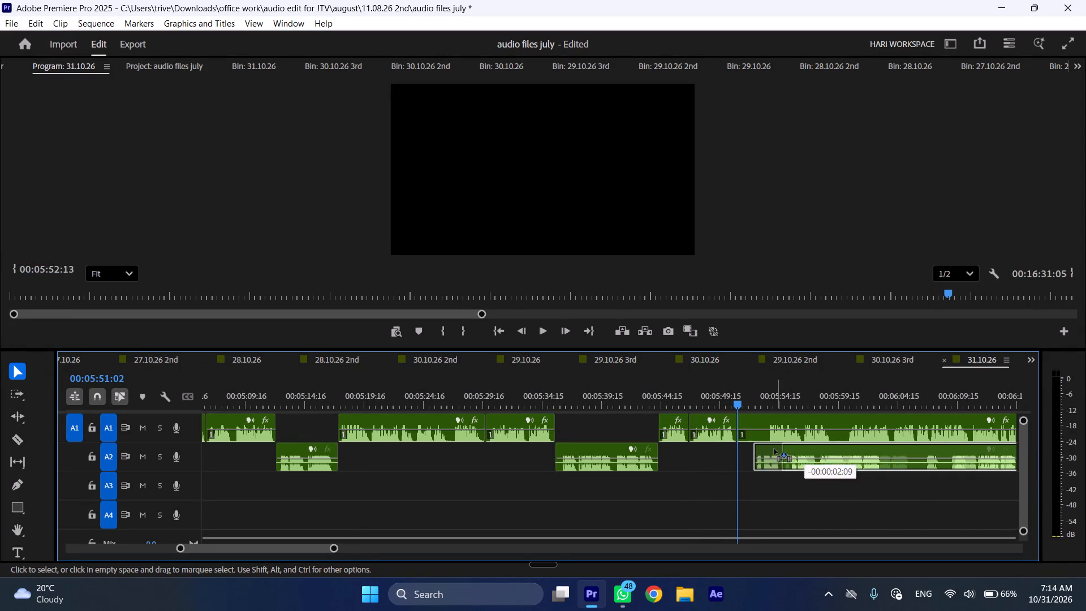
{"action": "left_click_drag", "start_coordinate": [774, 449], "coordinate": [754, 449]}
{"action": "scroll", "coordinate": [756, 454], "scroll_direction": "down", "scroll_amount": 5}
{"action": "left_click_drag", "start_coordinate": [684, 420], "coordinate": [833, 419]}
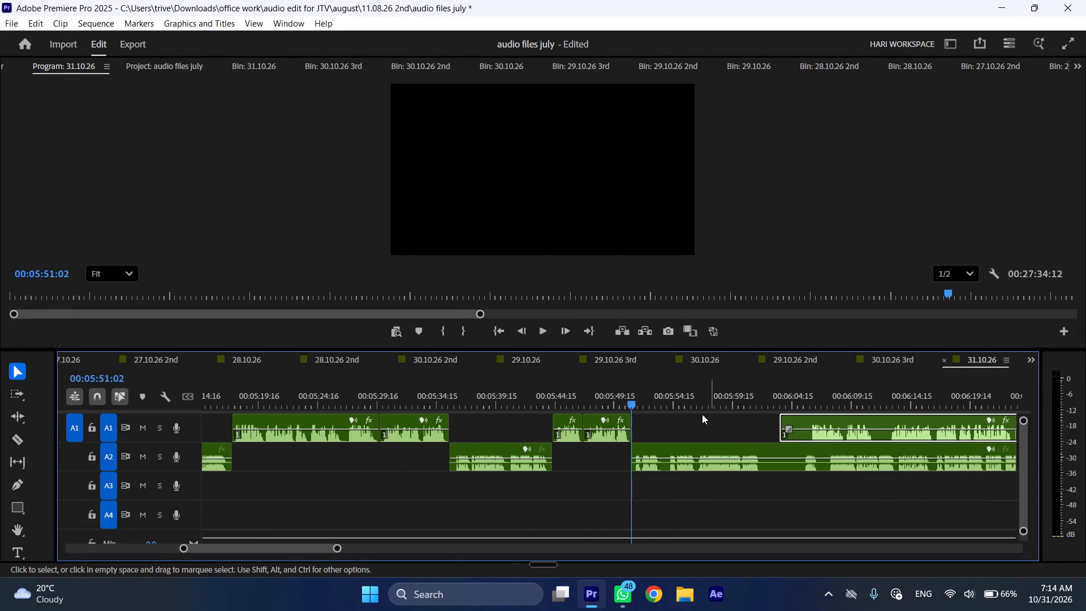
Play the sequence at increased speed from about 00:05:40 to review the newly arranged A1 and A2 sections.
{"action": "left_click_drag", "start_coordinate": [528, 400], "coordinate": [503, 403]}
{"action": "key", "text": "space"}
{"action": "key", "text": "l"}
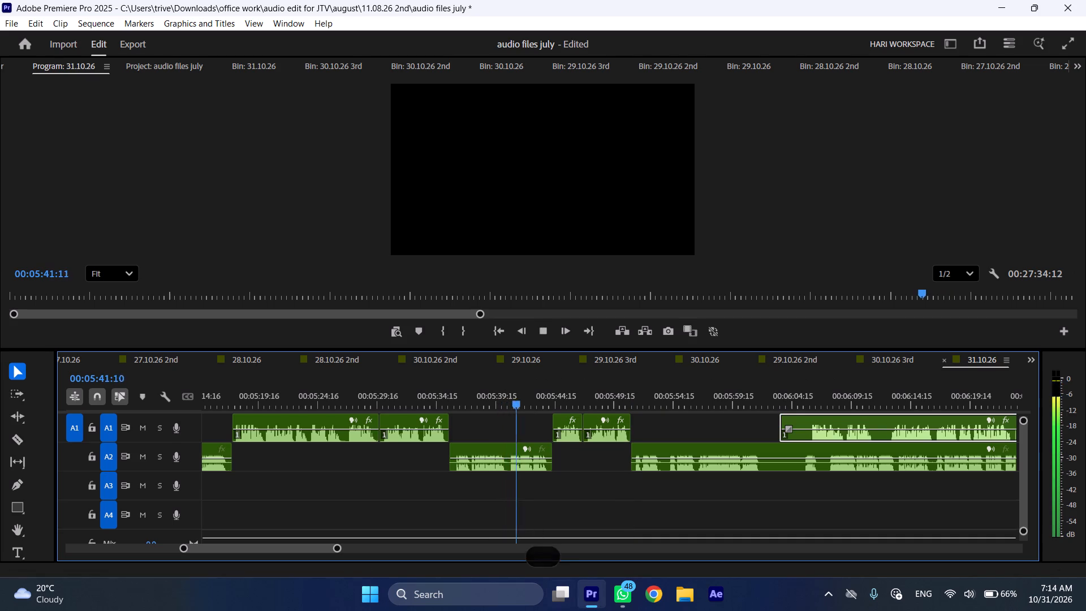
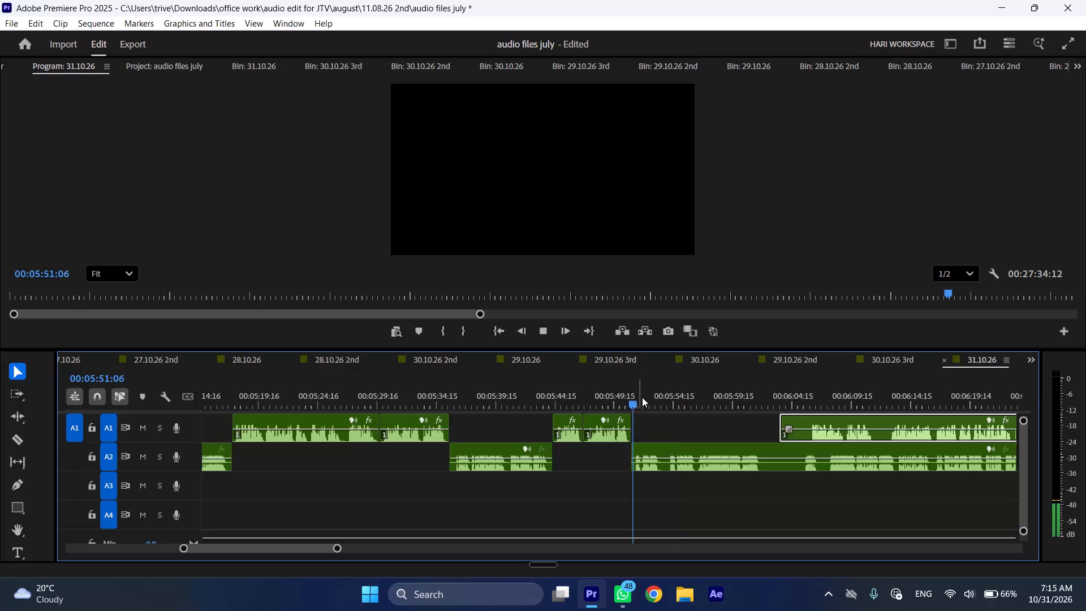
Trim the opening of the A2 recording after 00:05:51 up to about 00:05:54:03 and shift the remainder to start at about 00:06:10.
{"action": "left_click", "coordinate": [672, 391]}
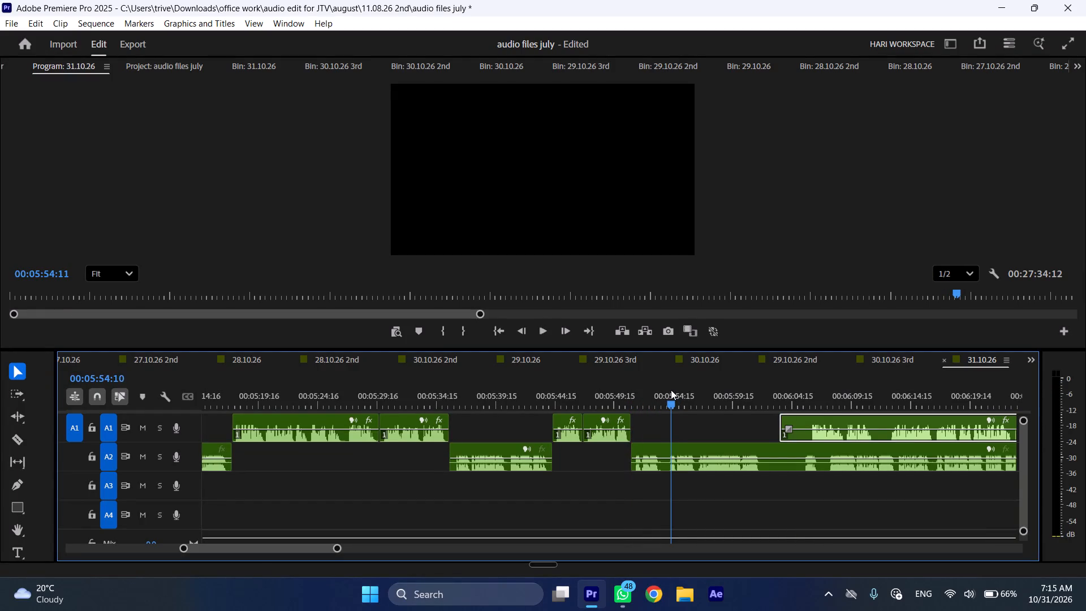
{"action": "left_click_drag", "start_coordinate": [637, 442], "coordinate": [671, 443]}
{"action": "left_click_drag", "start_coordinate": [691, 444], "coordinate": [883, 445]}
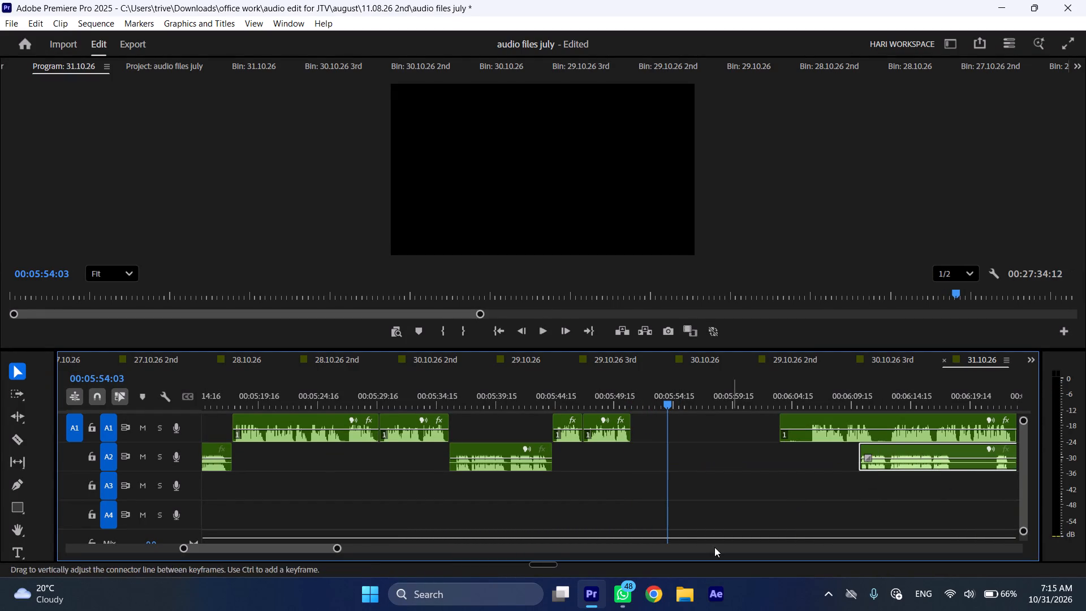
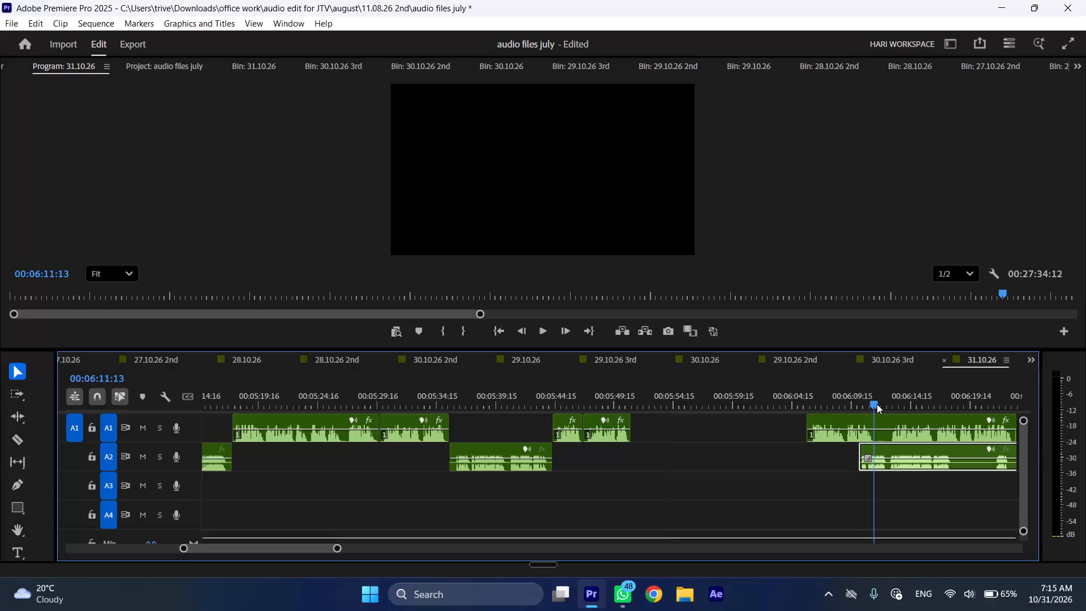
Split the A1 voice-over at 00:06:11:13, butt the section before the cut against the preceding A1 clip at about 00:05:51, and play it back.
{"action": "left_click", "coordinate": [878, 420]}
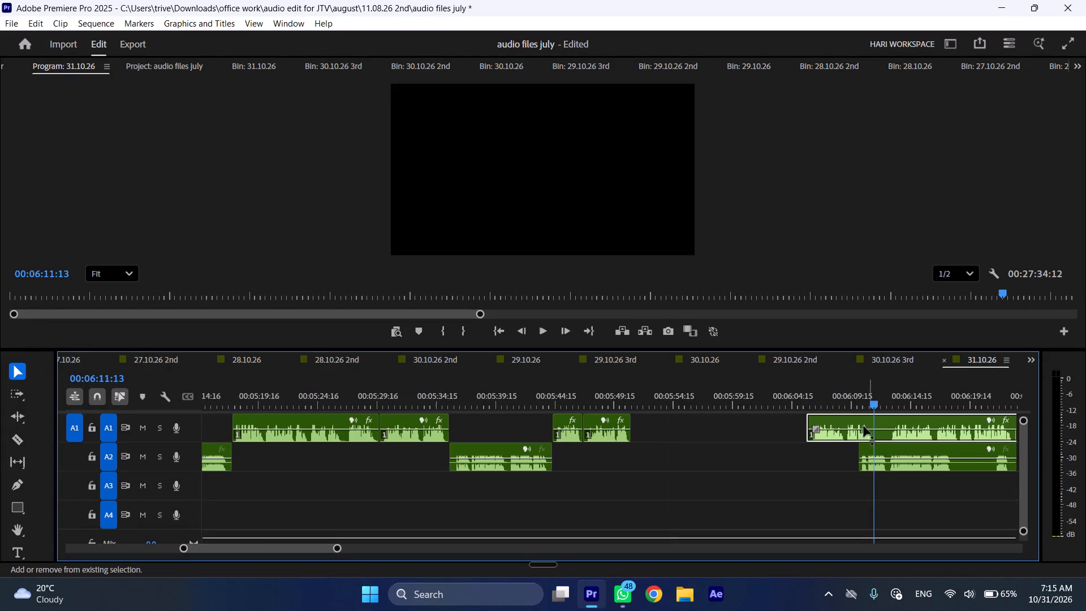
{"action": "key", "text": "shift+c"}
{"action": "left_click_drag", "start_coordinate": [833, 418], "coordinate": [658, 422]}
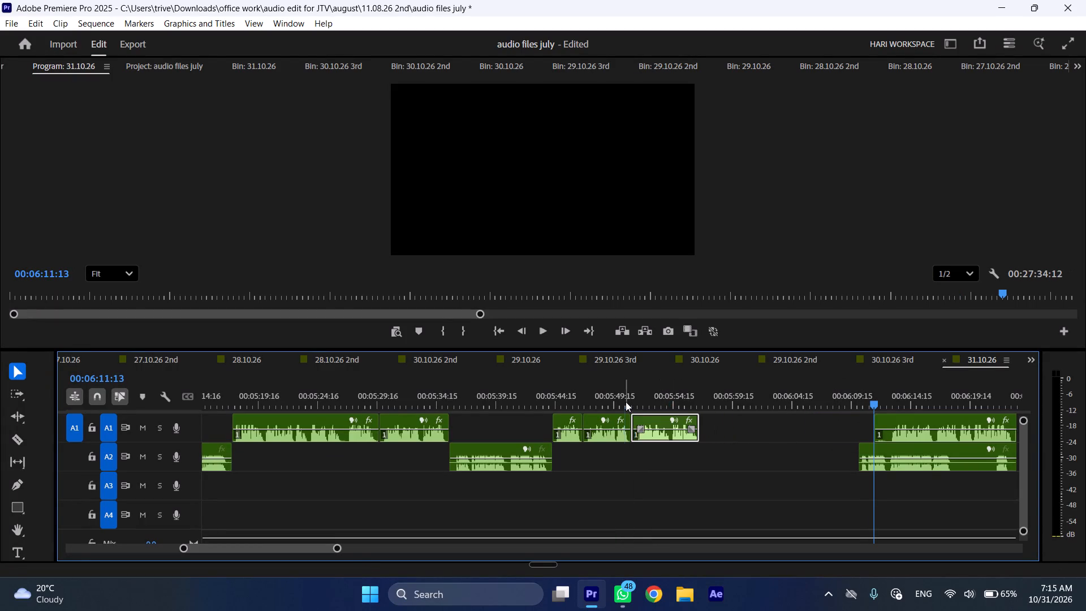
{"action": "left_click", "coordinate": [626, 402]}
{"action": "key", "text": "space"}
{"action": "key", "text": "l"}
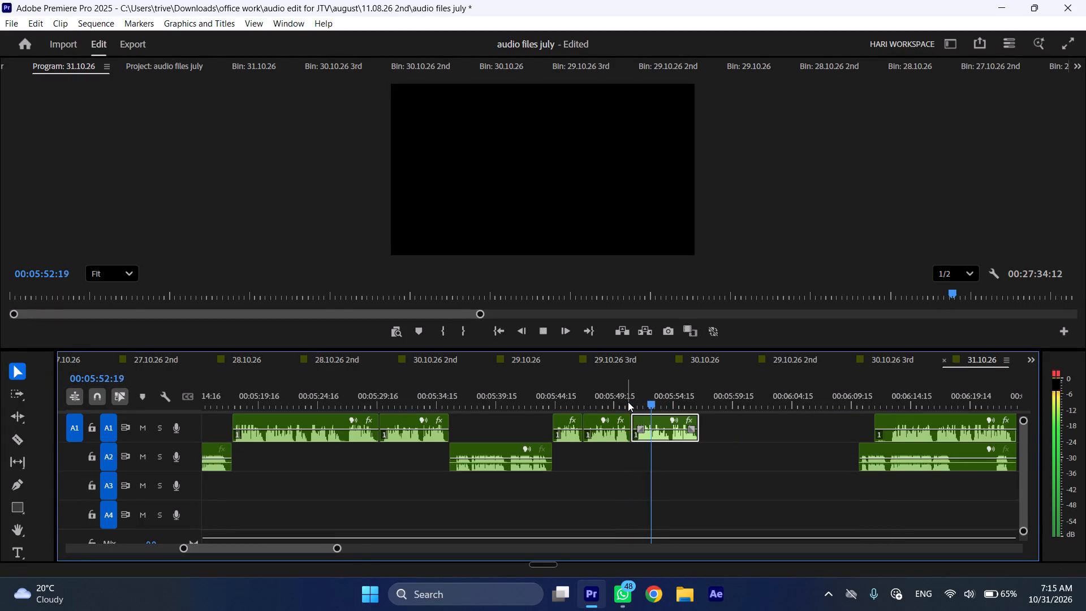
{"action": "key", "text": "space"}
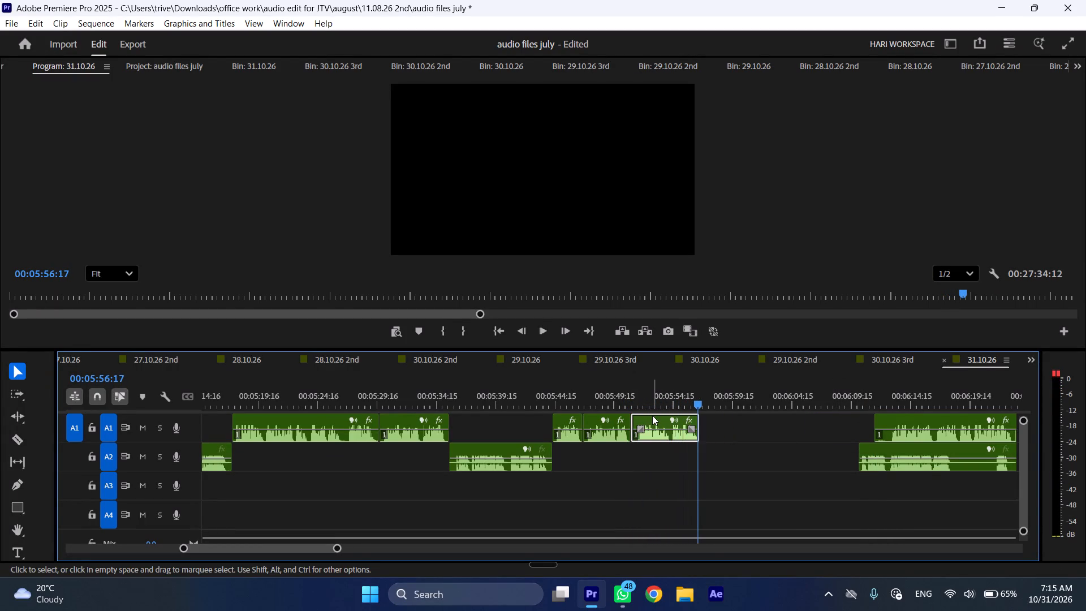
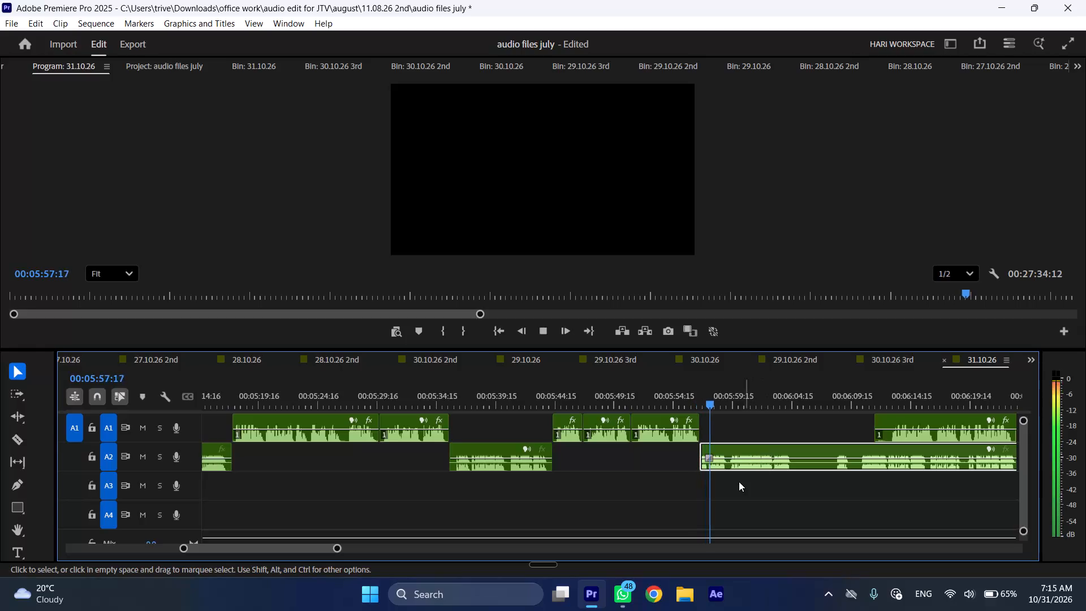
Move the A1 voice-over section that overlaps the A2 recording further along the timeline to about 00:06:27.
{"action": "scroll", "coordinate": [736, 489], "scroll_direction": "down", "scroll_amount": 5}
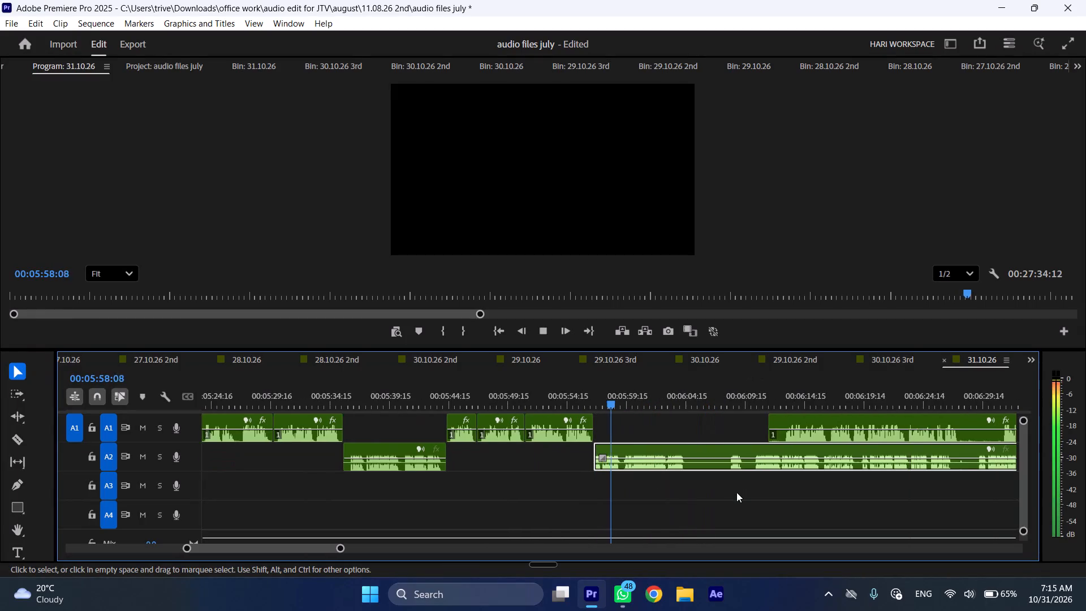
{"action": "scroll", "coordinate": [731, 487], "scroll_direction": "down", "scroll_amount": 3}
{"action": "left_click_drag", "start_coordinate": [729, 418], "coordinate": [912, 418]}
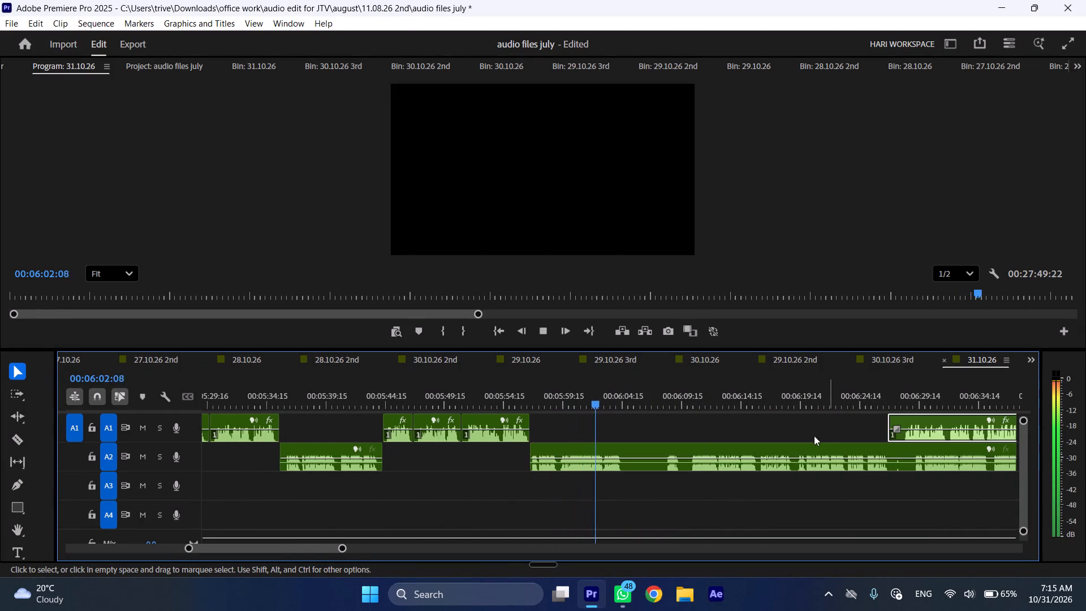
Cut the A2 recording at 00:06:04:19 and ripple-delete the part from there to about 00:06:08.
{"action": "key", "text": "space"}
{"action": "key", "text": "shift+c"}
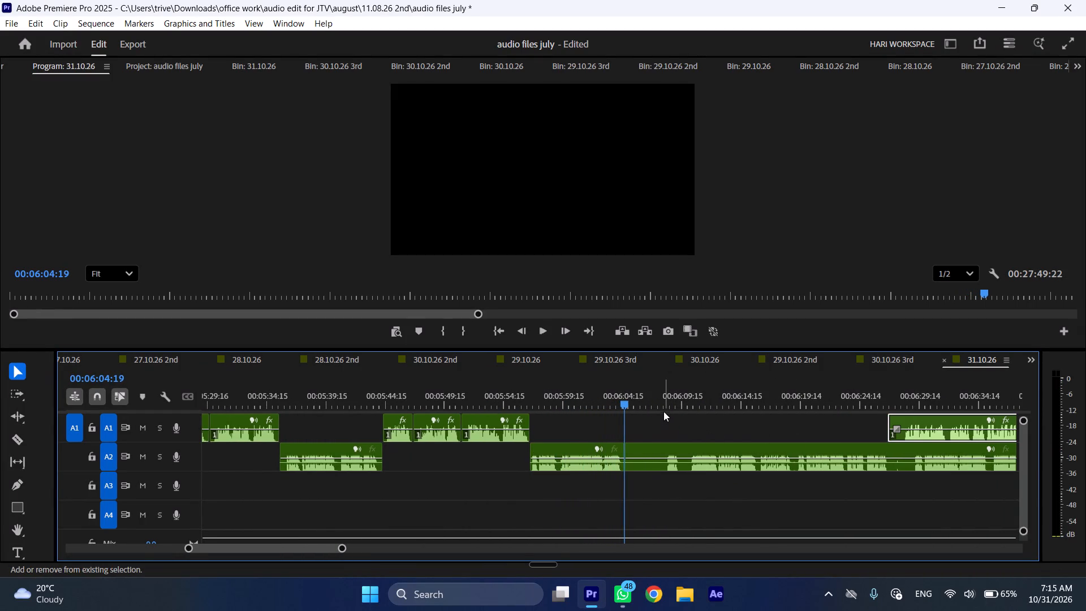
{"action": "left_click", "coordinate": [666, 400]}
{"action": "left_click", "coordinate": [675, 453]}
{"action": "key", "text": "shift+c"}
{"action": "key", "text": "ctrl+shift+d"}
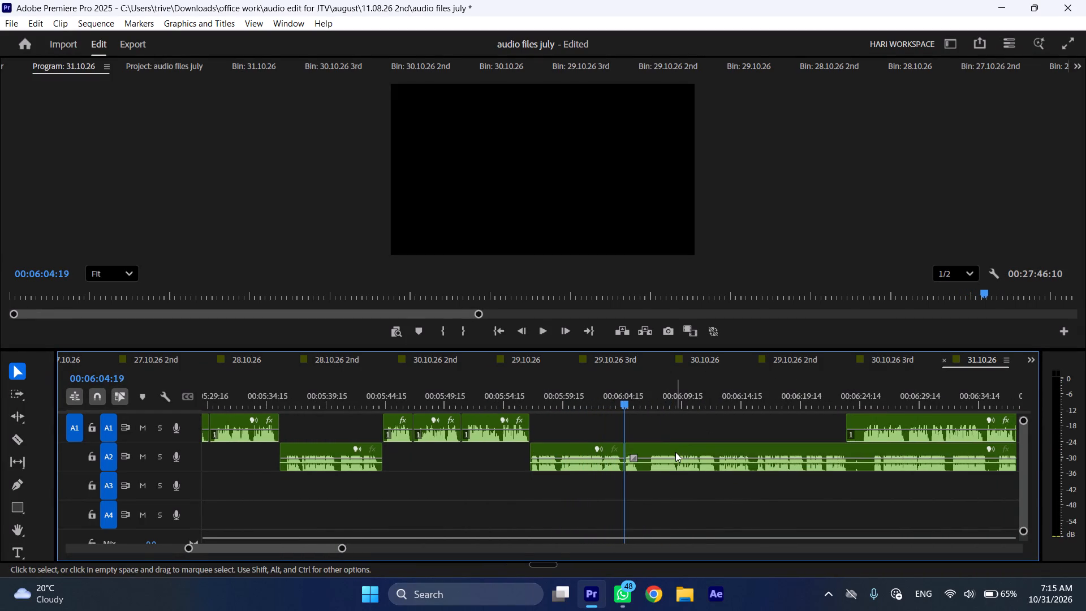
Split the A2 recording at 00:06:06:02 and move the A1 voice-over section to start at that cut.
{"action": "key", "text": "space"}
{"action": "key", "text": "space"}
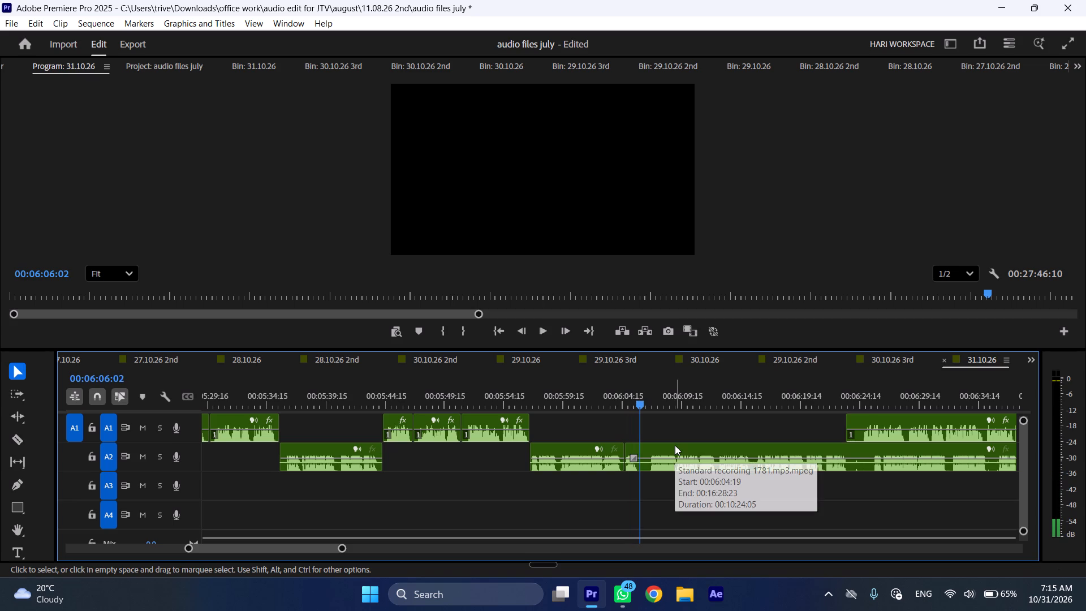
{"action": "type", "text": "C"}
{"action": "left_click_drag", "start_coordinate": [853, 419], "coordinate": [864, 419]}
{"action": "left_click_drag", "start_coordinate": [896, 420], "coordinate": [682, 420]}
Move the A2 recording after the cut to about 00:06:25 and play back the A1 voice-over from 00:06:06.
{"action": "left_click_drag", "start_coordinate": [682, 448], "coordinate": [914, 448]}
{"action": "key", "text": "space"}
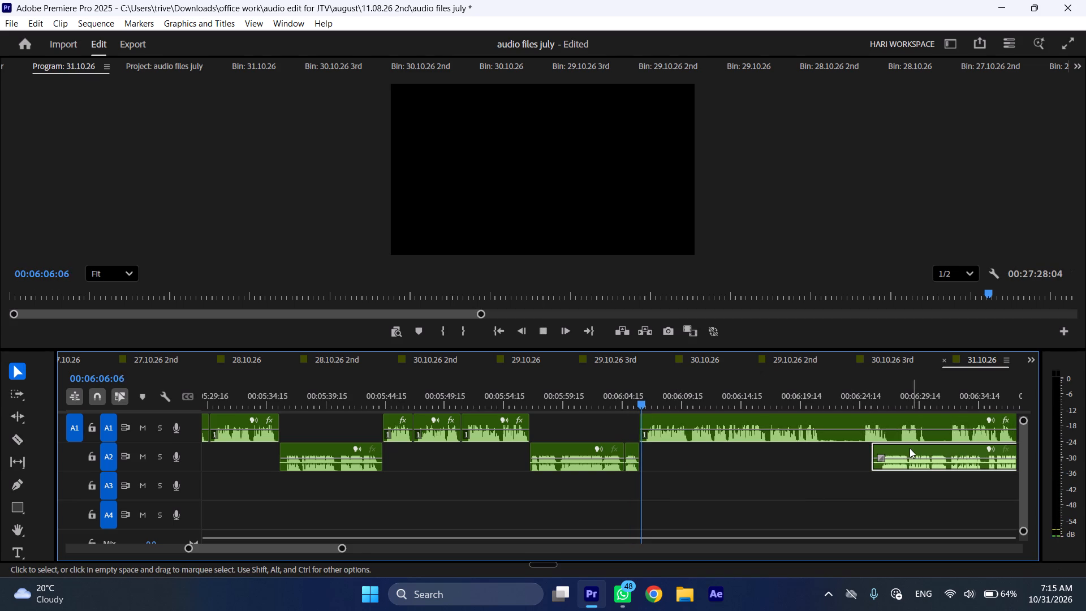
{"action": "key", "text": "l"}
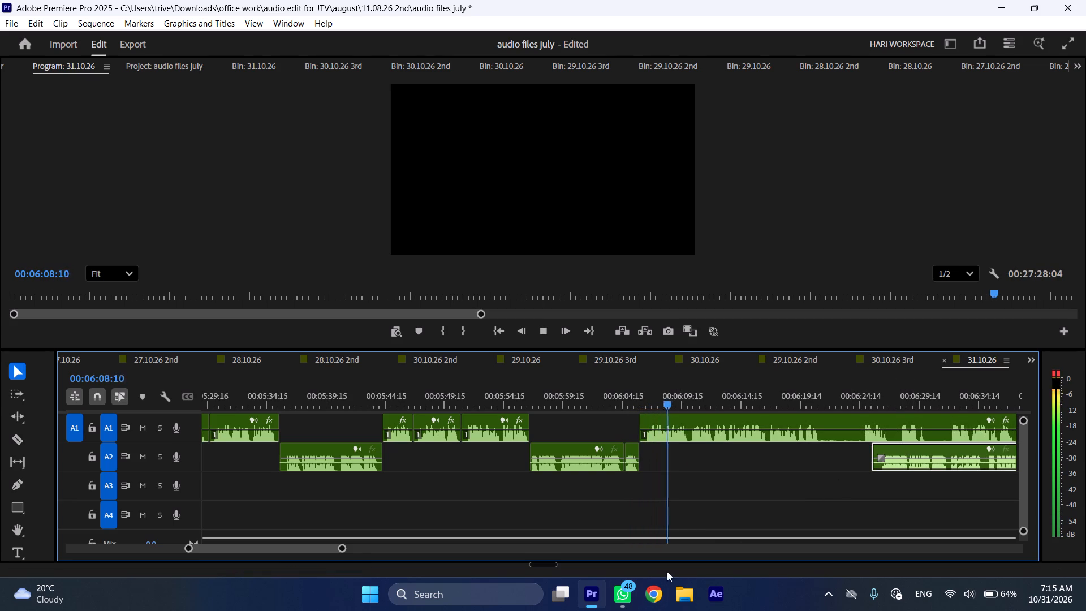
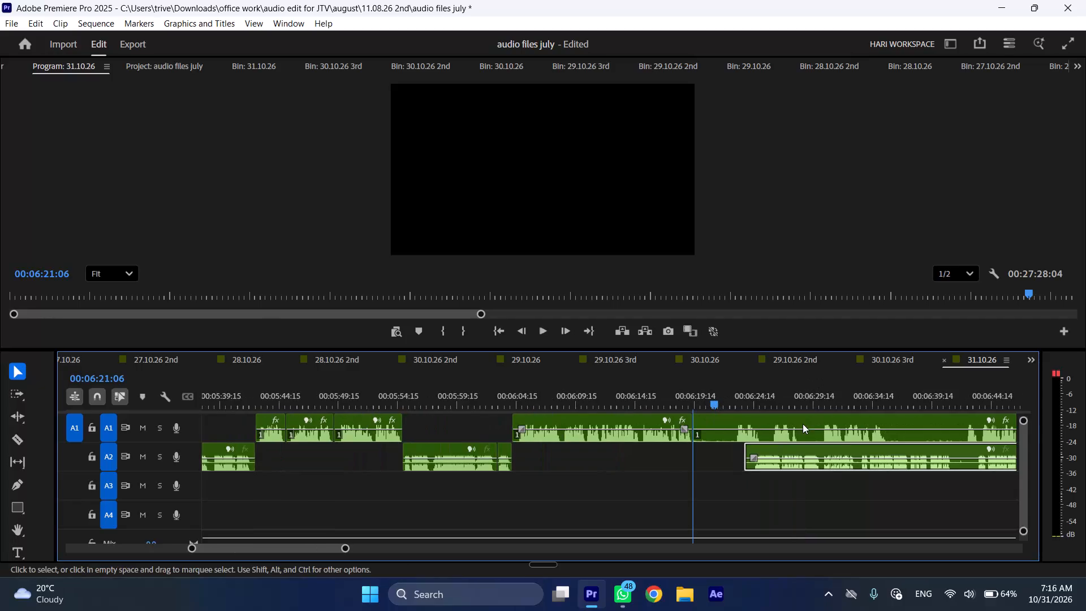
Move the A2 recording back to start at the A1 voice-over cut at 00:06:21:06.
{"action": "left_click_drag", "start_coordinate": [749, 449], "coordinate": [755, 448]}
{"action": "left_click_drag", "start_coordinate": [785, 449], "coordinate": [731, 451]}
{"action": "scroll", "coordinate": [738, 441], "scroll_direction": "down", "scroll_amount": 11}
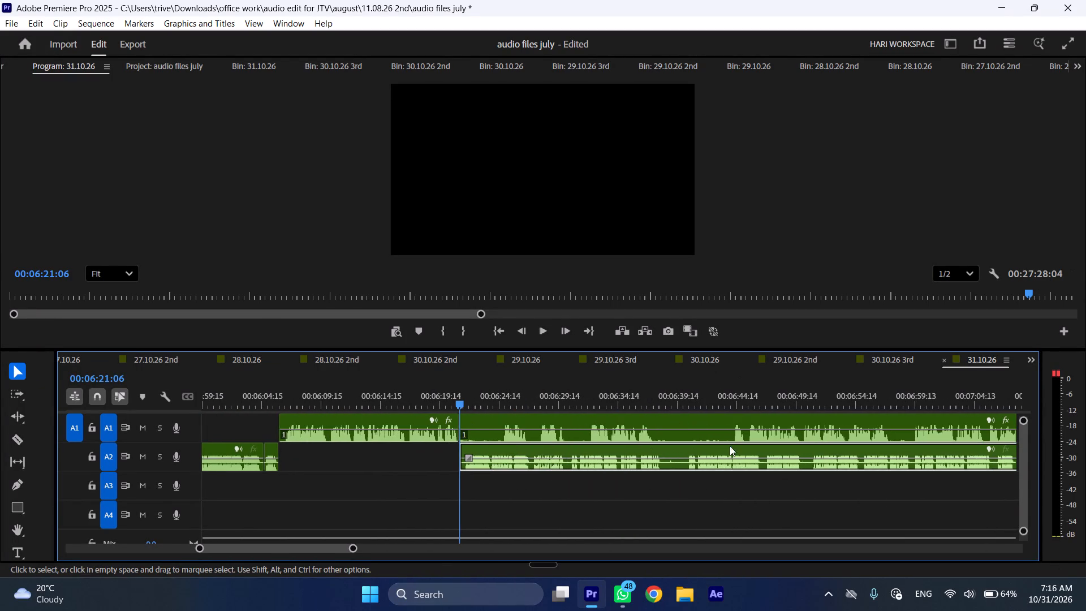
Move the A1 voice-over section after the cut to about 00:06:41 and play back the A2 recording from 00:06:21:06.
{"action": "left_click_drag", "start_coordinate": [482, 419], "coordinate": [719, 419]}
{"action": "key", "text": "space"}
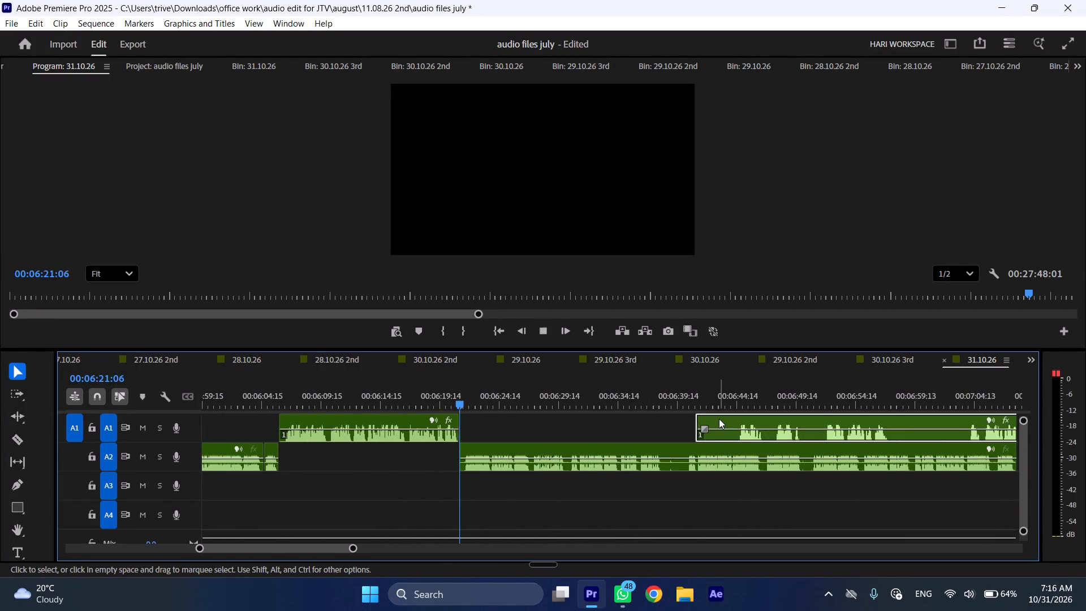
{"action": "key", "text": "l"}
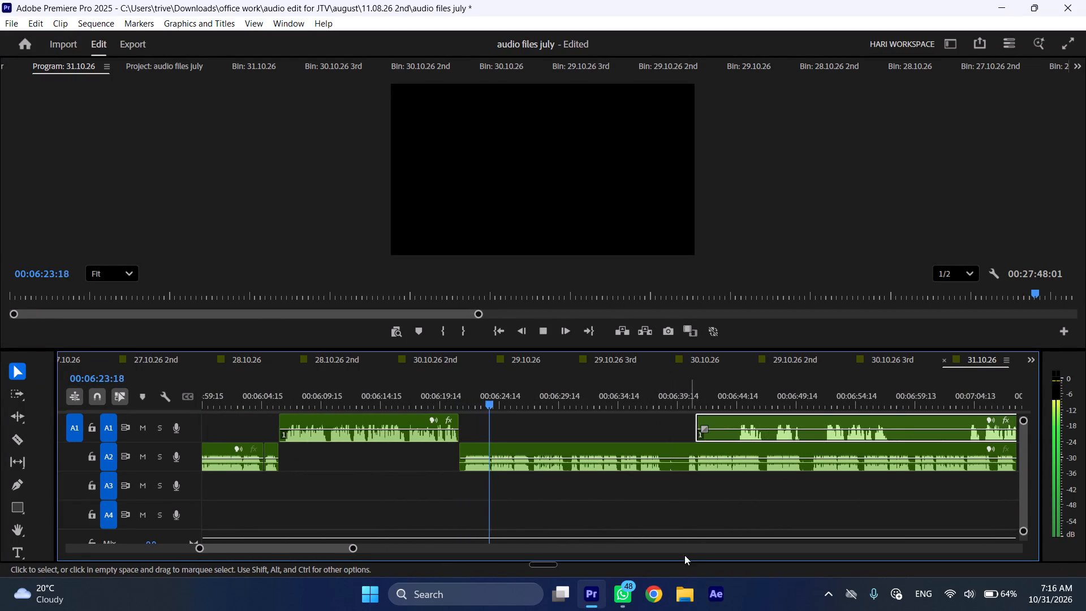
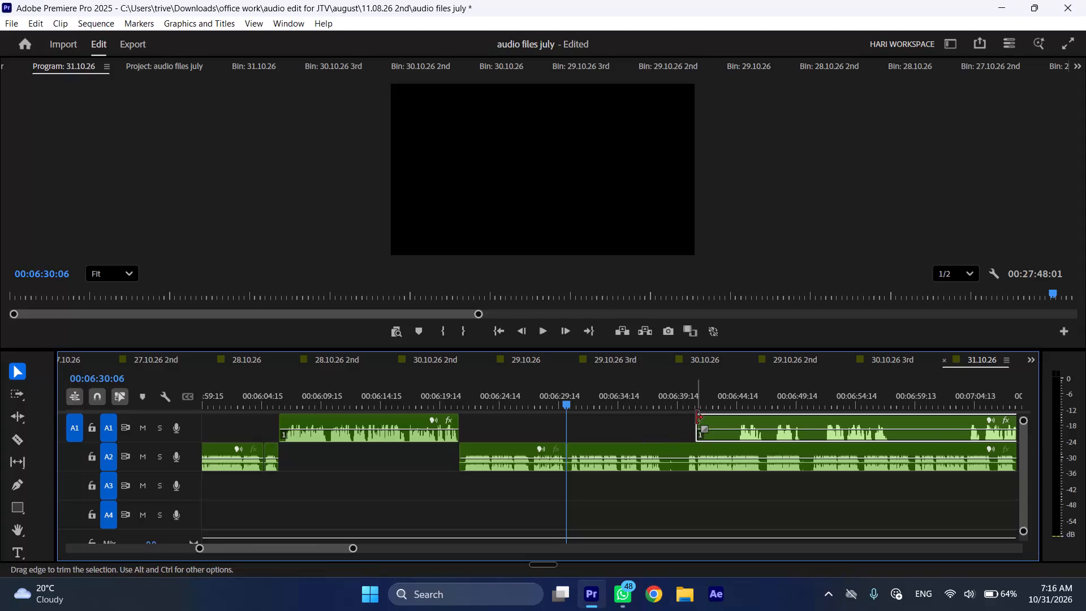
Trim about 3 seconds off the start of the A1 voice-over section and move it to start at 00:06:30:06.
{"action": "left_click_drag", "start_coordinate": [696, 418], "coordinate": [735, 422]}
{"action": "left_click_drag", "start_coordinate": [768, 419], "coordinate": [743, 419]}
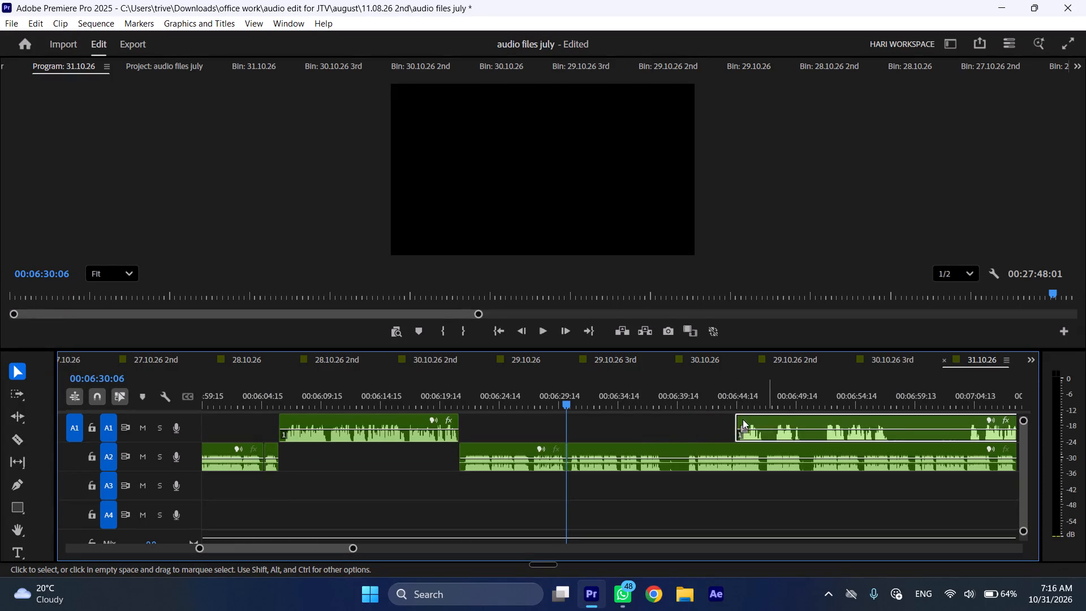
{"action": "left_click_drag", "start_coordinate": [743, 419], "coordinate": [598, 419]}
Move the A2 recording after the cut to about 00:06:46 and play back the A1 voice-over from 00:06:30:06.
{"action": "left_click_drag", "start_coordinate": [600, 451], "coordinate": [786, 451]}
{"action": "key", "text": "space"}
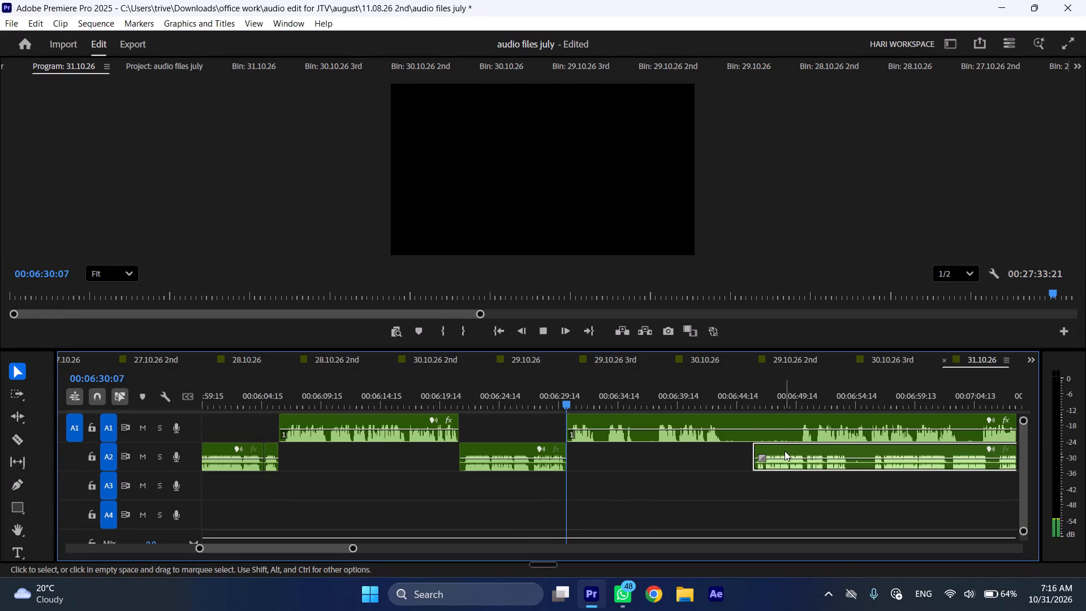
{"action": "key", "text": "l"}
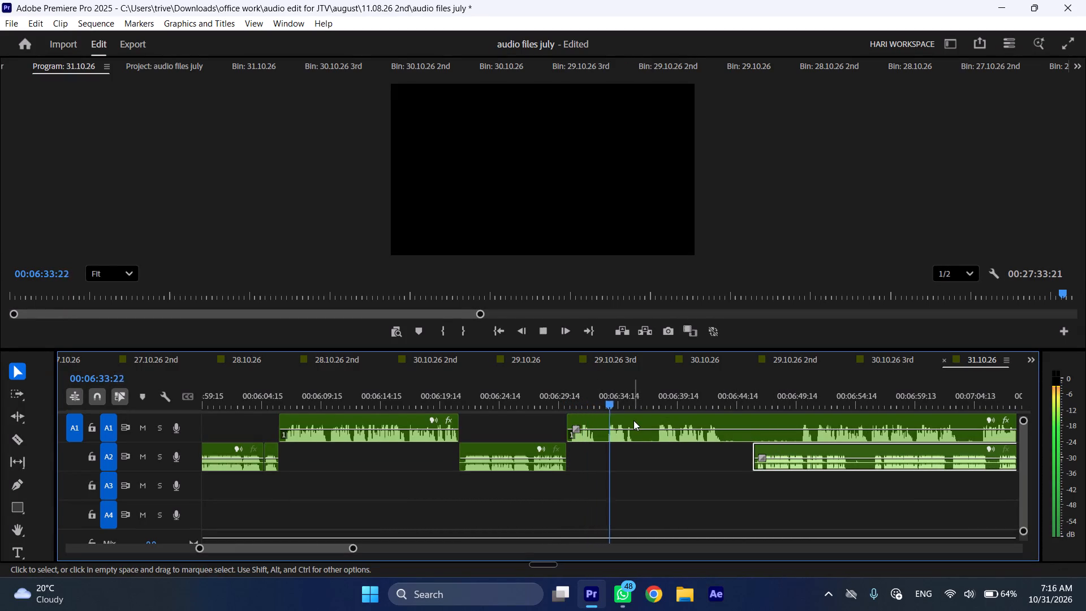
Cut the A1 voice-over at 00:06:37:22 and ripple delete its part from 00:06:30:06 up to that point.
{"action": "left_click", "coordinate": [658, 395]}
{"action": "left_click", "coordinate": [674, 423]}
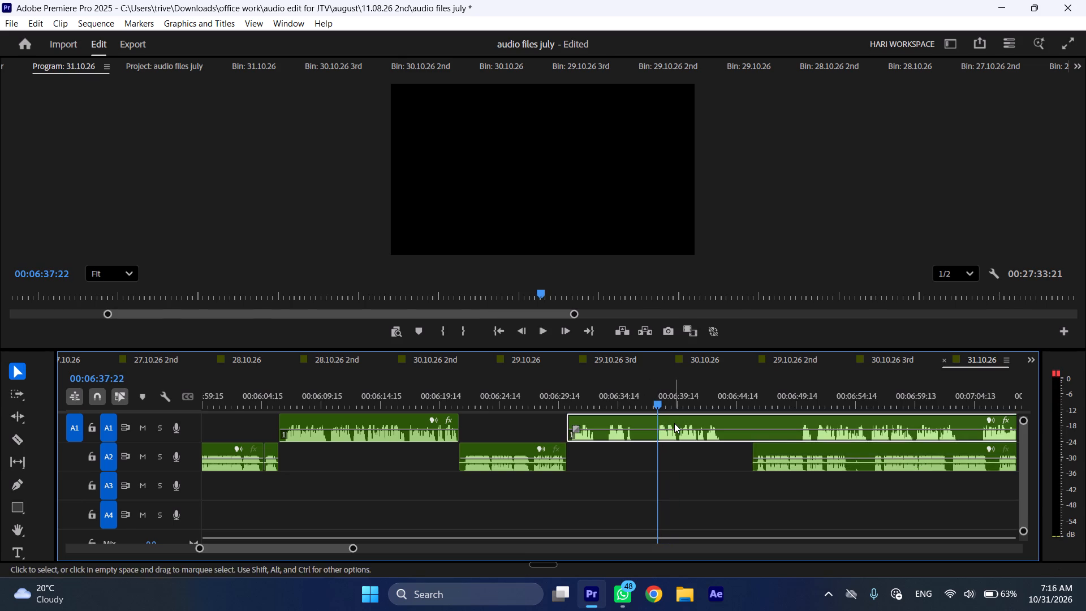
{"action": "key", "text": "shift+c"}
{"action": "key", "text": "ctrl+shift+d"}
Play back the A1 voice-over from 00:06:30:06 and cut it at 00:06:35:19.
{"action": "key", "text": "space"}
{"action": "type", "text": "l"}
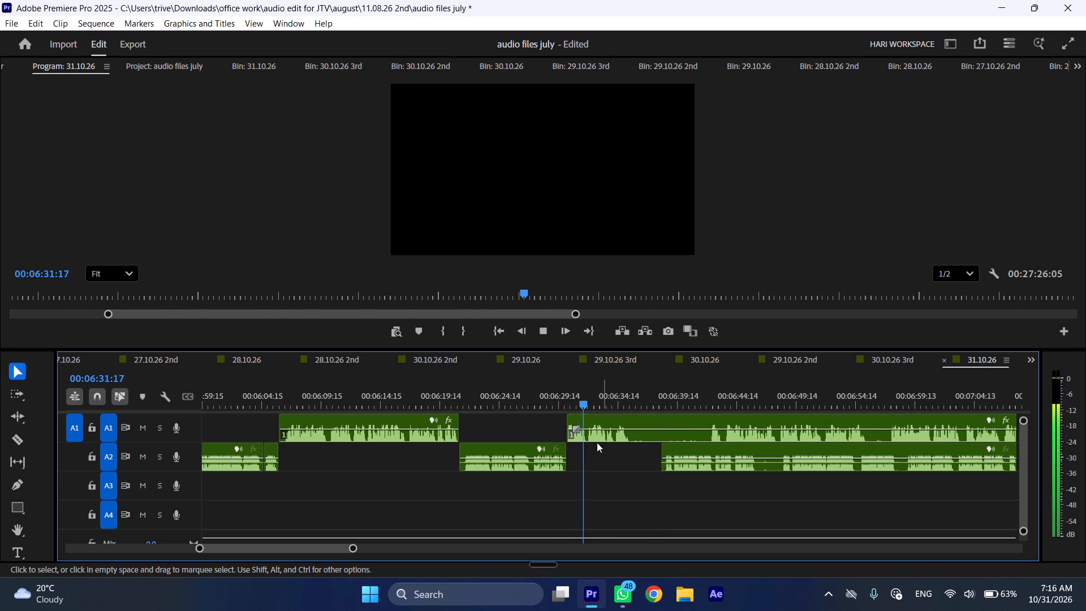
{"action": "scroll", "coordinate": [579, 461], "scroll_direction": "down", "scroll_amount": 5}
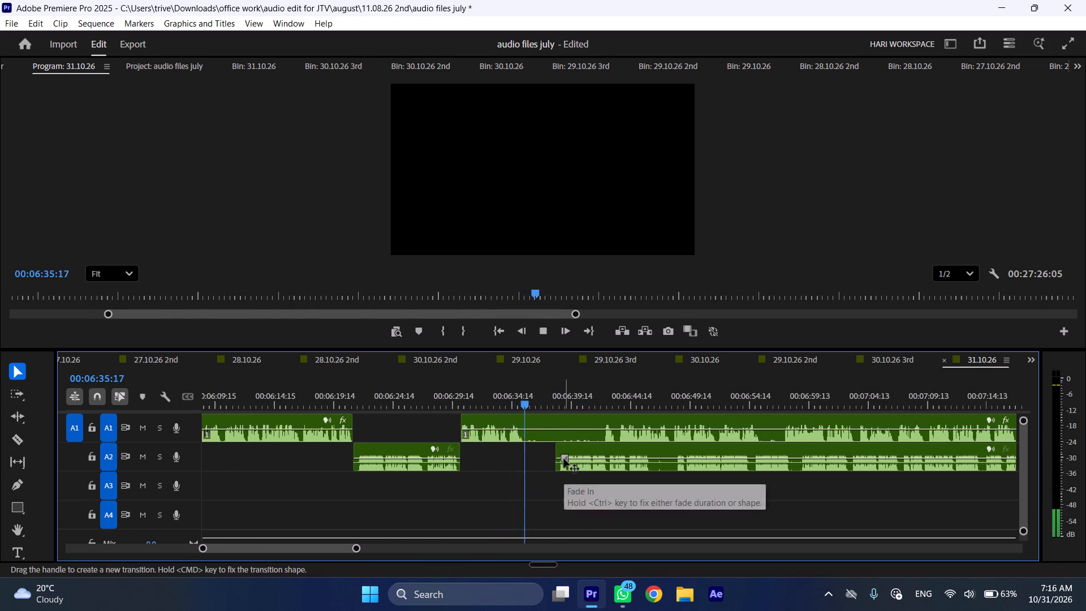
{"action": "key", "text": "space"}
{"action": "type", "text": "C"}
Move the A2 recording back to start at the A1 cut at 00:06:35:19.
{"action": "left_click_drag", "start_coordinate": [582, 446], "coordinate": [560, 451]}
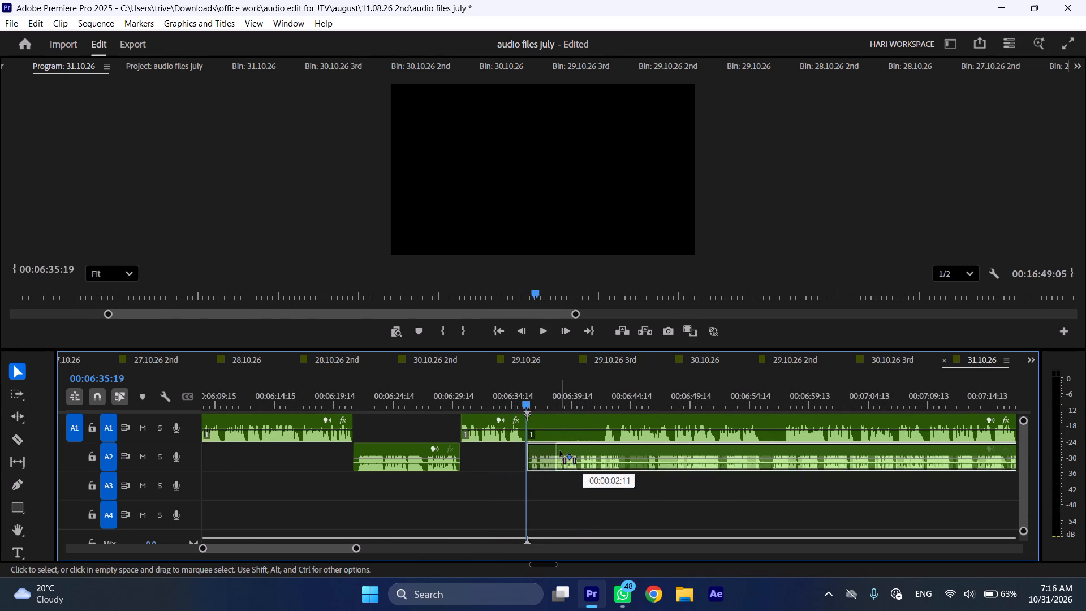
{"action": "left_click_drag", "start_coordinate": [560, 451], "coordinate": [558, 451]}
Move the A1 voice-over section after the cut to about 00:06:52 and trim its start to about 00:06:58.
{"action": "left_click_drag", "start_coordinate": [540, 419], "coordinate": [732, 418]}
{"action": "key", "text": "space"}
{"action": "key", "text": "l"}
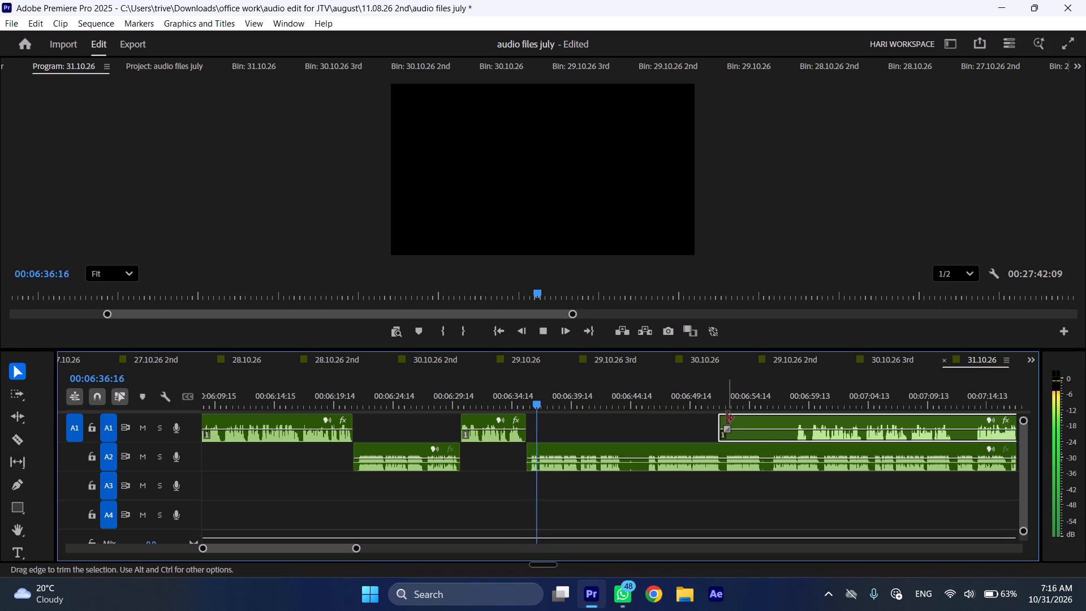
{"action": "left_click_drag", "start_coordinate": [720, 416], "coordinate": [792, 425]}
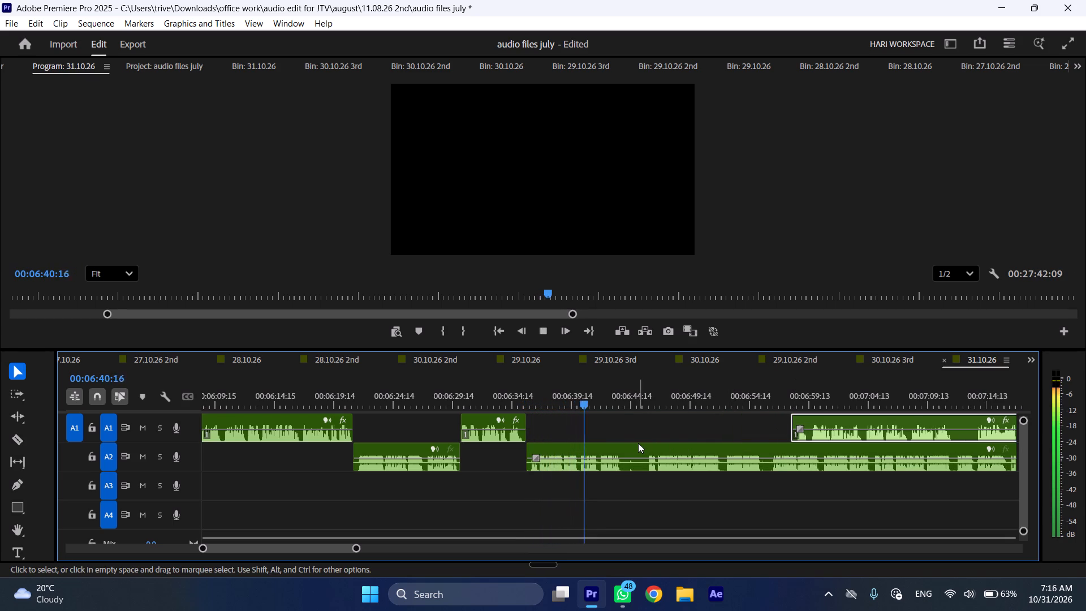
Cut the A2 recording at 00:06:44:01.
{"action": "scroll", "coordinate": [637, 443], "scroll_direction": "down", "scroll_amount": 1}
{"action": "key", "text": "space"}
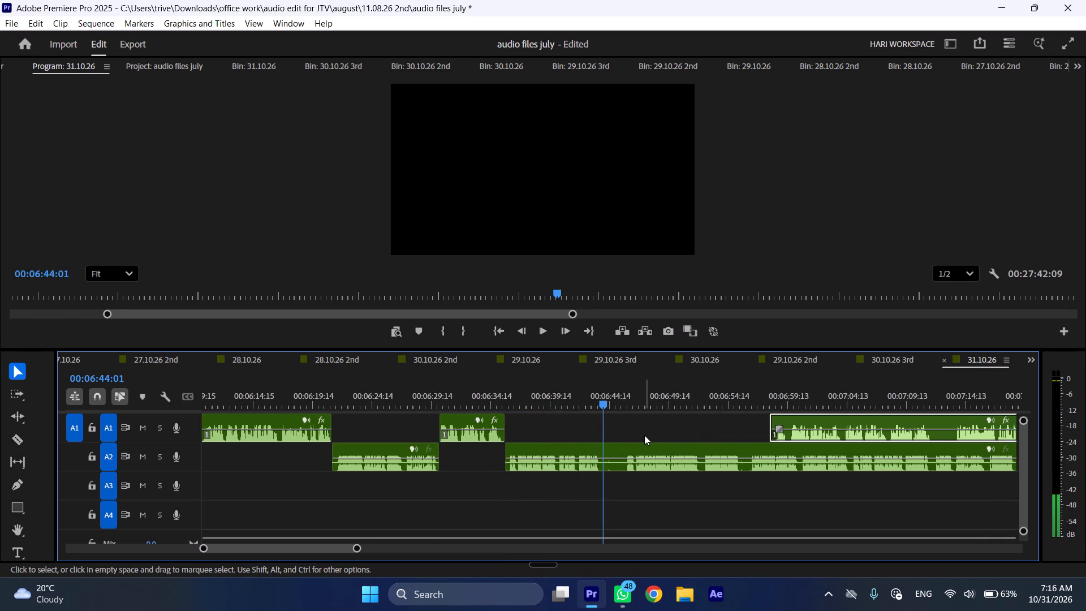
{"action": "key", "text": "shift+c"}
Replay the A2 recording from about 00:06:43, just before the new cut.
{"action": "left_click", "coordinate": [589, 393]}
{"action": "key", "text": "space"}
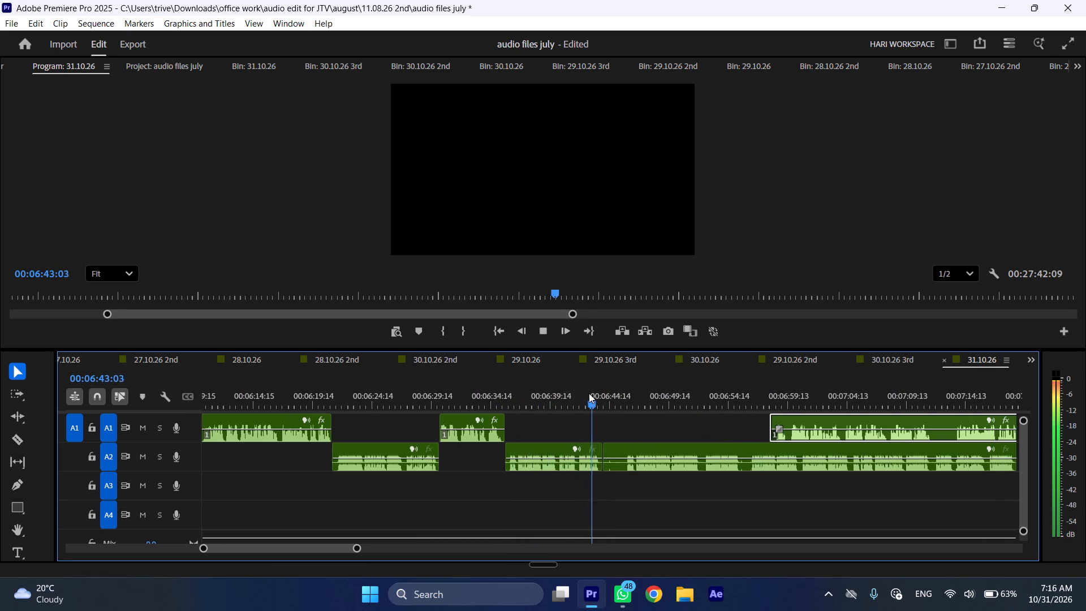
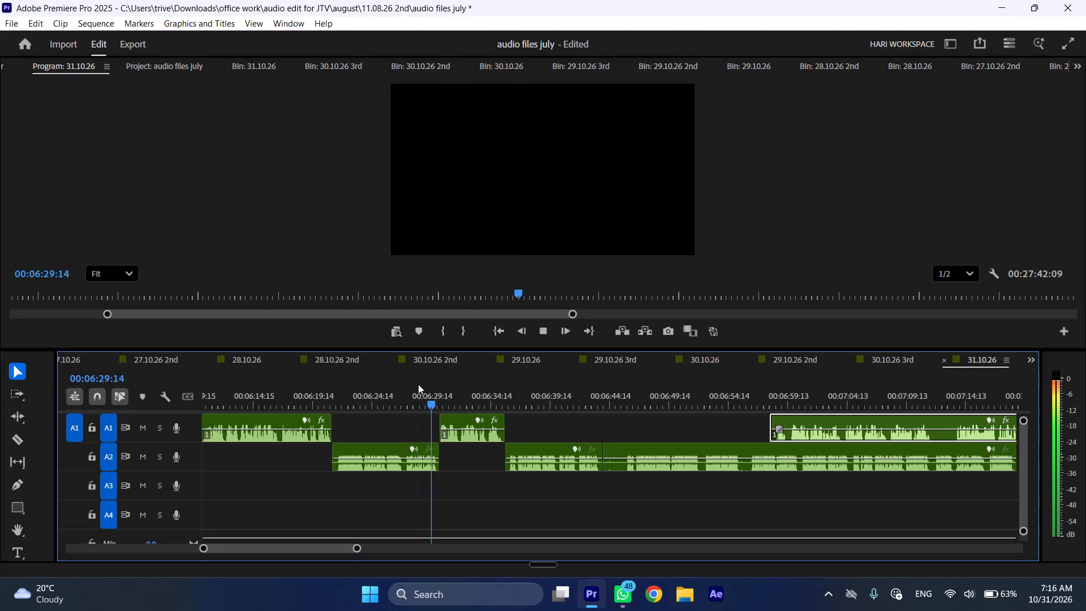
Play the sequence from about 00:06:29 to review the change from the A2 recording to the short A1 voice-over section.
{"action": "key", "text": "l"}
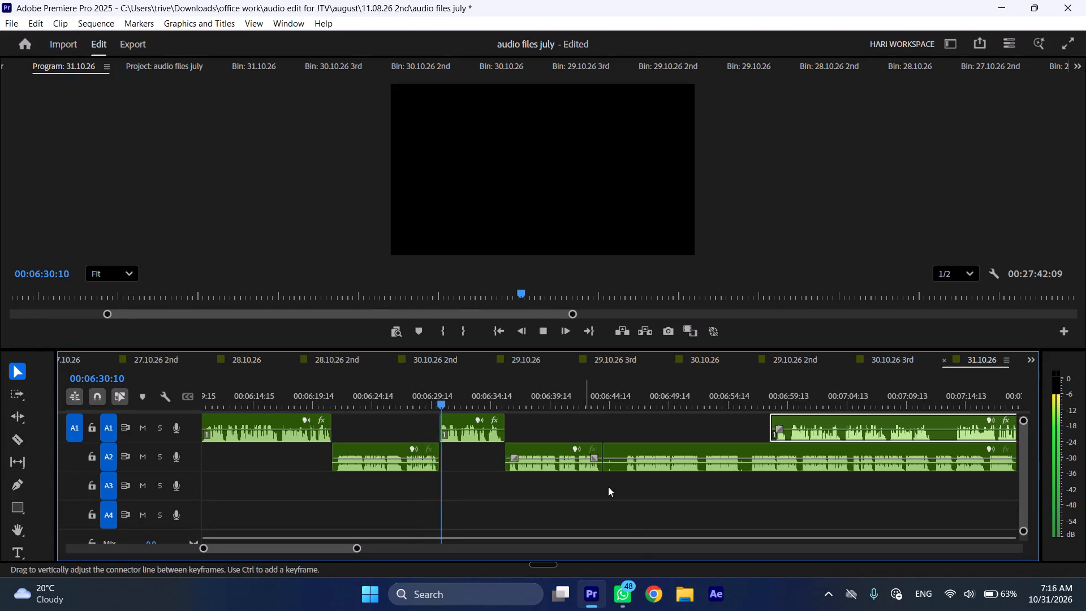
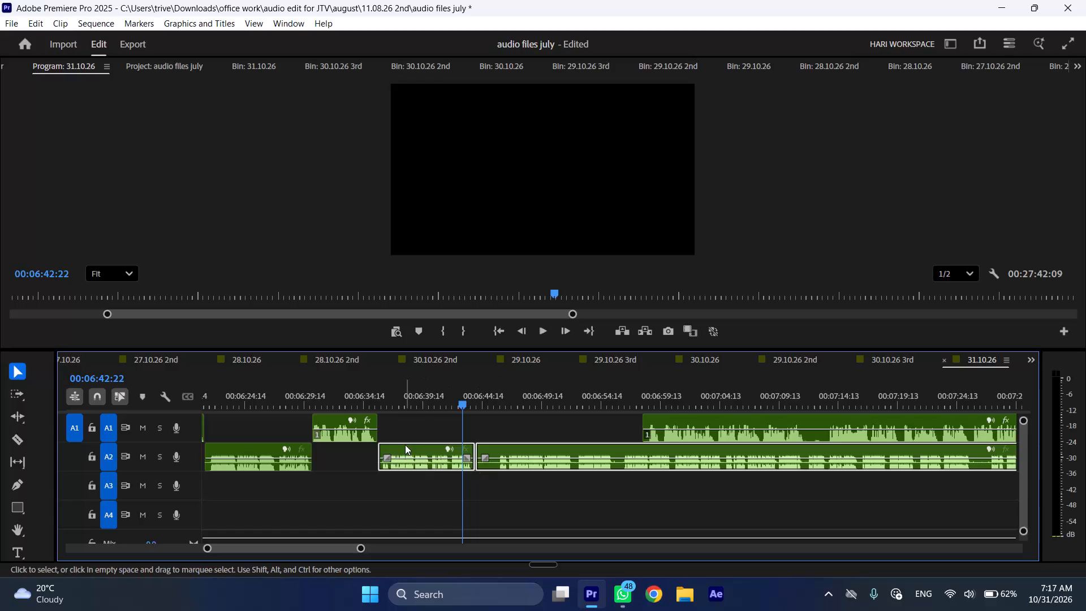
Shift the two selected A2 recording sections to about 00:07:15 and butt the long A1 voice-over section against the short A1 section.
{"action": "left_click_drag", "start_coordinate": [405, 444], "coordinate": [661, 457]}
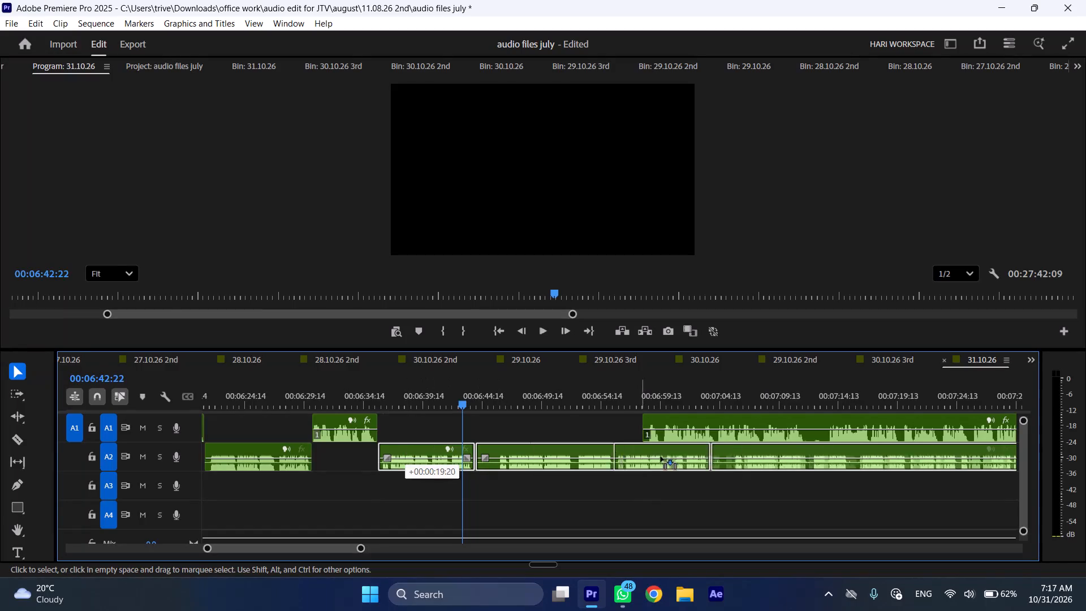
{"action": "left_click_drag", "start_coordinate": [661, 457], "coordinate": [875, 459]}
{"action": "left_click_drag", "start_coordinate": [787, 420], "coordinate": [632, 420]}
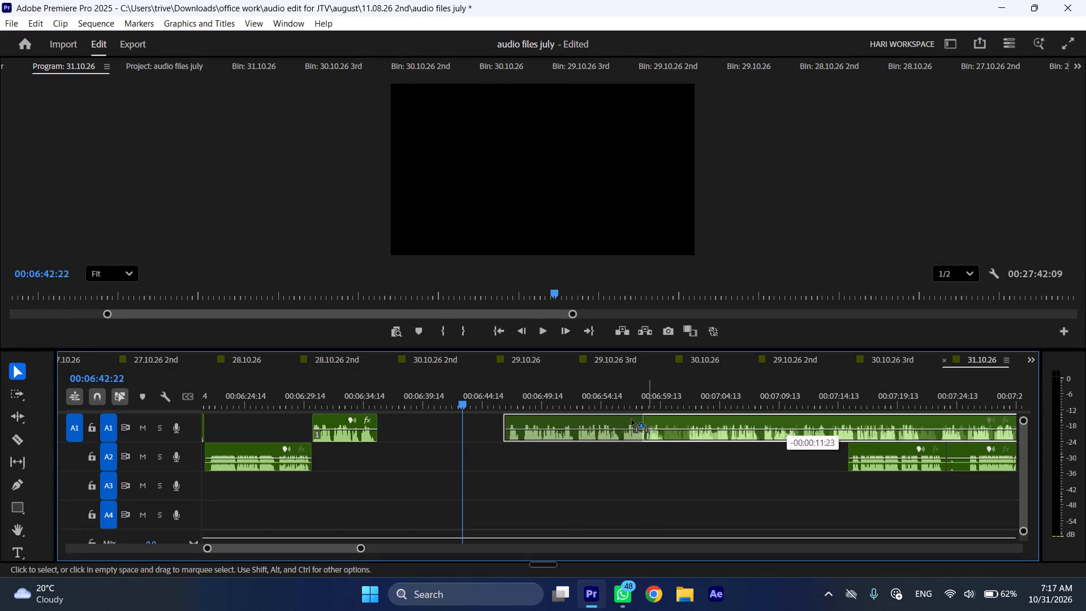
{"action": "left_click_drag", "start_coordinate": [632, 420], "coordinate": [524, 429]}
Audition the A1 voice-over from 00:06:35:18, cut it at 00:06:37:09, and ripple-delete the short section plus the piece before the cut.
{"action": "left_click", "coordinate": [376, 404]}
{"action": "key", "text": "space"}
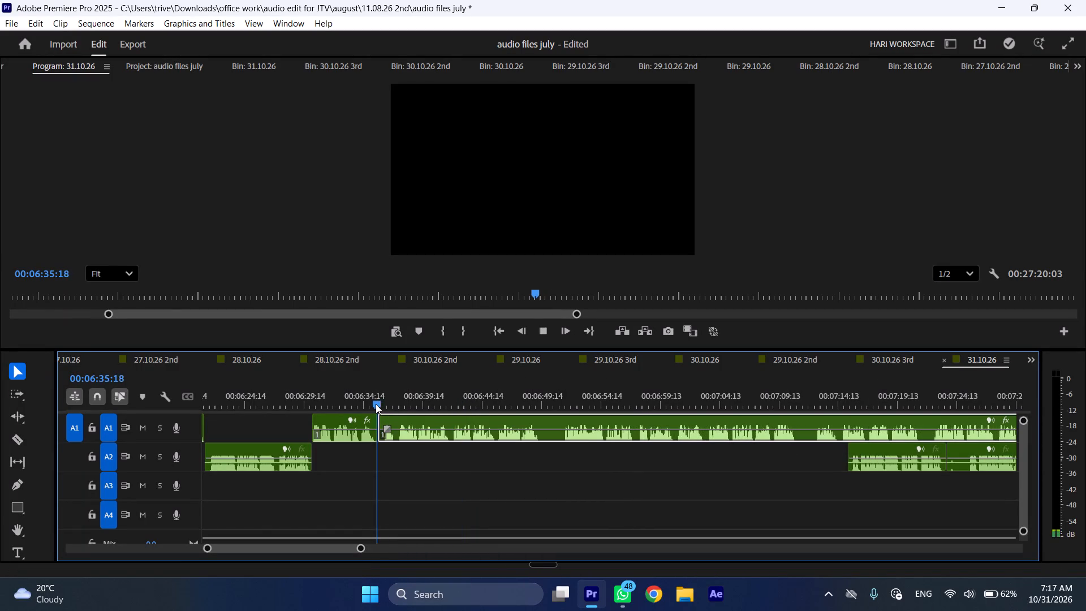
{"action": "key", "text": "l"}
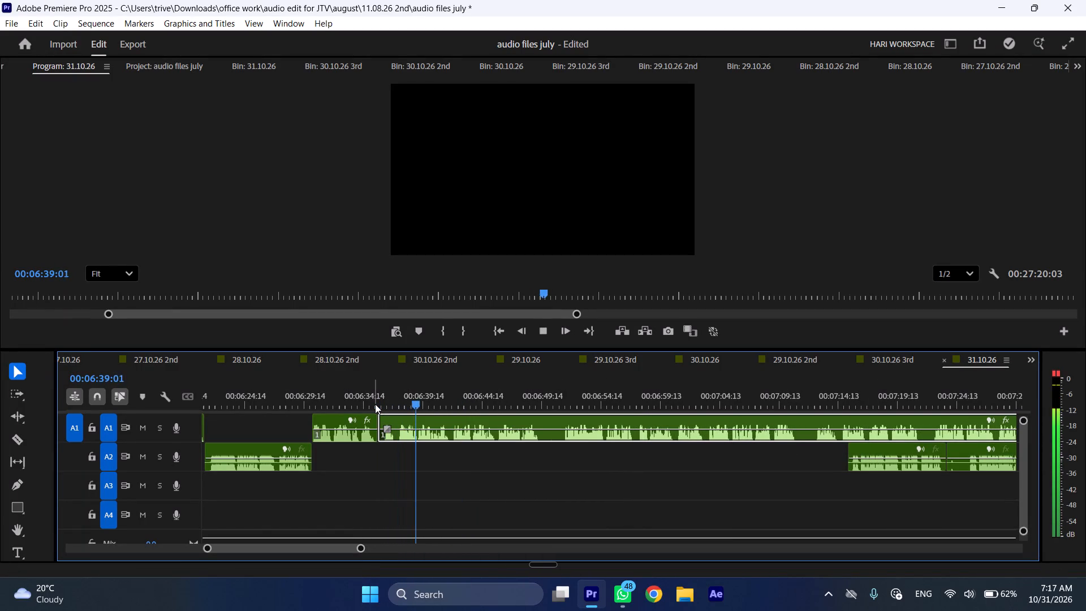
{"action": "left_click", "coordinate": [395, 402]}
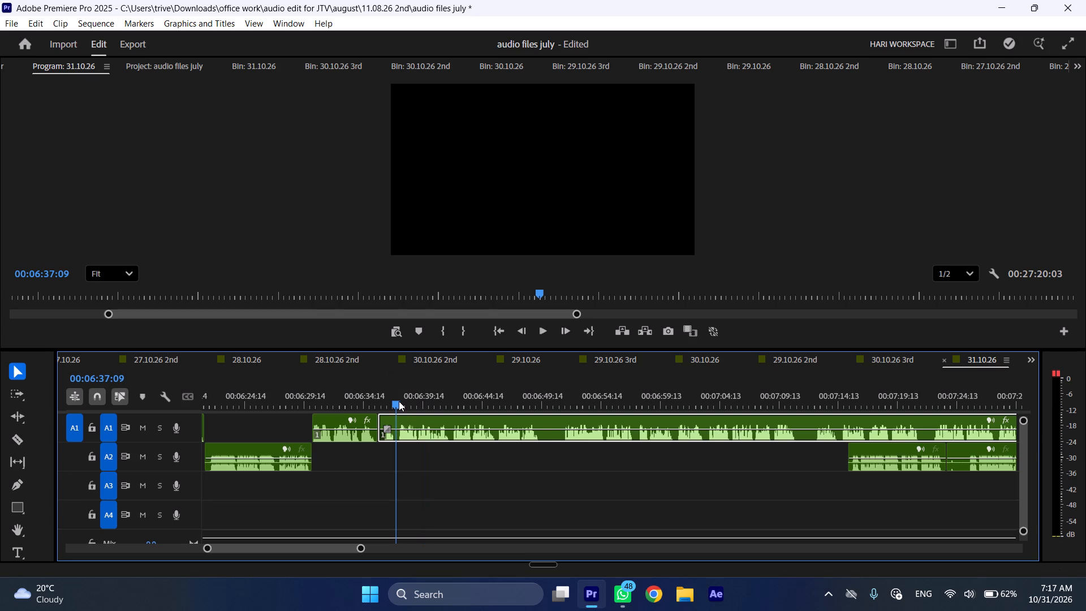
{"action": "key", "text": "shift+c"}
{"action": "left_click_drag", "start_coordinate": [350, 466], "coordinate": [378, 437]}
{"action": "key", "text": "ctrl+shift+d"}
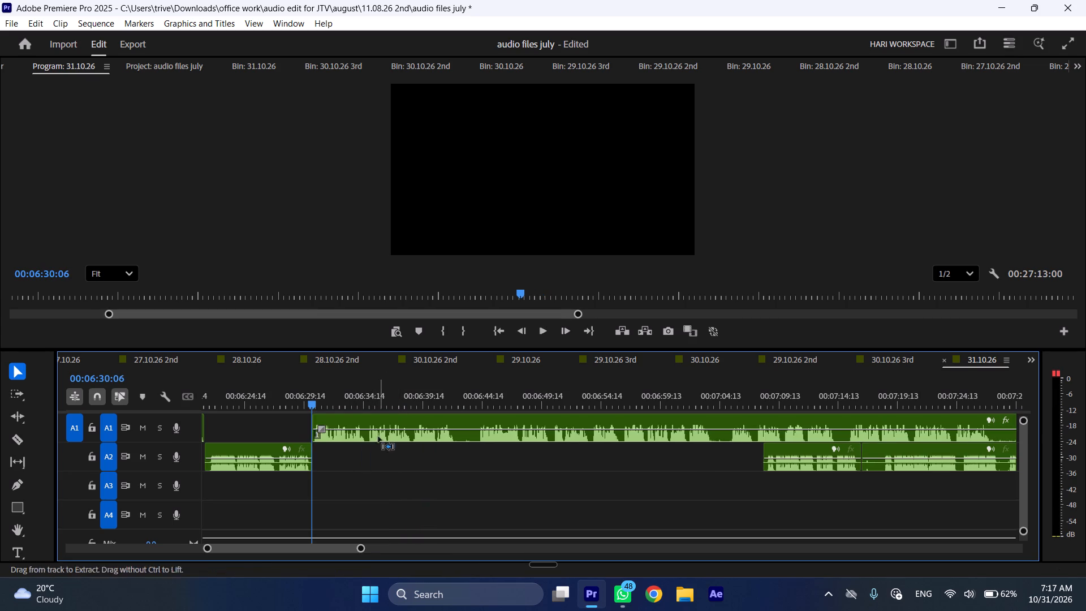
Play the sequence from 00:06:30:06 to review the change from the A2 recording to the A1 voice-over.
{"action": "key", "text": "space"}
{"action": "type", "text": "l"}
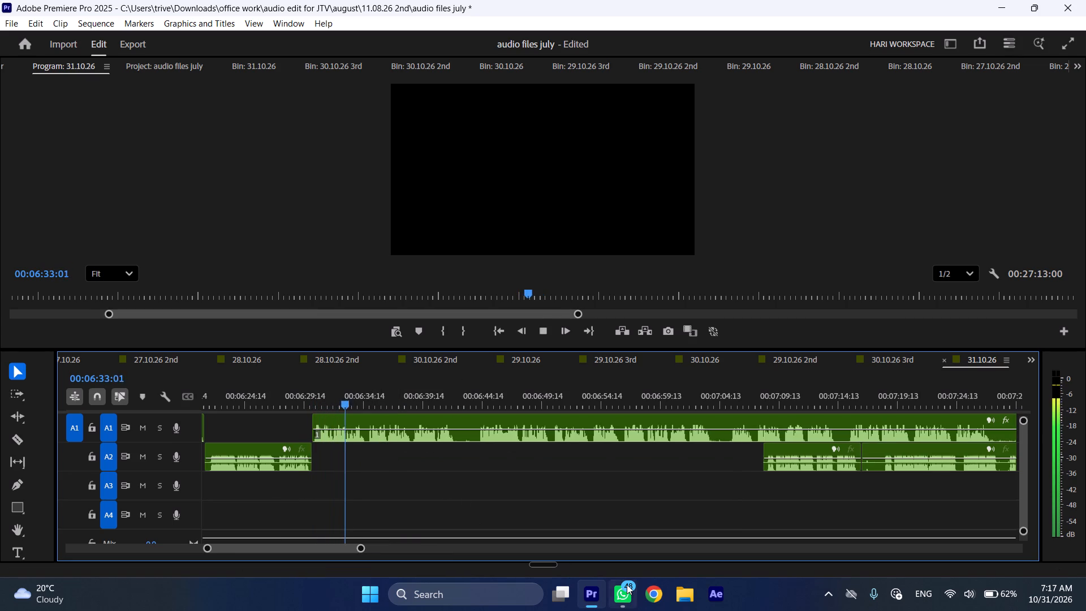
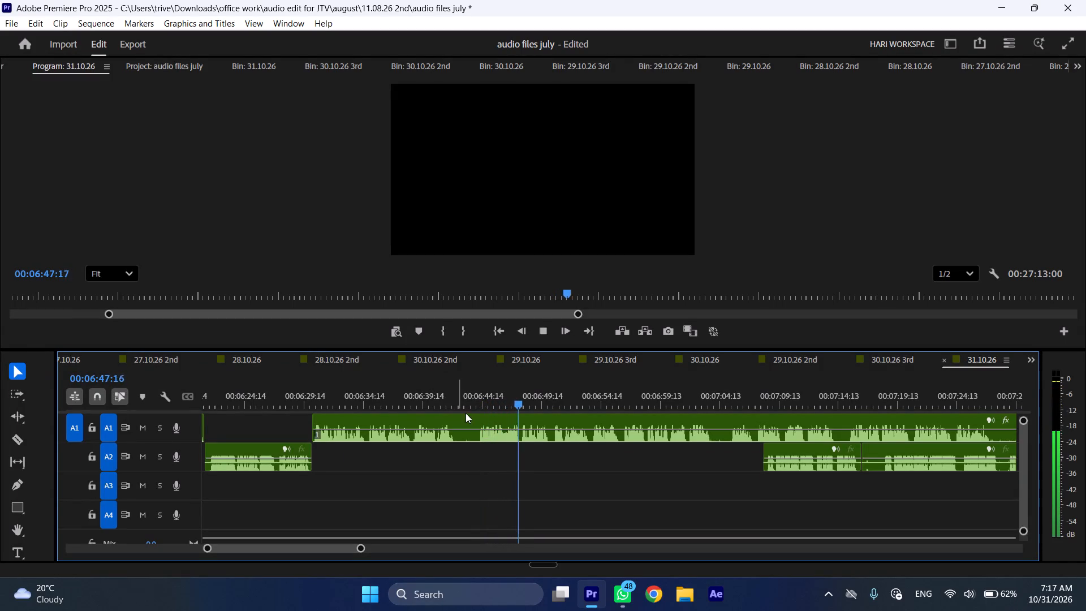
Replay the A1 voice-over from about 00:06:40 to listen to the passage around the pause again.
{"action": "left_click", "coordinate": [434, 396]}
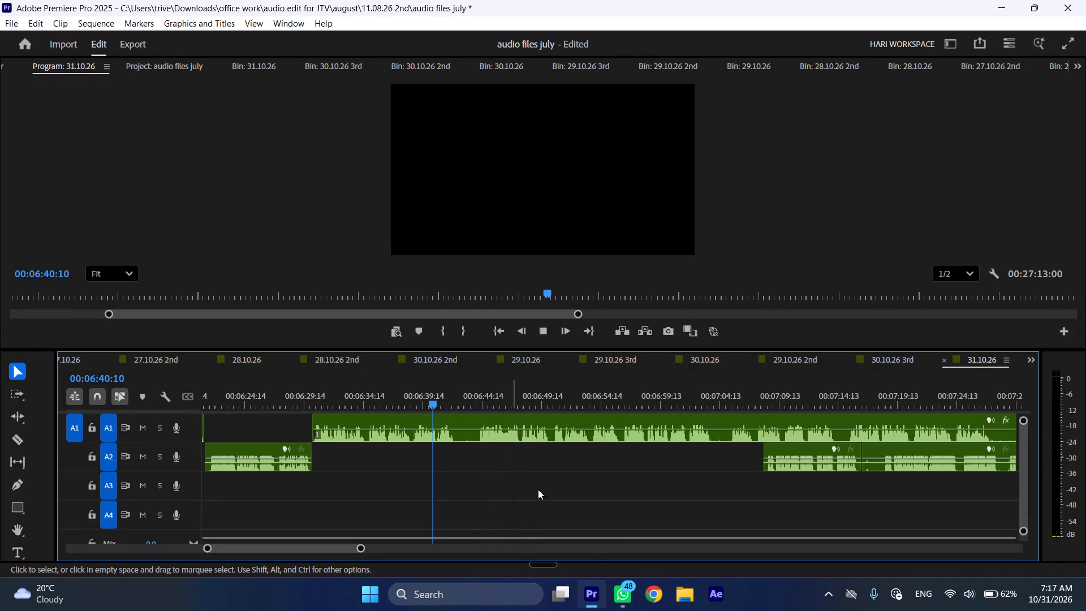
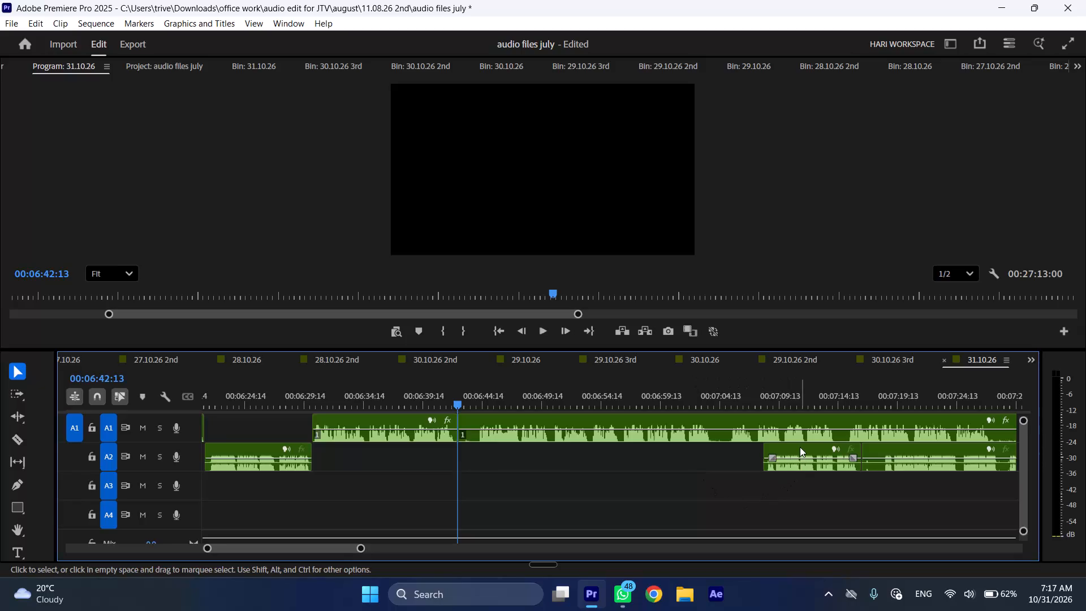
Move the short A2 recording clip near 00:07:09 back to start at the A1 cut at 00:06:42:13.
{"action": "left_click_drag", "start_coordinate": [799, 446], "coordinate": [495, 453]}
Shift the A1 voice-over section after the cut later so it starts directly where the moved A2 clip ends.
{"action": "left_click_drag", "start_coordinate": [479, 416], "coordinate": [607, 416]}
{"action": "left_click_drag", "start_coordinate": [591, 415], "coordinate": [607, 418]}
{"action": "left_click_drag", "start_coordinate": [630, 420], "coordinate": [594, 420]}
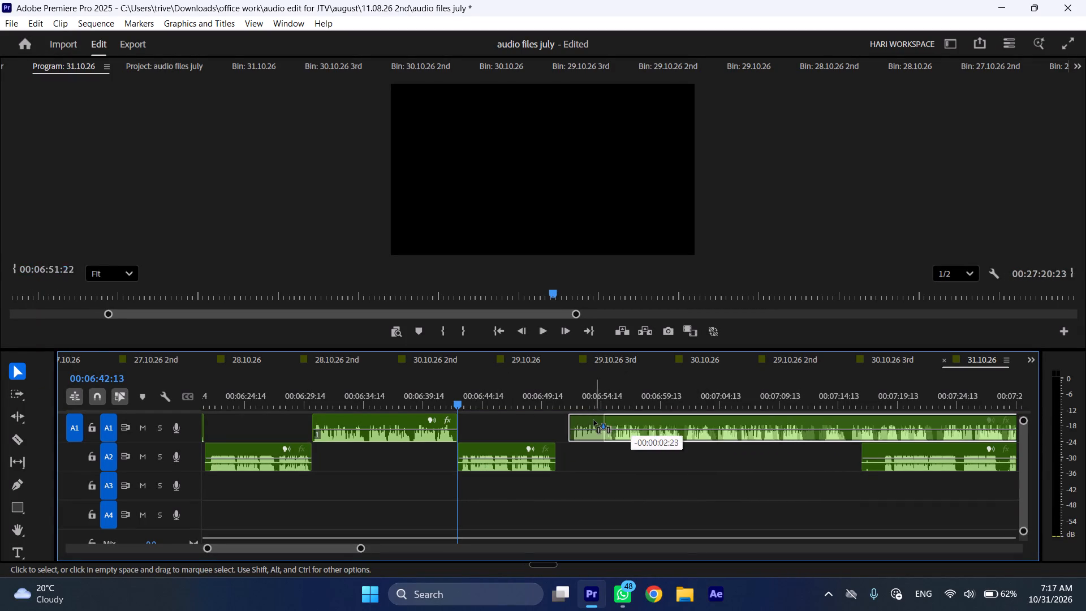
{"action": "left_click_drag", "start_coordinate": [594, 420], "coordinate": [585, 420]}
Play the moved A2 clip from 00:06:42:13 at faster speed to check the new arrangement.
{"action": "key", "text": "space"}
{"action": "type", "text": "l"}
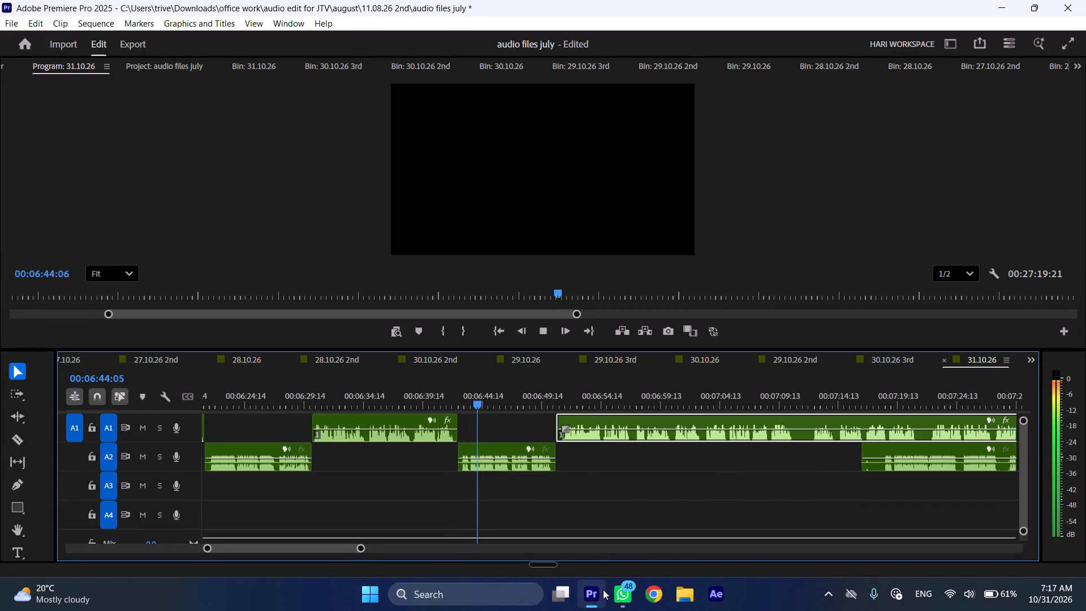
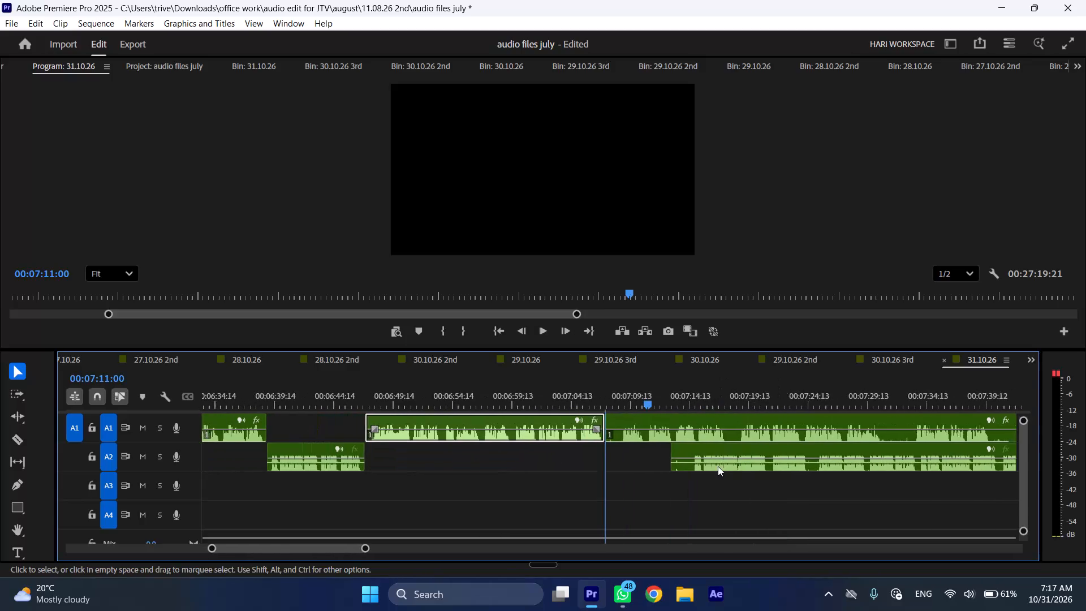
Move the long A2 recording clip after the playhead later so it starts at about 00:07:35.
{"action": "left_click_drag", "start_coordinate": [674, 445], "coordinate": [722, 445]}
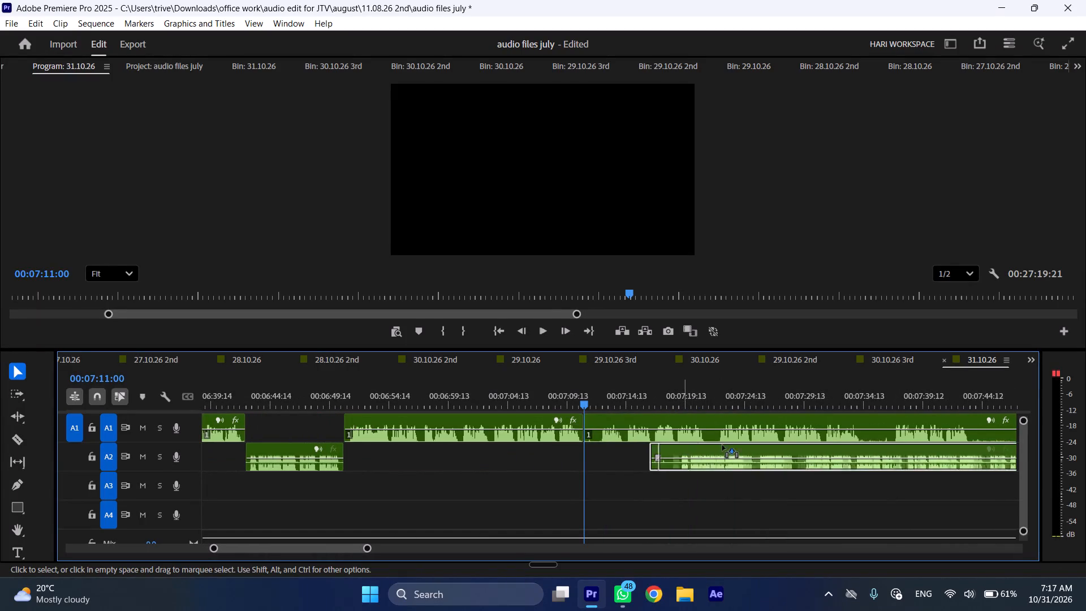
{"action": "left_click_drag", "start_coordinate": [722, 445], "coordinate": [873, 445]}
{"action": "left_click_drag", "start_coordinate": [853, 446], "coordinate": [873, 447]}
{"action": "scroll", "coordinate": [787, 463], "scroll_direction": "down", "scroll_amount": 5}
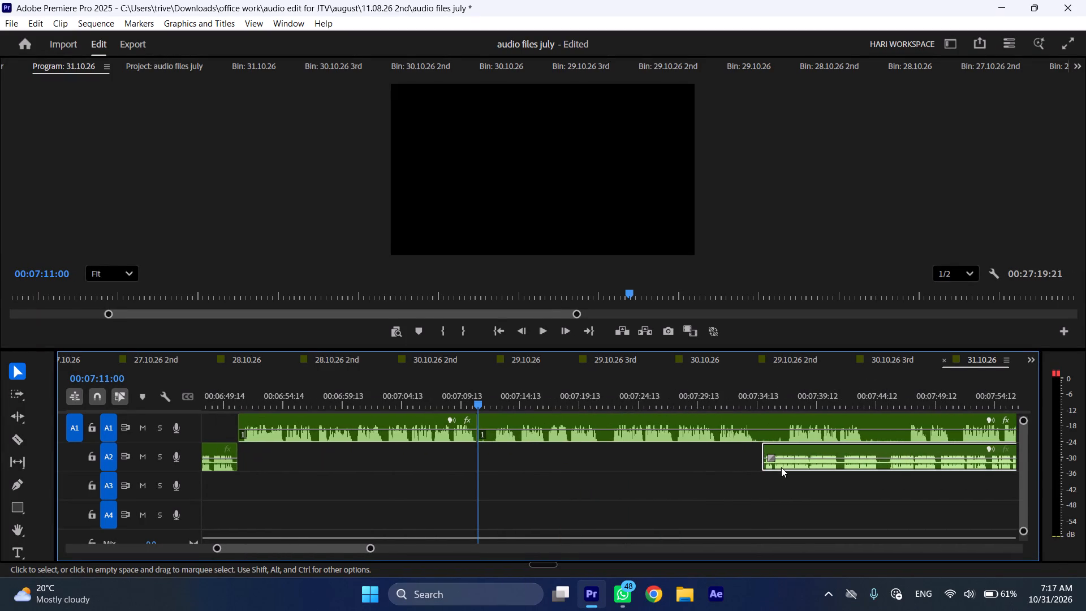
Cut the A1 voice-over section at 00:07:12:03 and ripple-delete its opening piece from 00:07:11:00, closing the gap.
{"action": "key", "text": "space"}
{"action": "key", "text": "space"}
{"action": "left_click", "coordinate": [524, 416]}
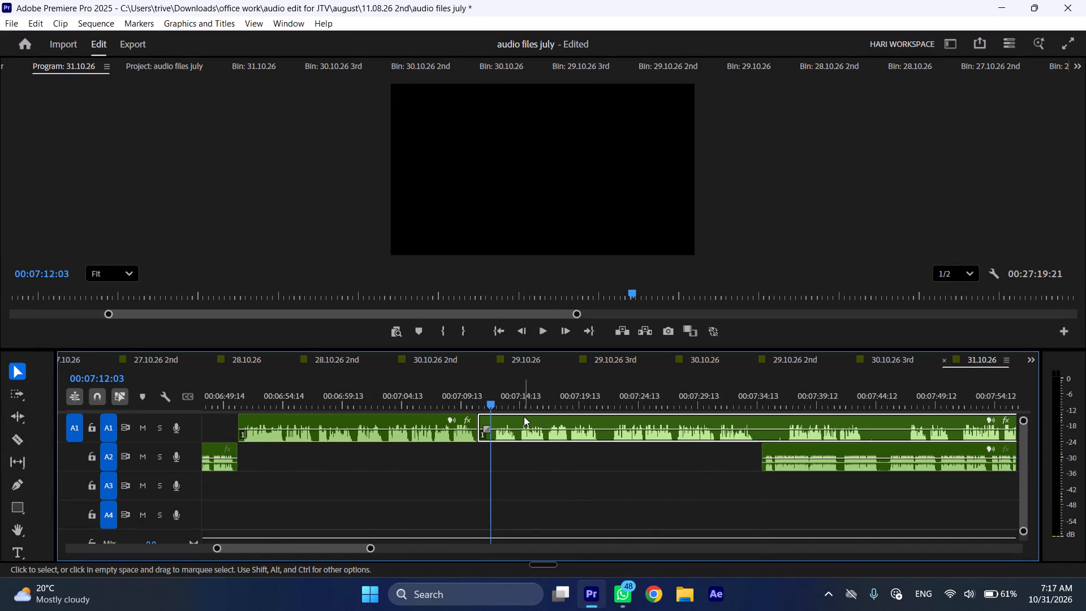
{"action": "key", "text": "shift+c"}
{"action": "key", "text": "ctrl+shift+d"}
Play the trimmed A1 voice-over section at faster speed and split it at 00:07:20:03.
{"action": "key", "text": "space"}
{"action": "key", "text": "l"}
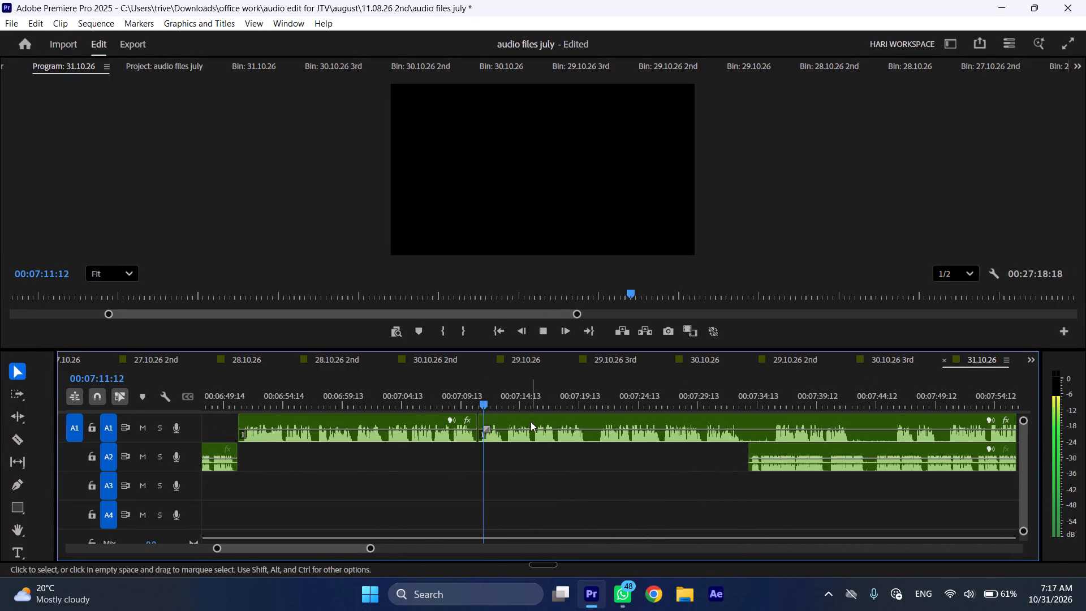
{"action": "scroll", "coordinate": [588, 491], "scroll_direction": "down", "scroll_amount": 5}
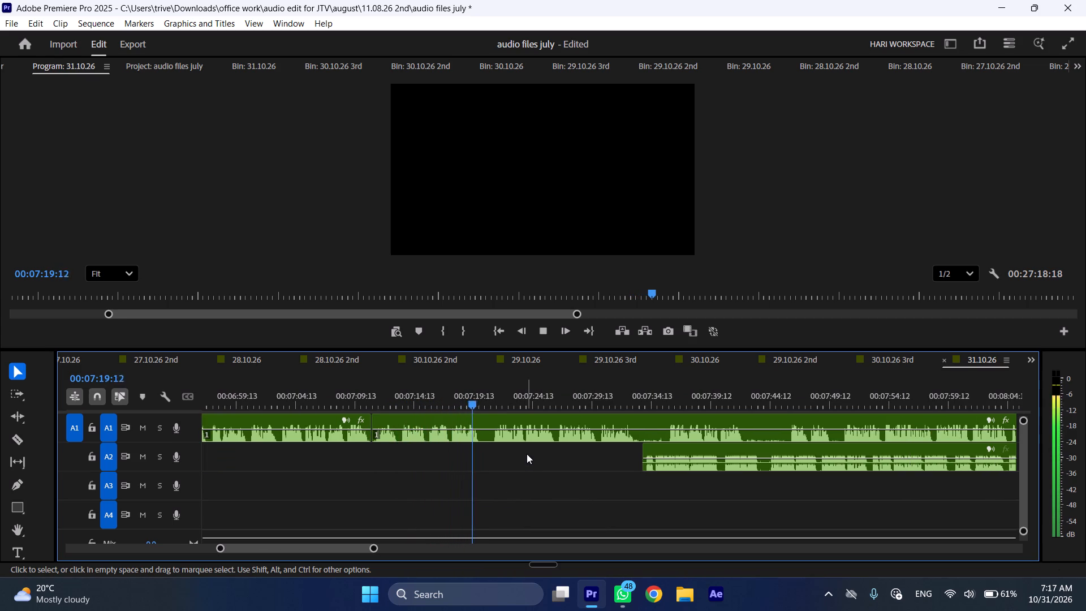
{"action": "key", "text": "space"}
{"action": "type", "text": "C"}
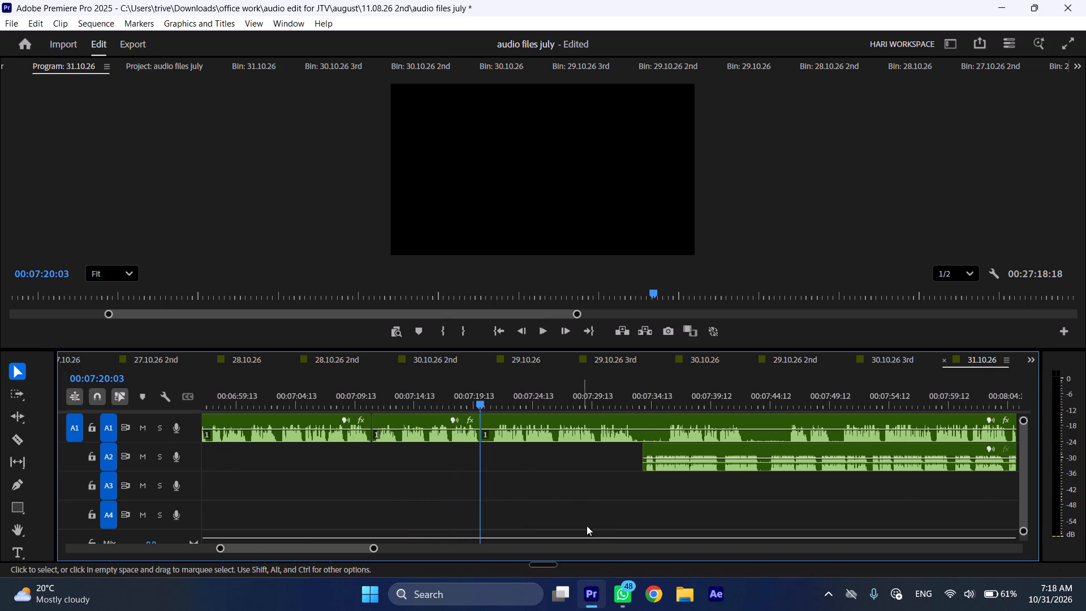
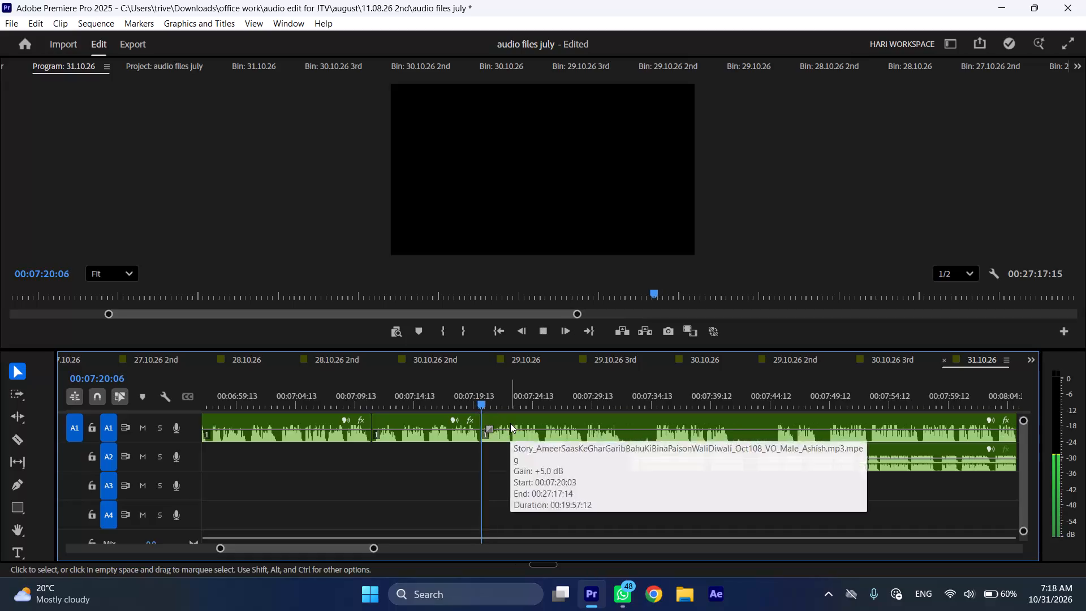
Move the A2 recording later to about 00:07:39 and split the A1 voice-over at 00:07:31:23 after playing it.
{"action": "key", "text": "l"}
{"action": "left_click_drag", "start_coordinate": [646, 449], "coordinate": [720, 449]}
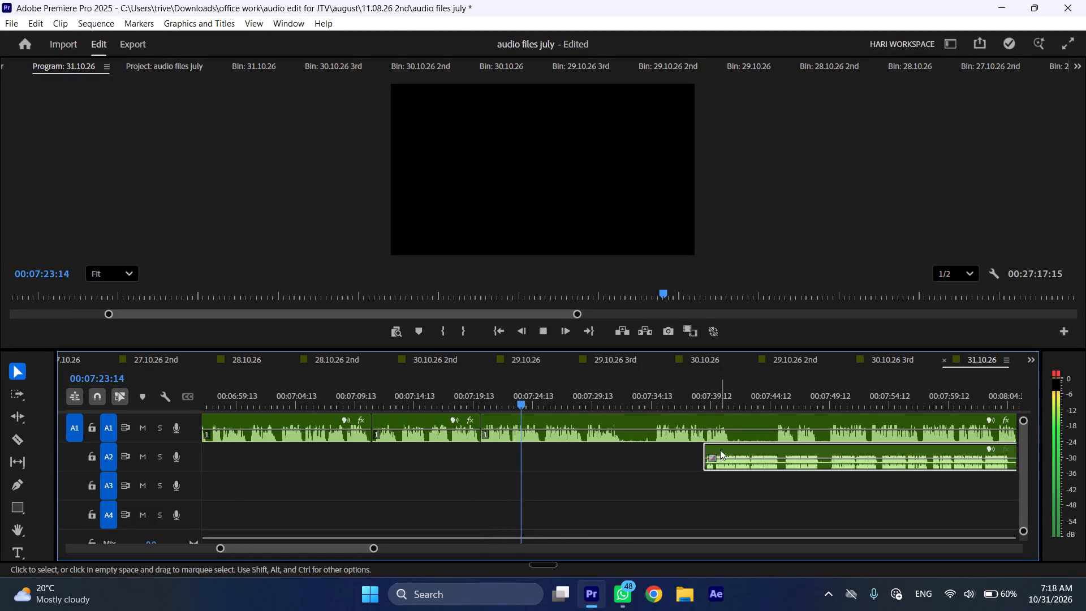
{"action": "scroll", "coordinate": [558, 451], "scroll_direction": "down", "scroll_amount": 5}
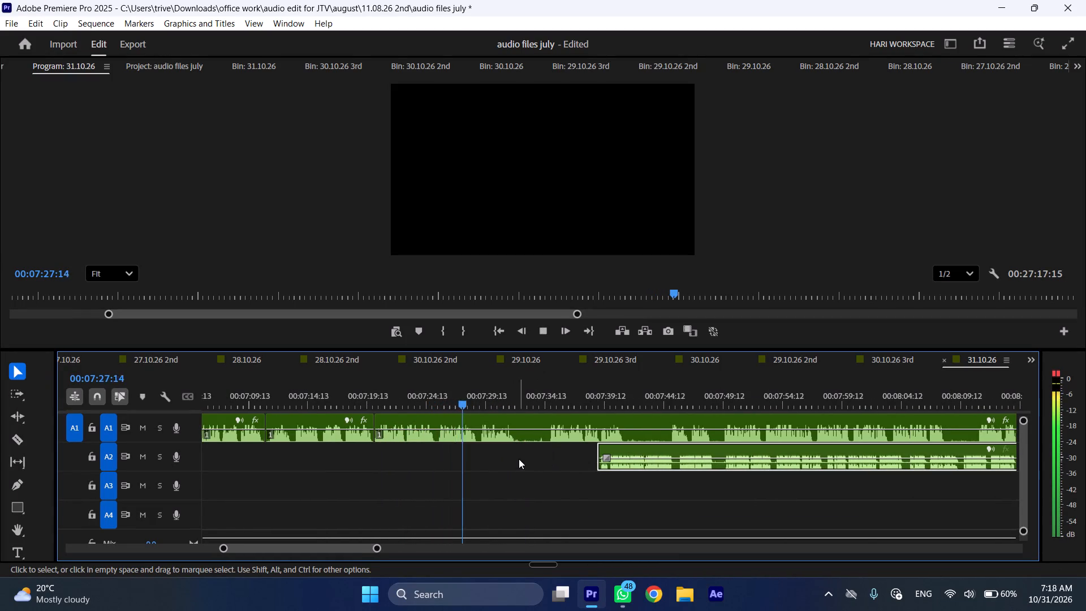
{"action": "scroll", "coordinate": [519, 459], "scroll_direction": "down", "scroll_amount": 2}
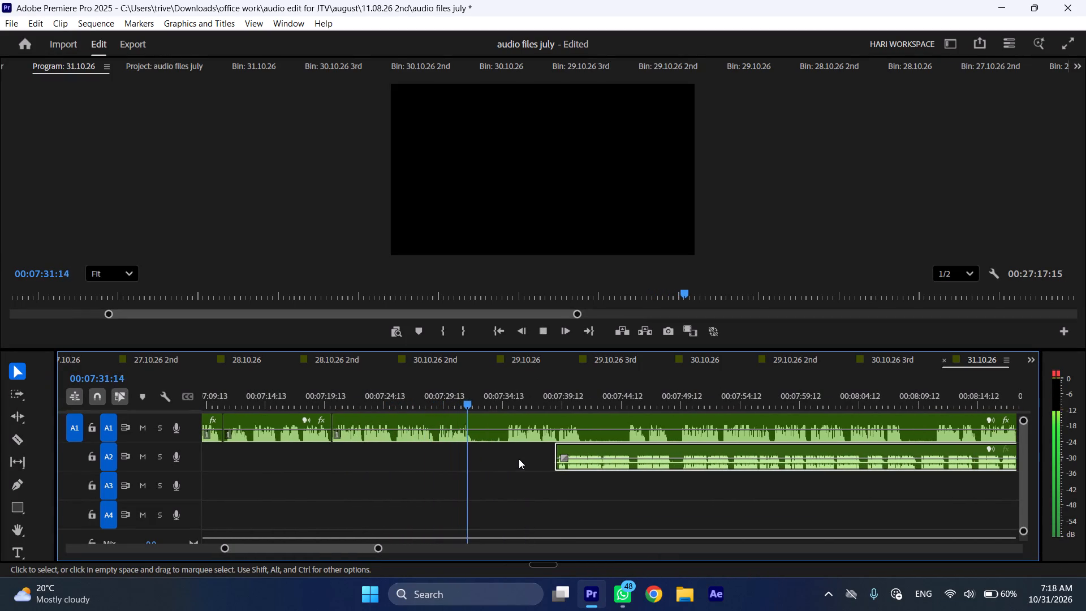
{"action": "key", "text": "space"}
{"action": "key", "text": "shift+c"}
Move the A2 recording back so it starts at the A1 voice-over cut at 00:07:31:23.
{"action": "left_click_drag", "start_coordinate": [578, 446], "coordinate": [492, 446]}
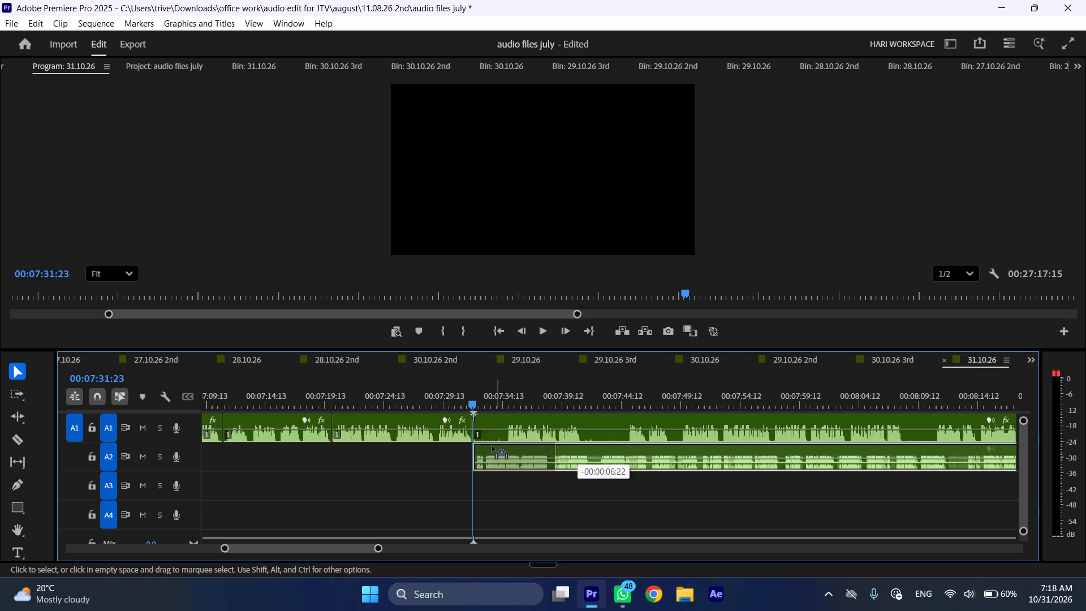
{"action": "left_click_drag", "start_coordinate": [492, 446], "coordinate": [491, 446]}
Move the remaining A1 voice-over clear of the A2 section and trim its opening so it starts at about 00:08:11.
{"action": "left_click_drag", "start_coordinate": [494, 420], "coordinate": [714, 427]}
{"action": "key", "text": "space"}
{"action": "key", "text": "l"}
{"action": "scroll", "coordinate": [626, 462], "scroll_direction": "down", "scroll_amount": 5}
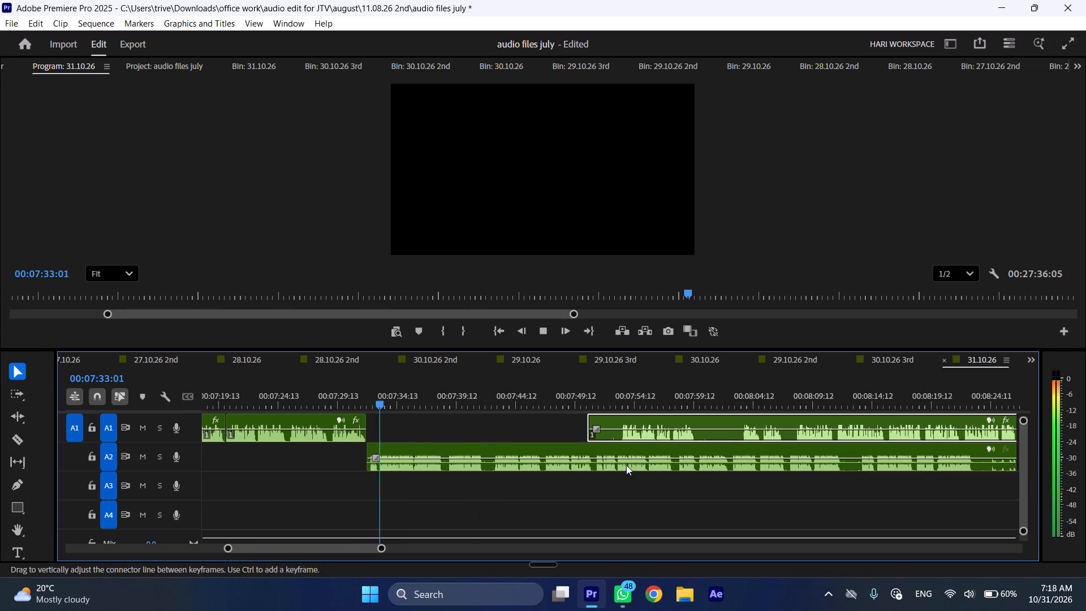
{"action": "left_click_drag", "start_coordinate": [611, 418], "coordinate": [831, 426]}
{"action": "left_click_drag", "start_coordinate": [811, 423], "coordinate": [838, 423]}
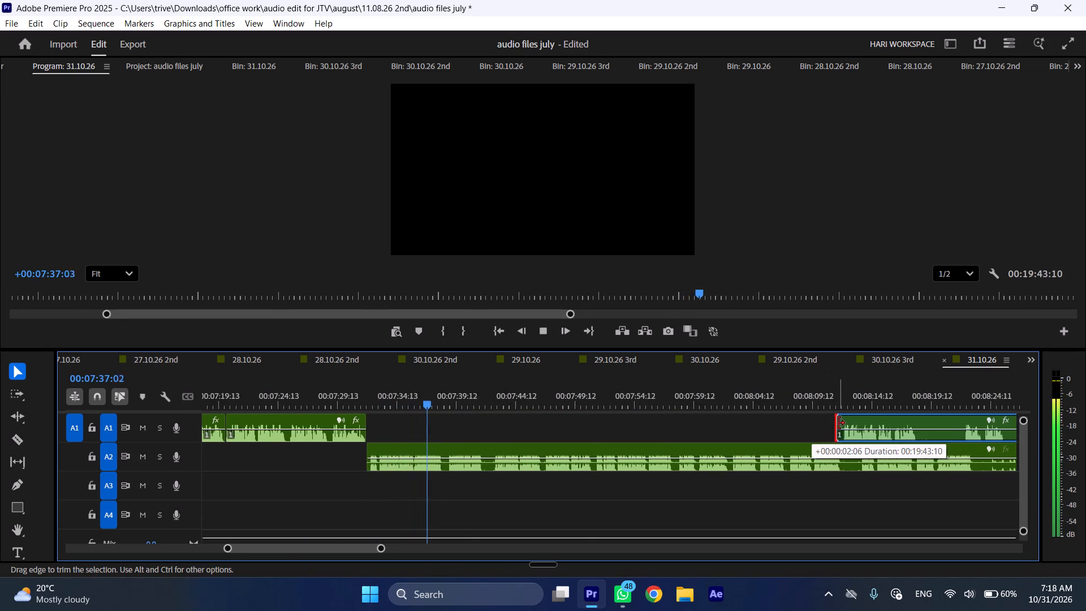
{"action": "left_click_drag", "start_coordinate": [838, 423], "coordinate": [841, 423]}
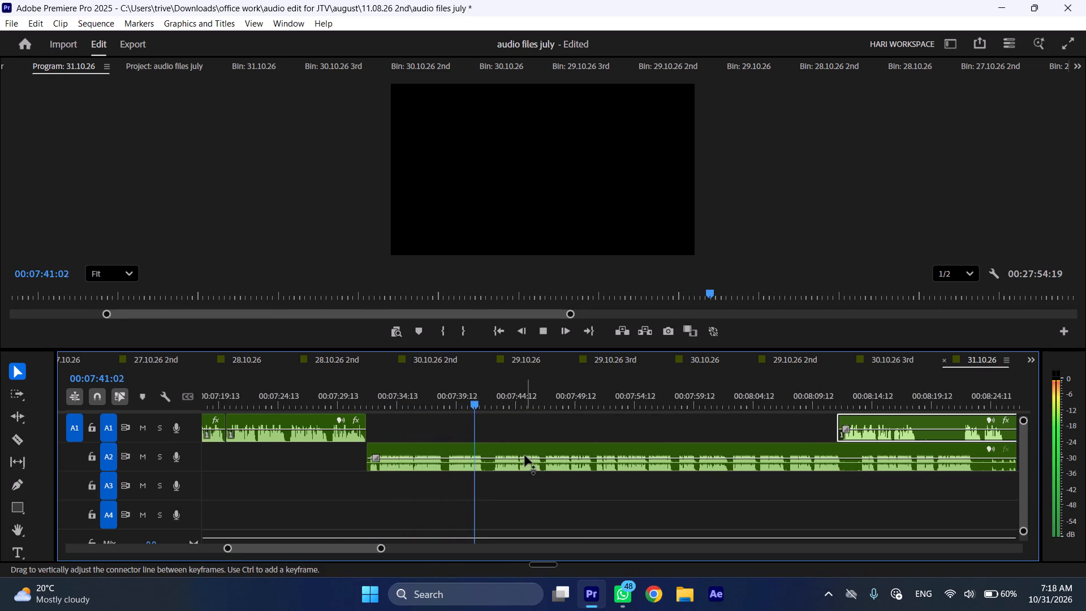
Stop playback and split the A2 recording at 00:07:42:04.
{"action": "key", "text": "space"}
{"action": "type", "text": "C"}
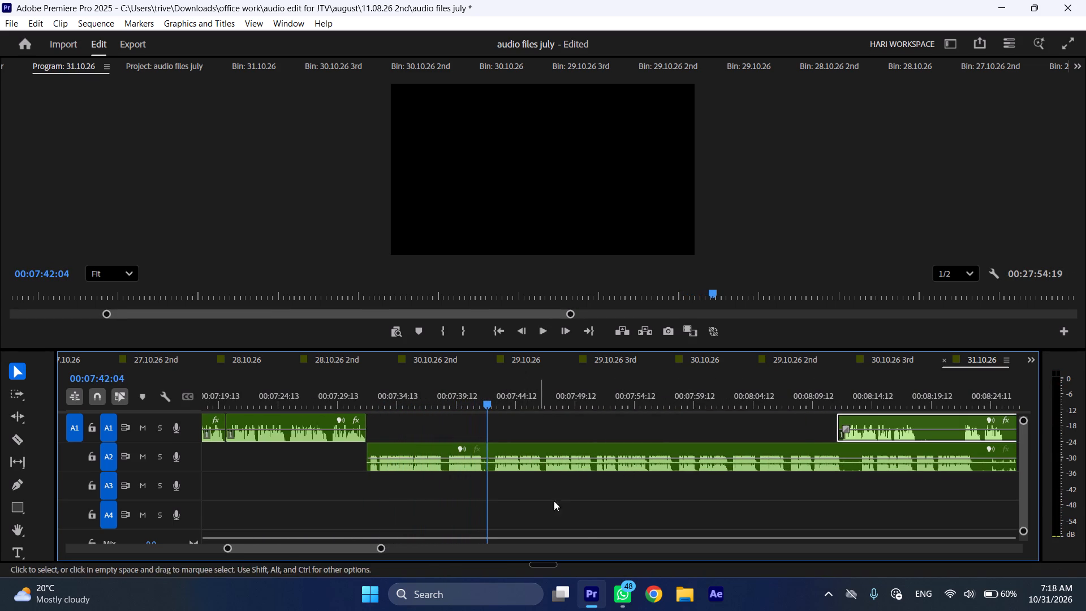
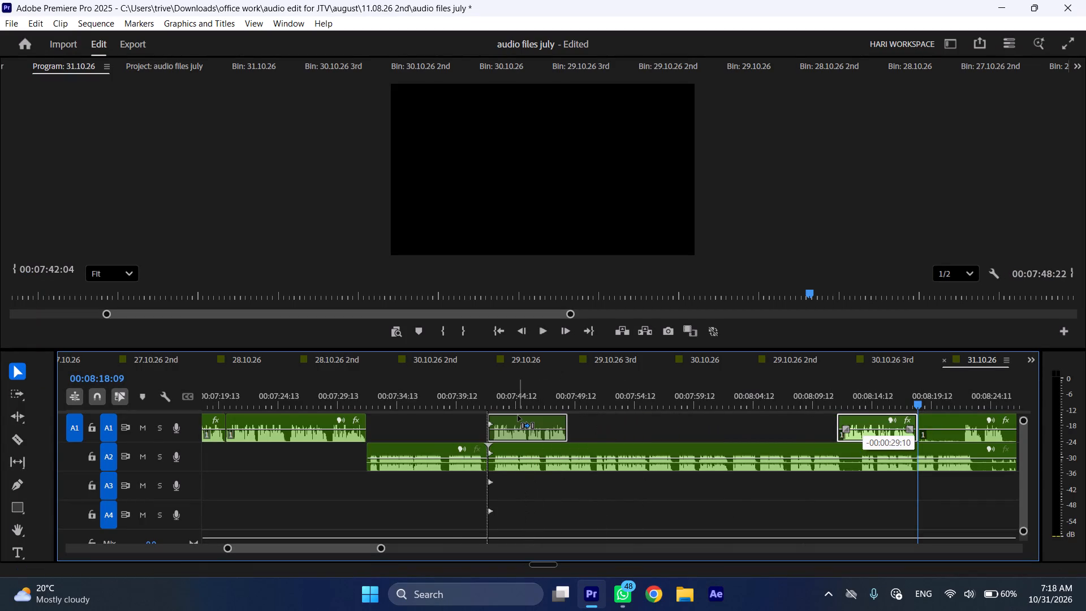
Play the sequence at faster speed from the start of the short A1 voice-over section at about 00:07:42.
{"action": "left_click", "coordinate": [486, 393]}
{"action": "key", "text": "space"}
{"action": "type", "text": "l"}
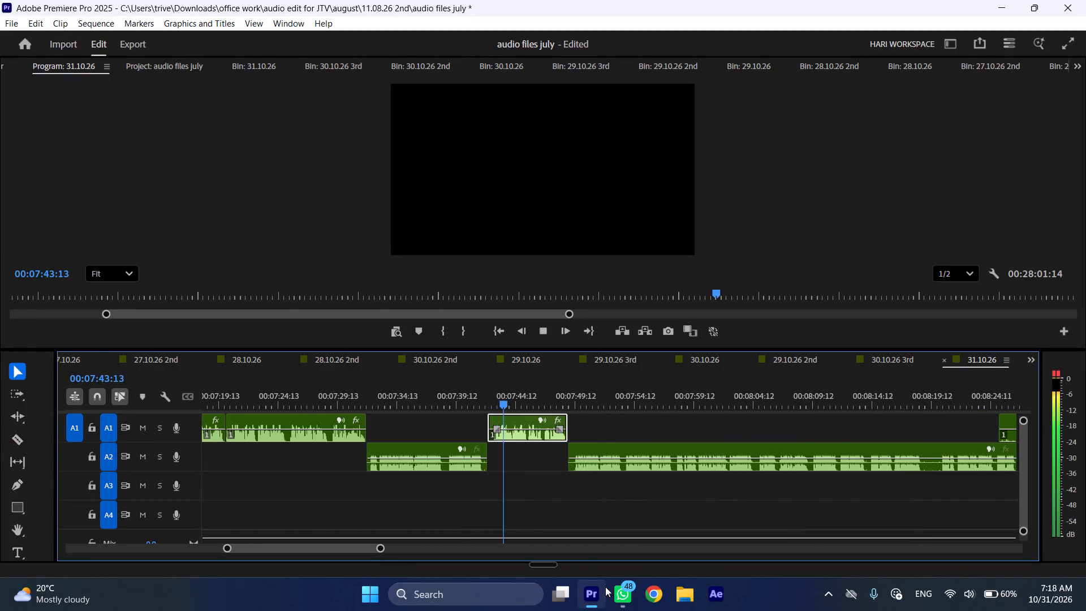
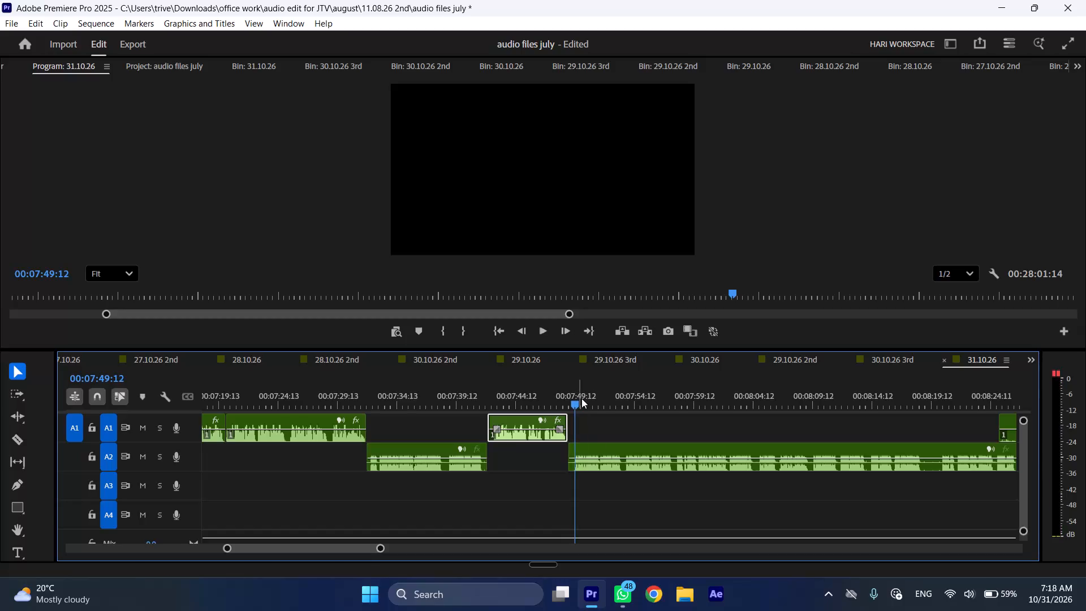
Ripple-trim the start of the long A2 recording section after the short A1 clip up to about 00:07:49:16.
{"action": "left_click", "coordinate": [597, 453]}
{"action": "left_click", "coordinate": [577, 395]}
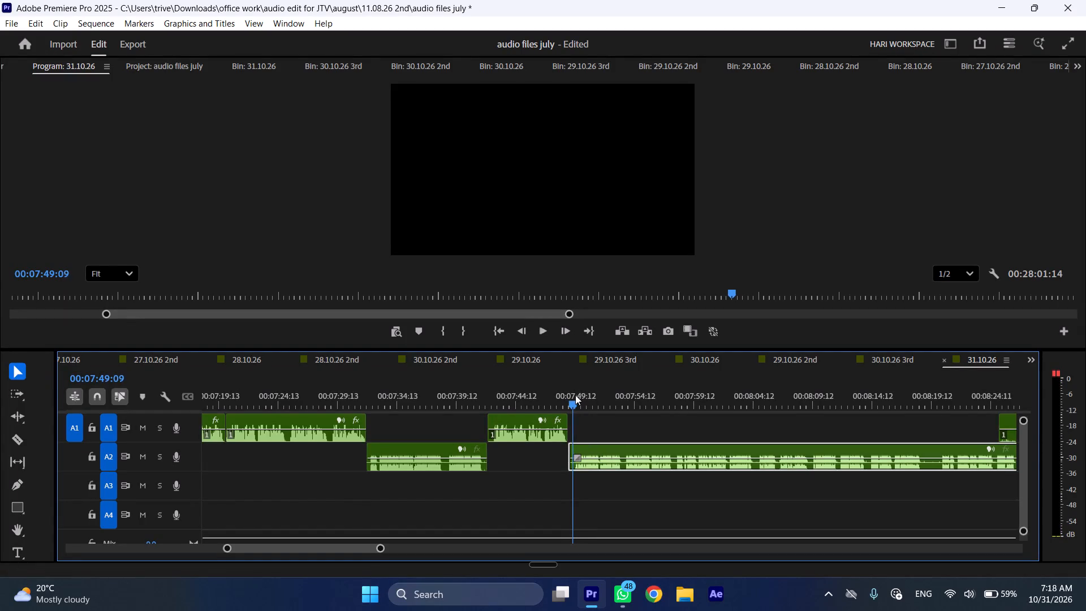
{"action": "left_click", "coordinate": [575, 395]}
{"action": "left_click", "coordinate": [578, 396]}
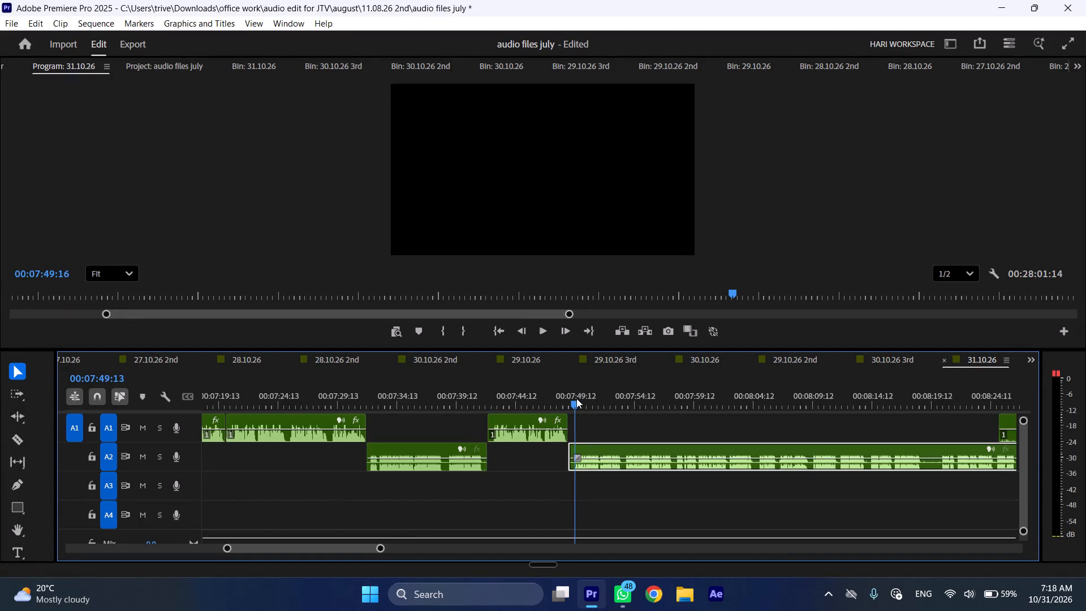
{"action": "key", "text": "shift+c"}
{"action": "key", "text": "ctrl+shift+d"}
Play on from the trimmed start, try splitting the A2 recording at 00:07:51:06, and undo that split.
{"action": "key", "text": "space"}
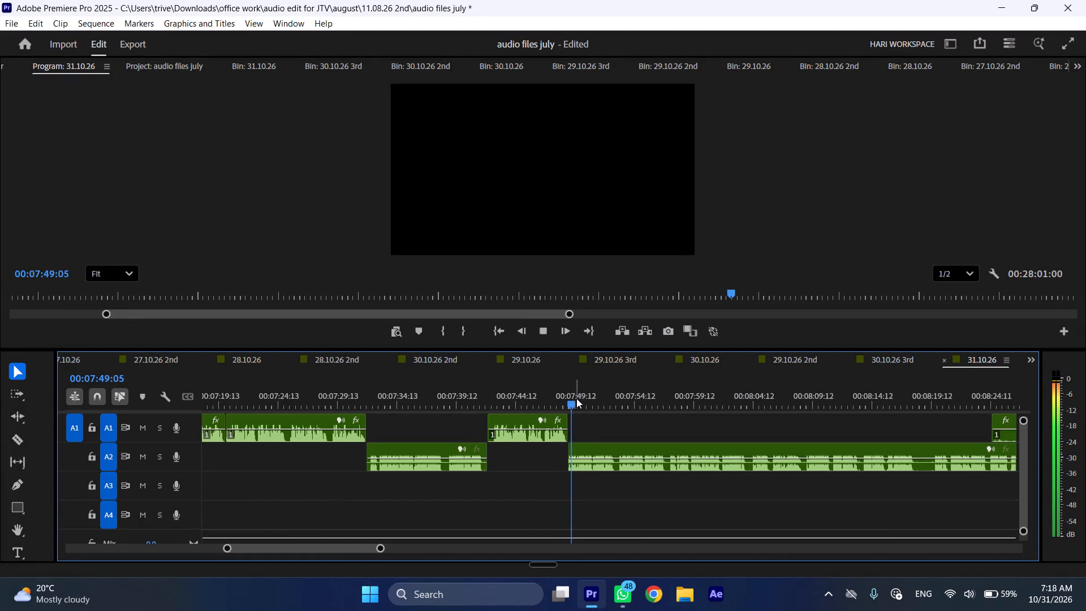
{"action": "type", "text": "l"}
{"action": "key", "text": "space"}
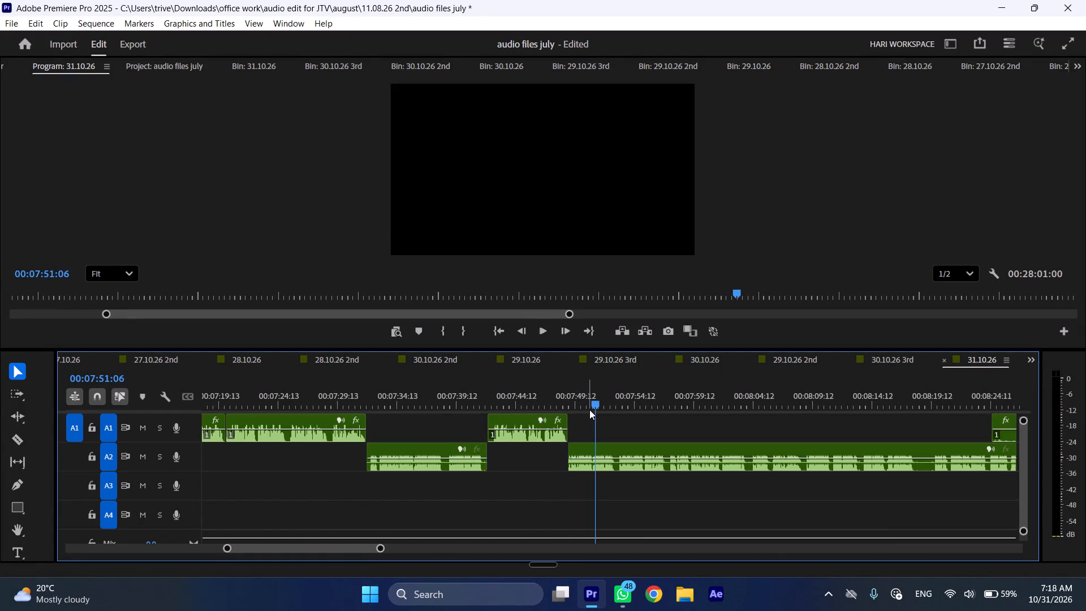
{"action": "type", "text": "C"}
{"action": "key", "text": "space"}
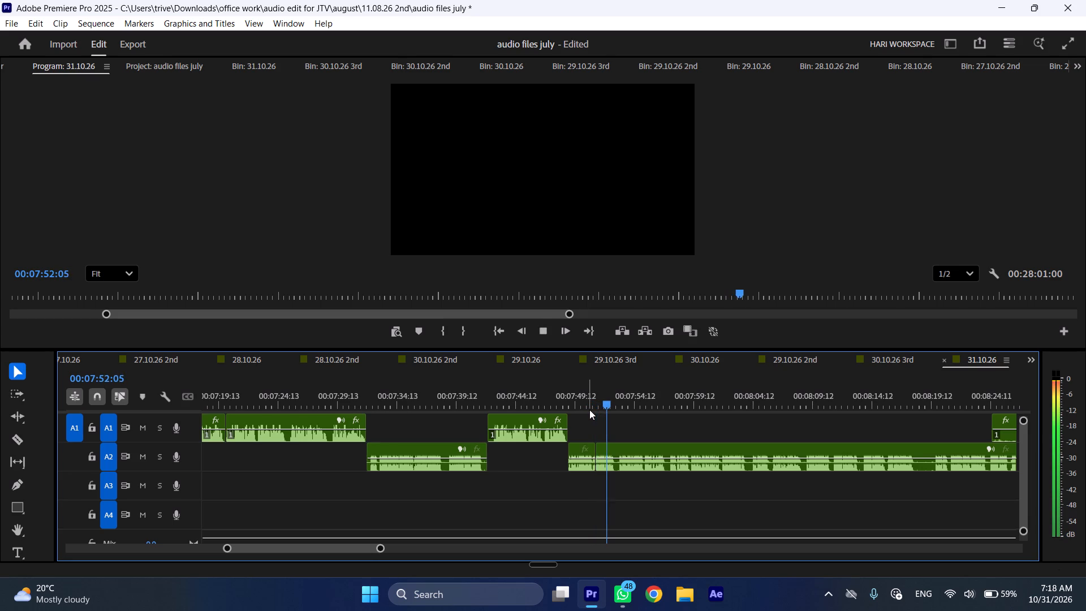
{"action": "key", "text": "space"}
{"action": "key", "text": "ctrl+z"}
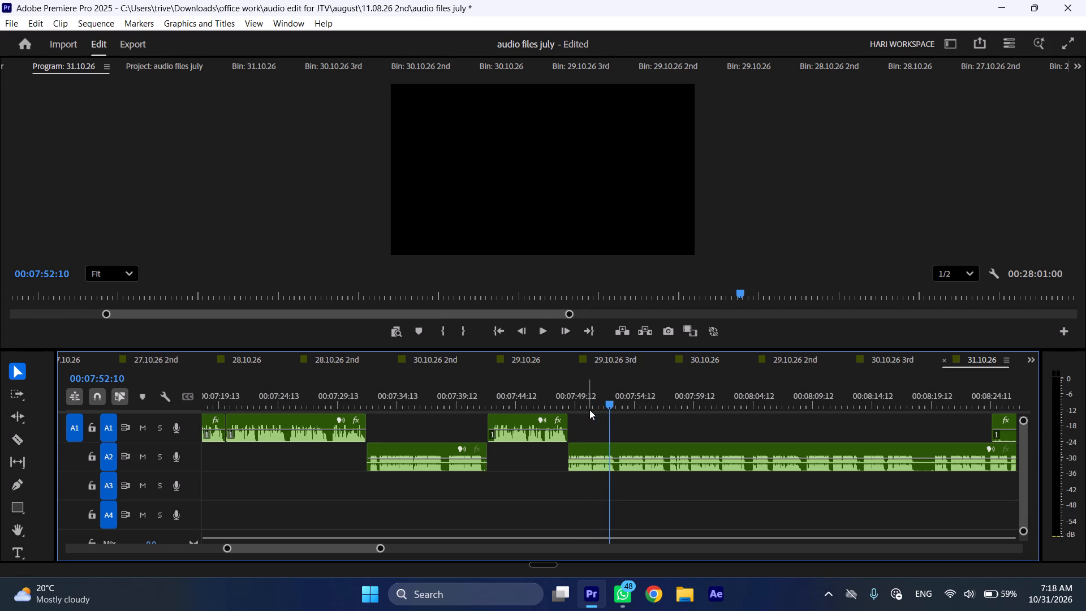
Split the A2 recording at 00:07:51:01 and ripple-delete its unwanted part from there to 00:07:53:05.
{"action": "left_click", "coordinate": [591, 399]}
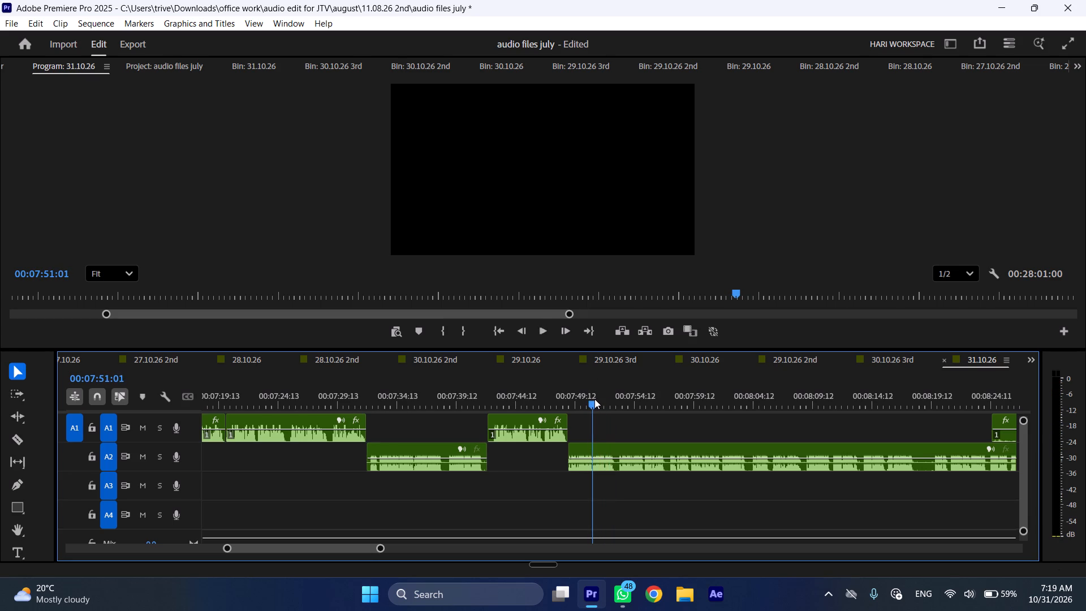
{"action": "type", "text": "C"}
{"action": "key", "text": "space"}
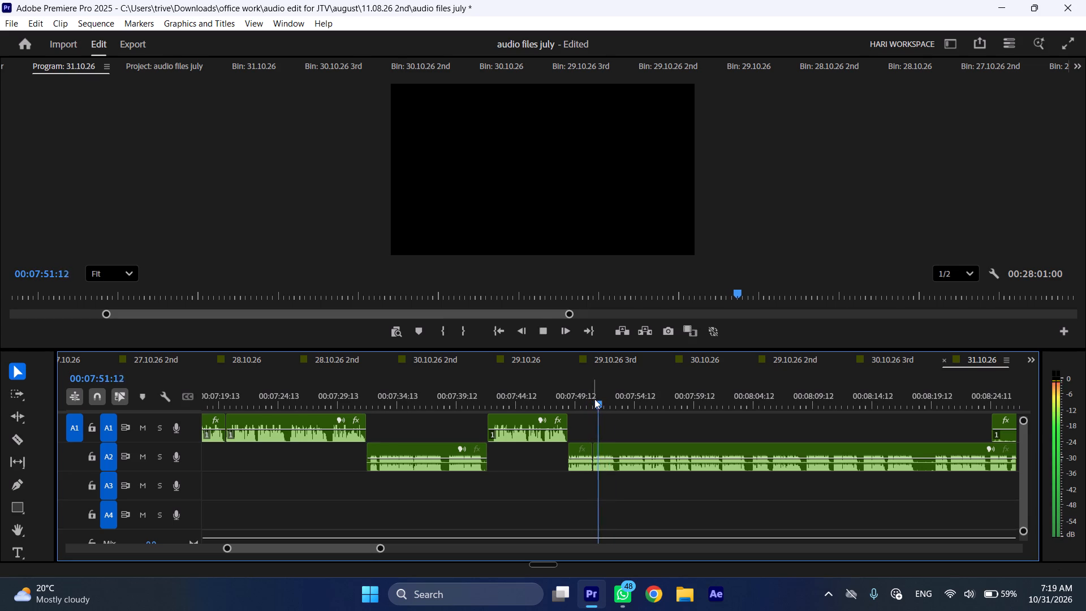
{"action": "key", "text": "space"}
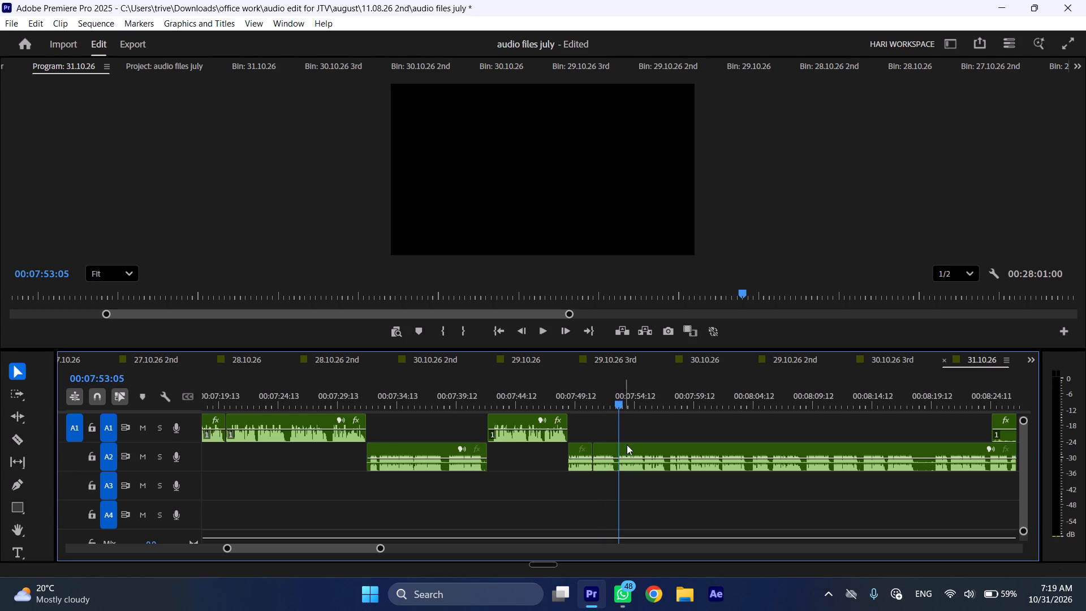
{"action": "left_click", "coordinate": [636, 459]}
{"action": "key", "text": "shift+c"}
{"action": "key", "text": "ctrl+shift+d"}
Play the A2 recording at faster speed from the new cut at 00:07:51:01.
{"action": "key", "text": "space"}
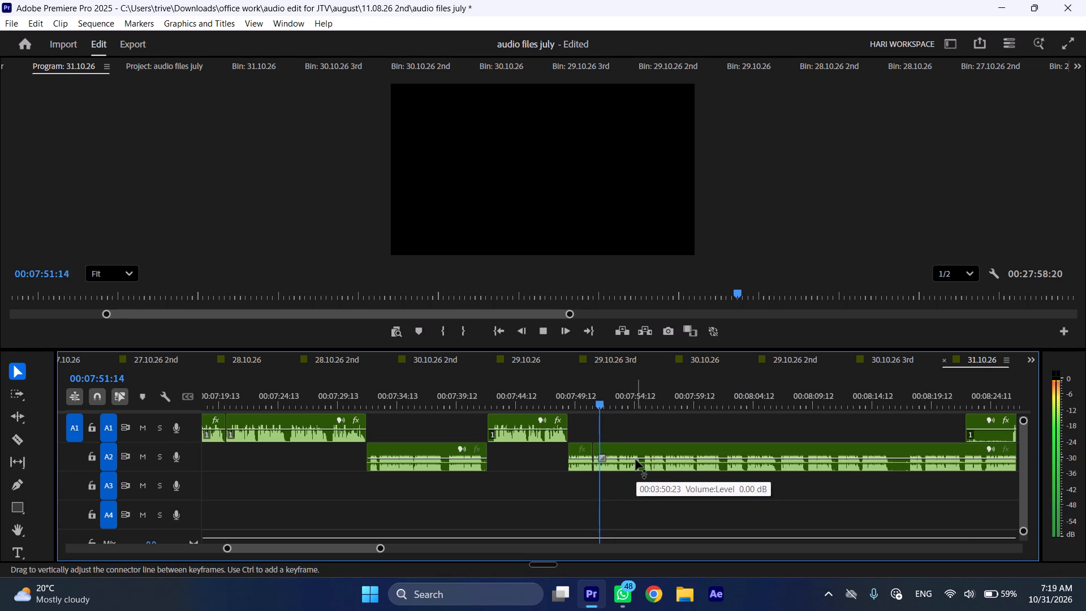
{"action": "key", "text": "l"}
{"action": "scroll", "coordinate": [636, 457], "scroll_direction": "down", "scroll_amount": 5}
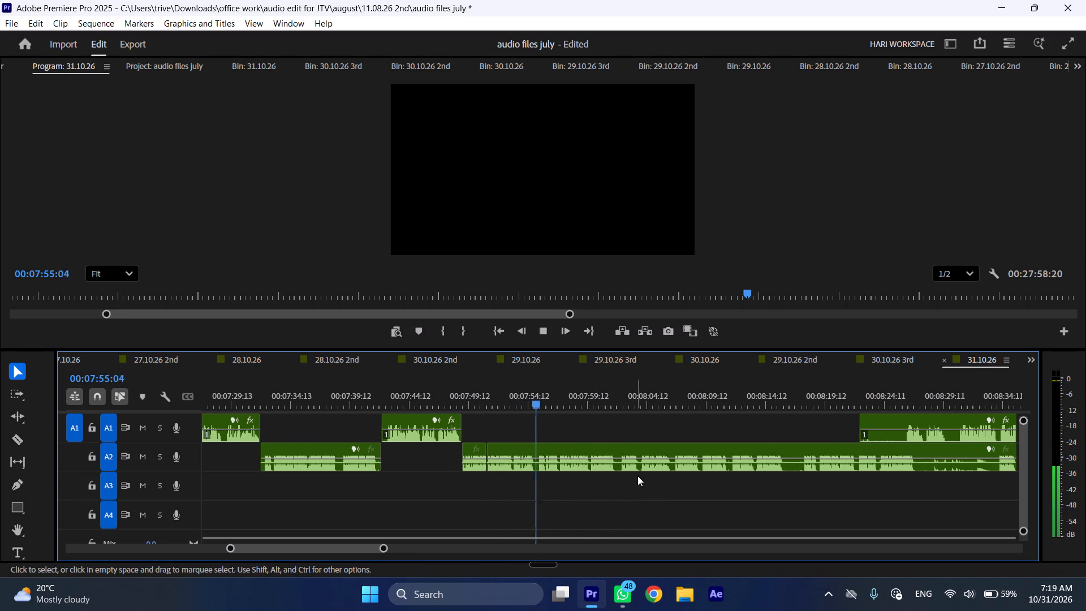
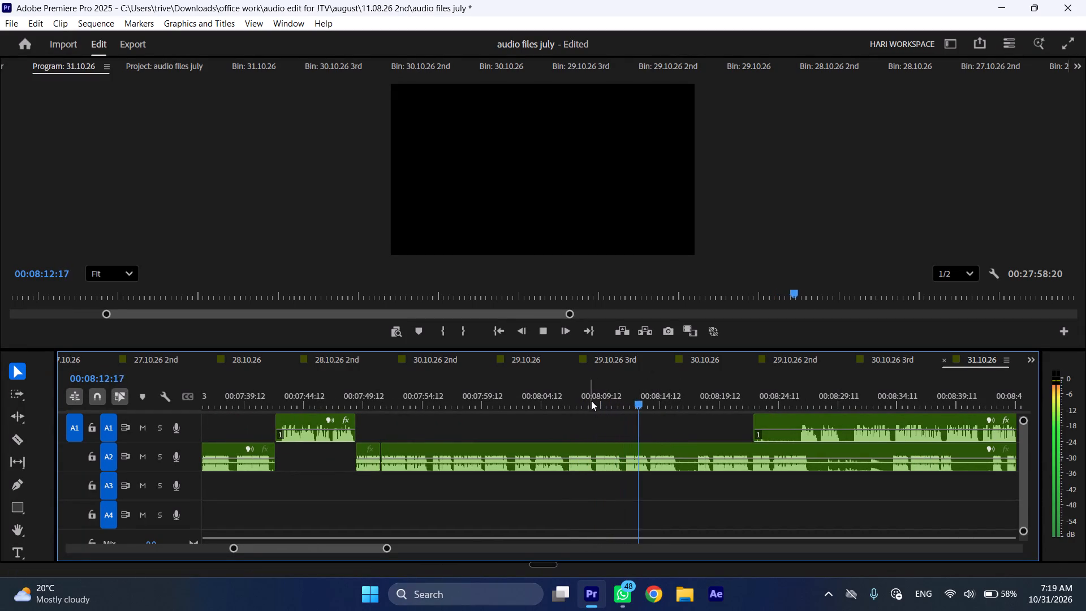
Split the A2 recording at 00:08:09:00 and ripple-delete its unwanted part from there to about 00:08:11:15.
{"action": "left_click_drag", "start_coordinate": [597, 399], "coordinate": [627, 398]}
{"action": "key", "text": "shift+c"}
{"action": "left_click", "coordinate": [641, 448]}
{"action": "key", "text": "shift+c"}
{"action": "key", "text": "ctrl+shift+d"}
Play on from the cut, split the A2 recording at 00:08:13:13 and ripple-delete from there to about 00:08:15:00.
{"action": "key", "text": "space"}
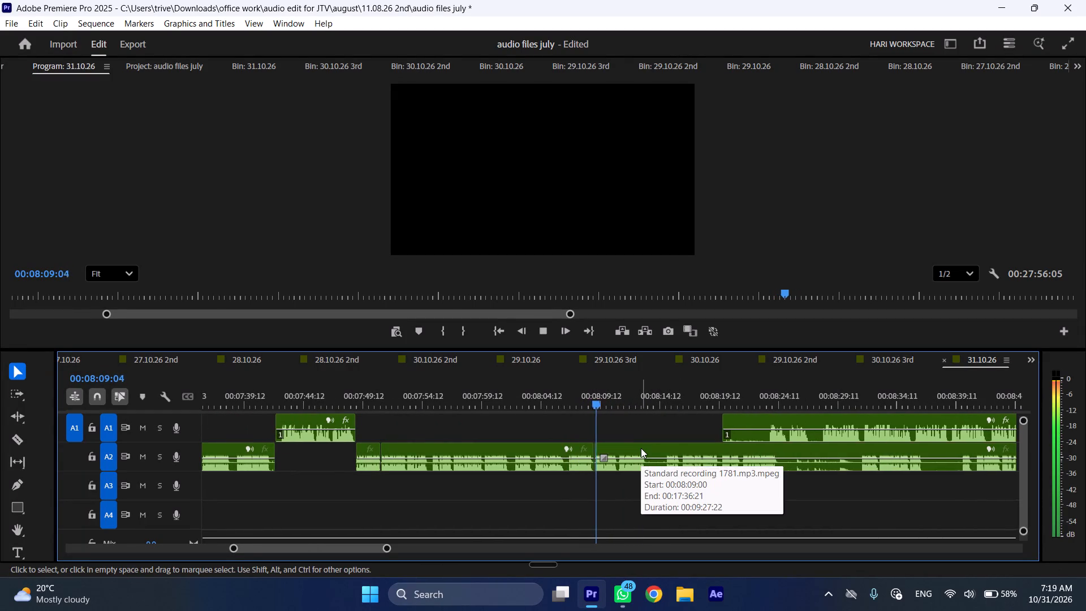
{"action": "type", "text": "l"}
{"action": "scroll", "coordinate": [640, 453], "scroll_direction": "down", "scroll_amount": 6}
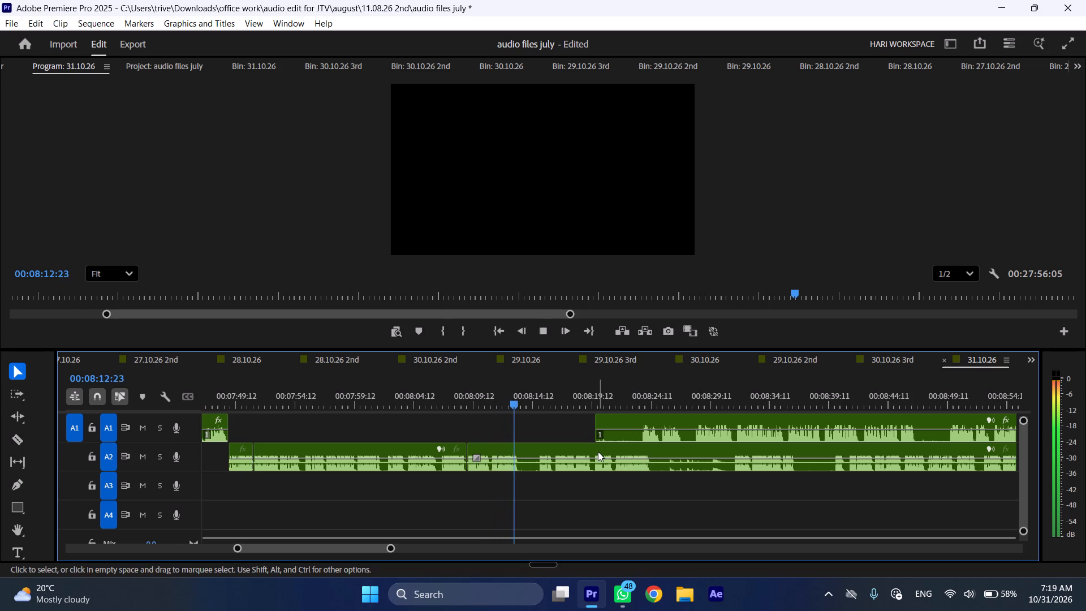
{"action": "key", "text": "space"}
{"action": "key", "text": "shift+c"}
{"action": "left_click", "coordinate": [536, 396]}
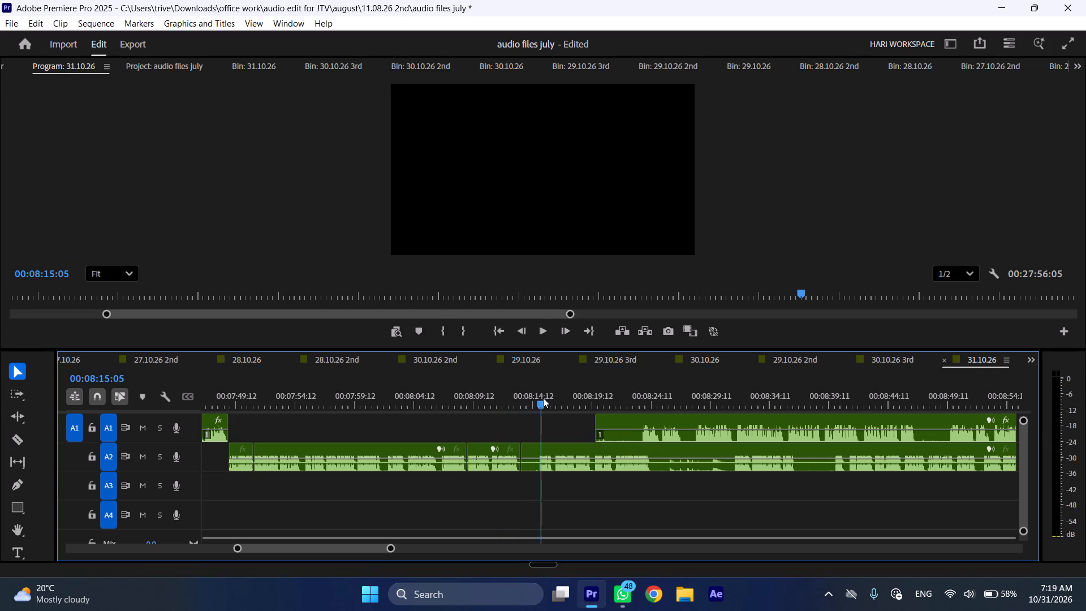
{"action": "left_click", "coordinate": [564, 450]}
{"action": "key", "text": "shift+c"}
{"action": "key", "text": "ctrl+shift+d"}
During playback, move the long A1 Story clip about 7 seconds later so it starts near 00:08:25.
{"action": "key", "text": "space"}
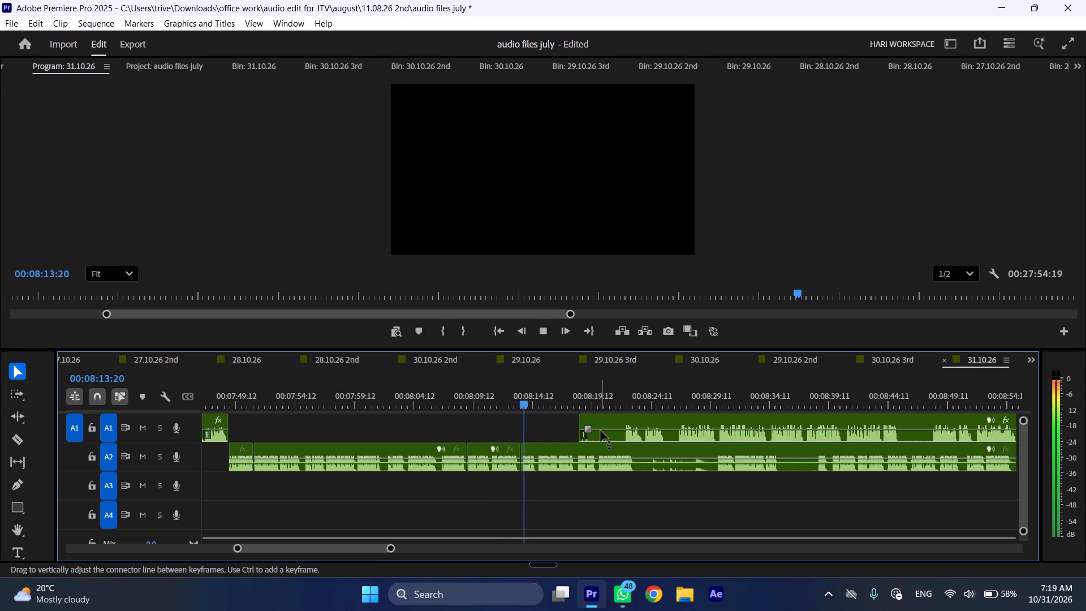
{"action": "left_click_drag", "start_coordinate": [603, 420], "coordinate": [687, 430]}
Ripple-trim the start of the A2 recording section beginning at 00:08:13:13 up to 00:08:14:20.
{"action": "key", "text": "l"}
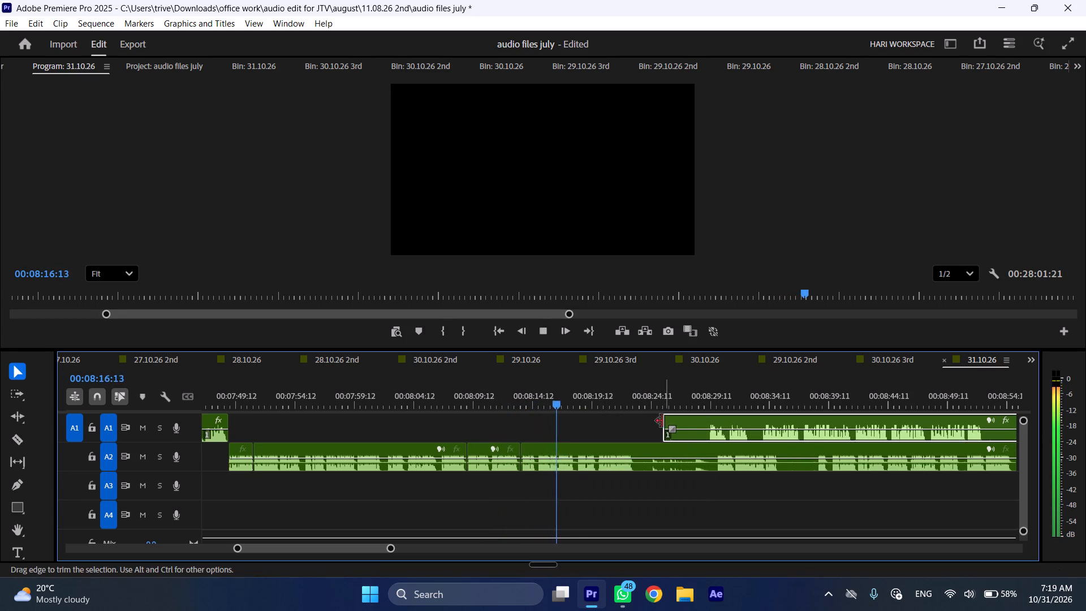
{"action": "left_click", "coordinate": [536, 403]}
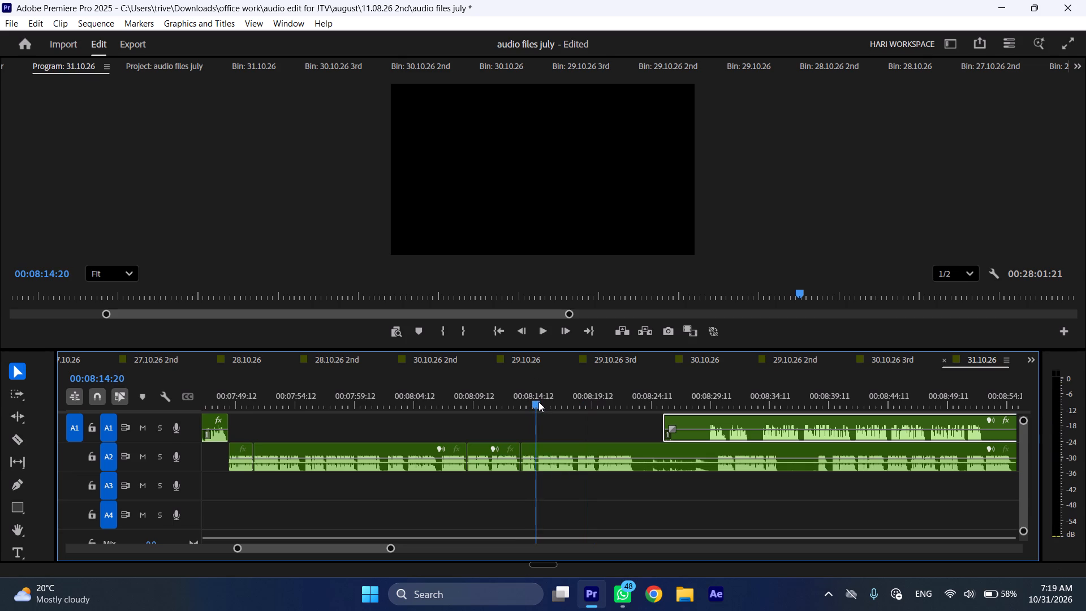
{"action": "left_click", "coordinate": [555, 449]}
{"action": "key", "text": "shift+c"}
{"action": "key", "text": "ctrl+shift+d"}
Play the A2 recording at faster speed from the new cut at 00:08:13:13.
{"action": "key", "text": "space"}
{"action": "type", "text": "l"}
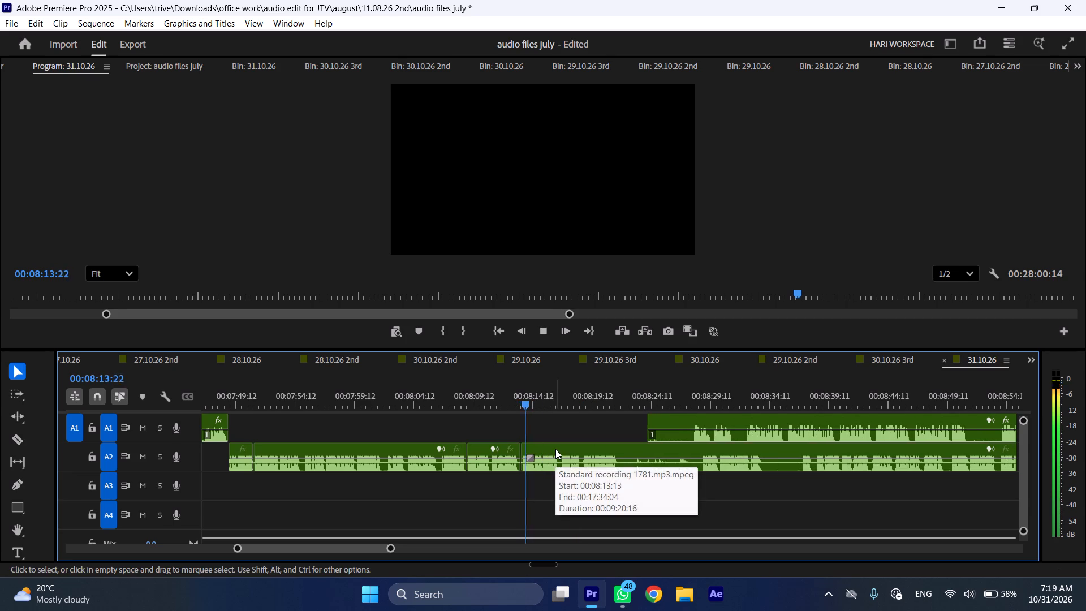
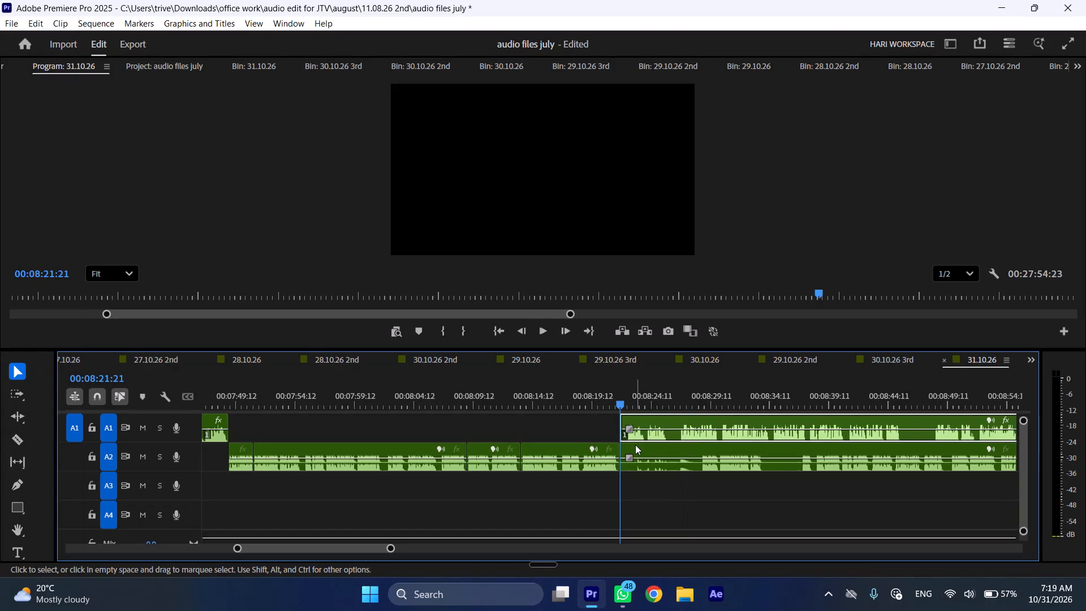
Move the A2 recording section at the playhead about 12 seconds later so it starts near 00:08:33.
{"action": "left_click_drag", "start_coordinate": [639, 446], "coordinate": [777, 446]}
Play into the A1 Story clip beginning at 00:08:21:21 and ripple-trim its start up to 00:08:22:08.
{"action": "key", "text": "space"}
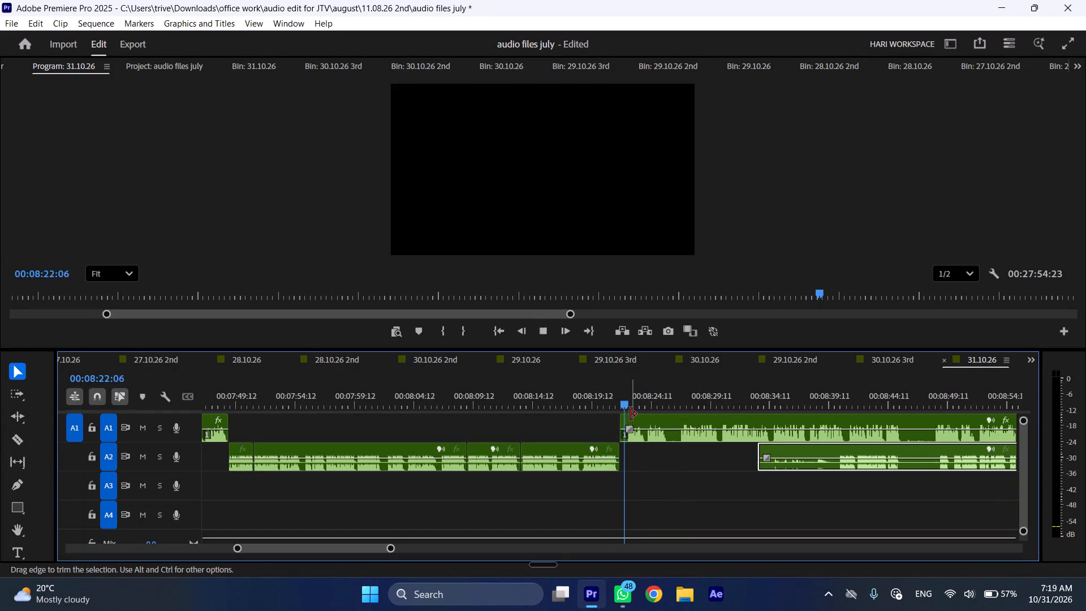
{"action": "key", "text": "space"}
{"action": "left_click", "coordinate": [643, 423]}
{"action": "key", "text": "shift+c"}
{"action": "key", "text": "ctrl+shift+d"}
Play the trimmed A1 Story clip at faster speed from 00:08:21:21.
{"action": "key", "text": "space"}
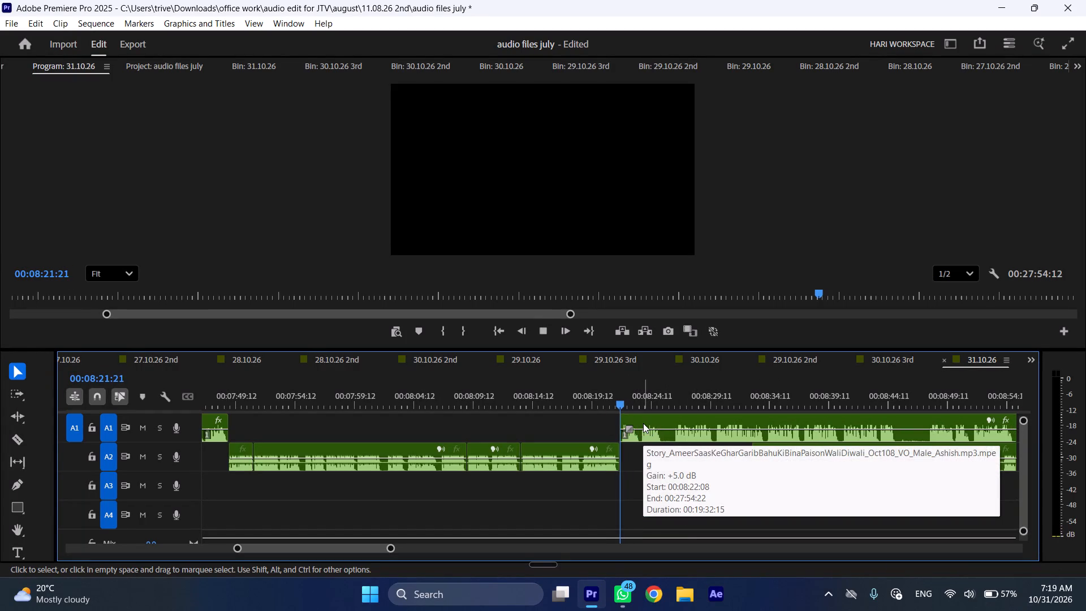
{"action": "type", "text": "l"}
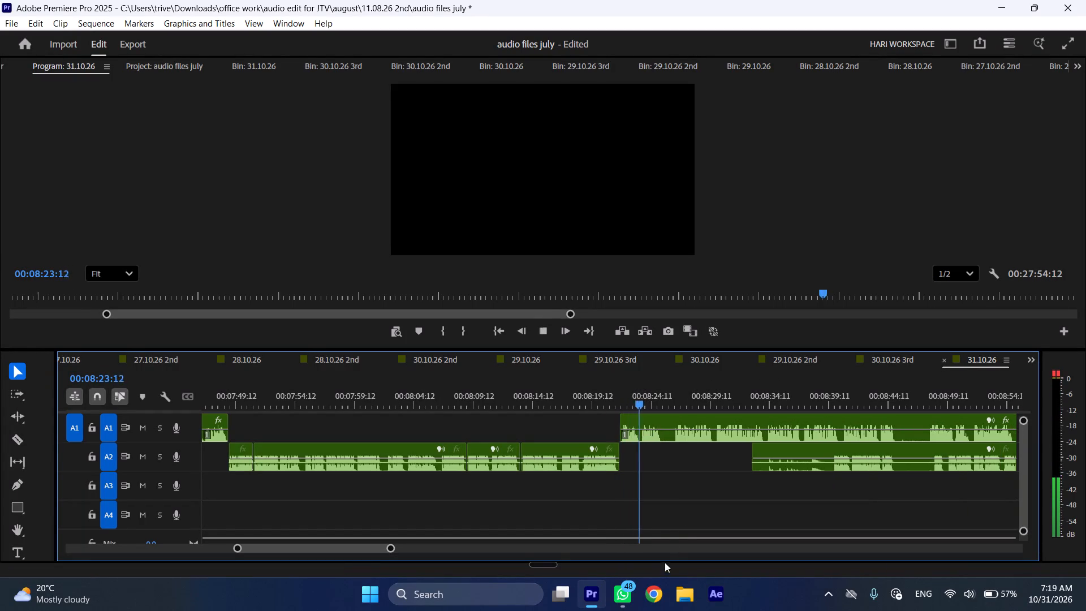
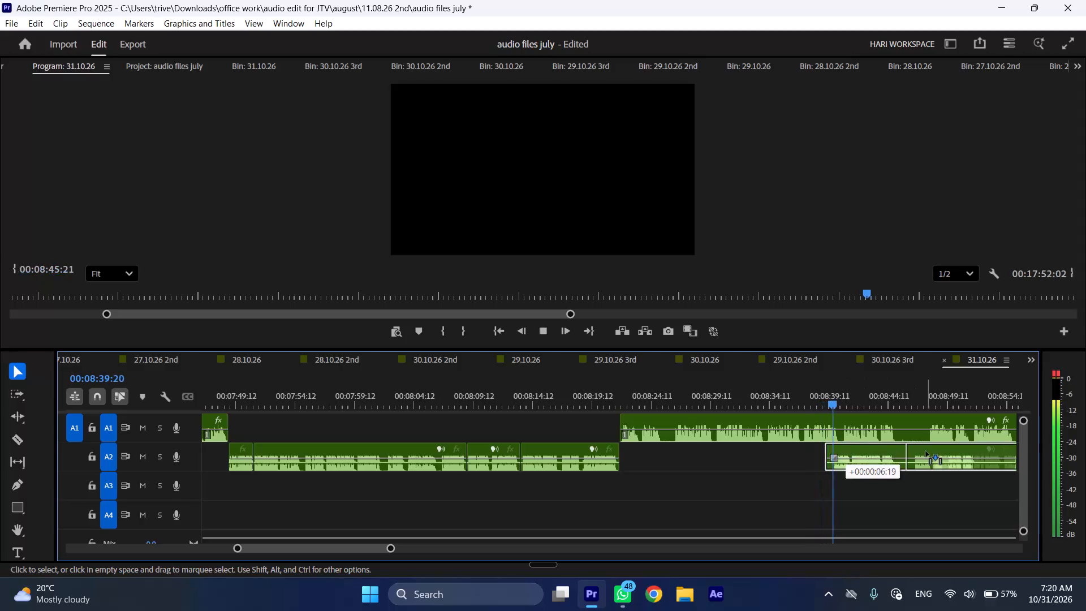
Trim about 9 frames off the start of the A2 recording section near 00:08:46.
{"action": "left_click", "coordinate": [912, 447]}
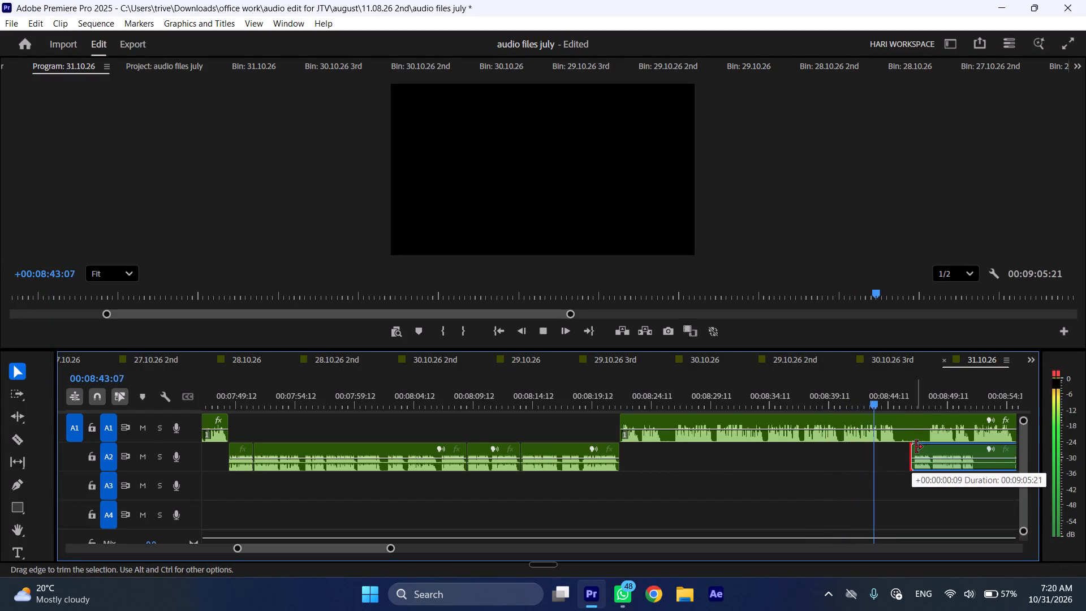
Stop playback and split the A1 Story clip at 00:08:45:10.
{"action": "key", "text": "space"}
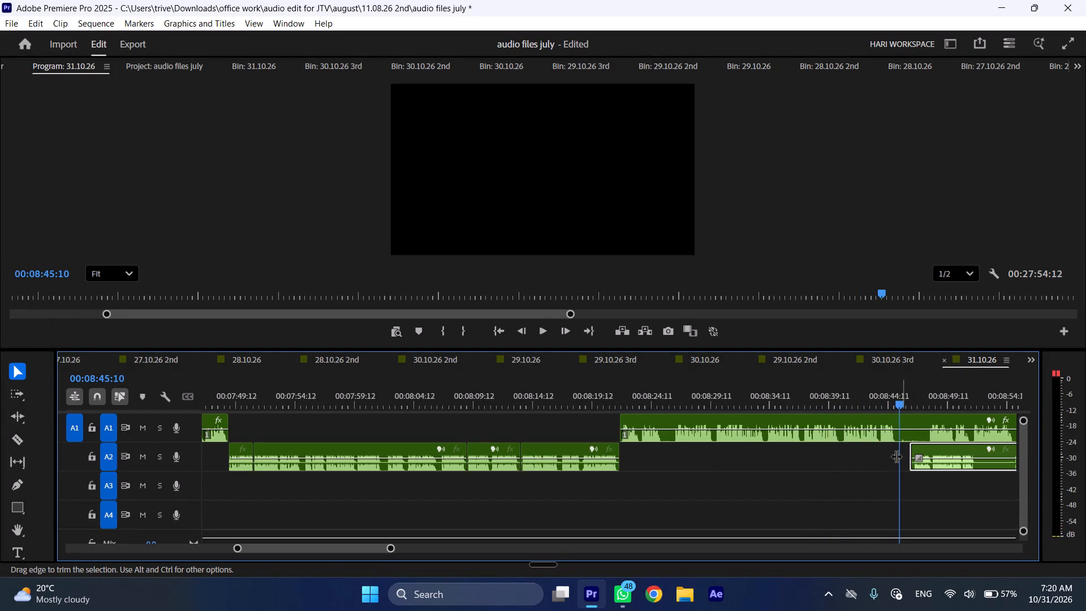
{"action": "key", "text": "shift+c"}
Cut out about one second of the A1 Story clip from 00:08:25:08 and close the gap.
{"action": "left_click_drag", "start_coordinate": [668, 389], "coordinate": [665, 389]}
{"action": "key", "text": "shift+c"}
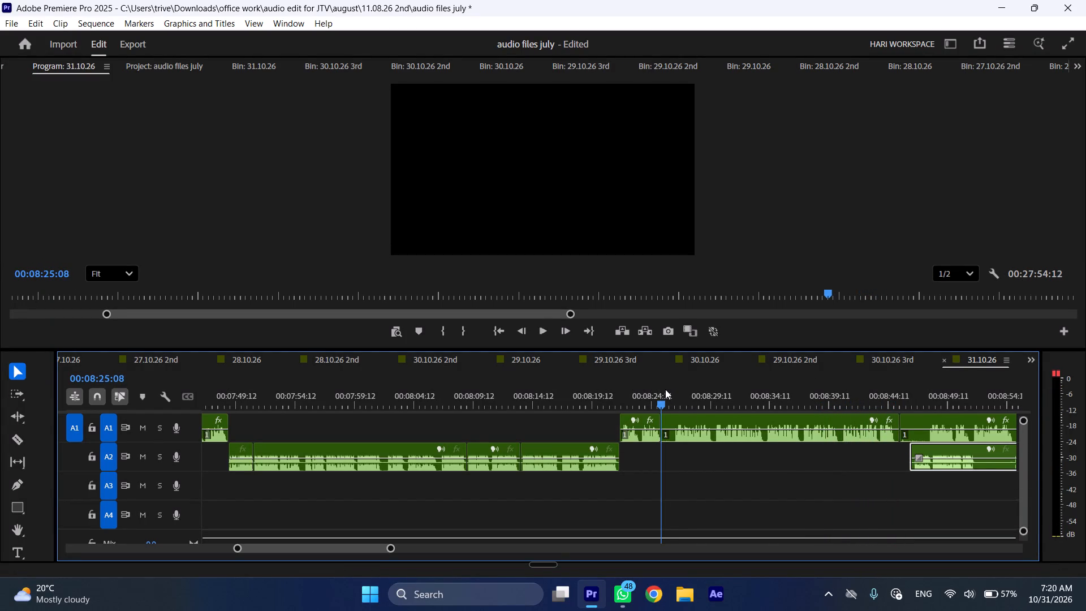
{"action": "left_click_drag", "start_coordinate": [665, 389], "coordinate": [675, 389]}
{"action": "left_click", "coordinate": [695, 418]}
{"action": "key", "text": "shift+c"}
{"action": "key", "text": "ctrl+shift+d"}
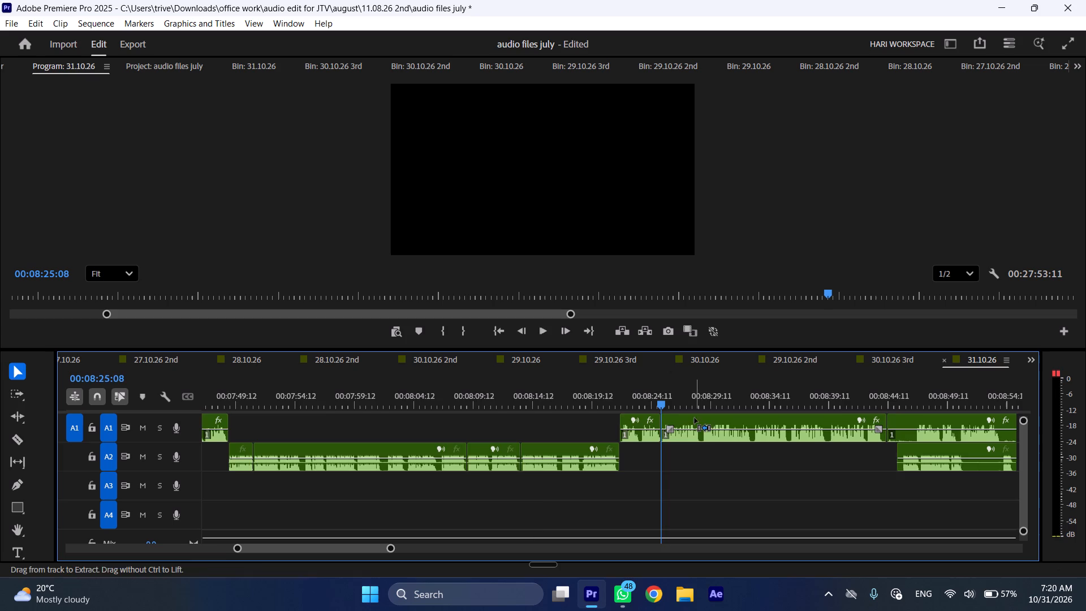
Move the A2 recording section earlier so it starts at the A1 Story cut near 00:08:44.
{"action": "scroll", "coordinate": [708, 446], "scroll_direction": "down", "scroll_amount": 6}
{"action": "left_click_drag", "start_coordinate": [786, 449], "coordinate": [772, 450]}
Trim about 2 seconds off the start of the A1 Story section after the cut and move it later to about 00:08:55.
{"action": "scroll", "coordinate": [770, 448], "scroll_direction": "down", "scroll_amount": 6}
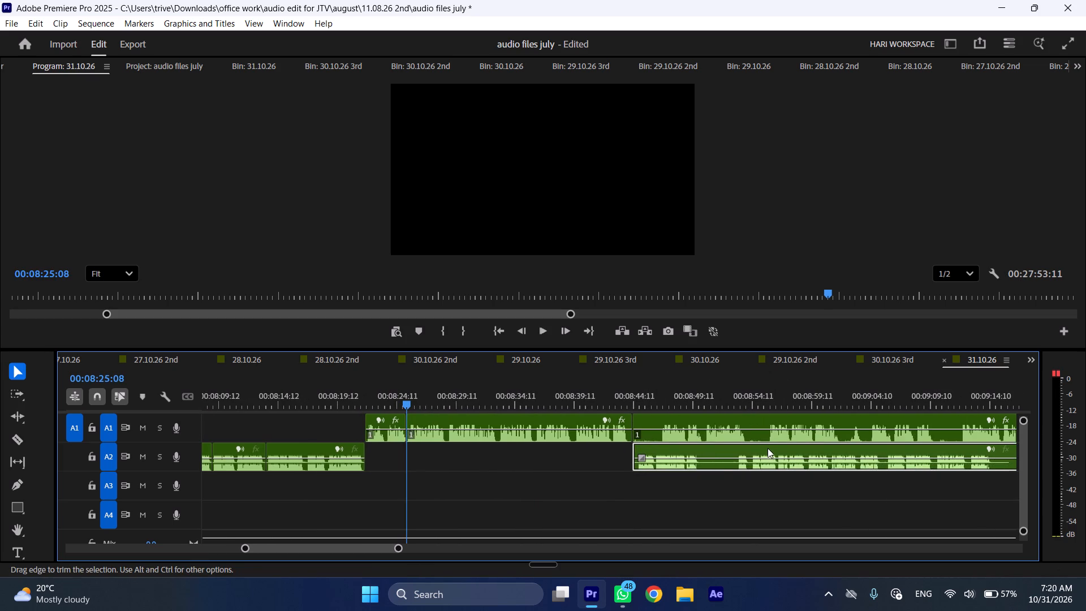
{"action": "left_click_drag", "start_coordinate": [643, 418], "coordinate": [669, 421]}
{"action": "left_click_drag", "start_coordinate": [696, 417], "coordinate": [747, 418]}
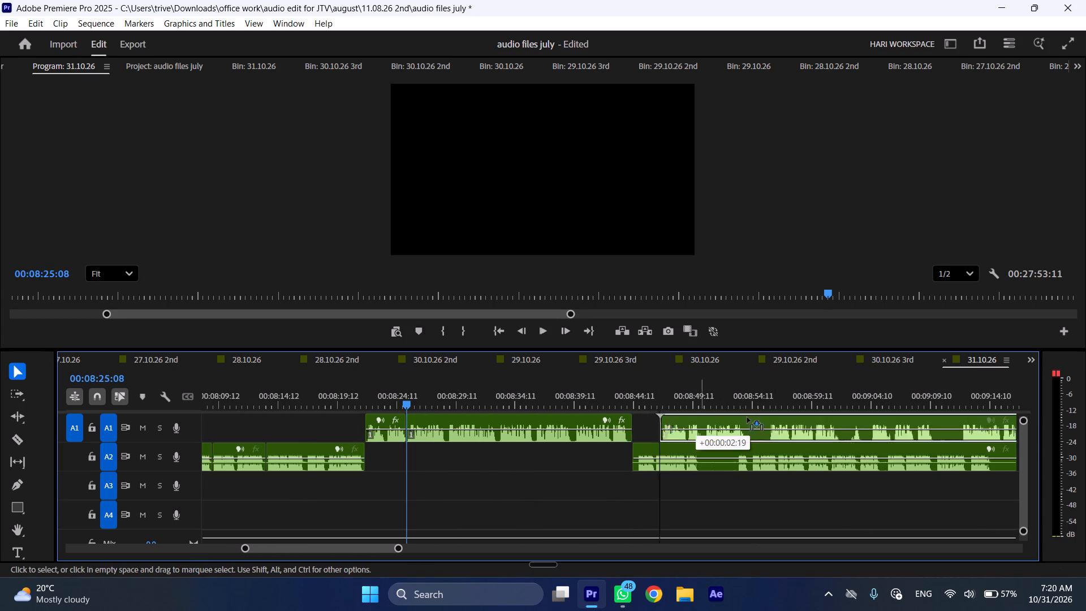
{"action": "left_click_drag", "start_coordinate": [747, 418], "coordinate": [799, 418]}
Play the A2 recording section from about 00:08:44.
{"action": "left_click", "coordinate": [627, 399]}
{"action": "key", "text": "space"}
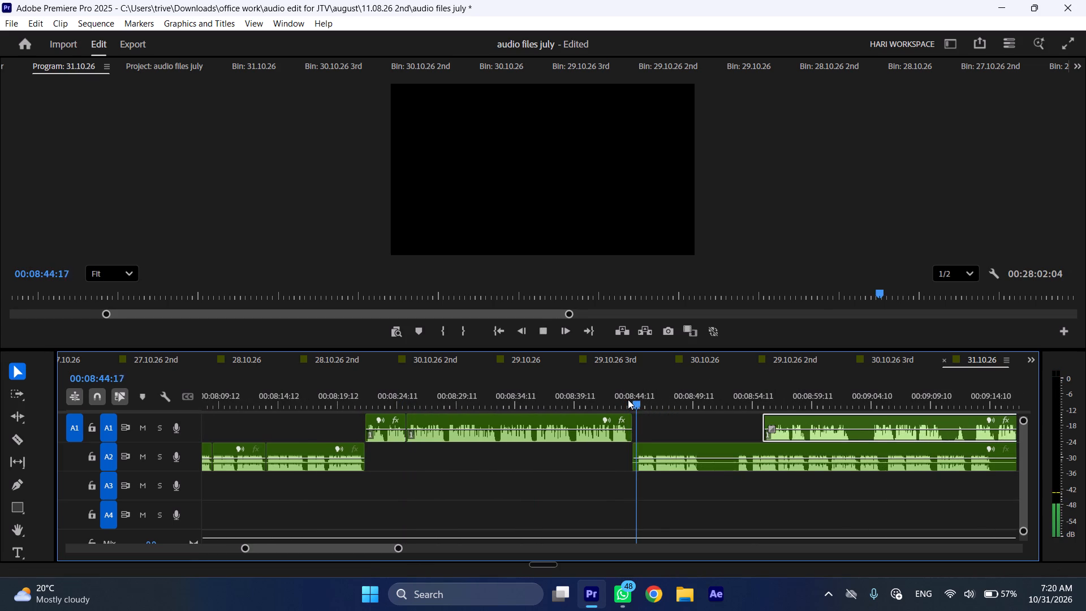
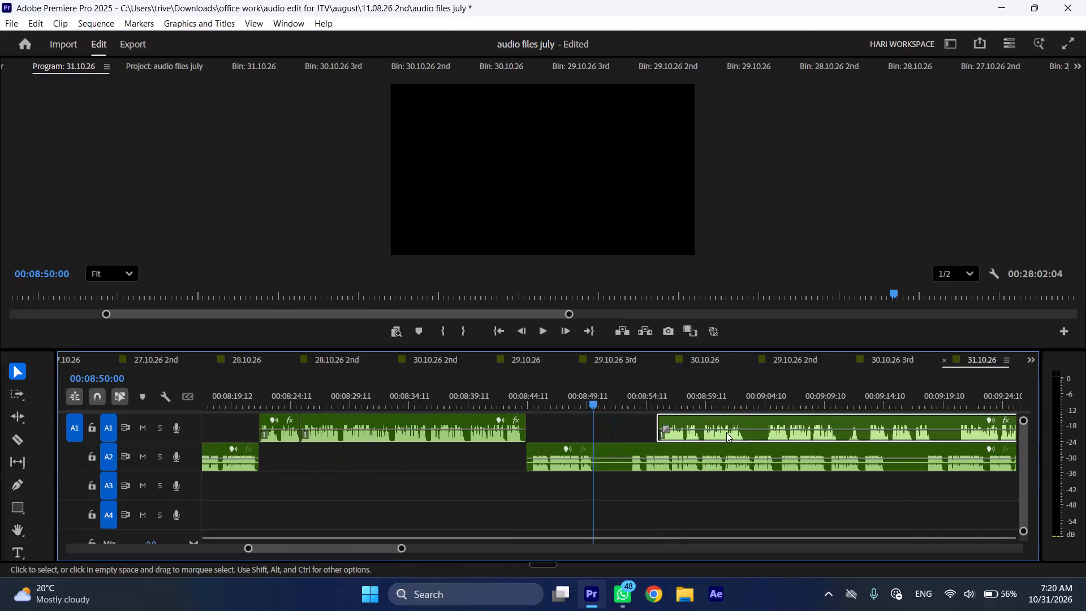
Cut the A1 Story clip at 00:09:02:17 and insert the section before the cut at about 00:08:50, shifting the following clips later.
{"action": "left_click_drag", "start_coordinate": [736, 396], "coordinate": [740, 395]}
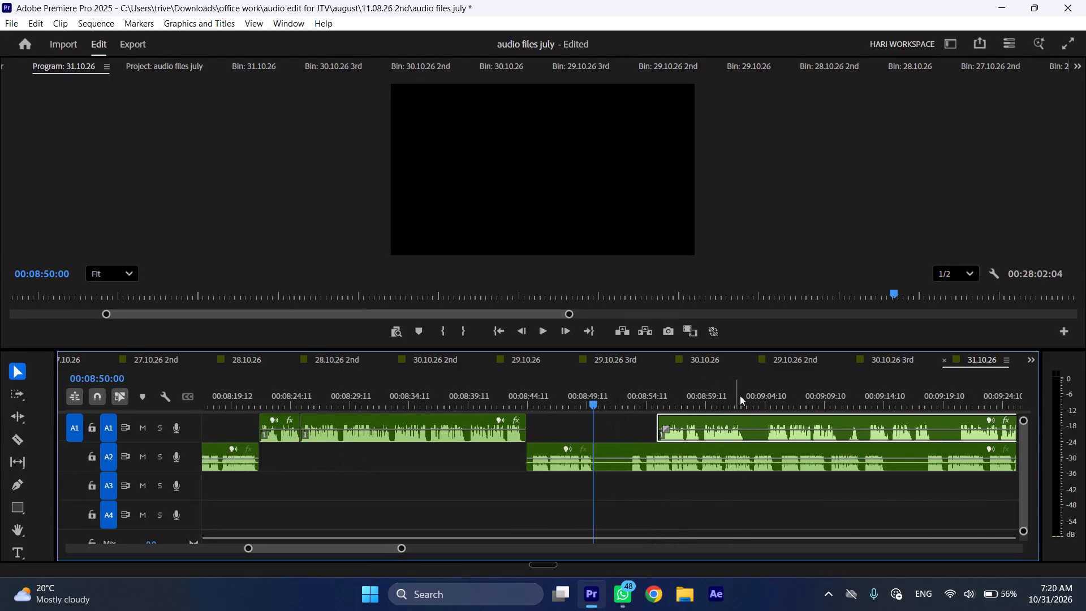
{"action": "left_click_drag", "start_coordinate": [740, 395], "coordinate": [746, 395]}
{"action": "left_click", "coordinate": [754, 425]}
{"action": "key", "text": "shift+c"}
{"action": "left_click_drag", "start_coordinate": [692, 415], "coordinate": [692, 415]}
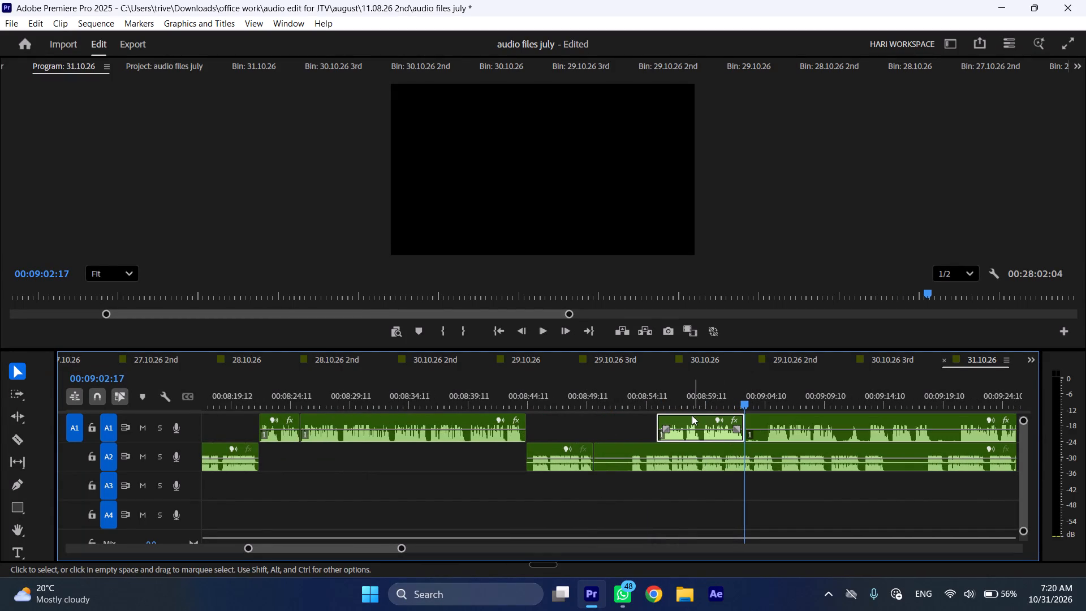
{"action": "left_click_drag", "start_coordinate": [692, 415], "coordinate": [636, 421]}
Trim about 3 seconds off the start of the following A2 recording section and move it against the A1 Story section's end near 00:08:57.
{"action": "left_click_drag", "start_coordinate": [687, 445], "coordinate": [721, 453]}
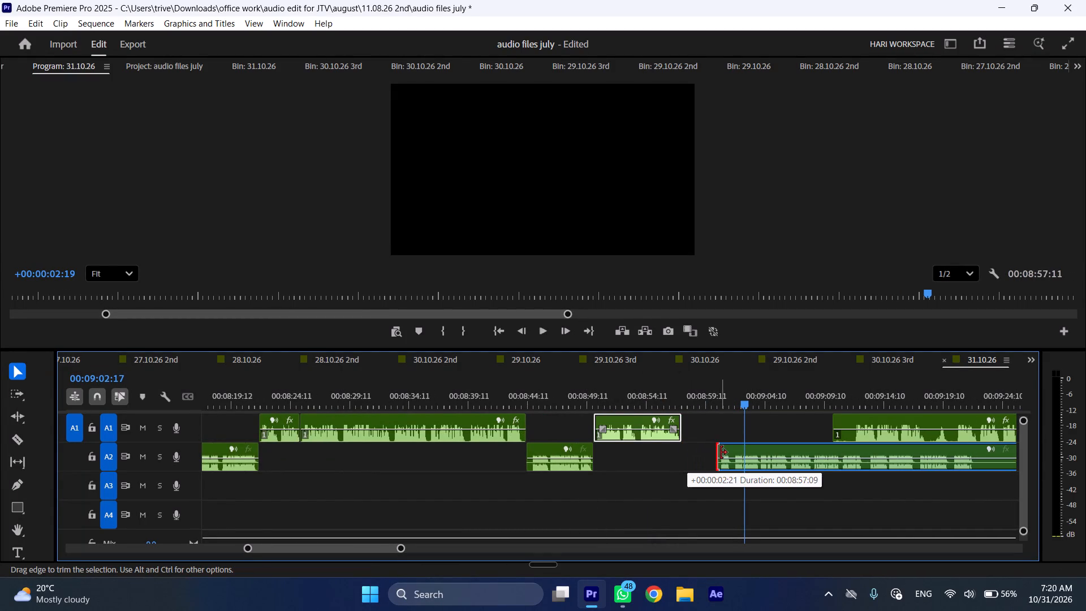
{"action": "left_click_drag", "start_coordinate": [721, 453], "coordinate": [722, 453]}
{"action": "left_click_drag", "start_coordinate": [784, 446], "coordinate": [753, 446]}
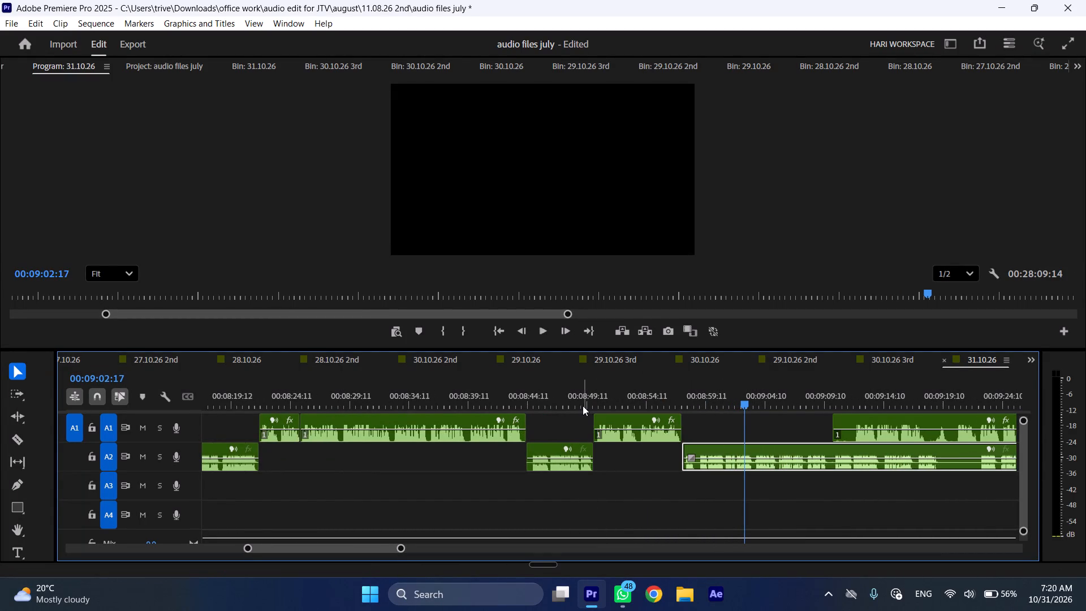
Play the sequence at increased speed from about 00:08:49 to check the transition into the inserted A1 Story section.
{"action": "left_click", "coordinate": [583, 406]}
{"action": "key", "text": "space"}
{"action": "key", "text": "l"}
{"action": "scroll", "coordinate": [653, 470], "scroll_direction": "down", "scroll_amount": 5}
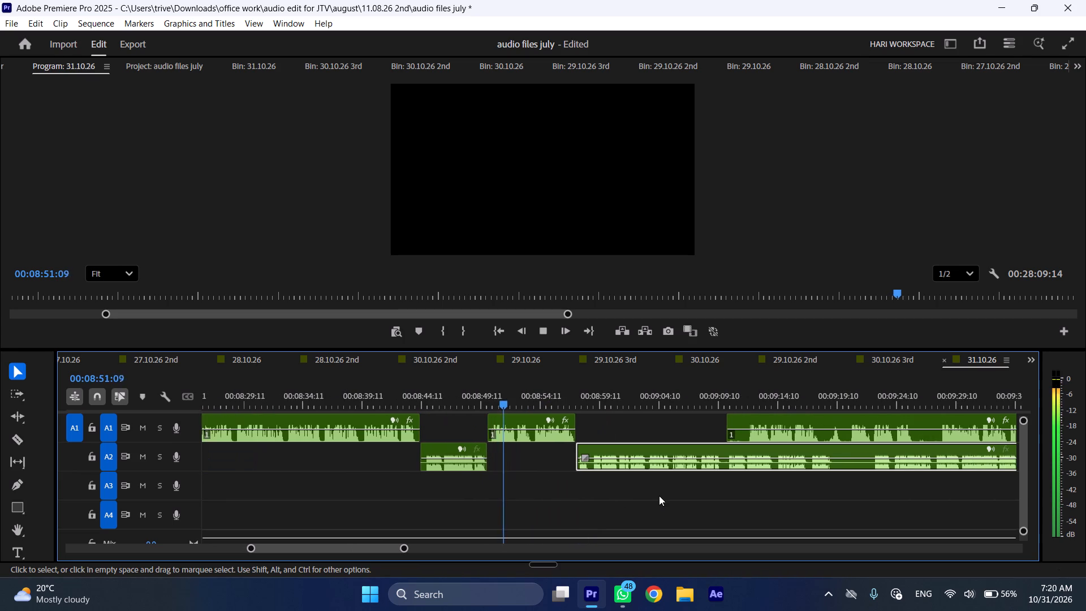
{"action": "scroll", "coordinate": [659, 496], "scroll_direction": "down", "scroll_amount": 1}
Trim about 1.5 seconds off the start of the next A1 Story section, near 00:09:10.
{"action": "left_click_drag", "start_coordinate": [710, 416], "coordinate": [729, 419]}
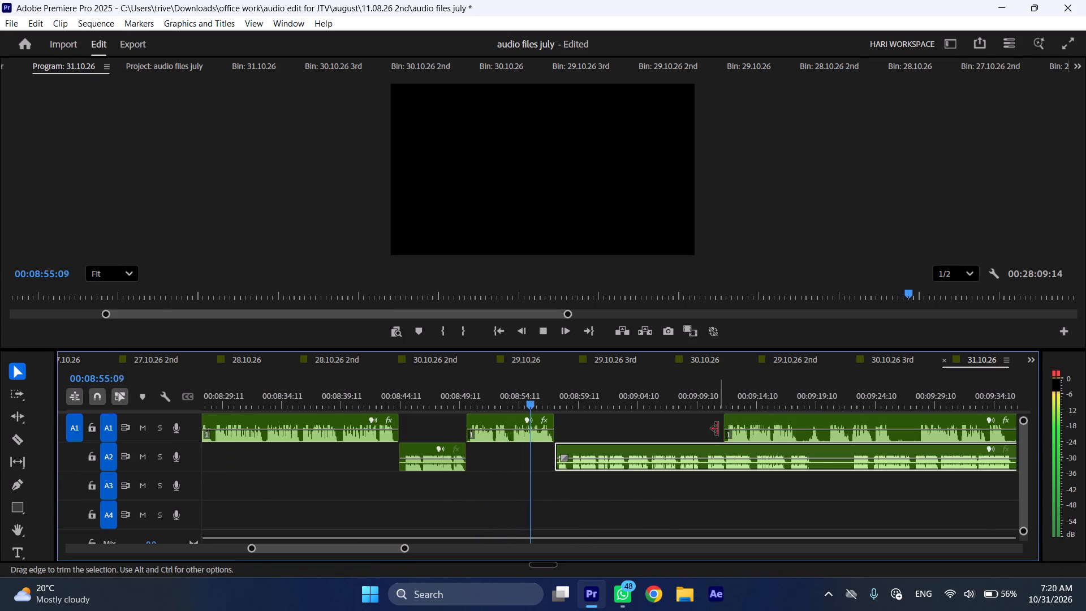
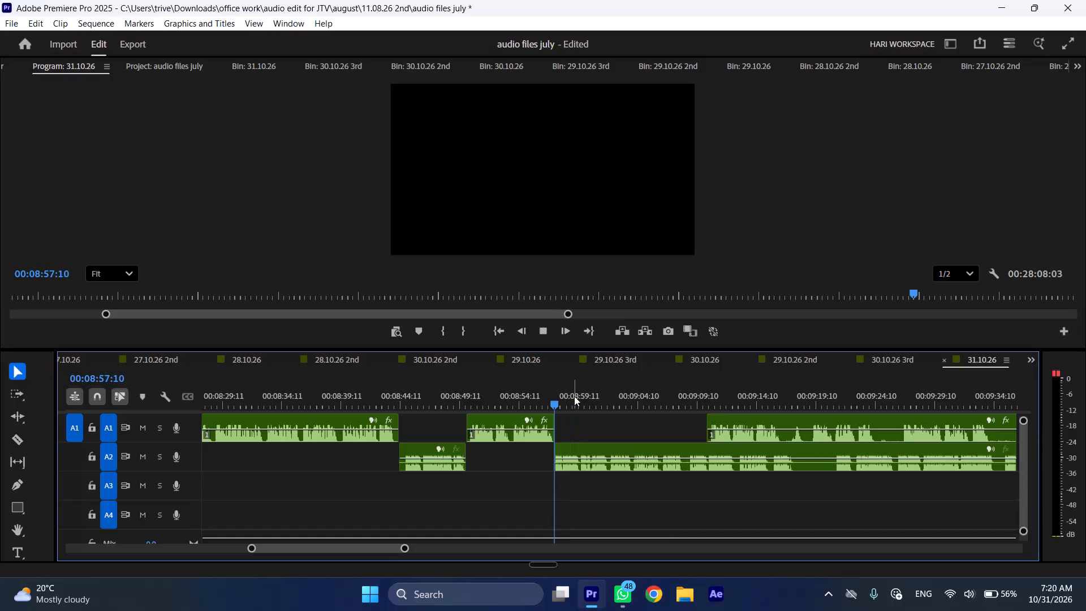
Play the sequence at increased speed from about 00:08:57 to review the start of the A2 recording section.
{"action": "key", "text": "l"}
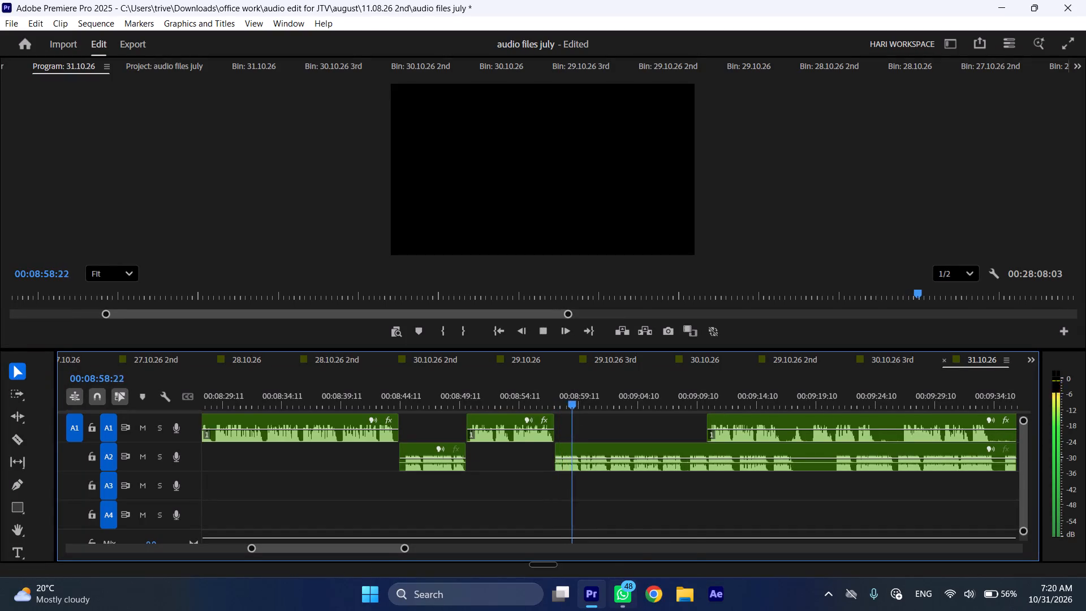
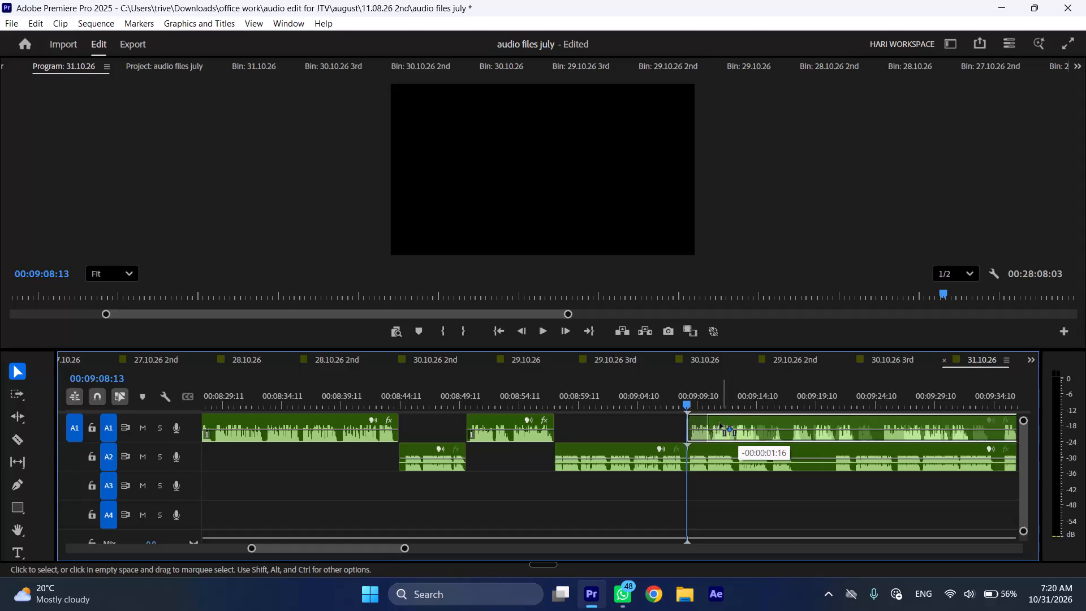
Move the remaining A2 recording clip from the playhead forward along its track so it starts at about 00:09:25.
{"action": "left_click_drag", "start_coordinate": [710, 451], "coordinate": [914, 451]}
Play the sequence at increased speed from 00:09:08:13 to review the A1 voice-over section.
{"action": "key", "text": "space"}
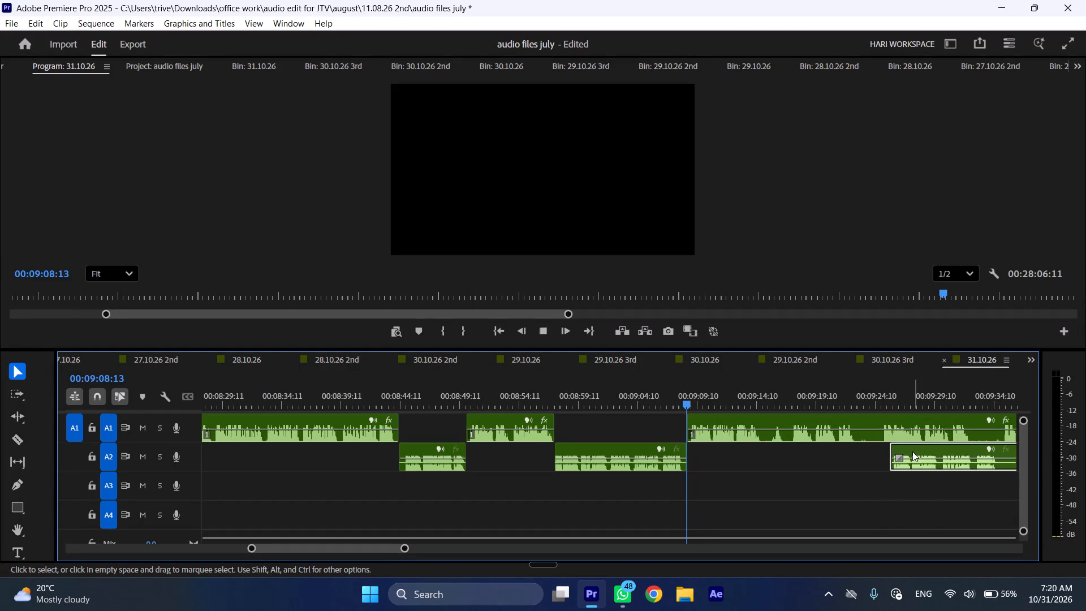
{"action": "key", "text": "l"}
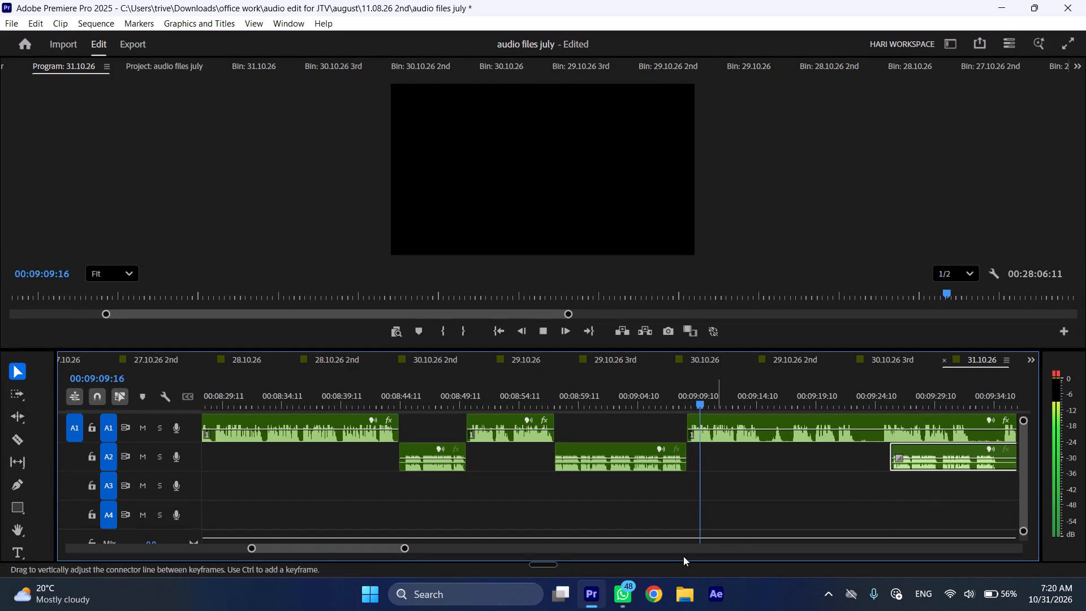
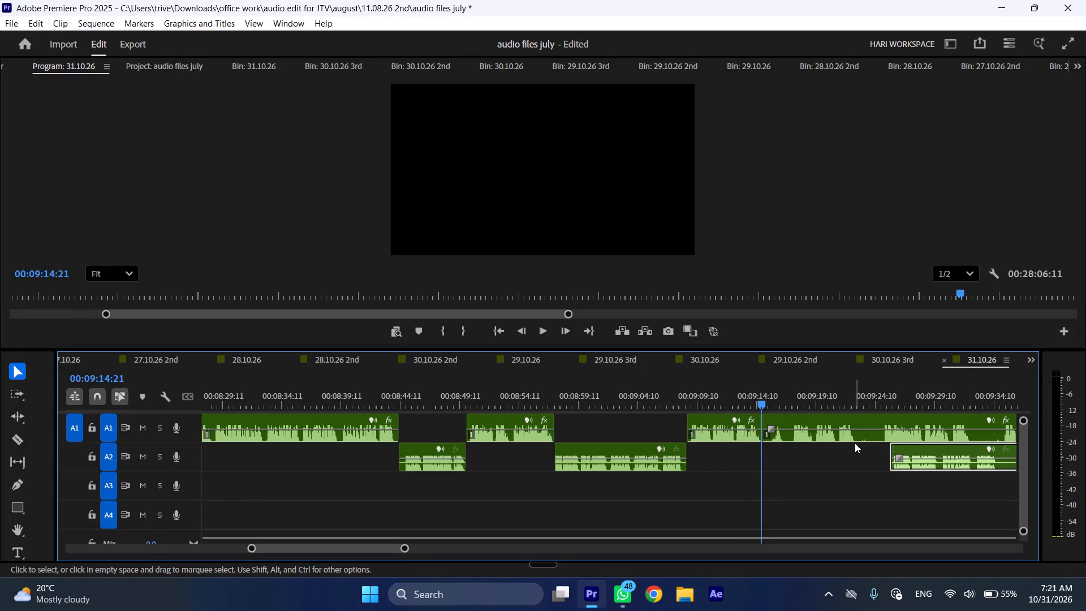
Move the remaining A2 recording clip back to start at 00:09:14:21, and the remaining A1 voice-over forward to about 00:09:28.
{"action": "left_click_drag", "start_coordinate": [913, 451], "coordinate": [779, 451]}
{"action": "left_click_drag", "start_coordinate": [788, 421], "coordinate": [948, 421]}
Play the sequence from 00:09:14:21 to review the repositioned A2 recording section.
{"action": "key", "text": "space"}
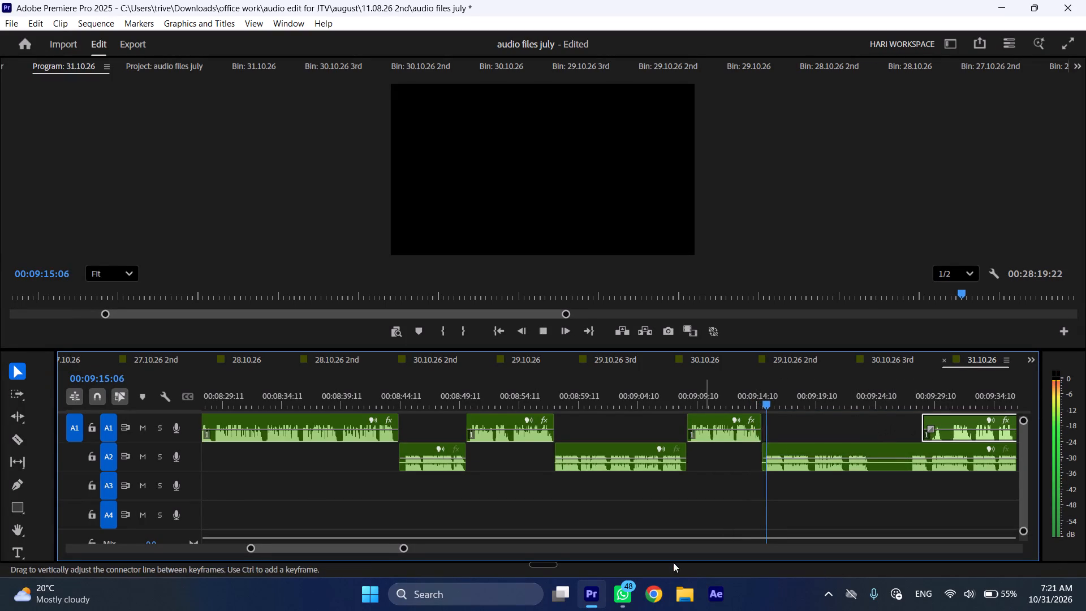
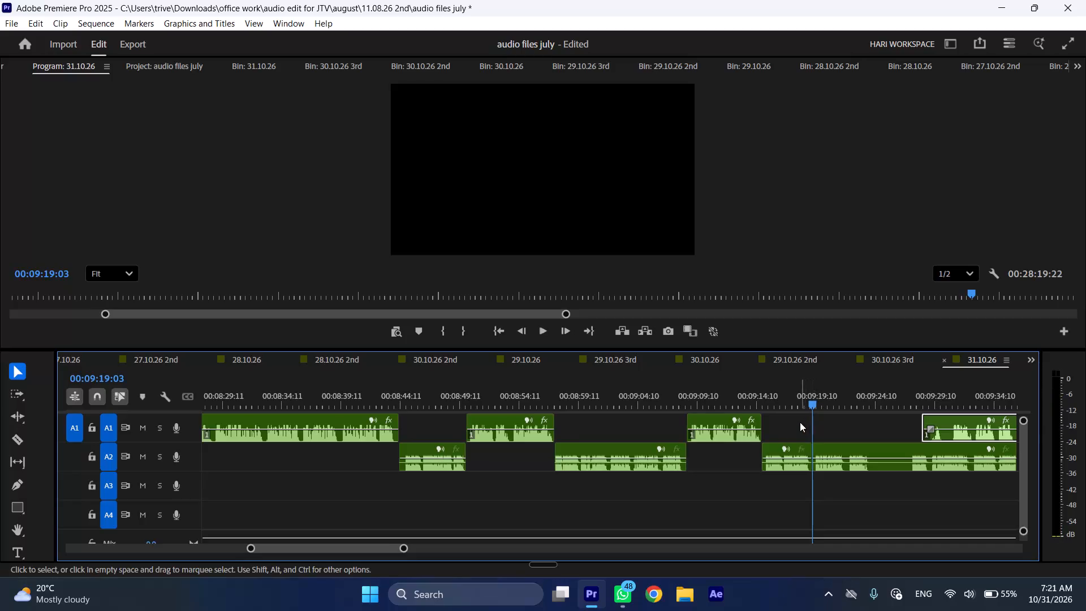
Move the remaining A1 voice-over back to about 00:09:19, where the A2 section ends, and the remaining A2 recording forward to about 00:09:29.
{"action": "scroll", "coordinate": [800, 422], "scroll_direction": "down", "scroll_amount": 5}
{"action": "key", "text": "space"}
{"action": "left_click", "coordinate": [689, 392]}
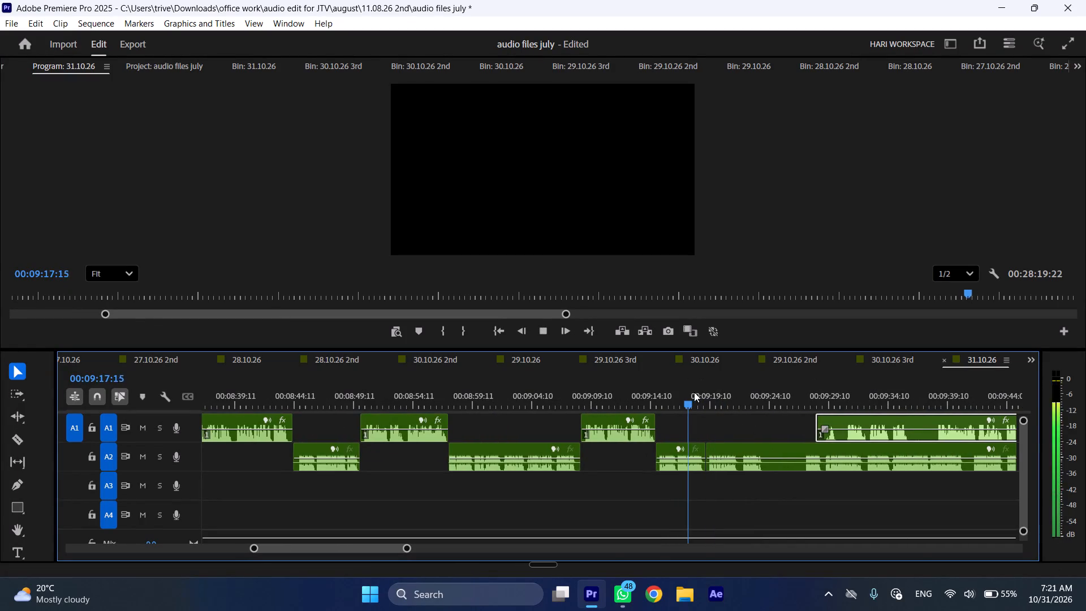
{"action": "key", "text": "space"}
{"action": "key", "text": "space"}
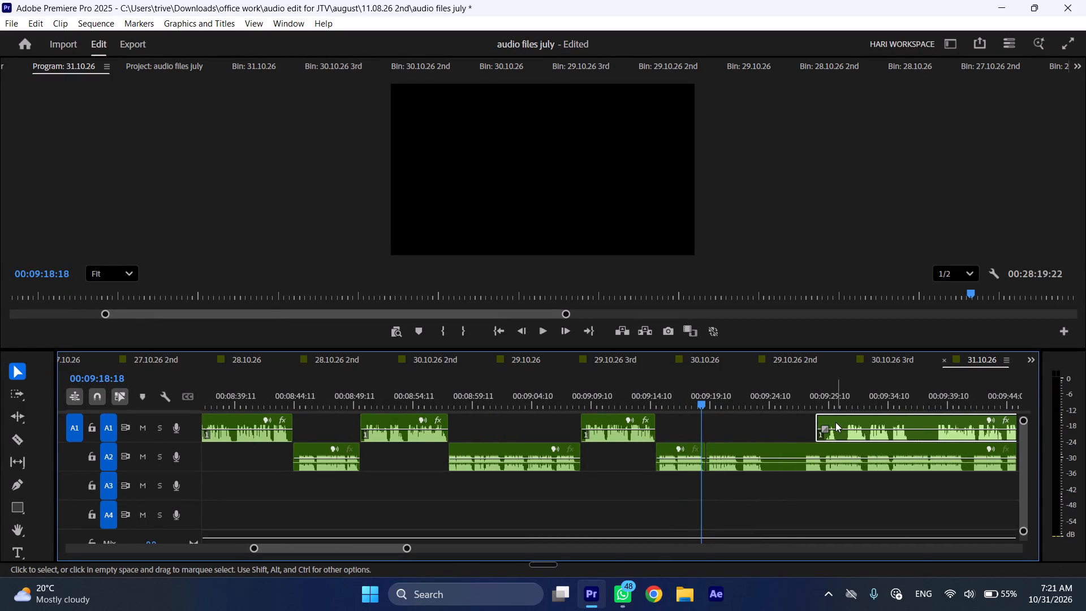
{"action": "left_click_drag", "start_coordinate": [835, 422], "coordinate": [730, 423]}
{"action": "left_click_drag", "start_coordinate": [730, 454], "coordinate": [835, 454]}
{"action": "key", "text": "ctrl+x"}
{"action": "key", "text": "ctrl+z"}
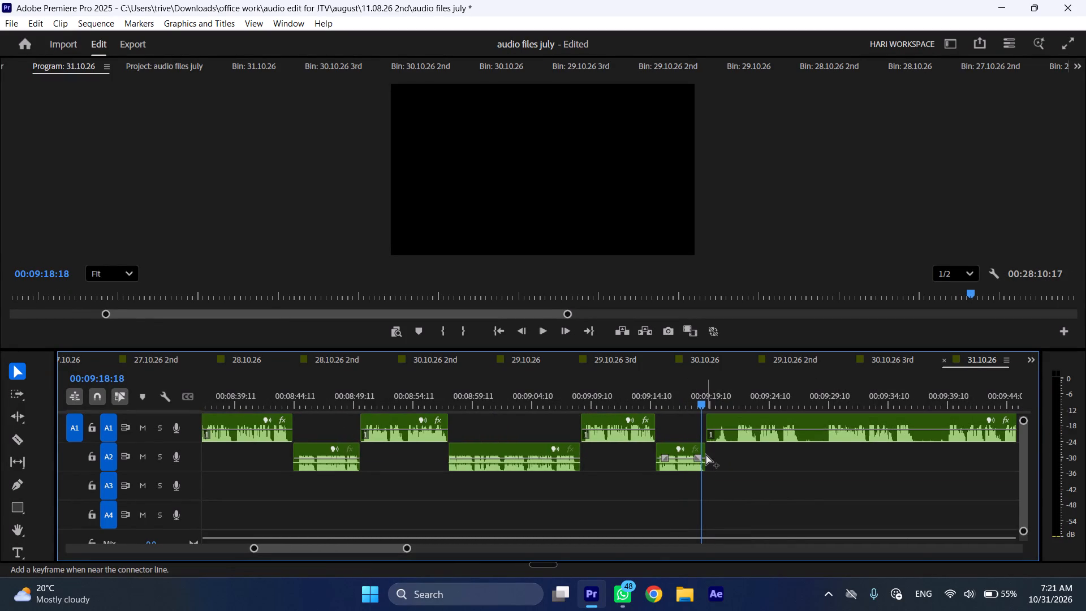
{"action": "key", "text": "ctrl+z"}
{"action": "left_click_drag", "start_coordinate": [719, 449], "coordinate": [839, 450]}
Cut the opening of the A1 voice-over clip up to 00:09:21:09 and close the gap across the tracks.
{"action": "key", "text": "space"}
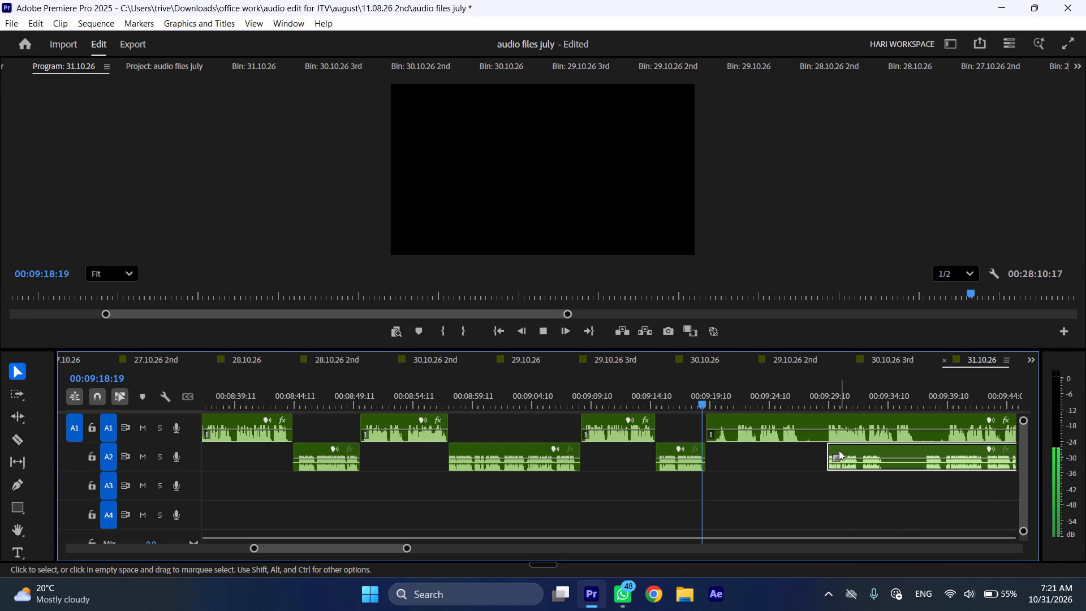
{"action": "key", "text": "l"}
{"action": "key", "text": "space"}
{"action": "left_click", "coordinate": [748, 434]}
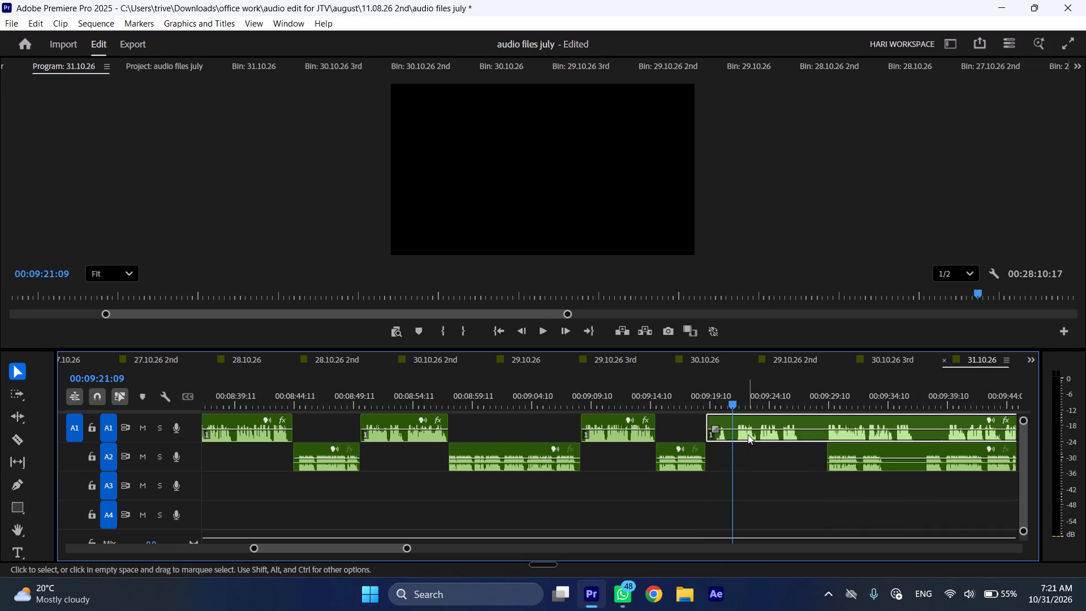
{"action": "key", "text": "shift+c"}
{"action": "key", "text": "ctrl+shift+d"}
Play the trimmed A1 voice-over section and split the clip at 00:09:24:22.
{"action": "key", "text": "space"}
{"action": "type", "text": "l"}
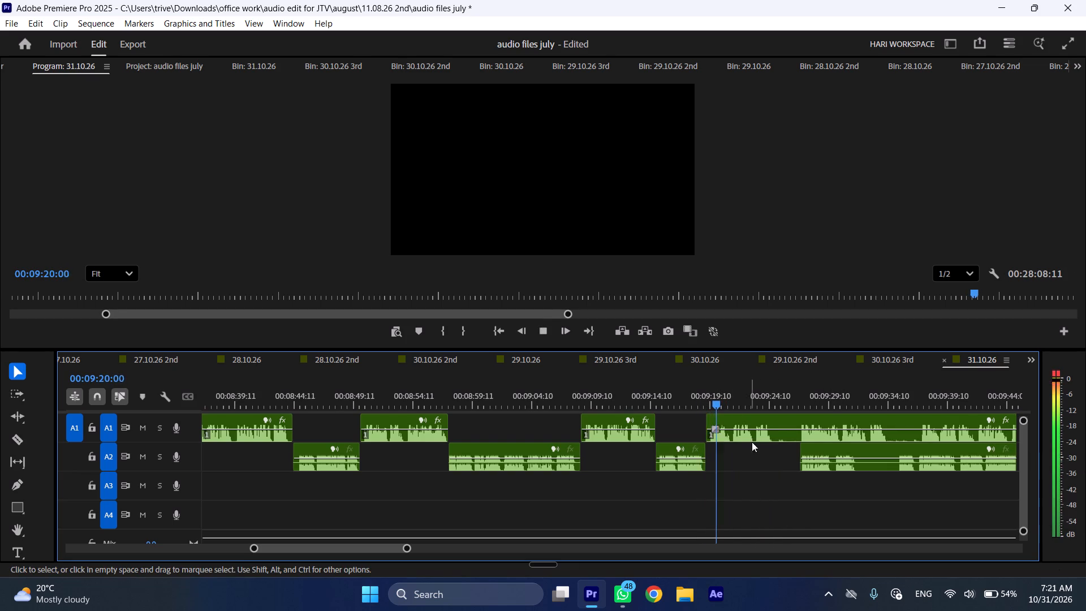
{"action": "scroll", "coordinate": [747, 460], "scroll_direction": "down", "scroll_amount": 4}
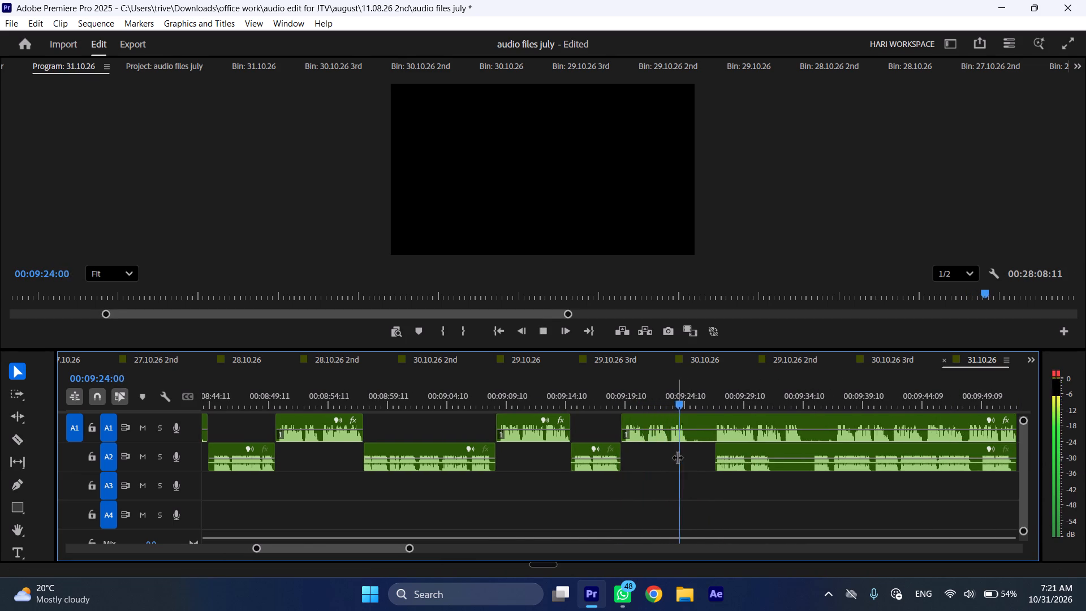
{"action": "key", "text": "space"}
{"action": "key", "text": "shift+c"}
Move the remaining A2 recording back to 00:09:24:22 and the remaining A1 voice-over forward to about 00:09:35.
{"action": "left_click_drag", "start_coordinate": [755, 441], "coordinate": [723, 449]}
{"action": "key", "text": "ctrl+z"}
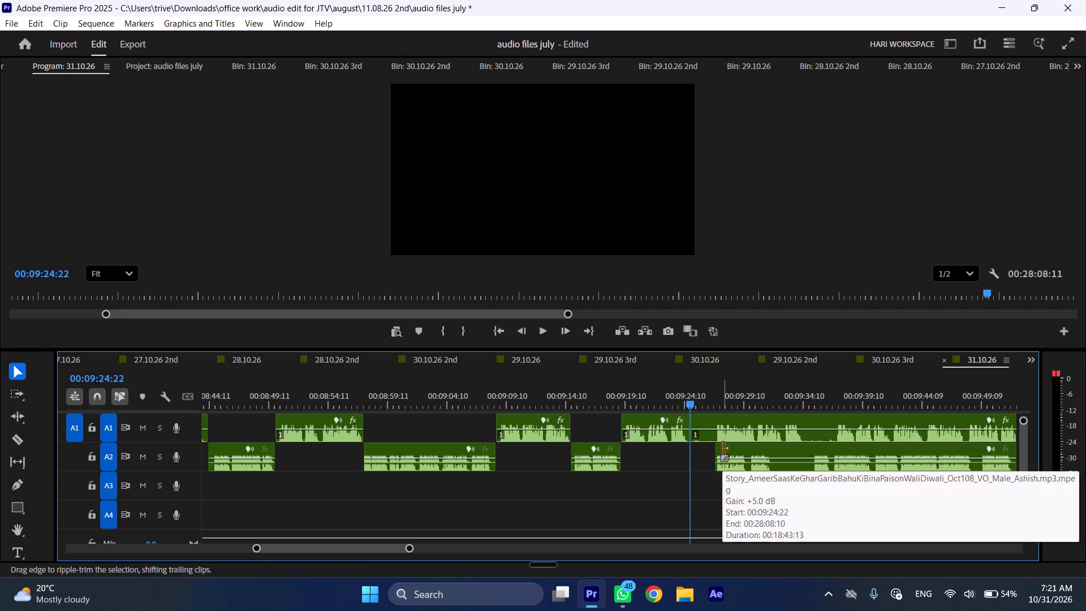
{"action": "left_click_drag", "start_coordinate": [745, 445], "coordinate": [710, 451]}
{"action": "left_click_drag", "start_coordinate": [710, 450], "coordinate": [725, 450]}
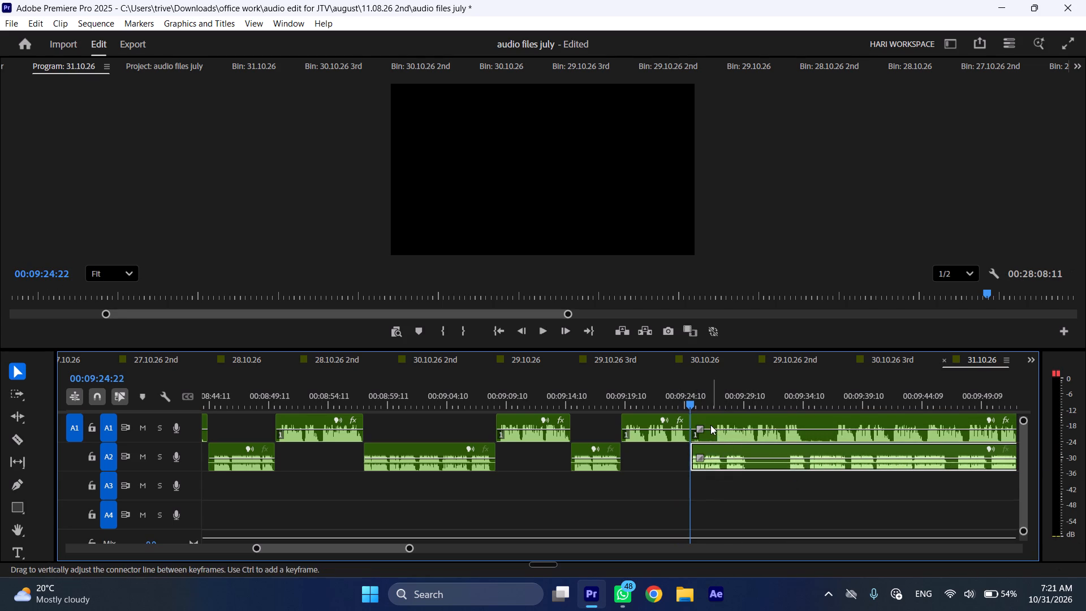
{"action": "left_click_drag", "start_coordinate": [712, 422], "coordinate": [837, 421]}
Play the repositioned A2 recording section and split the clip at 00:09:29:18.
{"action": "key", "text": "space"}
{"action": "key", "text": "l"}
{"action": "scroll", "coordinate": [761, 452], "scroll_direction": "down", "scroll_amount": 4}
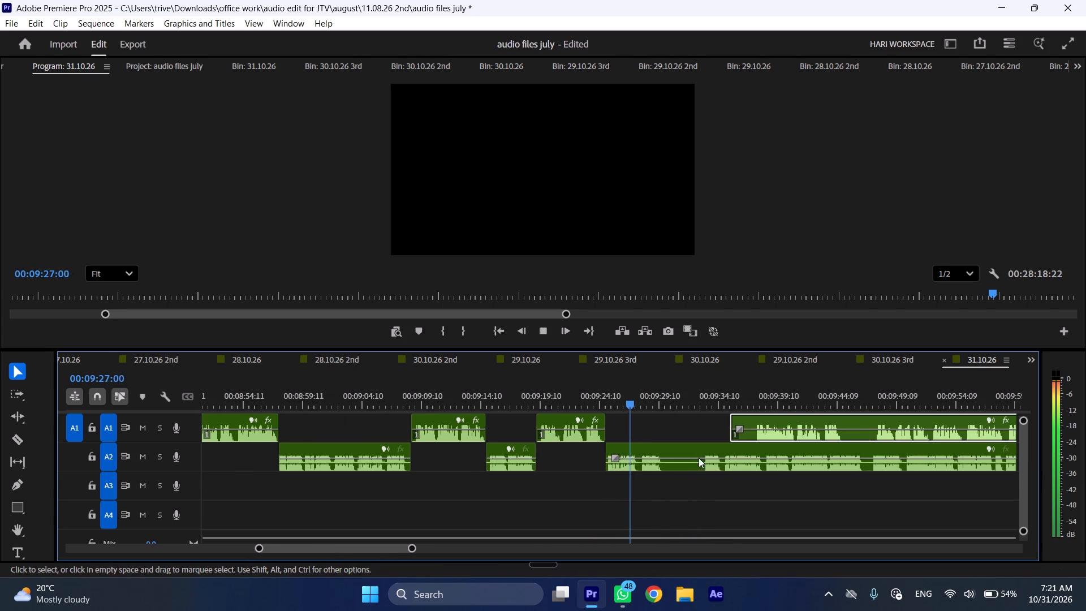
{"action": "key", "text": "space"}
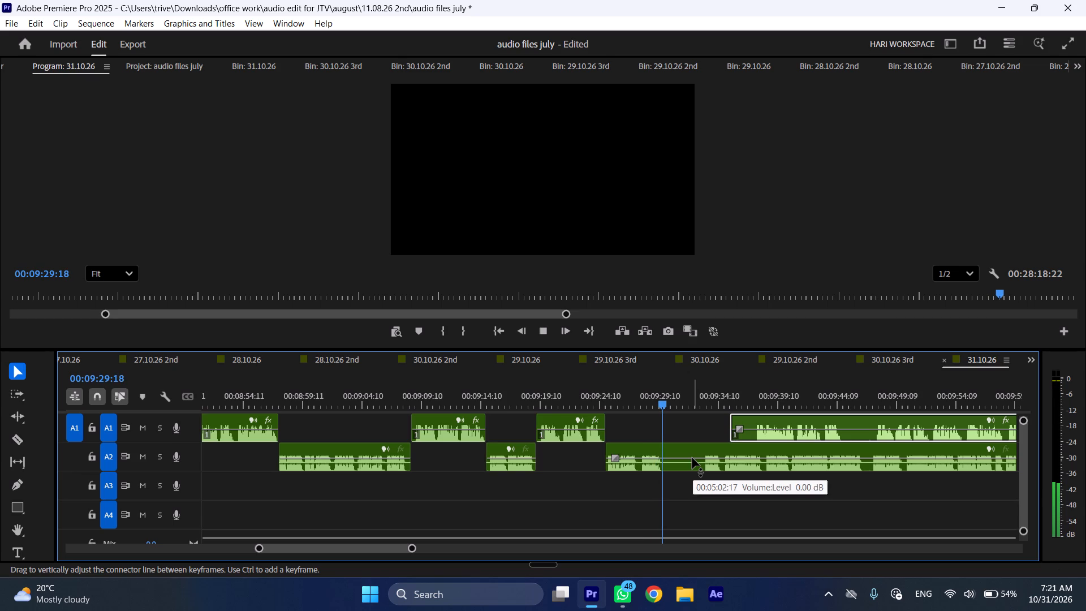
{"action": "key", "text": "shift+c"}
Trim about 2 seconds of silence from the start of the remaining A1 voice-over clip.
{"action": "left_click_drag", "start_coordinate": [733, 417], "coordinate": [751, 420]}
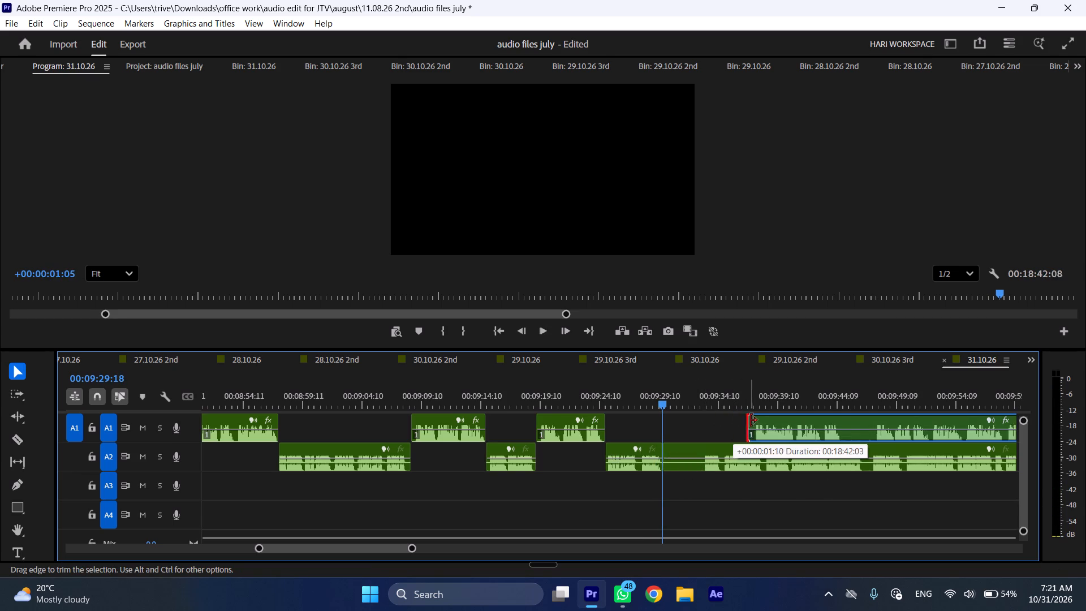
{"action": "left_click_drag", "start_coordinate": [751, 420], "coordinate": [755, 420]}
Move the trimmed A1 voice-over back to 00:09:29:18 and the remaining A2 recording forward to about 00:09:41.
{"action": "left_click_drag", "start_coordinate": [789, 416], "coordinate": [704, 418]}
{"action": "scroll", "coordinate": [704, 421], "scroll_direction": "down", "scroll_amount": 6}
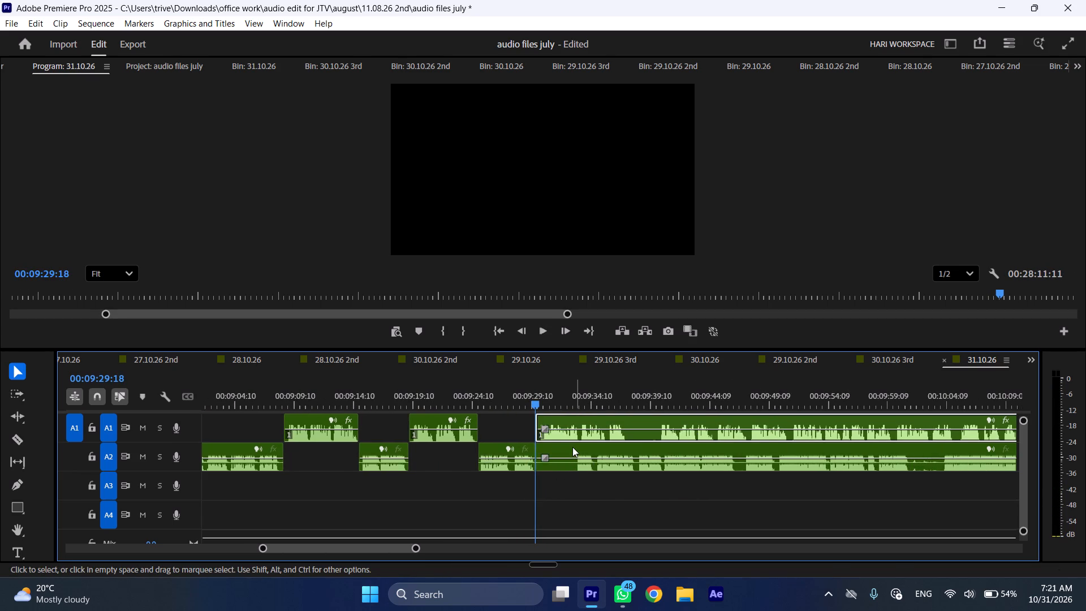
{"action": "left_click_drag", "start_coordinate": [575, 446], "coordinate": [712, 446]}
Play the sequence from 00:09:29:18 to review the repositioned A1 voice-over section.
{"action": "key", "text": "space"}
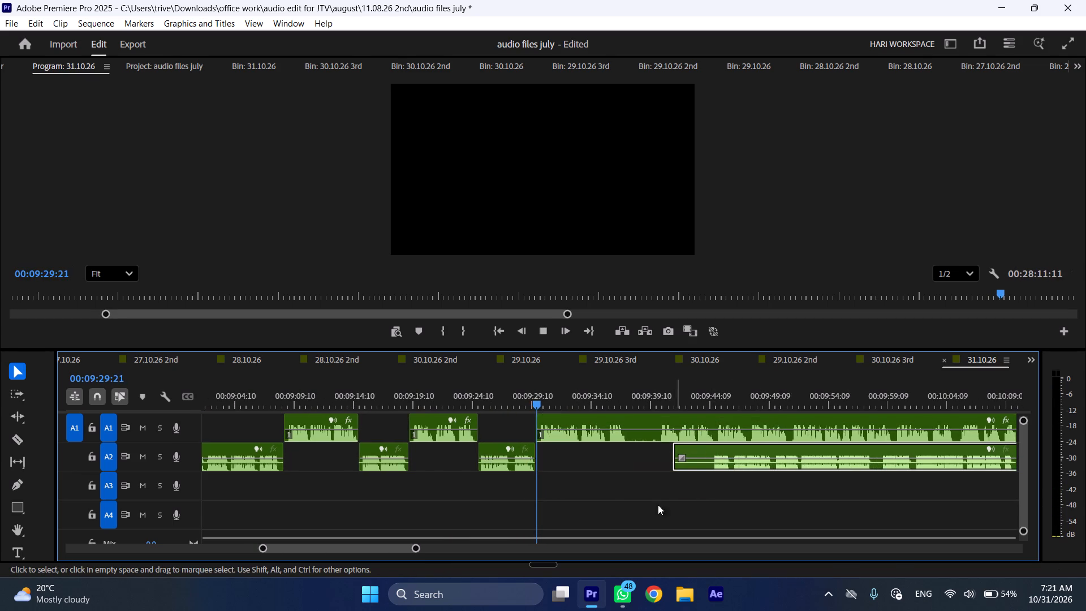
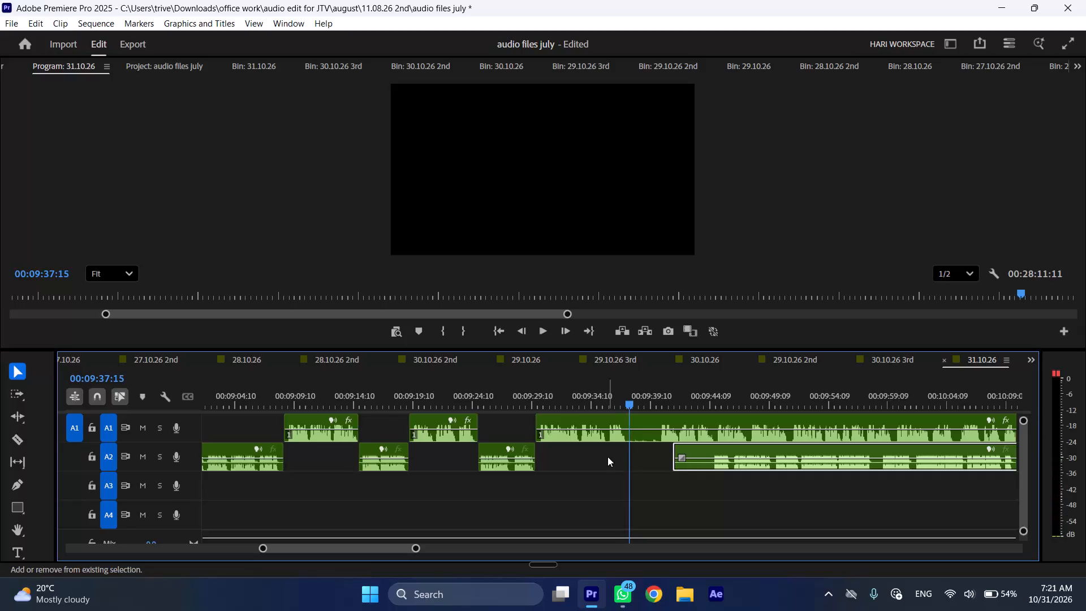
Split the A1 voice-over at 00:09:37:15 and move the remaining A2 recording back to start at that cut.
{"action": "key", "text": "shift+c"}
{"action": "scroll", "coordinate": [644, 467], "scroll_direction": "down", "scroll_amount": 5}
{"action": "left_click_drag", "start_coordinate": [571, 450], "coordinate": [607, 455]}
{"action": "scroll", "coordinate": [607, 457], "scroll_direction": "down", "scroll_amount": 6}
{"action": "left_click_drag", "start_coordinate": [593, 448], "coordinate": [511, 451]}
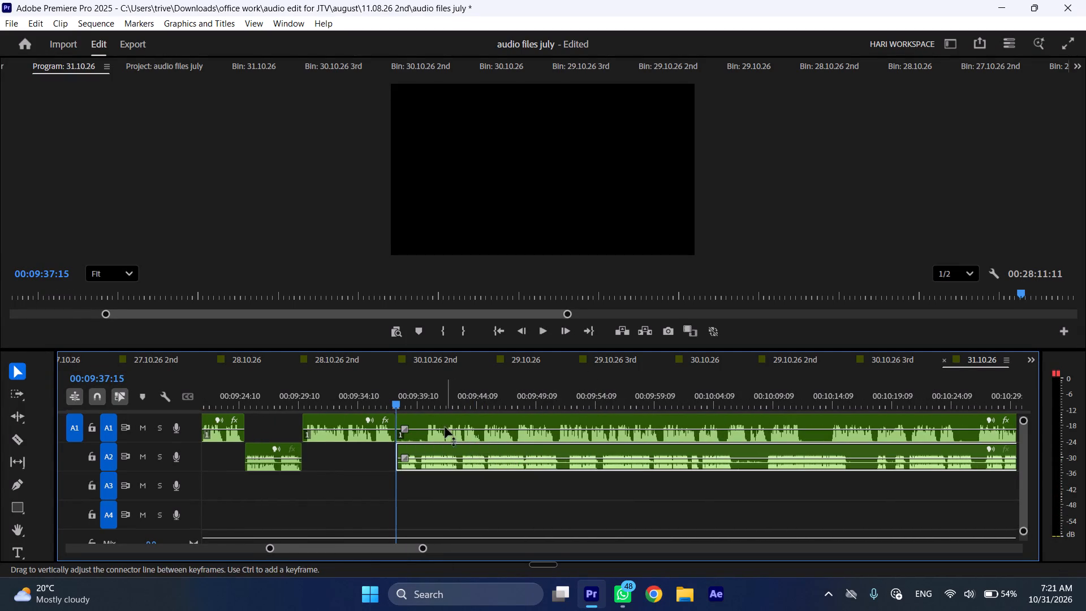
Trim about 2.5 seconds of silence from the start of the remaining A1 voice-over and move it forward to about 00:10:15.
{"action": "left_click_drag", "start_coordinate": [433, 418], "coordinate": [1045, 418]}
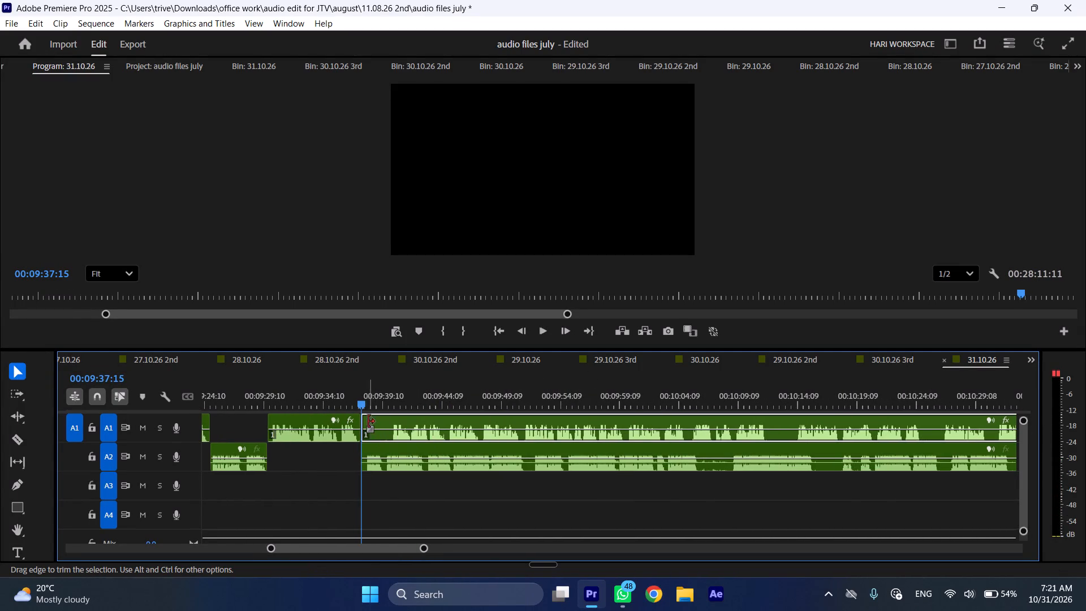
{"action": "left_click_drag", "start_coordinate": [366, 417], "coordinate": [395, 418]}
{"action": "left_click_drag", "start_coordinate": [416, 415], "coordinate": [831, 415]}
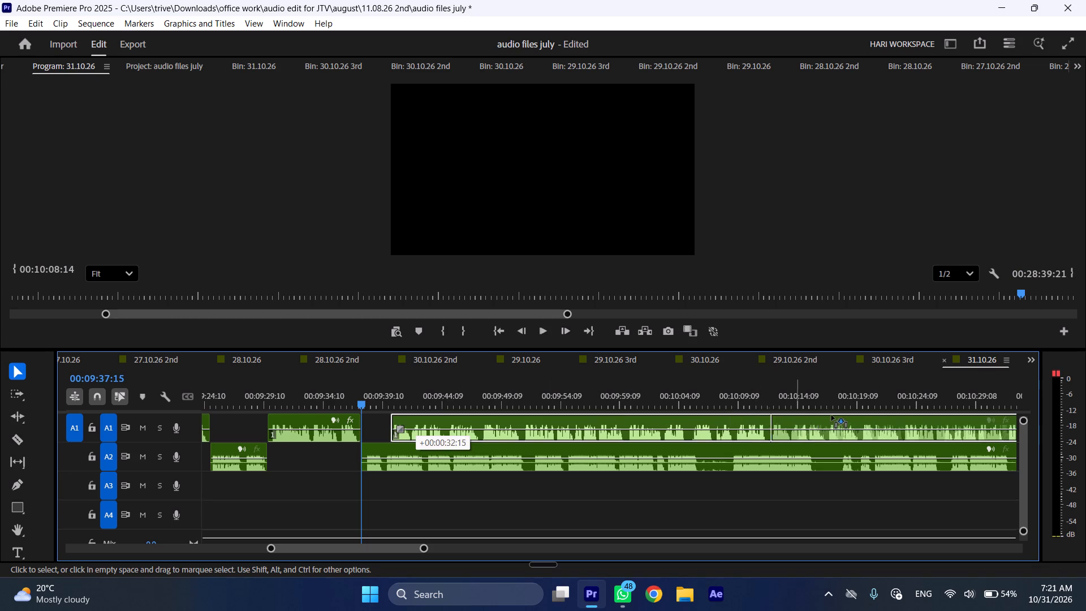
{"action": "left_click_drag", "start_coordinate": [831, 415], "coordinate": [834, 415]}
Play the start of the remaining A2 recording and ripple-trim its opening up to 00:09:39:11.
{"action": "key", "text": "space"}
{"action": "key", "text": "l"}
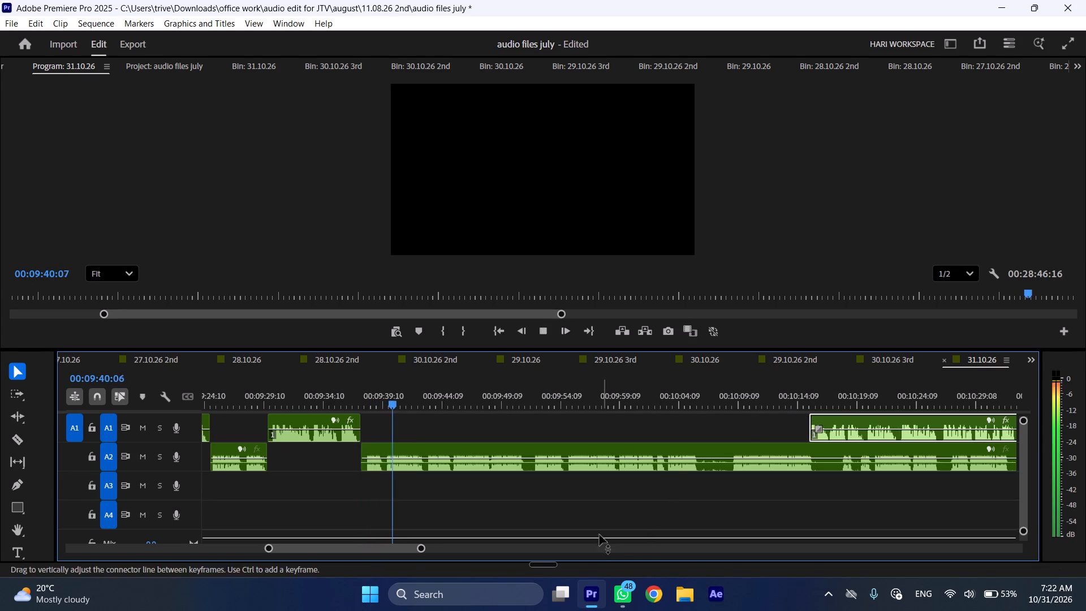
{"action": "left_click", "coordinate": [387, 397]}
{"action": "left_click", "coordinate": [416, 459]}
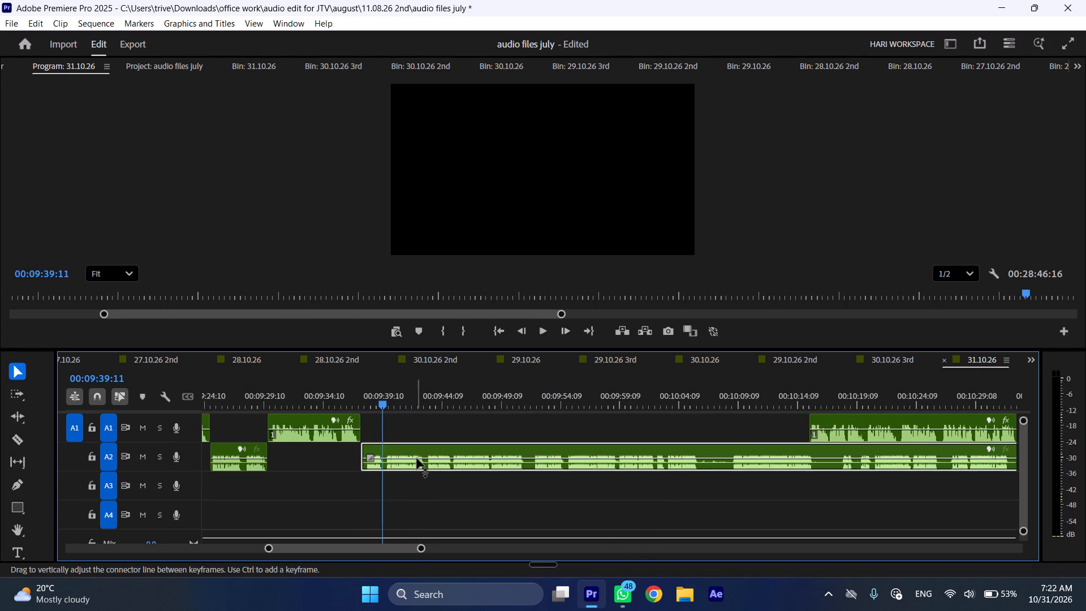
{"action": "key", "text": "shift+c"}
{"action": "key", "text": "ctrl+shift+d"}
Play the sequence from 00:09:37:15 to review the trimmed A2 recording section.
{"action": "key", "text": "space"}
{"action": "type", "text": "l"}
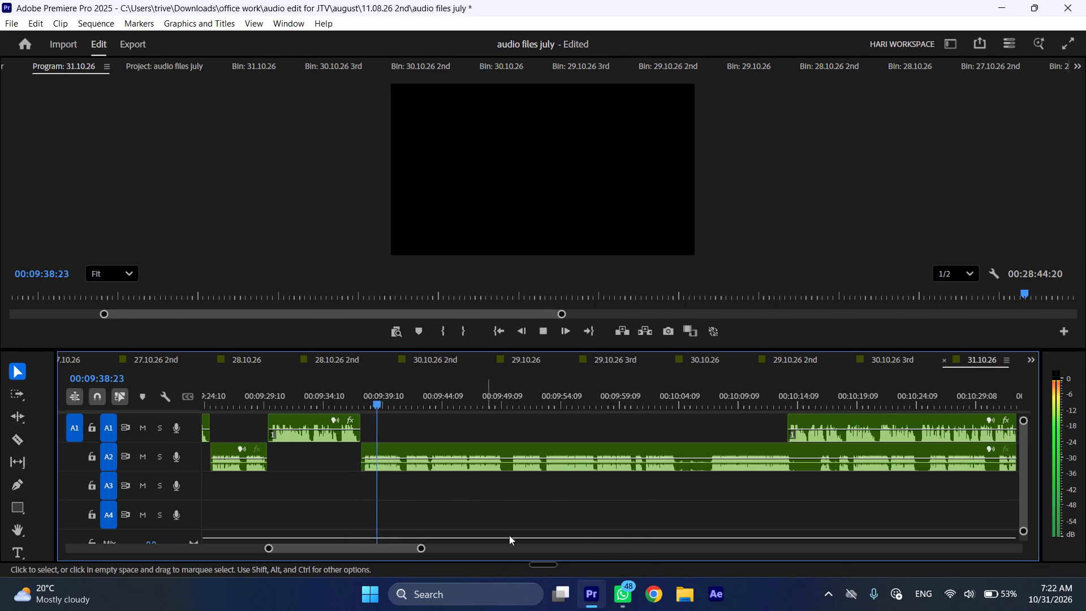
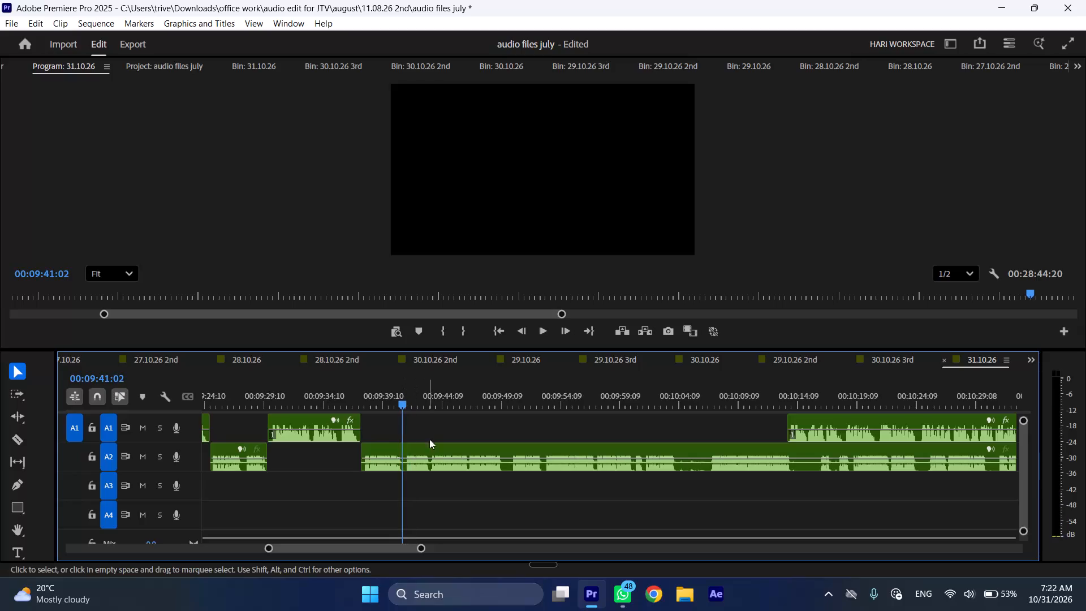
Ripple-trim about 3.5 seconds off the start of the remaining A2 recording, up to about 00:09:41.
{"action": "left_click", "coordinate": [432, 446]}
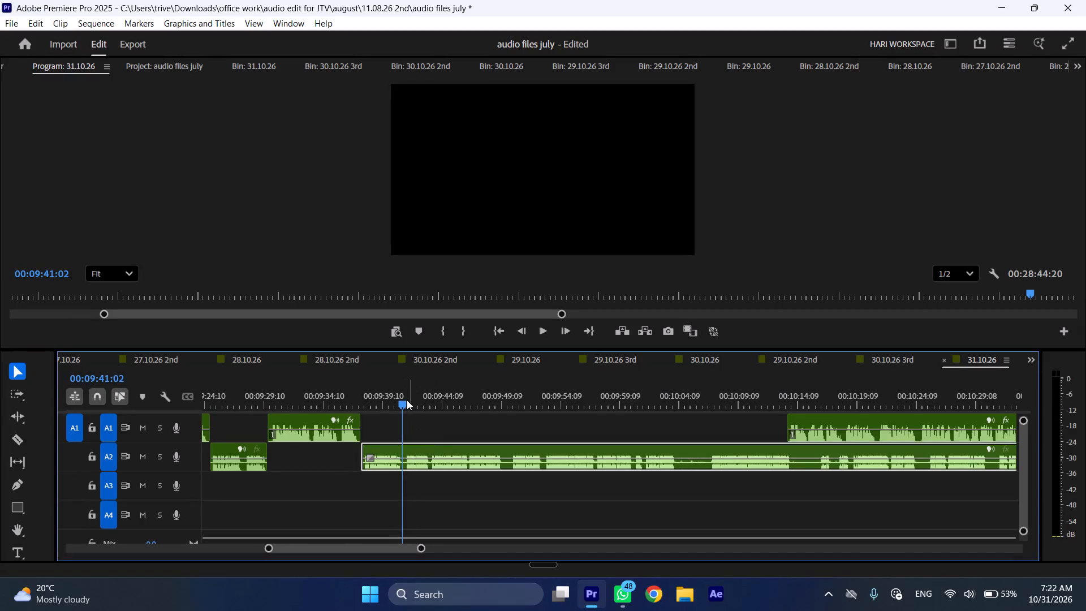
{"action": "left_click", "coordinate": [405, 398]}
{"action": "key", "text": "shift+c"}
{"action": "key", "text": "ctrl+shift+d"}
Play the trimmed A2 recording at faster speed from about 00:09:37:15 to review its new opening.
{"action": "key", "text": "space"}
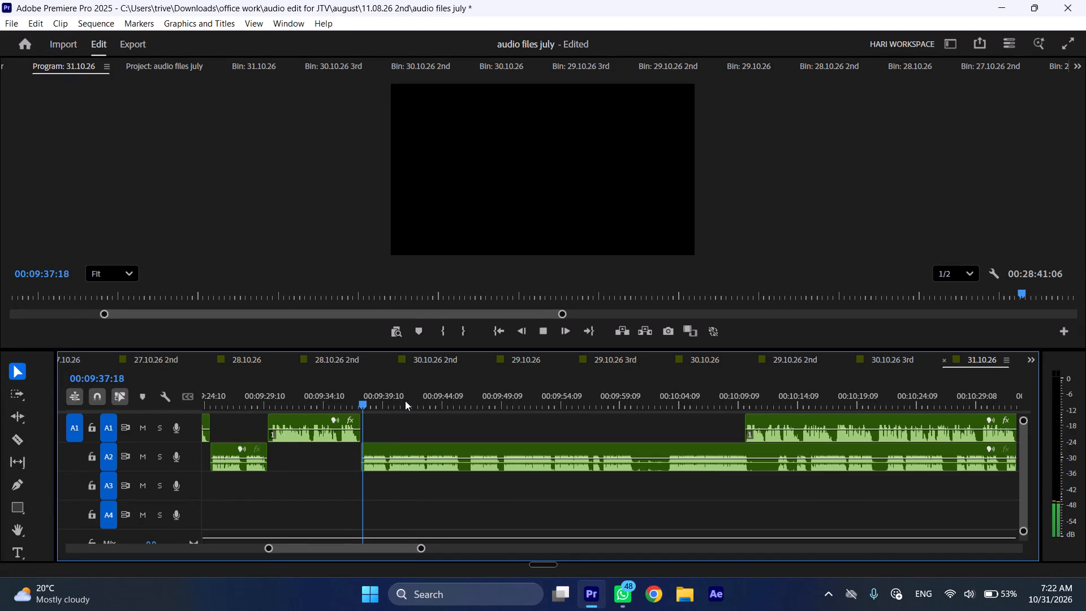
{"action": "key", "text": "l"}
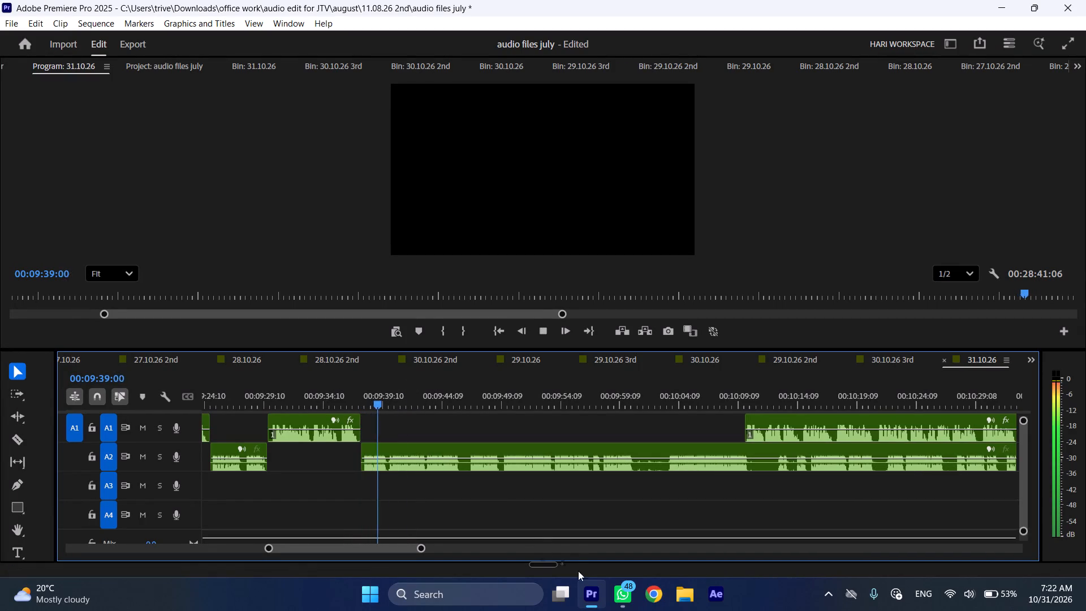
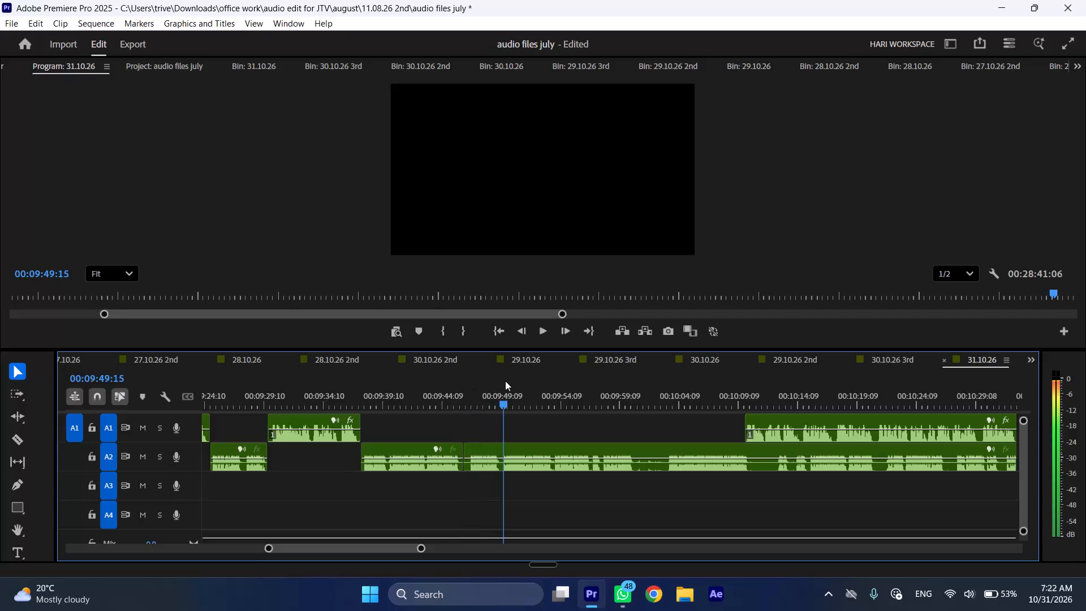
Ripple-trim about 3.4 seconds off the start of the long A2 recording segment, up to 00:09:49:15.
{"action": "left_click", "coordinate": [532, 454]}
{"action": "key", "text": "shift+c"}
{"action": "key", "text": "ctrl+shift+d"}
Play the trimmed A2 recording at faster speed from about 00:09:46 to review its new opening.
{"action": "key", "text": "space"}
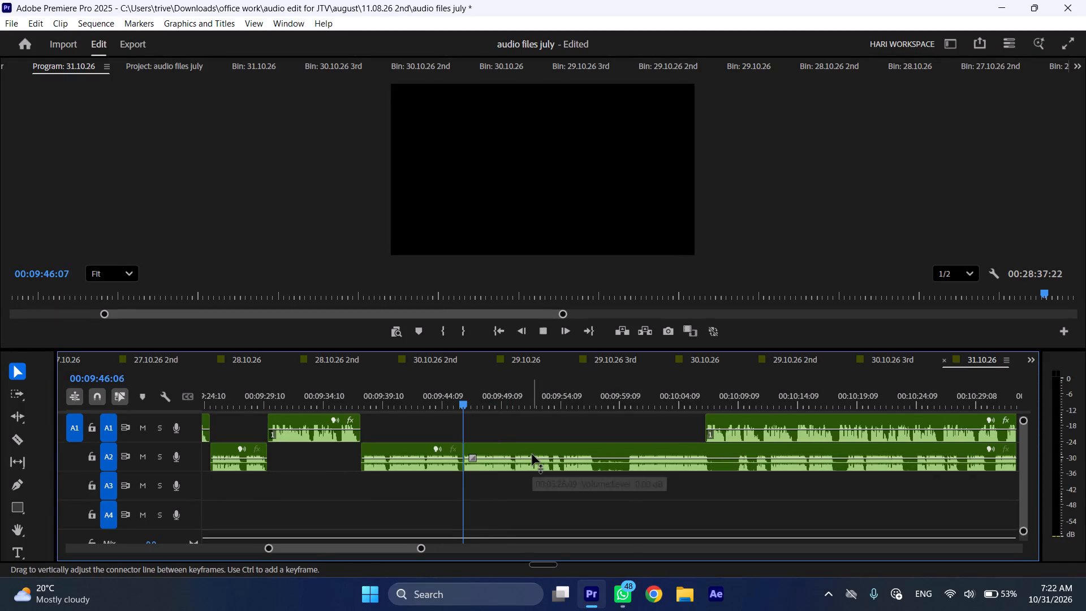
{"action": "type", "text": "l"}
{"action": "scroll", "coordinate": [538, 459], "scroll_direction": "down", "scroll_amount": 3}
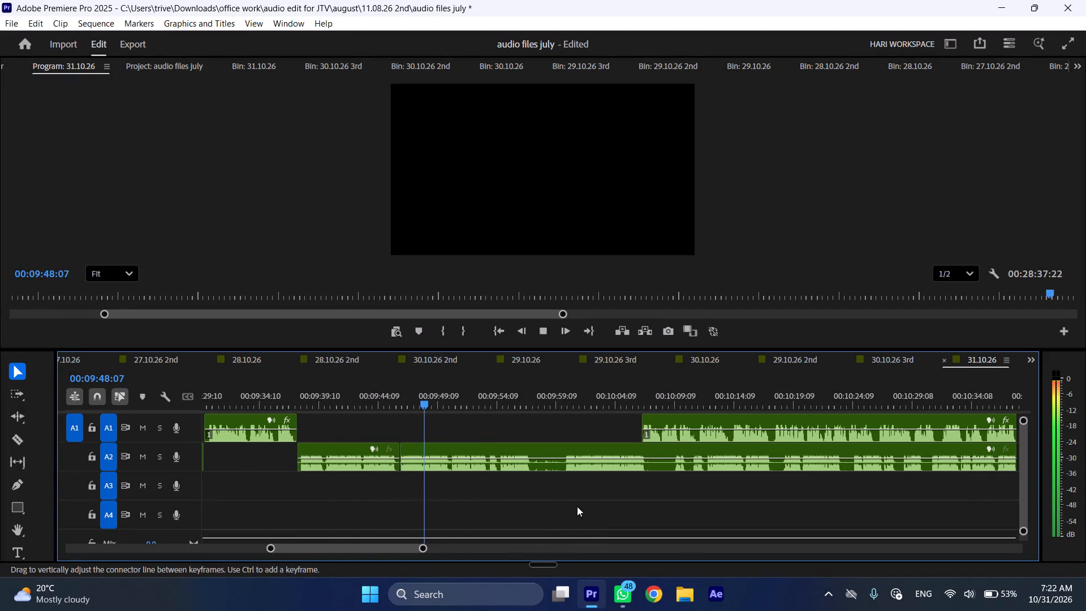
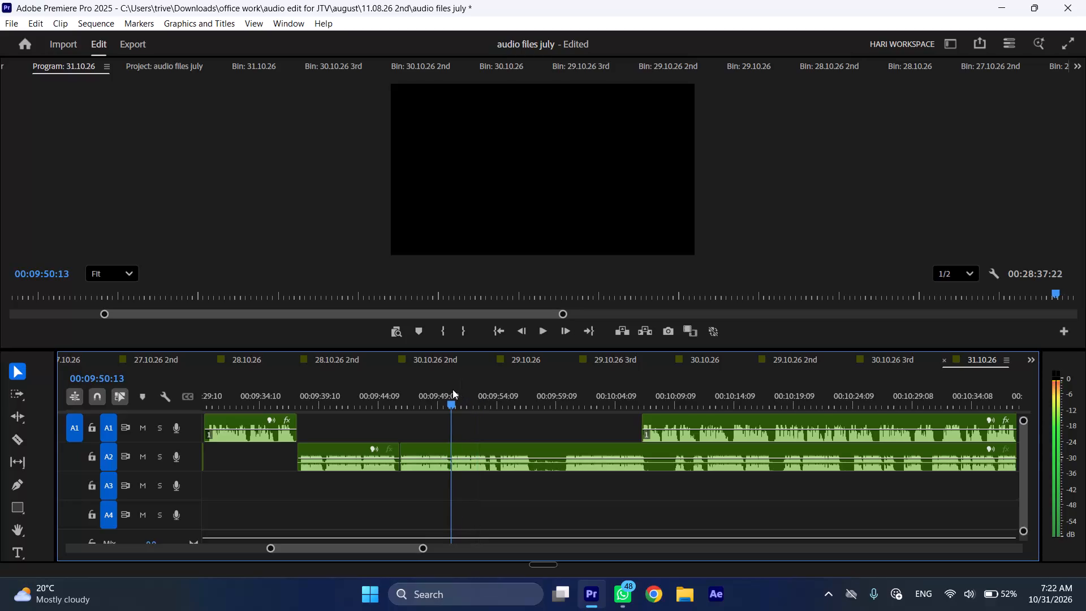
Cut the A2 recording at about 00:09:50:10 and ripple-delete the section from there up to 00:09:54:13.
{"action": "type", "text": "C"}
{"action": "key", "text": "space"}
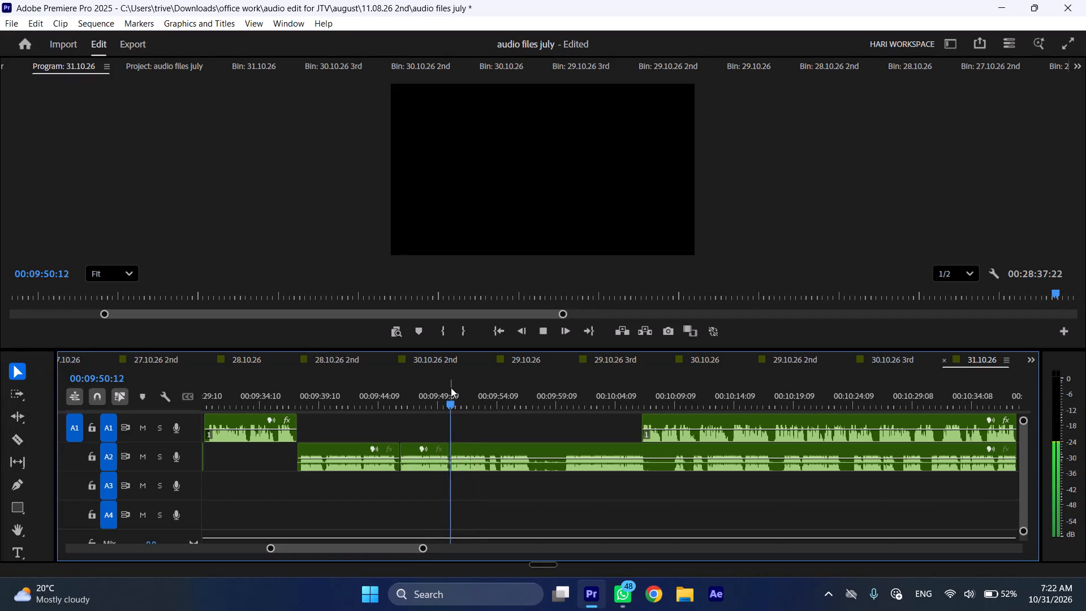
{"action": "left_click_drag", "start_coordinate": [494, 389], "coordinate": [501, 390]}
{"action": "key", "text": "space"}
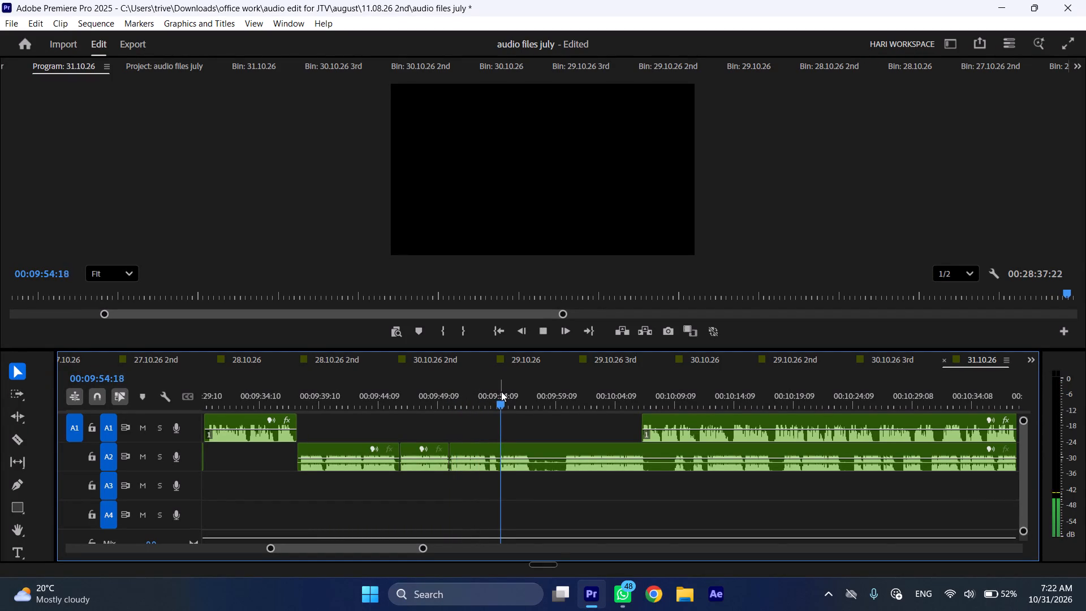
{"action": "left_click", "coordinate": [497, 390]}
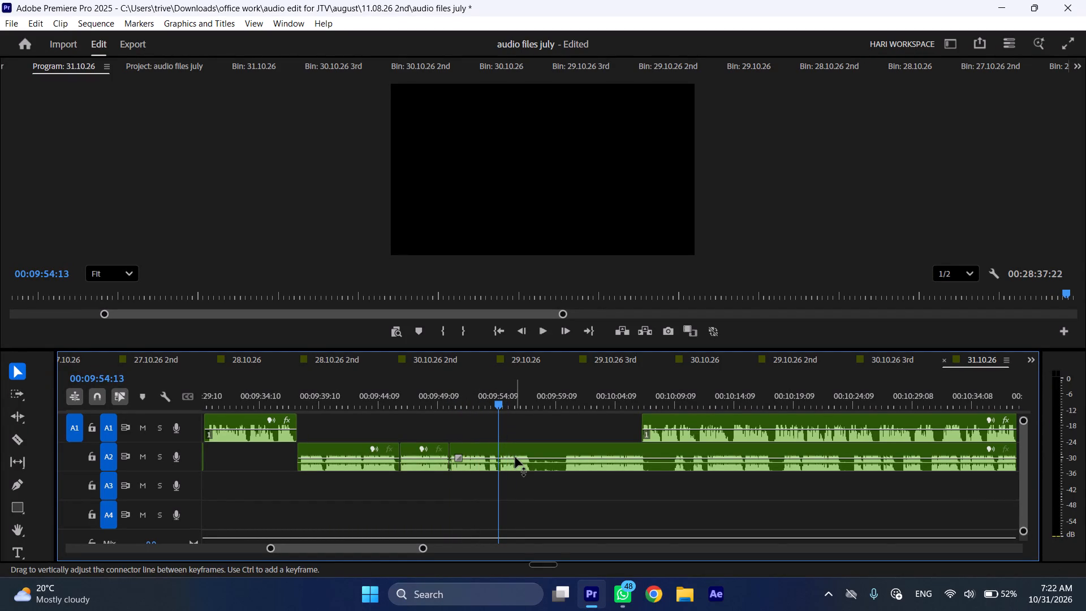
{"action": "left_click", "coordinate": [515, 457]}
{"action": "key", "text": "shift+c"}
{"action": "key", "text": "ctrl+shift+d"}
Play on at faster speed, split the A2 recording at 00:09:53:04, and ripple-delete the following section of about 2.8 seconds.
{"action": "key", "text": "space"}
{"action": "type", "text": "l"}
{"action": "key", "text": "space"}
{"action": "key", "text": "shift+c"}
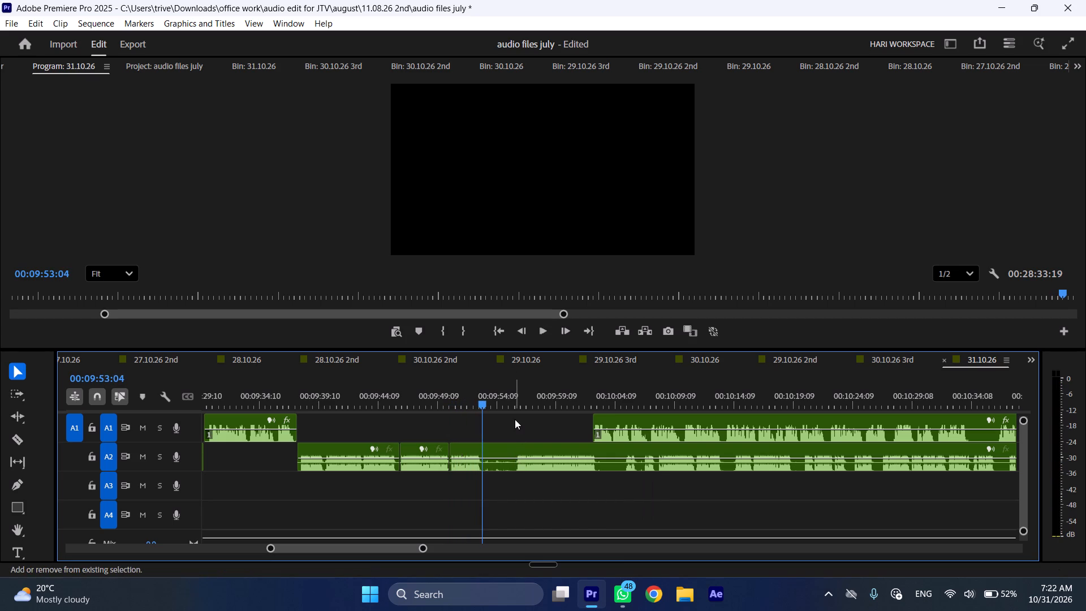
{"action": "left_click", "coordinate": [517, 402]}
{"action": "left_click", "coordinate": [539, 469]}
{"action": "key", "text": "shift+c"}
{"action": "key", "text": "ctrl+shift+d"}
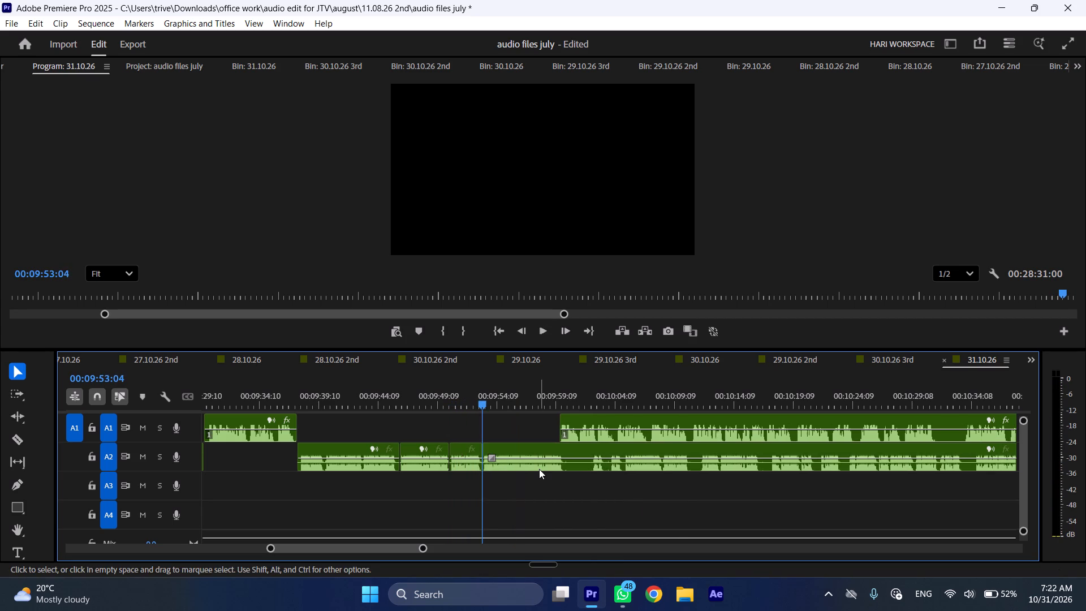
During faster playback from 00:09:53:04, move the long A1 voice-over clip about 6.3 seconds later, to start at 00:10:05:23.
{"action": "key", "text": "space"}
{"action": "type", "text": "l"}
{"action": "left_click_drag", "start_coordinate": [578, 418], "coordinate": [653, 422]}
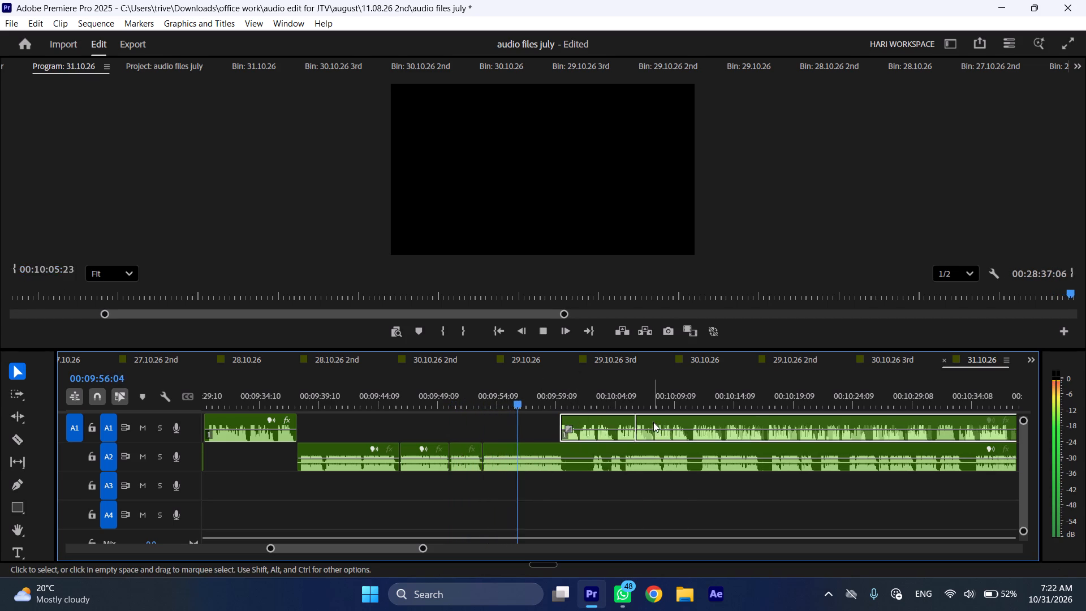
Stop the playback and split the A2 recording at 00:10:00:08.
{"action": "scroll", "coordinate": [568, 483], "scroll_direction": "down", "scroll_amount": 3}
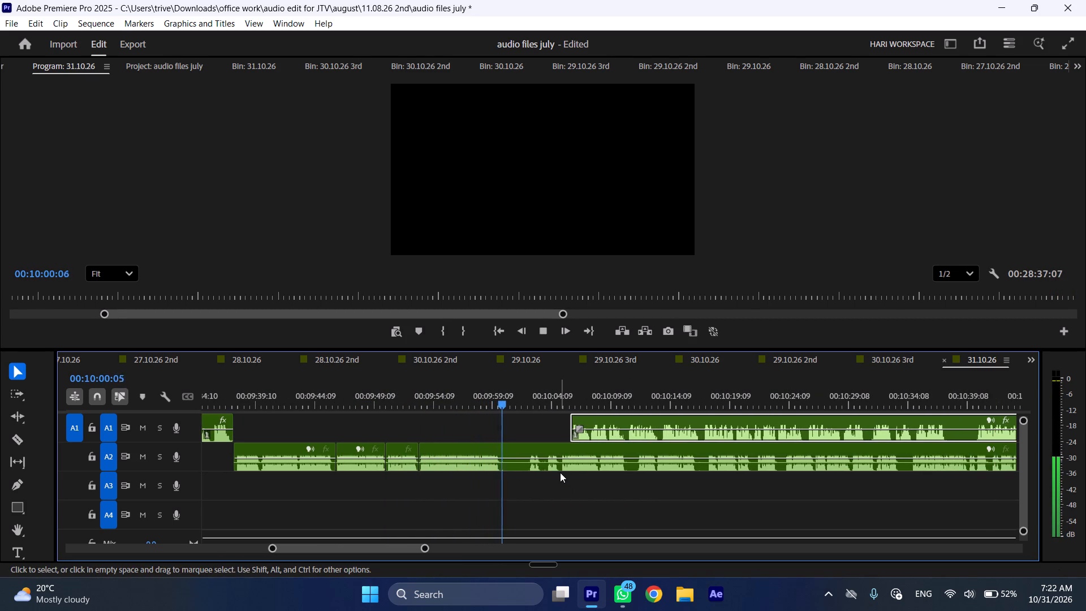
{"action": "key", "text": "space"}
{"action": "key", "text": "shift+c"}
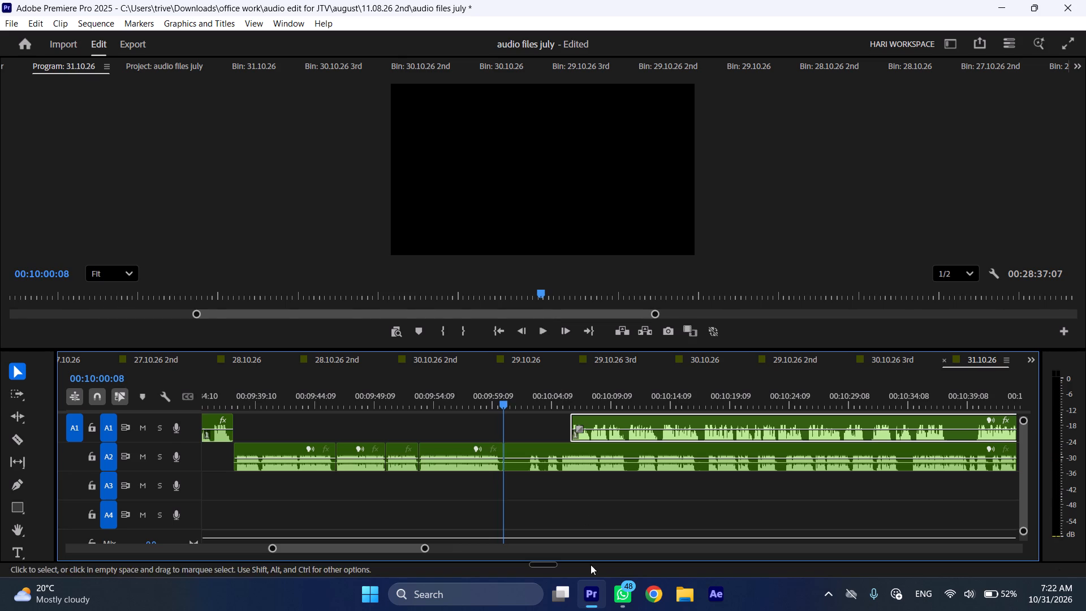
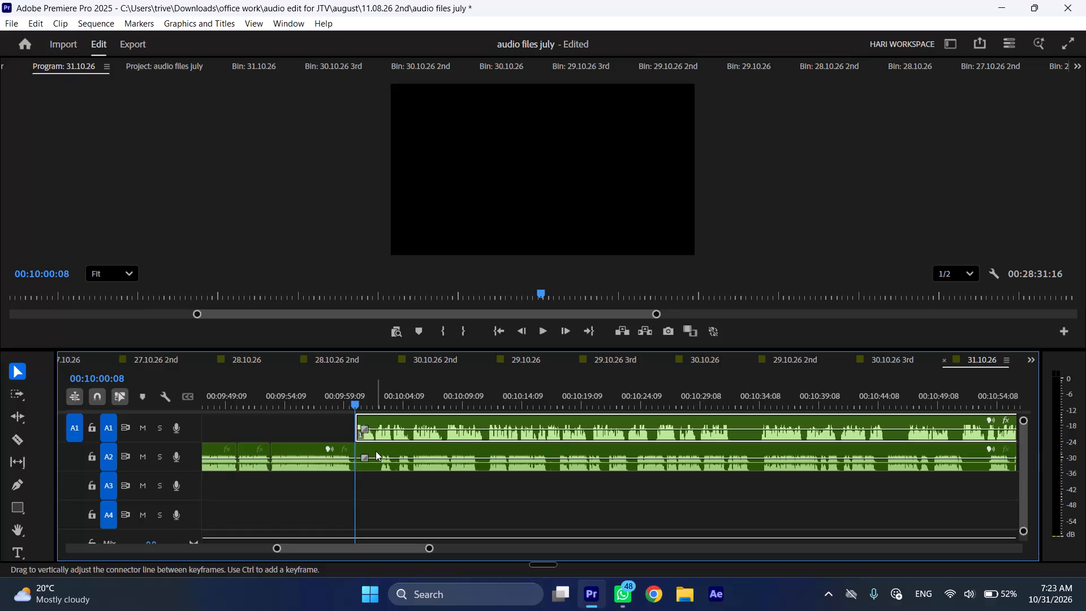
Move the A2 recording after the 00:10:00:08 cut about 37 seconds later, to start near 00:10:37, and play on at faster speed.
{"action": "left_click_drag", "start_coordinate": [376, 449], "coordinate": [792, 448]}
{"action": "key", "text": "space"}
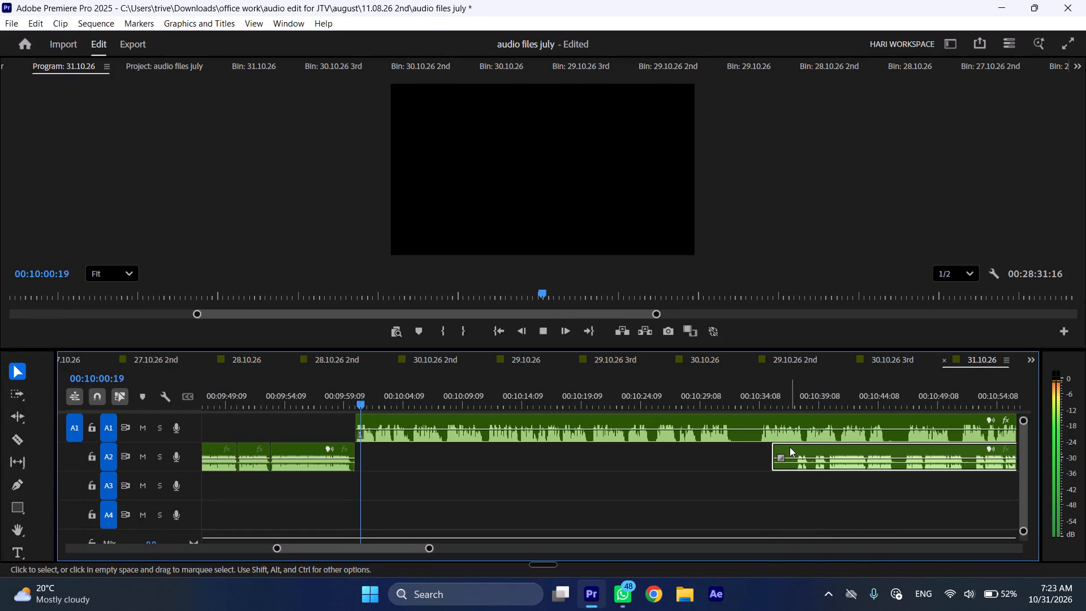
{"action": "key", "text": "l"}
{"action": "left_click_drag", "start_coordinate": [774, 449], "coordinate": [796, 453]}
Split the A1 voice-over at 00:10:23:04 and 00:10:25:13, and ripple-delete the section between the cuts.
{"action": "scroll", "coordinate": [636, 446], "scroll_direction": "down", "scroll_amount": 6}
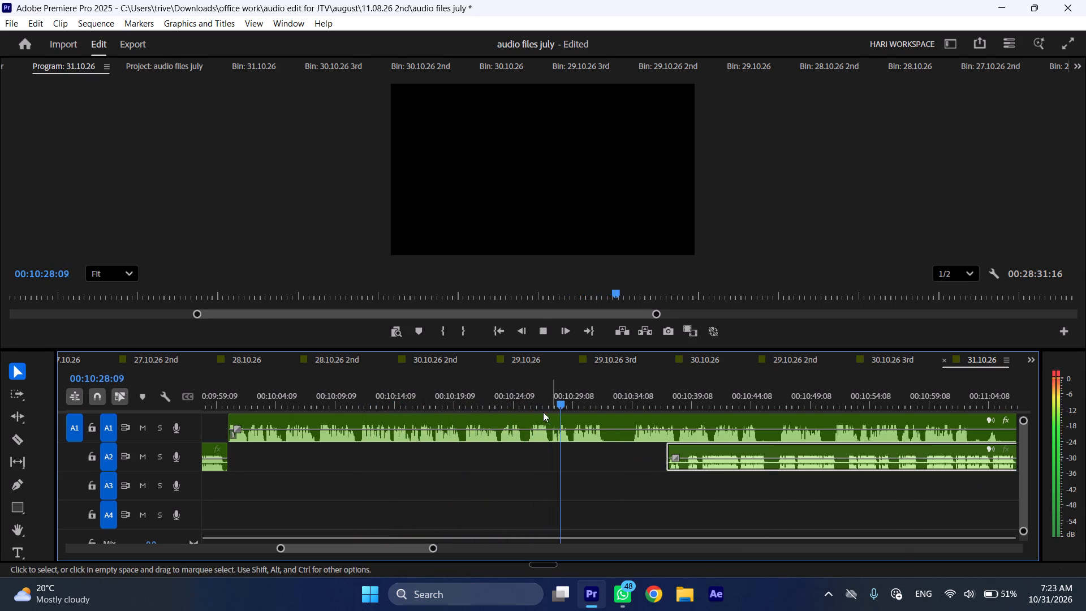
{"action": "left_click", "coordinate": [501, 390]}
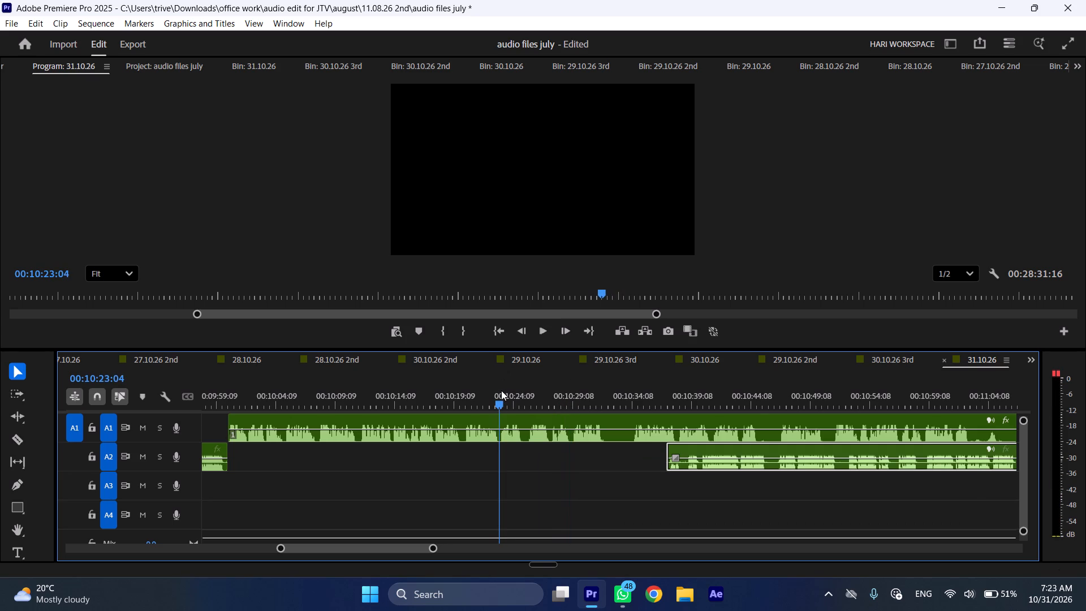
{"action": "type", "text": "C"}
{"action": "key", "text": "space"}
{"action": "type", "text": "l"}
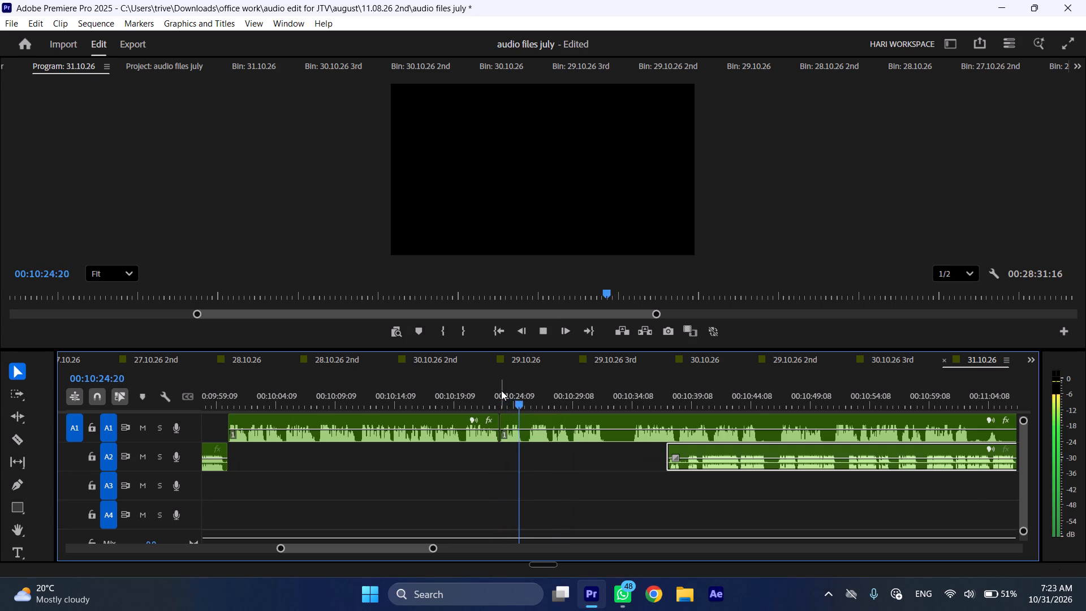
{"action": "key", "text": "space"}
{"action": "left_click", "coordinate": [565, 431]}
{"action": "key", "text": "shift+c"}
{"action": "key", "text": "ctrl+shift+d"}
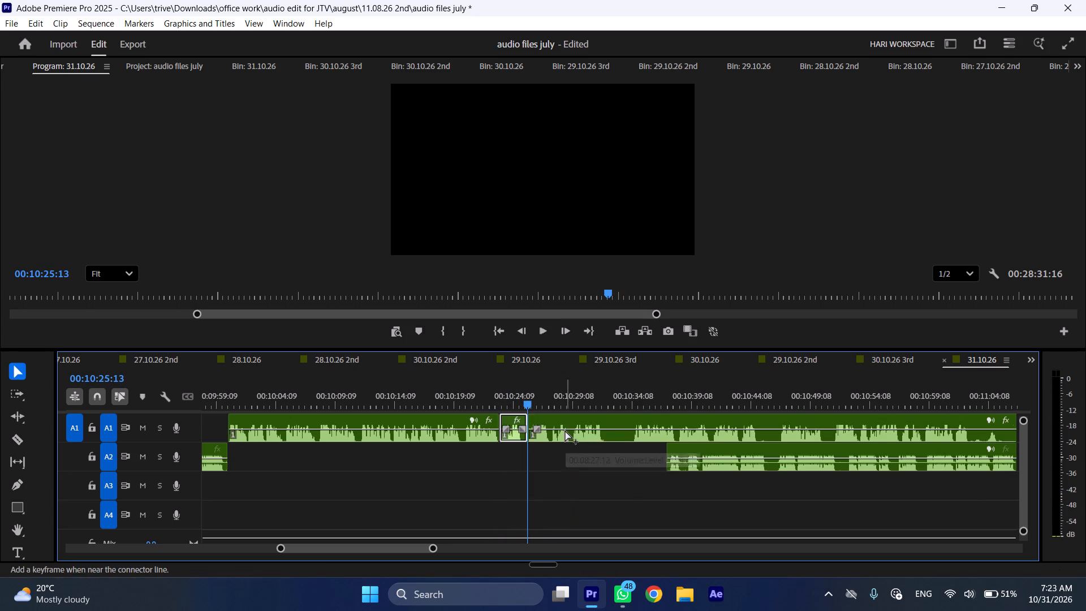
Play on at faster speed and split the A1 voice-over at 00:10:29:20.
{"action": "key", "text": "space"}
{"action": "type", "text": "l"}
{"action": "scroll", "coordinate": [565, 431], "scroll_direction": "down", "scroll_amount": 3}
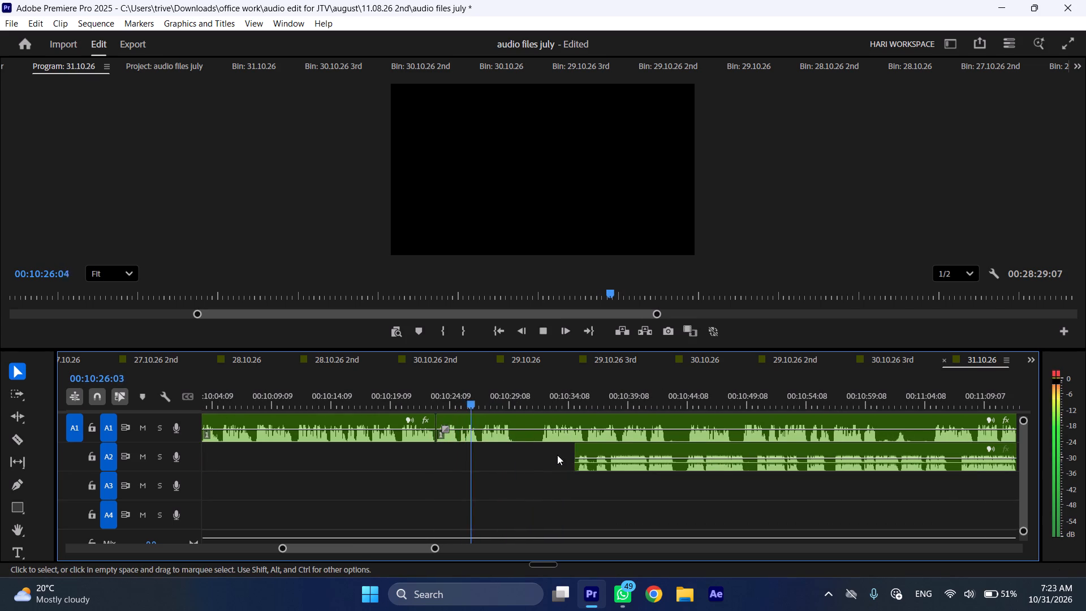
{"action": "key", "text": "space"}
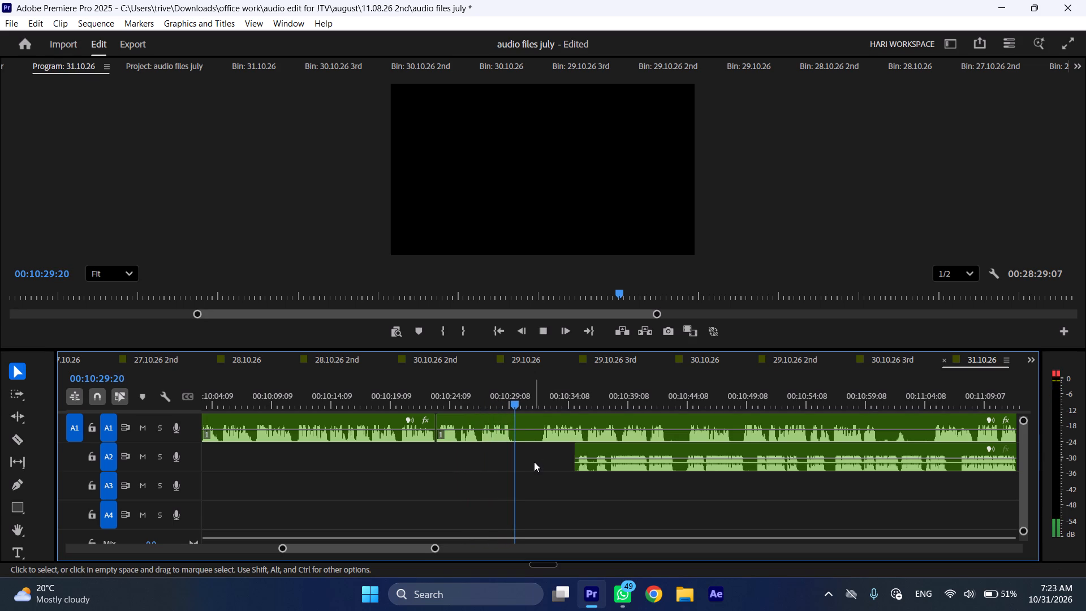
{"action": "type", "text": "C"}
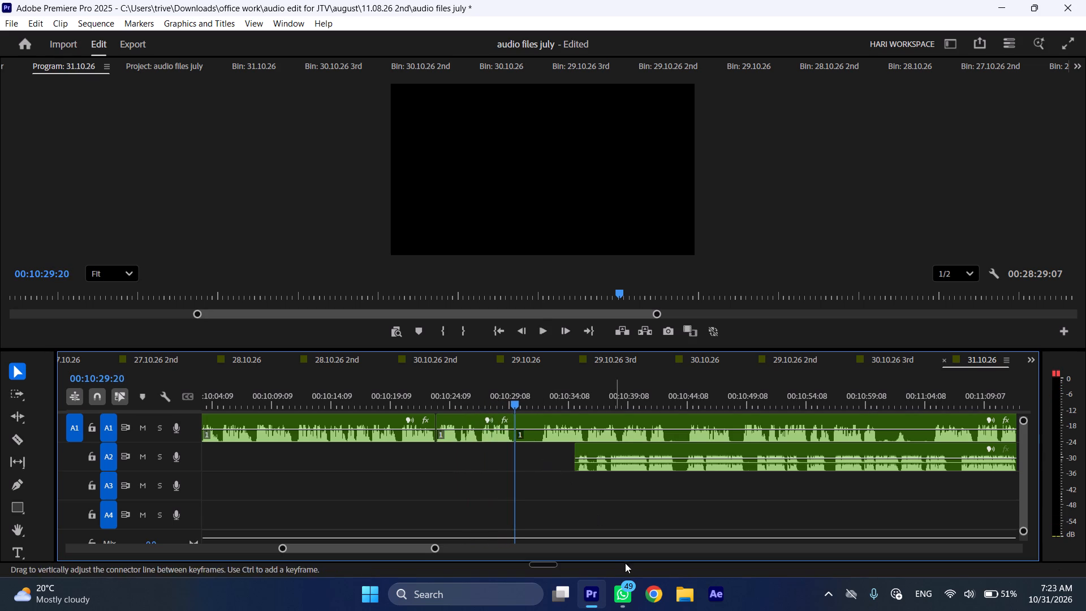
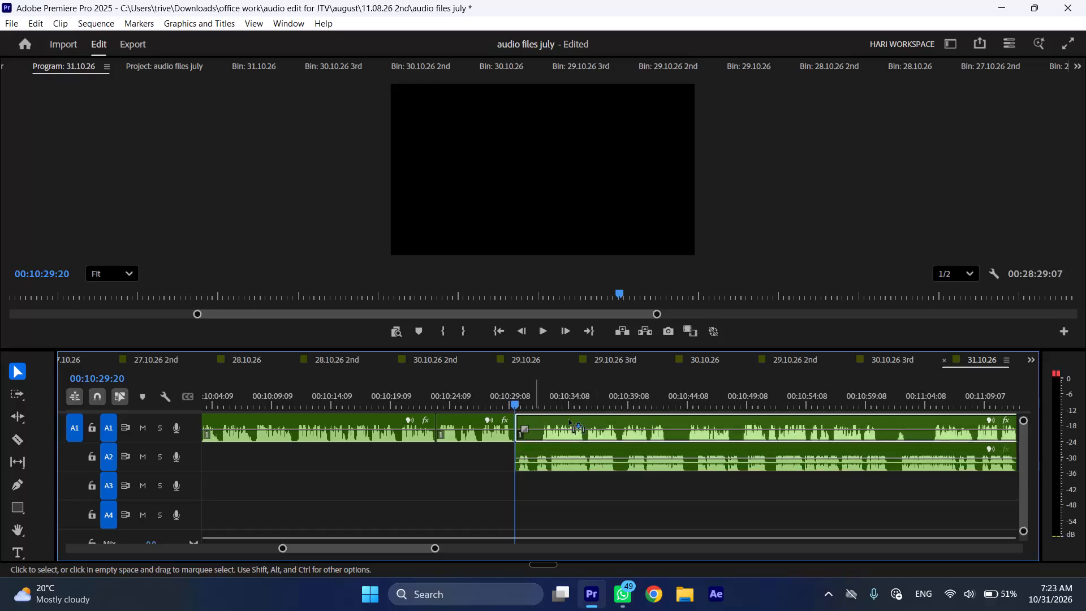
Play the A2 recording from the 00:10:29:20 cut and ripple-delete its opening section up to 00:10:31:13.
{"action": "key", "text": "space"}
{"action": "key", "text": "l"}
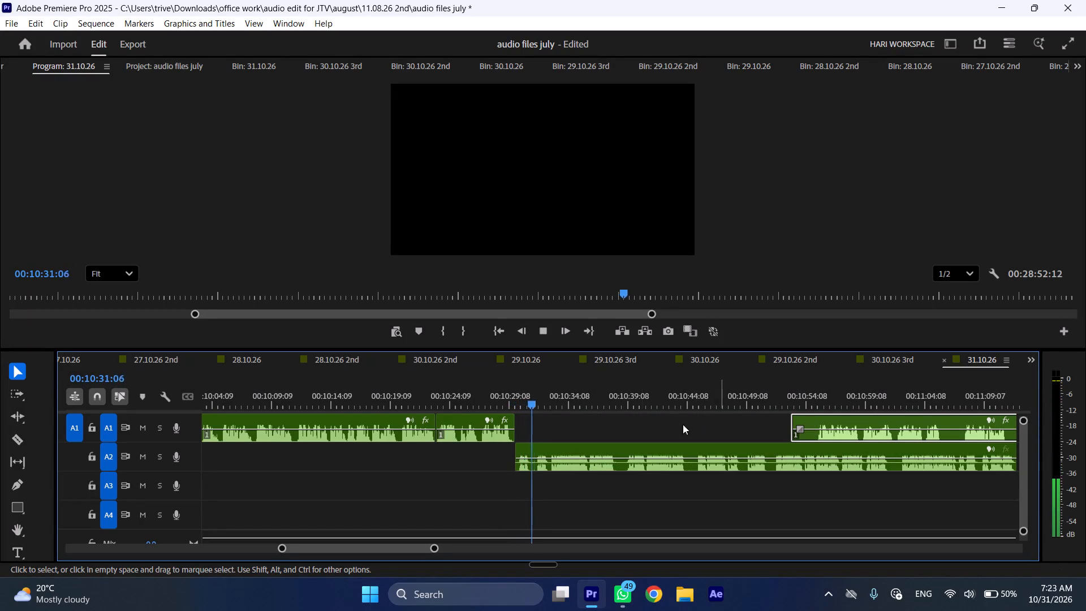
{"action": "left_click_drag", "start_coordinate": [532, 390], "coordinate": [537, 390]}
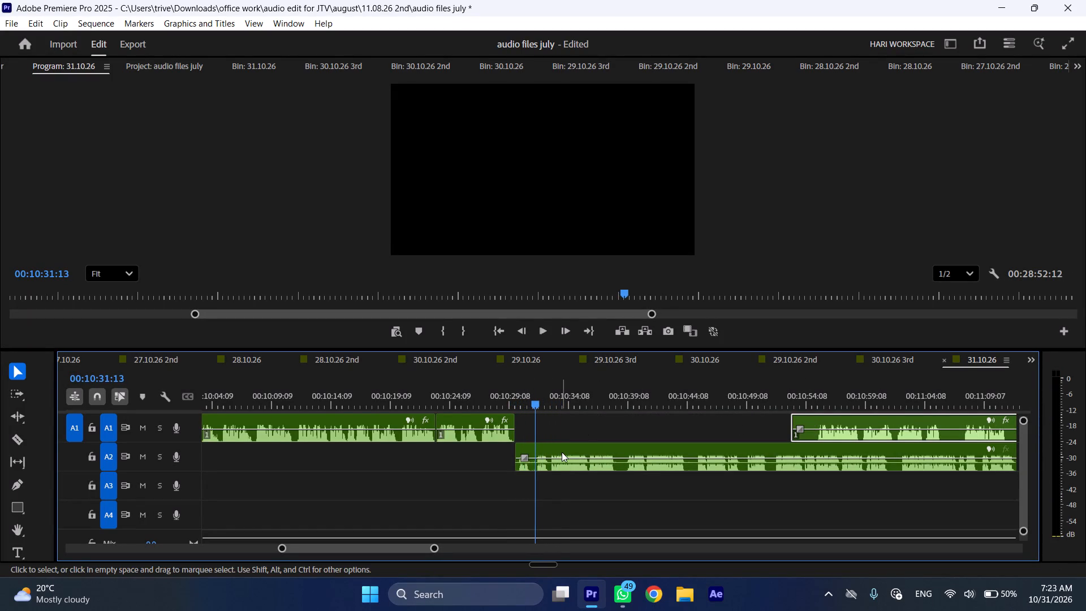
{"action": "left_click", "coordinate": [562, 452]}
{"action": "key", "text": "shift+c"}
{"action": "key", "text": "ctrl+shift+d"}
Play on at faster speed, split the A2 recording at 00:10:36:20, and replay the audio just before the cut.
{"action": "key", "text": "space"}
{"action": "type", "text": "l"}
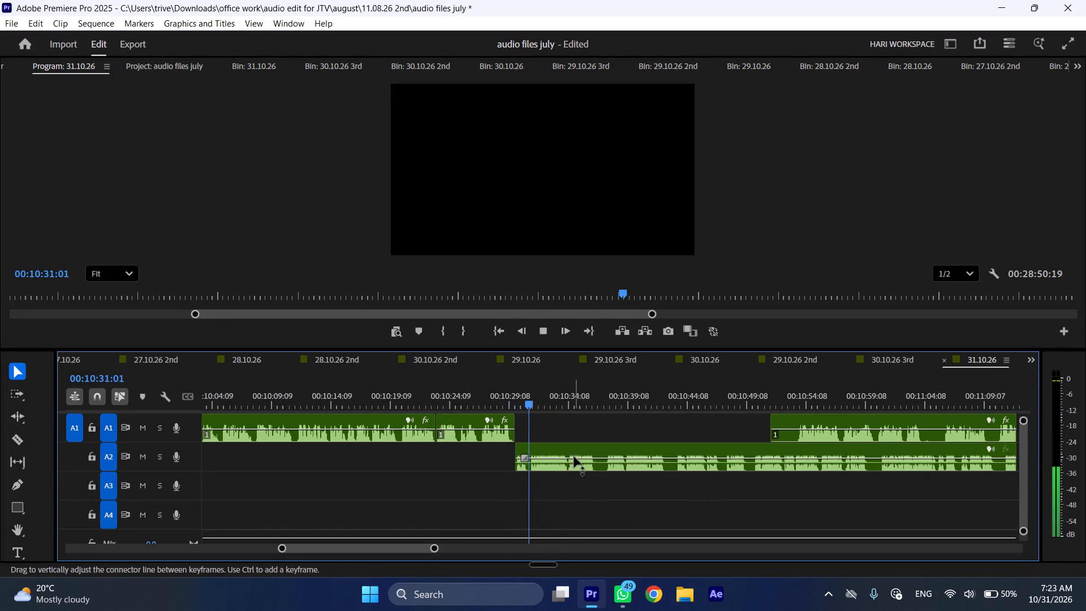
{"action": "scroll", "coordinate": [603, 485], "scroll_direction": "down", "scroll_amount": 2}
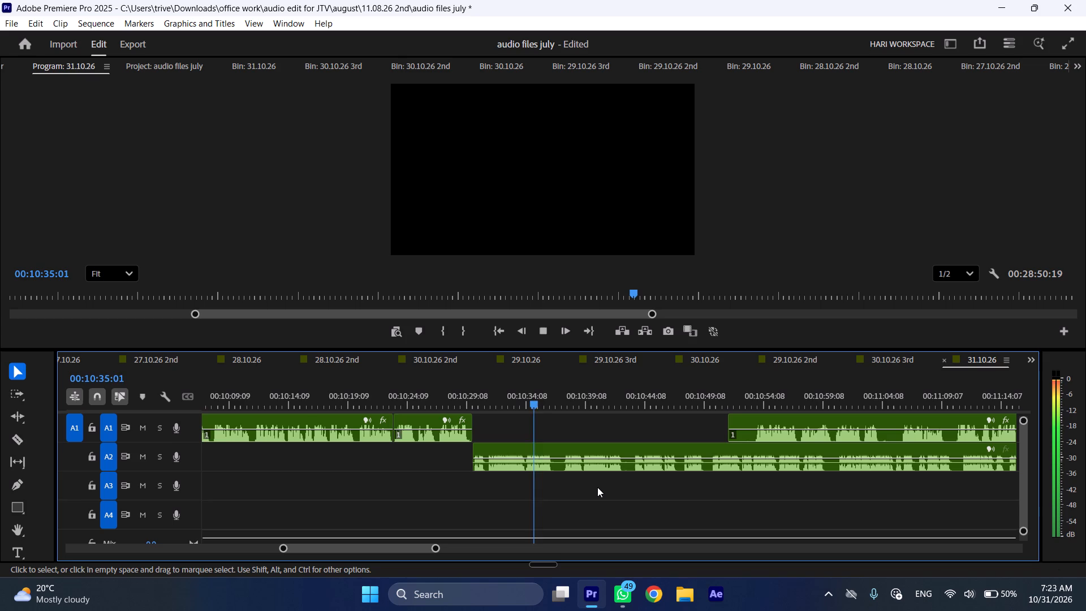
{"action": "key", "text": "space"}
{"action": "type", "text": "C"}
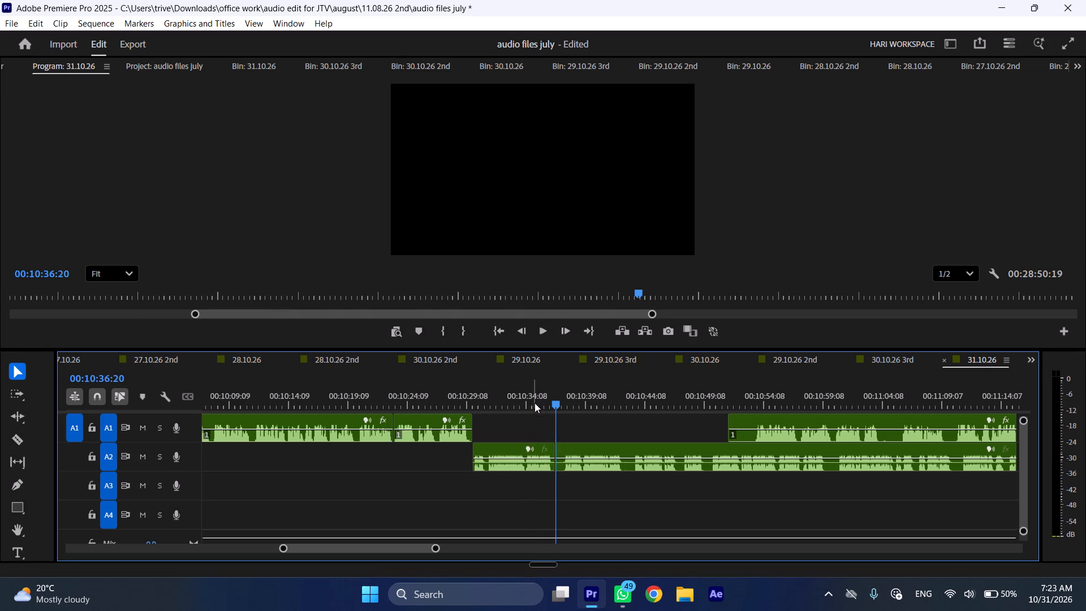
{"action": "left_click", "coordinate": [534, 395]}
{"action": "key", "text": "space"}
{"action": "key", "text": "space"}
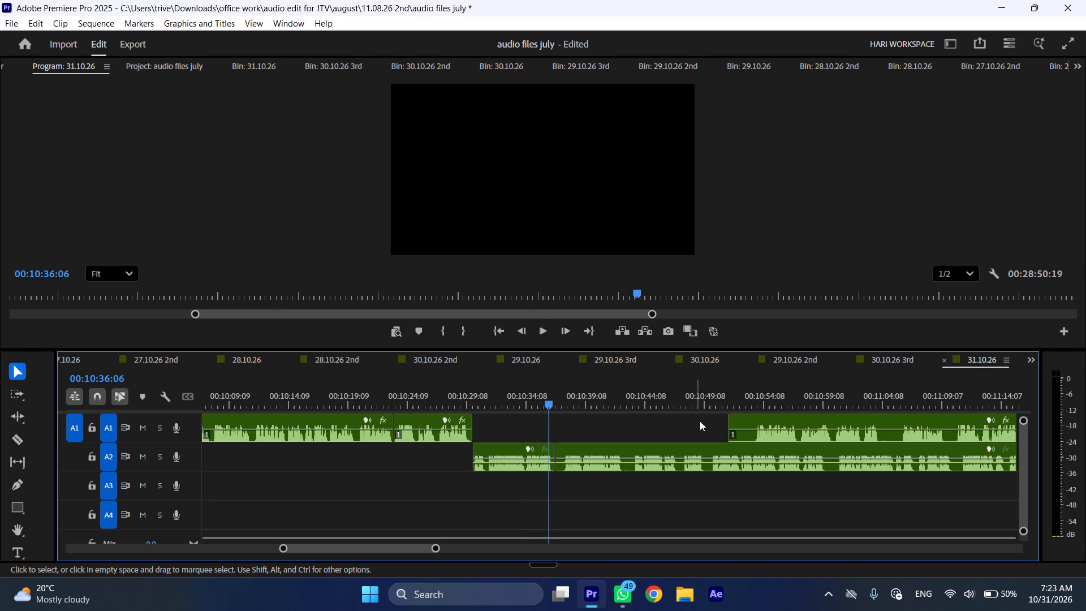
Trim about 2 seconds off the start of the remaining A1 voice-over and move it to start at the 00:10:36:20 cut.
{"action": "left_click_drag", "start_coordinate": [726, 418], "coordinate": [753, 422]}
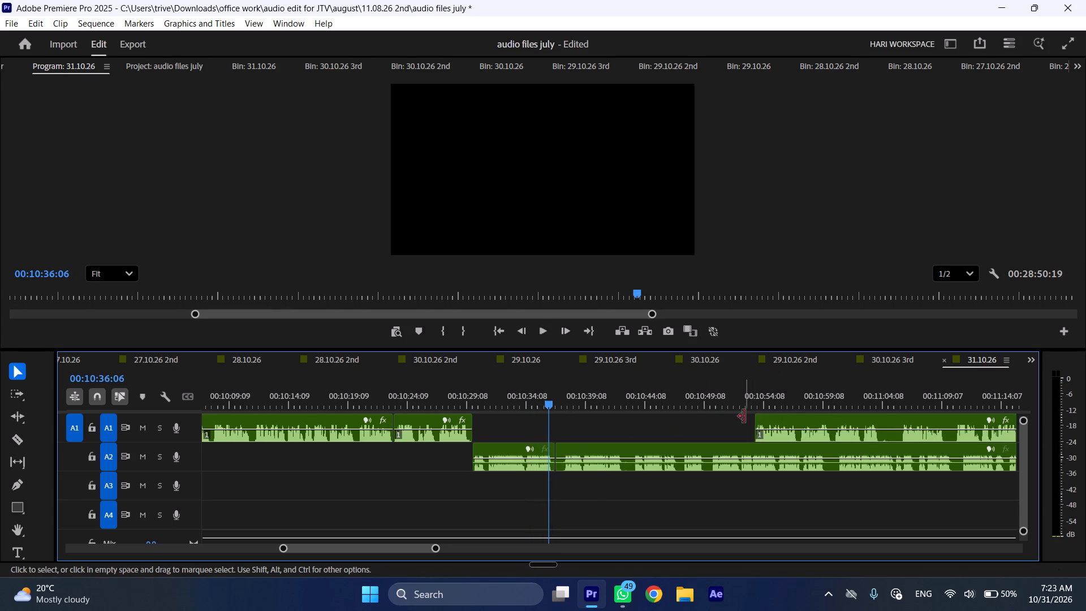
{"action": "left_click_drag", "start_coordinate": [774, 419], "coordinate": [578, 429]}
Move the A2 recording after the 00:10:36:20 cut about 24 seconds later, to start near 00:11:01, and play on at faster speed.
{"action": "scroll", "coordinate": [589, 440], "scroll_direction": "down", "scroll_amount": 4}
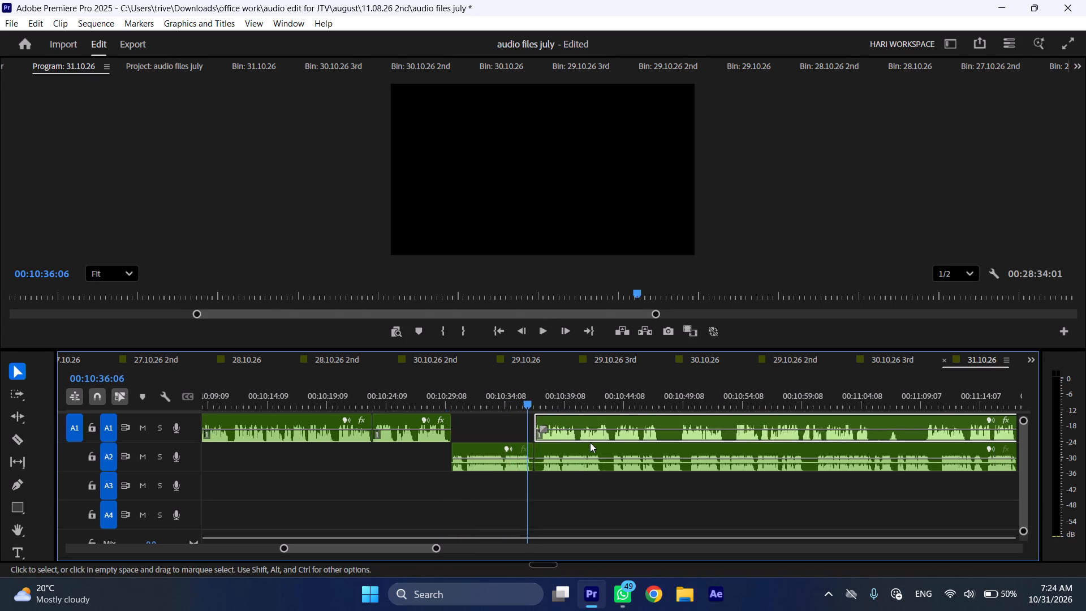
{"action": "scroll", "coordinate": [590, 442], "scroll_direction": "down", "scroll_amount": 2}
{"action": "left_click_drag", "start_coordinate": [451, 445], "coordinate": [739, 445]}
{"action": "key", "text": "space"}
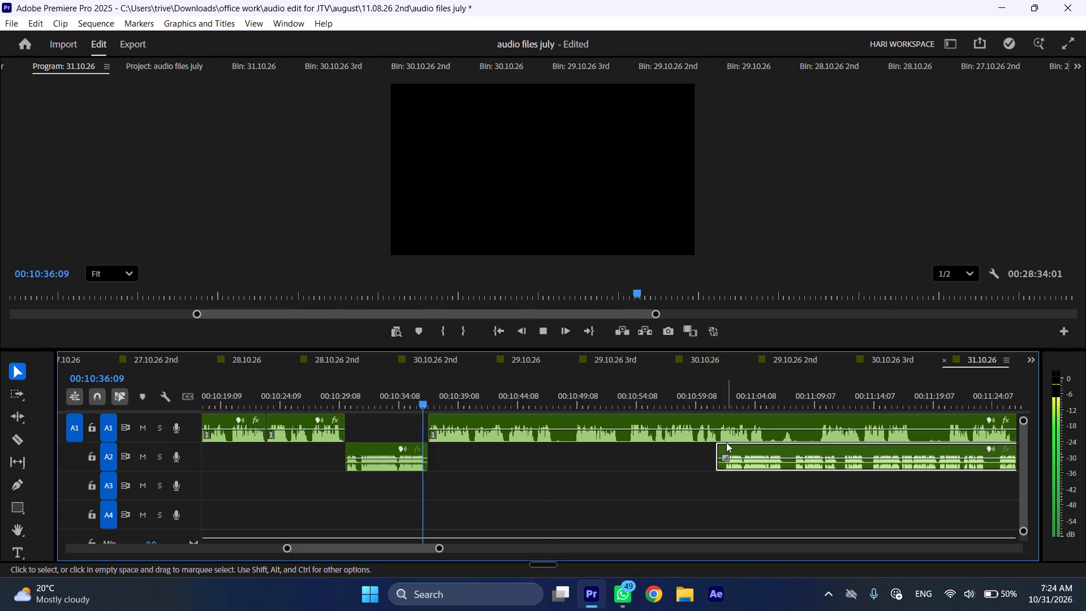
{"action": "key", "text": "l"}
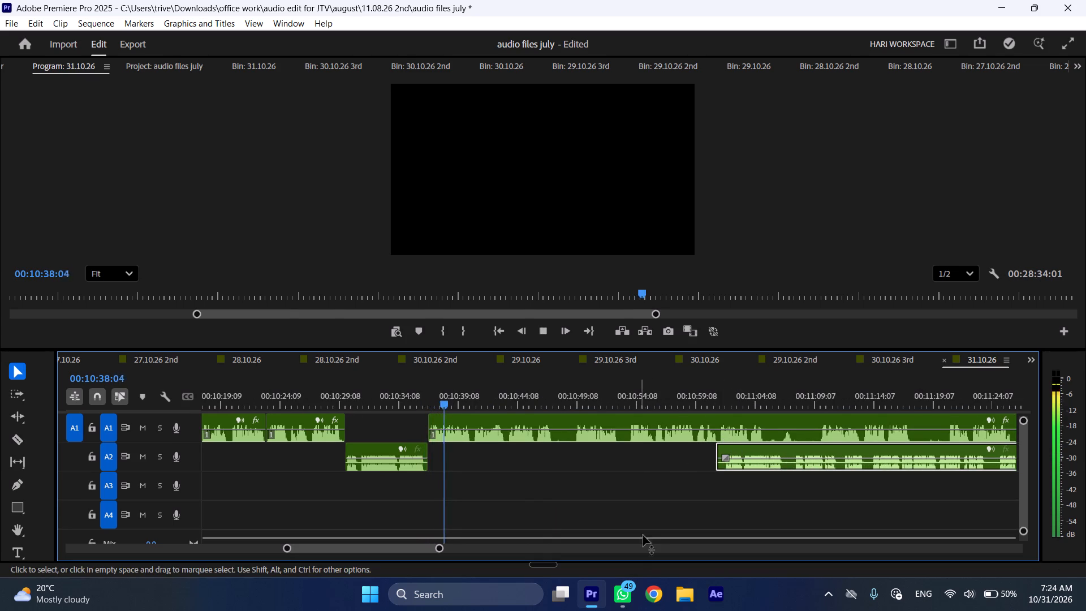
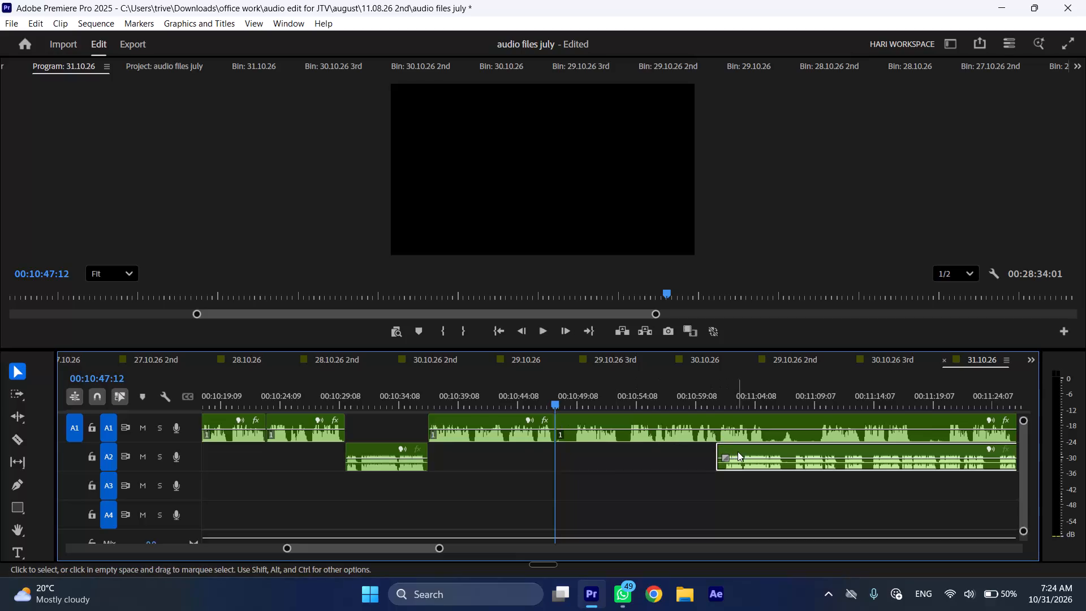
Trim about half a second off the start of the remaining A2 recording and move it to start at the 00:10:47:12 cut.
{"action": "left_click_drag", "start_coordinate": [738, 451], "coordinate": [591, 450]}
{"action": "left_click_drag", "start_coordinate": [576, 449], "coordinate": [583, 450]}
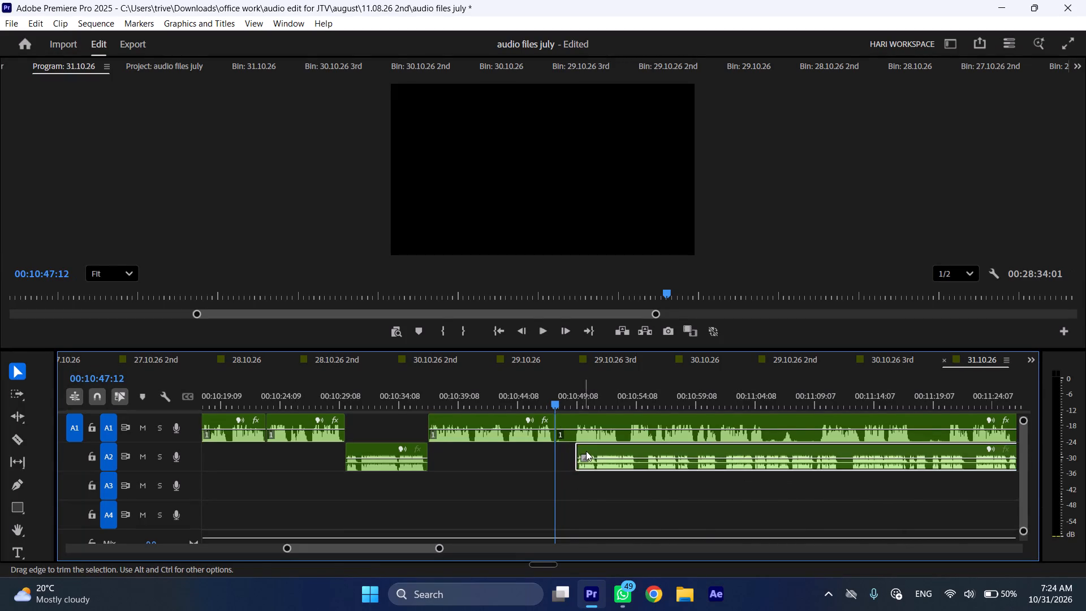
{"action": "left_click_drag", "start_coordinate": [587, 451], "coordinate": [574, 451]}
Trim about 1 second off the start of the remaining A1 voice-over, move it about 8 seconds later to near 00:10:57, and play on.
{"action": "left_click_drag", "start_coordinate": [563, 418], "coordinate": [579, 419]}
{"action": "left_click_drag", "start_coordinate": [602, 418], "coordinate": [703, 424]}
{"action": "key", "text": "space"}
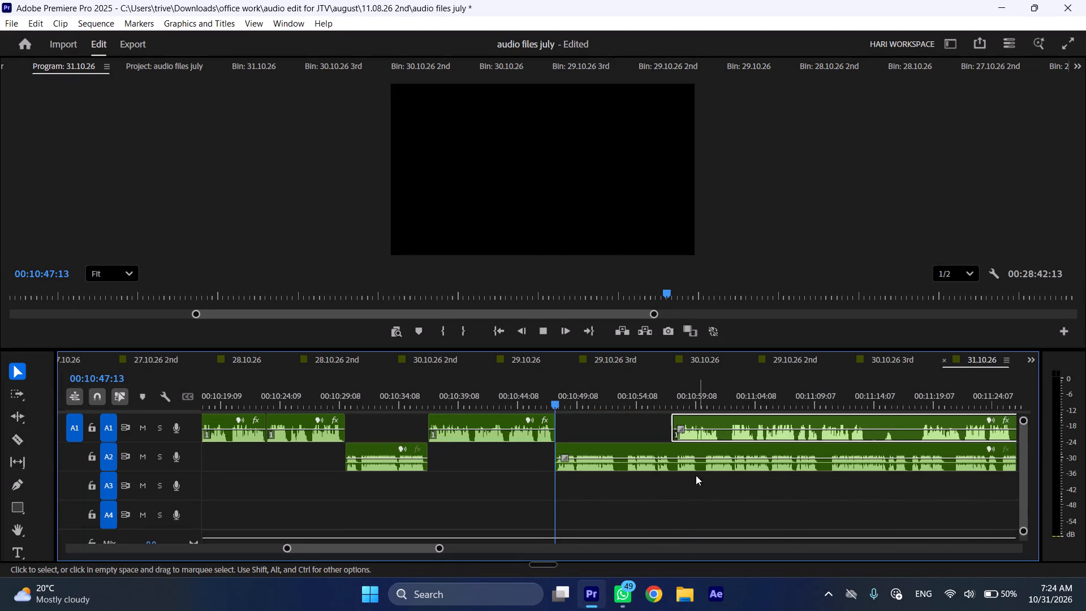
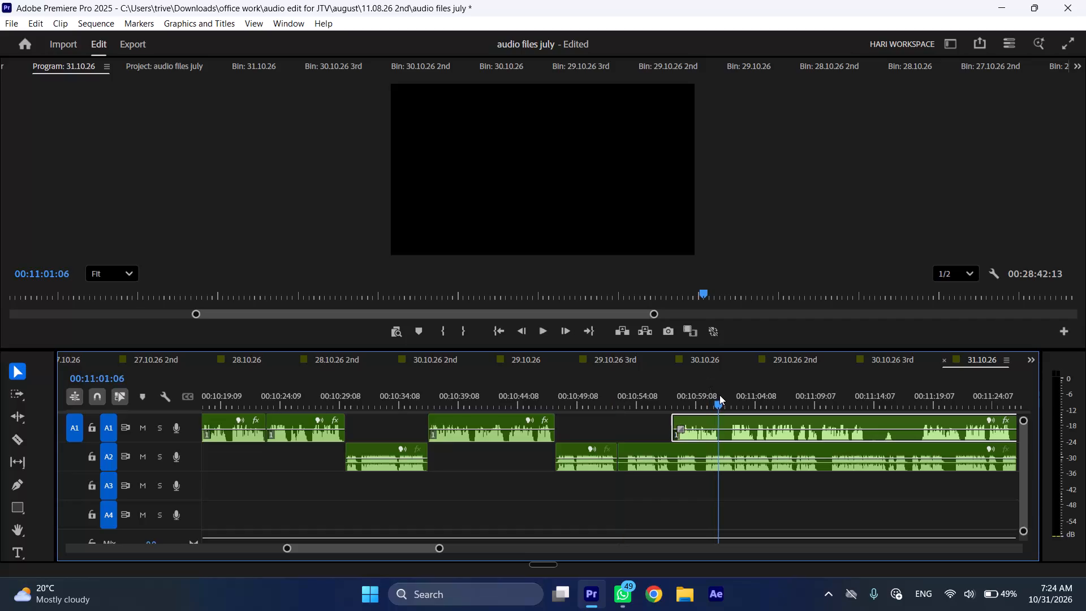
Cut the A1 voice-over at 00:11:01:06 and insert its roughly 4-second front section at the A2 cut near 00:10:53, shifting the following clips.
{"action": "key", "text": "shift+c"}
{"action": "left_click_drag", "start_coordinate": [678, 416], "coordinate": [628, 418]}
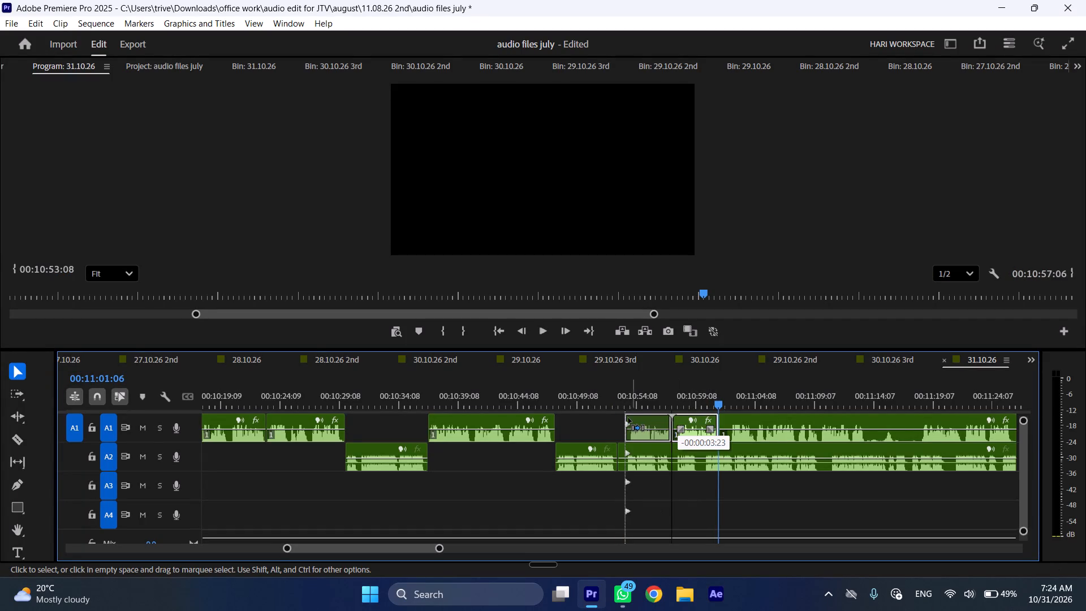
{"action": "left_click_drag", "start_coordinate": [628, 418], "coordinate": [627, 418]}
Trim about half a second off the start of the remaining A2 recording, butt it against the inserted A1 section's end, and play from about 00:10:50.
{"action": "left_click_drag", "start_coordinate": [665, 453], "coordinate": [673, 453]}
{"action": "left_click_drag", "start_coordinate": [689, 449], "coordinate": [678, 449]}
{"action": "left_click", "coordinate": [584, 401]}
{"action": "key", "text": "space"}
{"action": "type", "text": "l"}
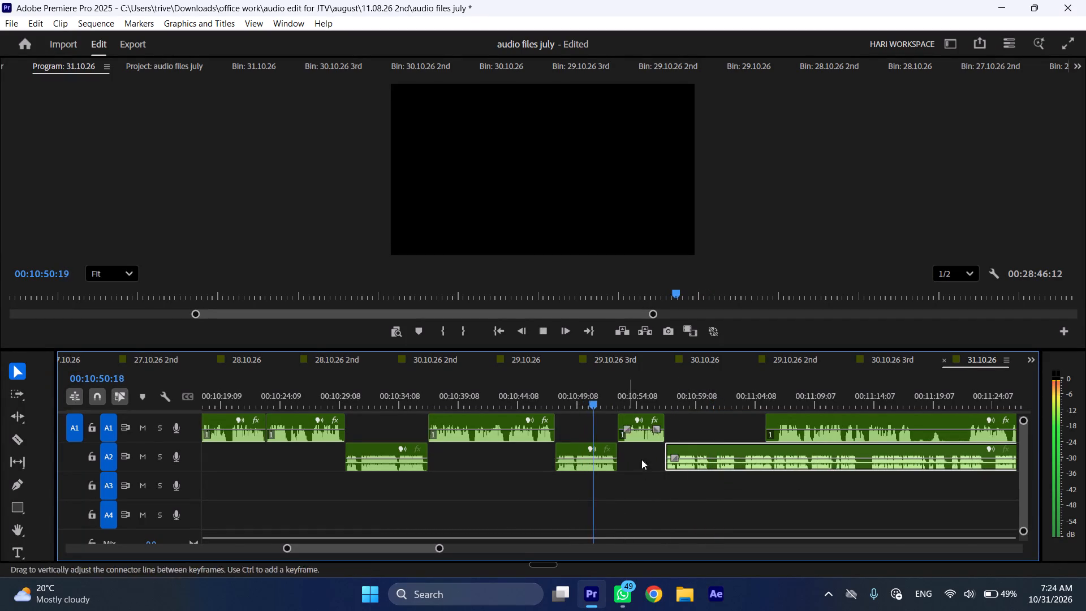
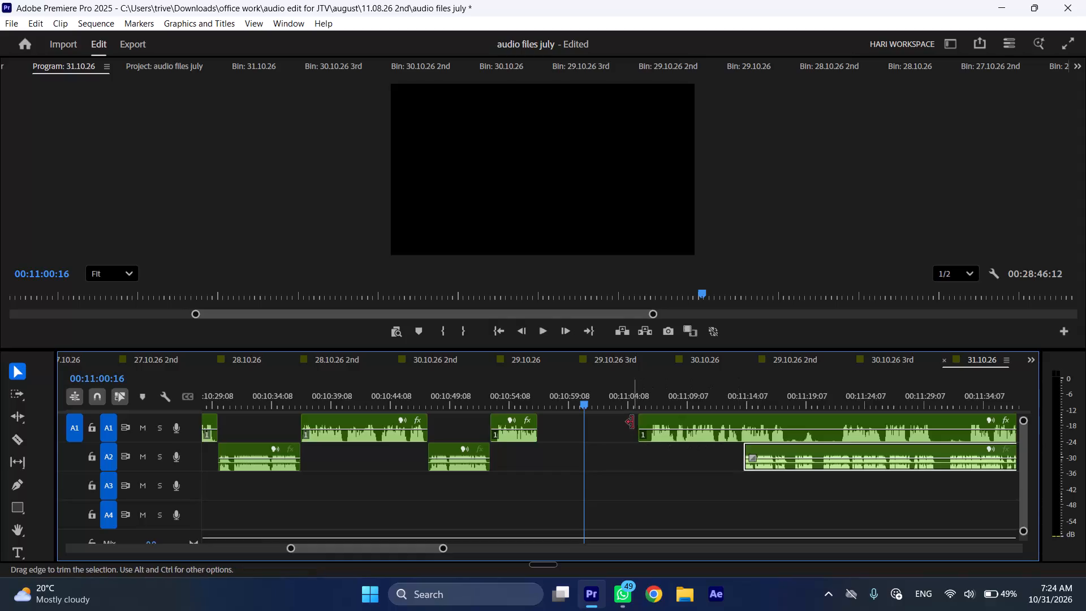
Trim about 0.6 seconds off the remaining A1 voice-over's start, butt it against the preceding A1 section, and play from about 00:10:56.
{"action": "left_click_drag", "start_coordinate": [633, 422], "coordinate": [640, 422]}
{"action": "left_click_drag", "start_coordinate": [675, 418], "coordinate": [574, 425]}
{"action": "left_click", "coordinate": [533, 402]}
{"action": "key", "text": "space"}
{"action": "type", "text": "l"}
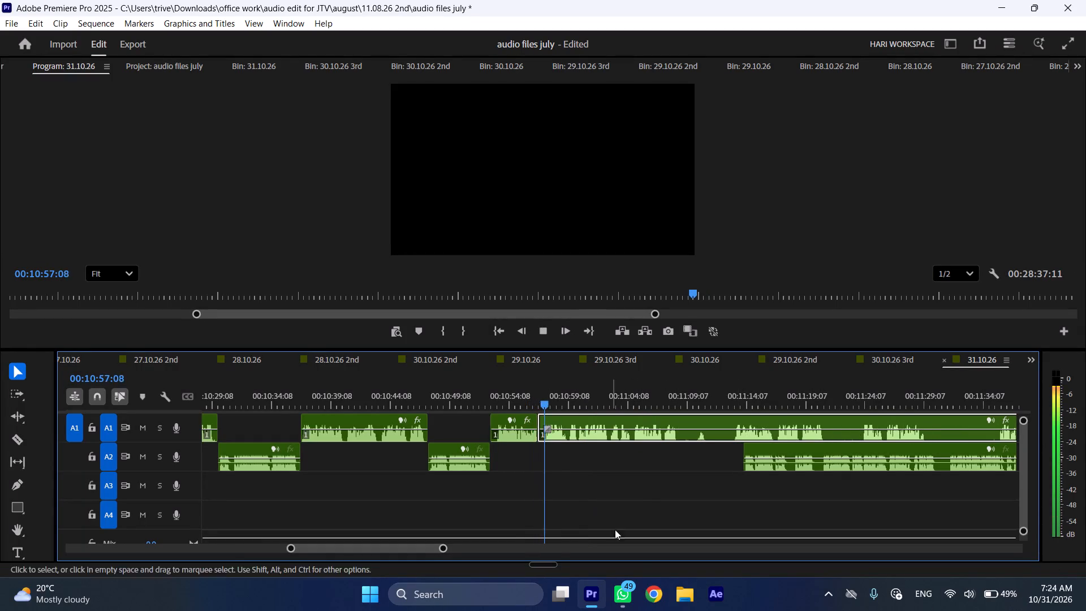
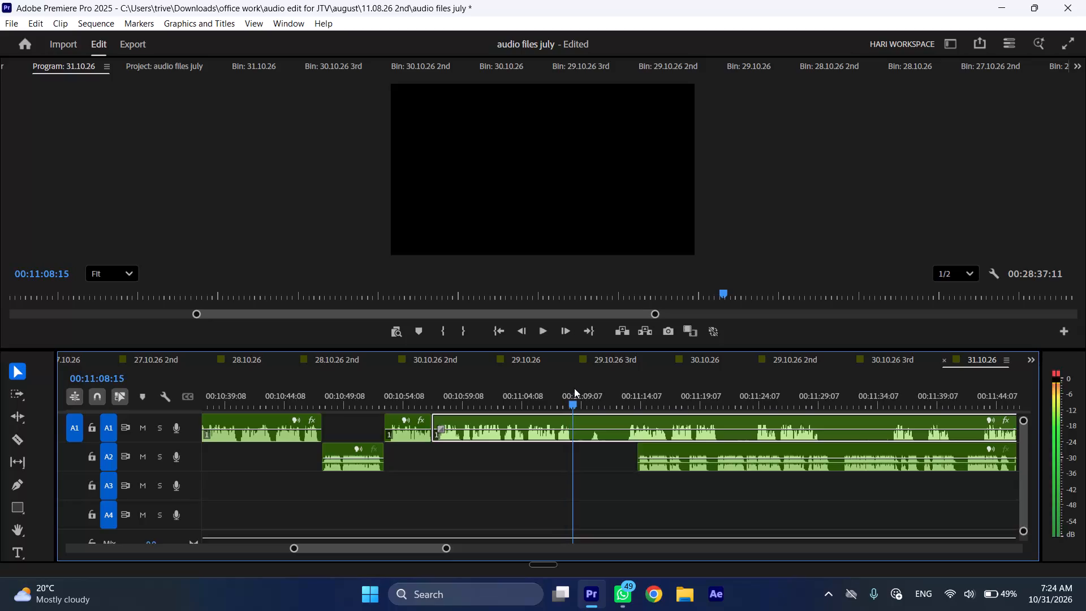
Split the A1 voice-over at 00:11:08:15 and butt the start of the following A2 recording against the cut.
{"action": "key", "text": "shift+c"}
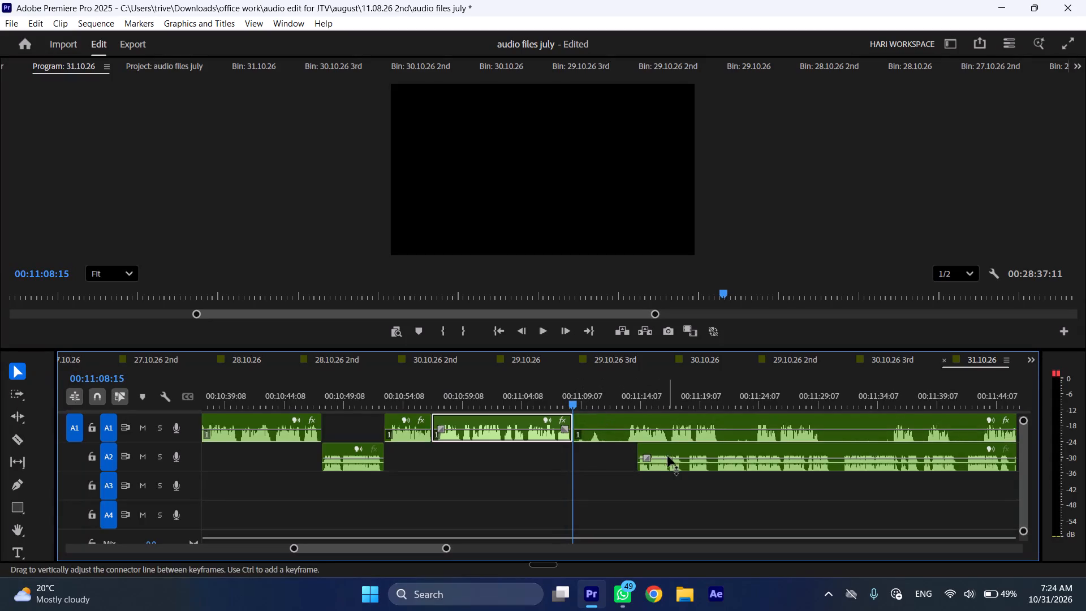
{"action": "left_click_drag", "start_coordinate": [666, 446], "coordinate": [593, 446]}
Move the remaining A1 voice-over along the track to start at about 00:11:28, and play the A2 recording from 00:11:08:15 at increased speed.
{"action": "left_click_drag", "start_coordinate": [593, 419], "coordinate": [821, 431]}
{"action": "key", "text": "space"}
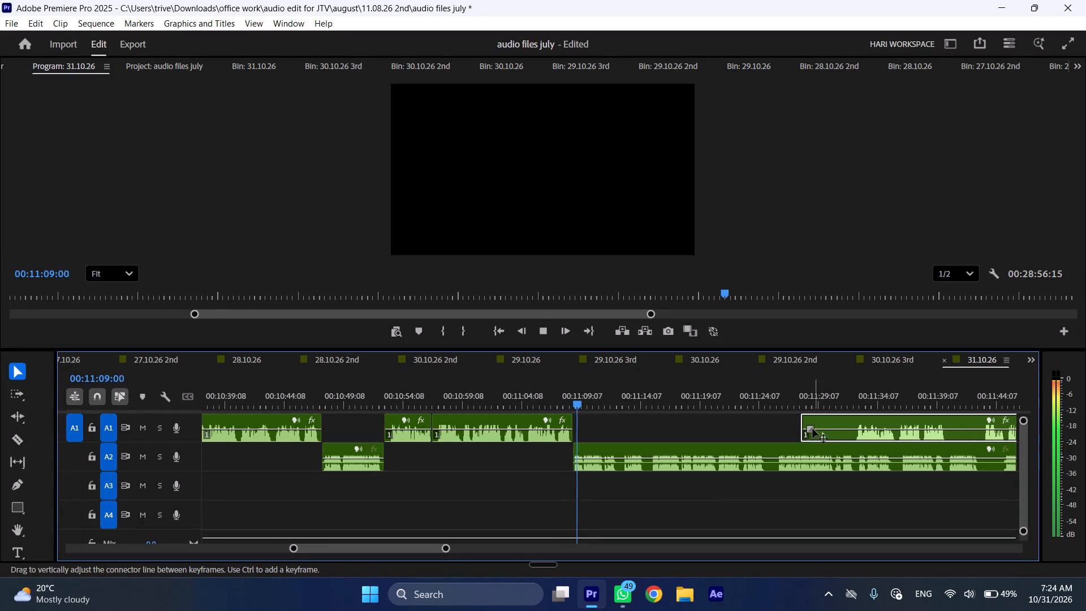
{"action": "key", "text": "l"}
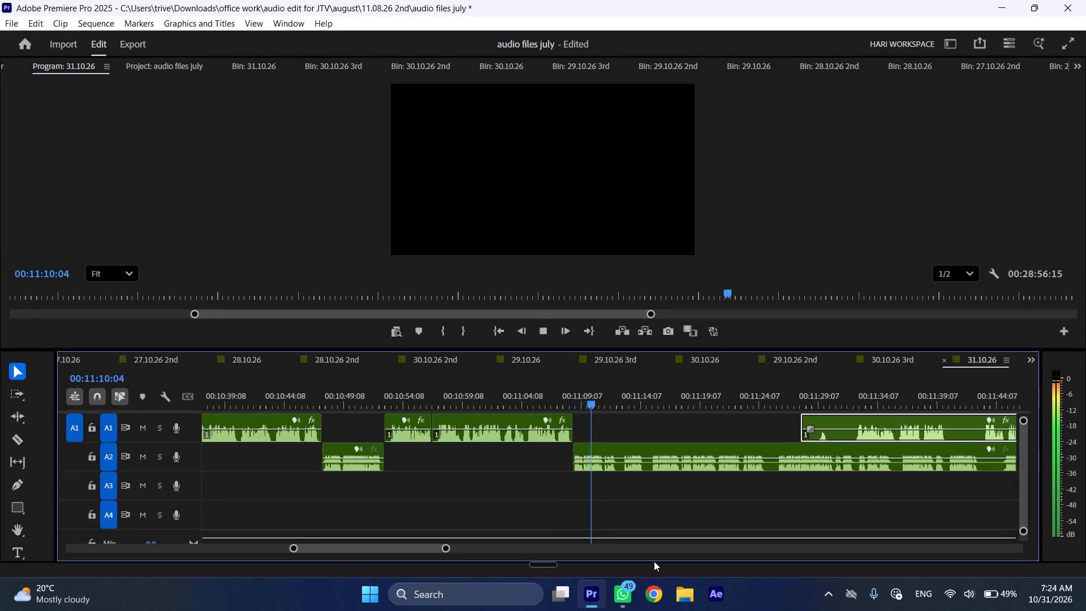
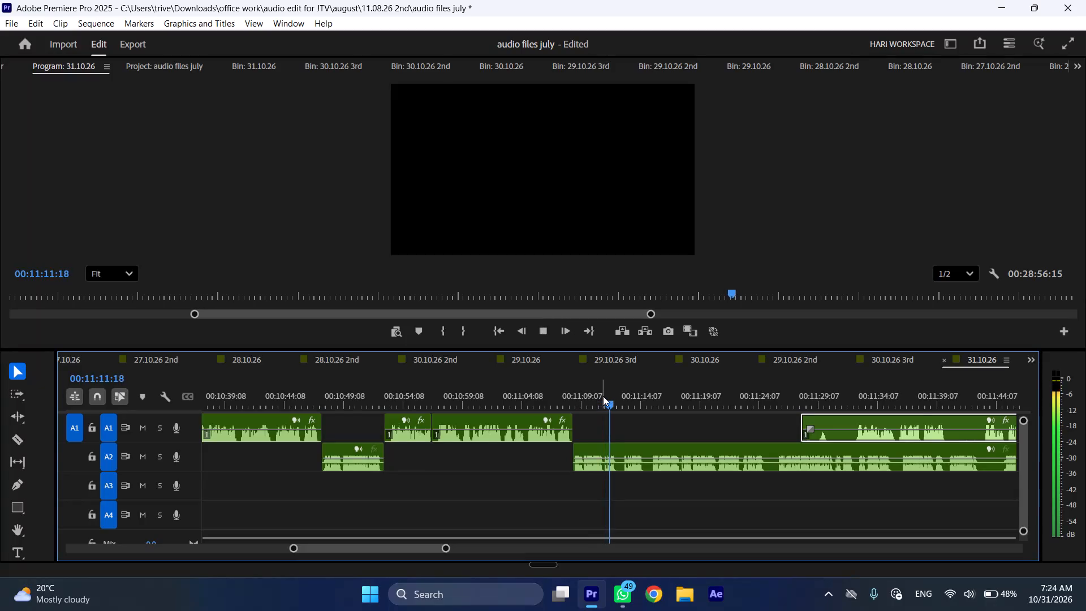
Cut the A2 recording at 00:11:11:04 and ripple-trim away its section up to 00:11:13:00.
{"action": "left_click_drag", "start_coordinate": [606, 397], "coordinate": [604, 397]}
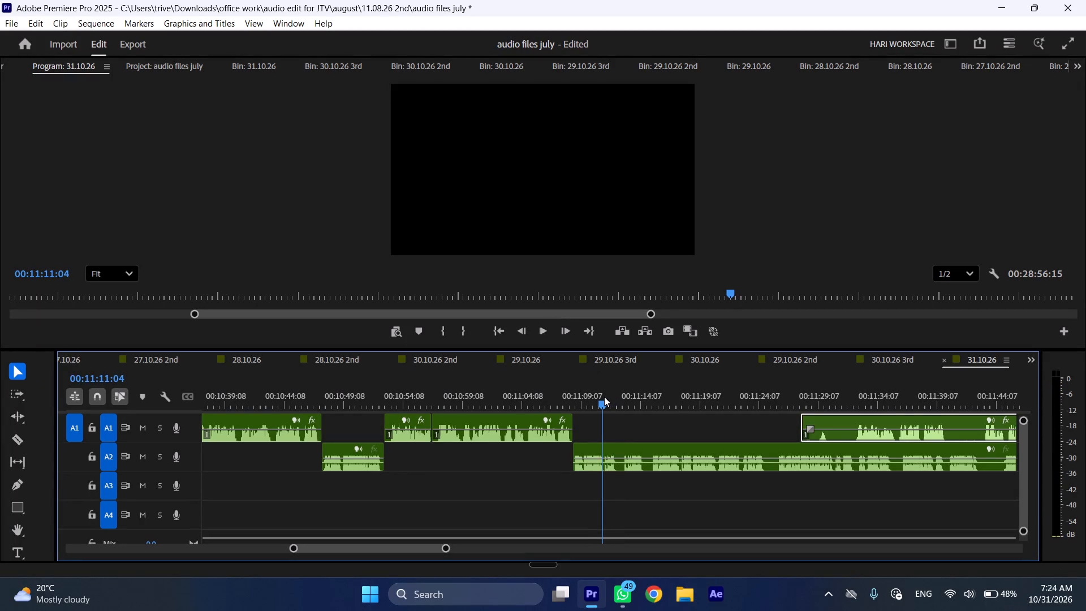
{"action": "left_click_drag", "start_coordinate": [604, 397], "coordinate": [626, 399]}
{"action": "key", "text": "shift+c"}
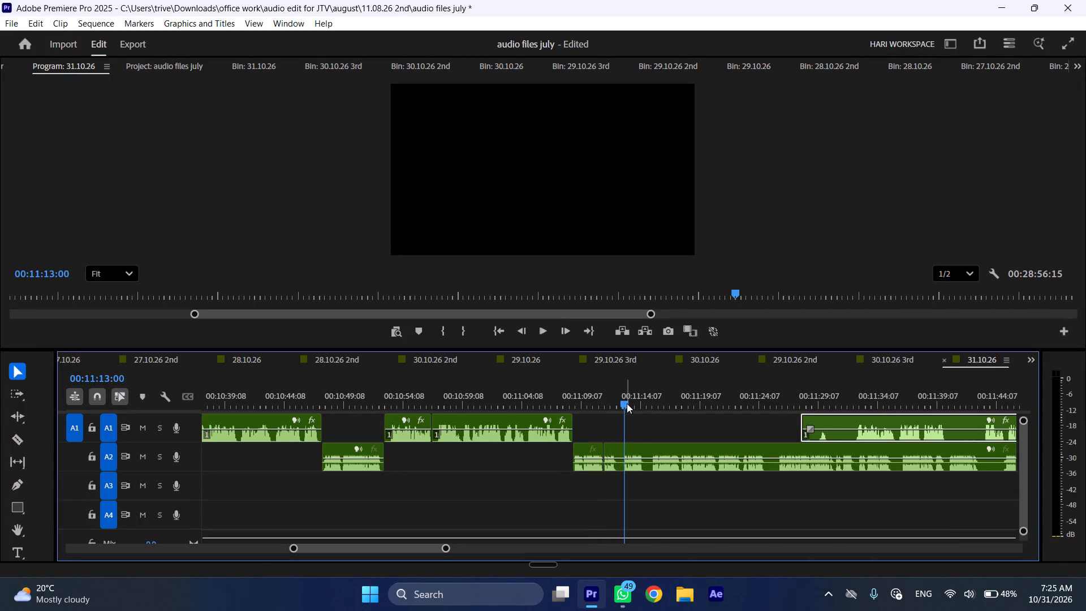
{"action": "left_click", "coordinate": [640, 453]}
{"action": "key", "text": "shift+c"}
{"action": "key", "text": "ctrl+shift+d"}
Play on from the 00:11:11:04 cut and split the A2 recording at 00:11:13:00.
{"action": "key", "text": "space"}
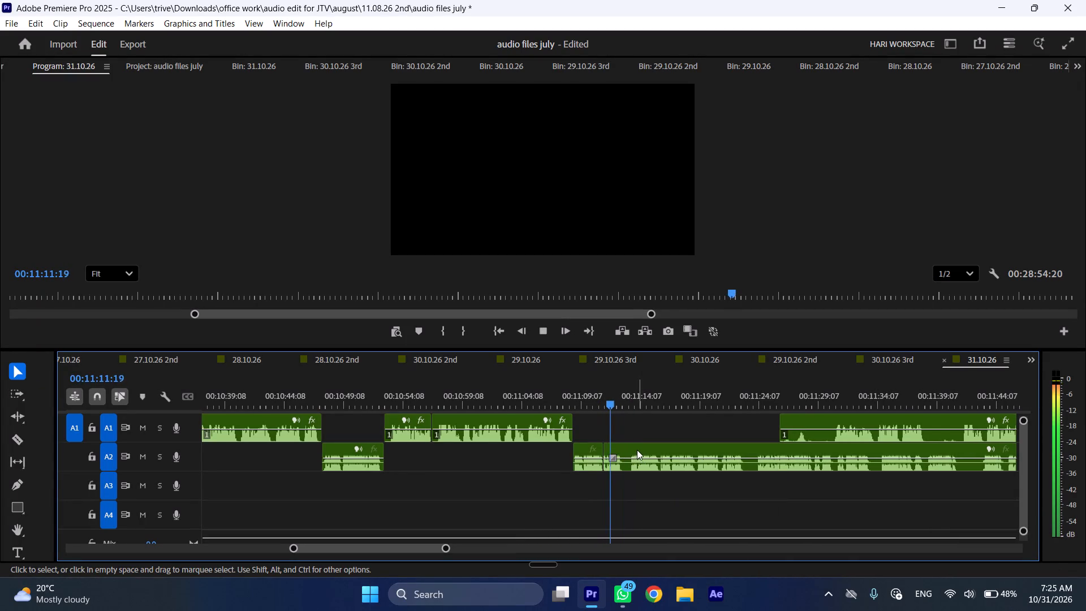
{"action": "key", "text": "space"}
{"action": "type", "text": "C"}
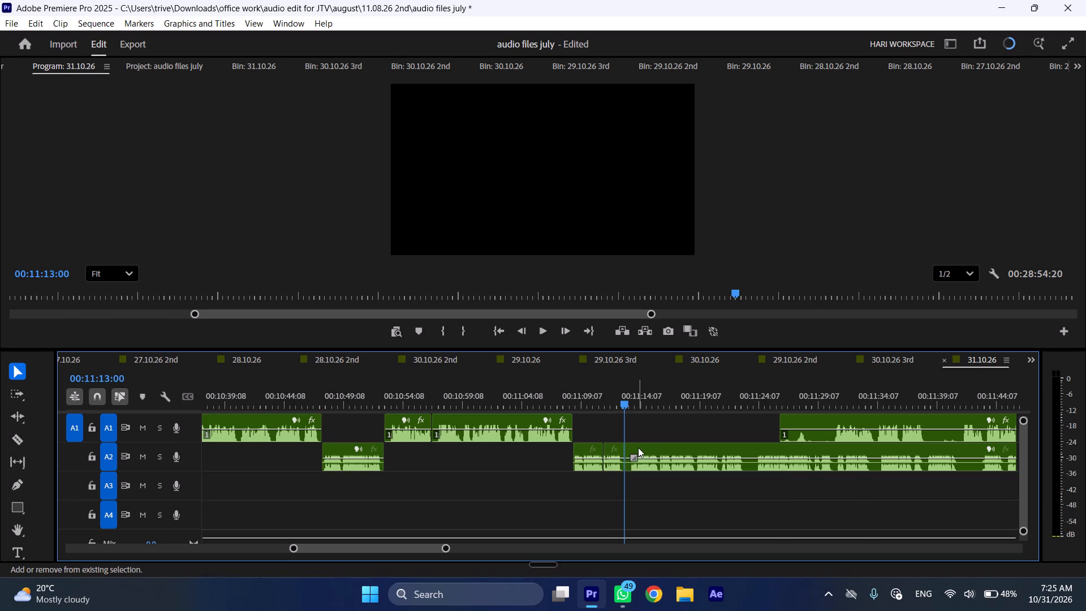
Trim the start of the remaining A1 voice-over to about 00:11:30 and split it at 00:11:38:07.
{"action": "left_click_drag", "start_coordinate": [785, 419], "coordinate": [838, 425]}
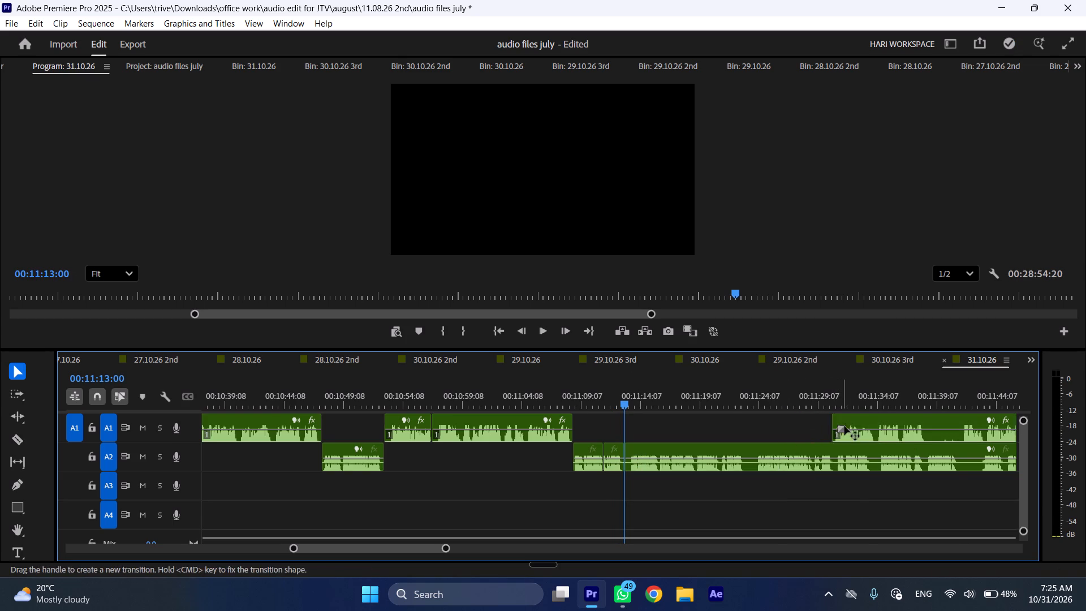
{"action": "left_click_drag", "start_coordinate": [934, 397], "coordinate": [926, 397]}
{"action": "left_click", "coordinate": [933, 432]}
{"action": "key", "text": "shift+c"}
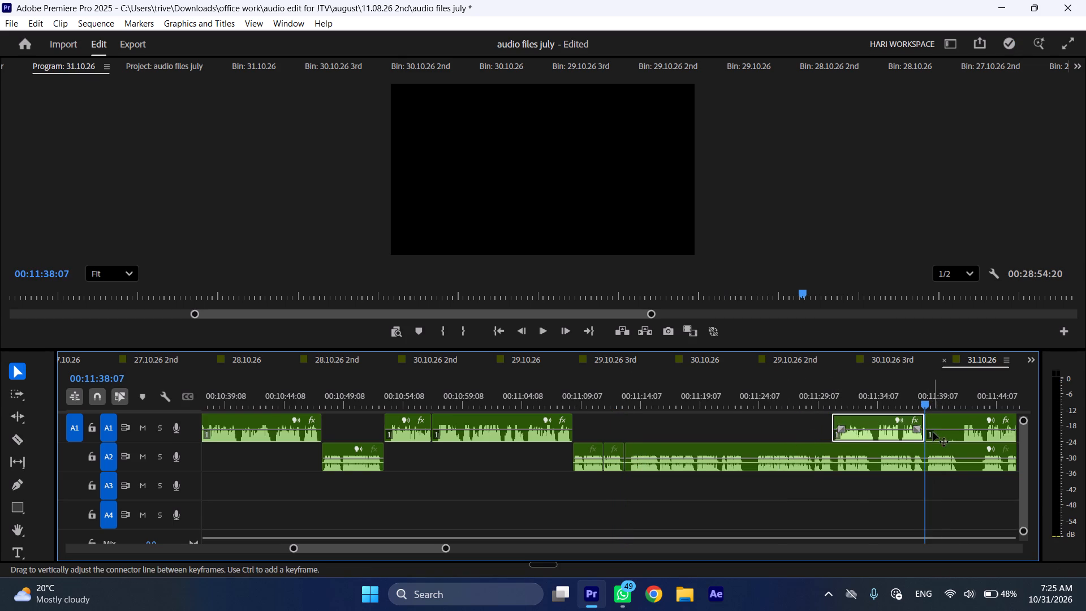
Insert the isolated A1 voice-over section at 00:11:13:00, pushing the following A2 recording to after it.
{"action": "left_click_drag", "start_coordinate": [844, 419], "coordinate": [643, 419]}
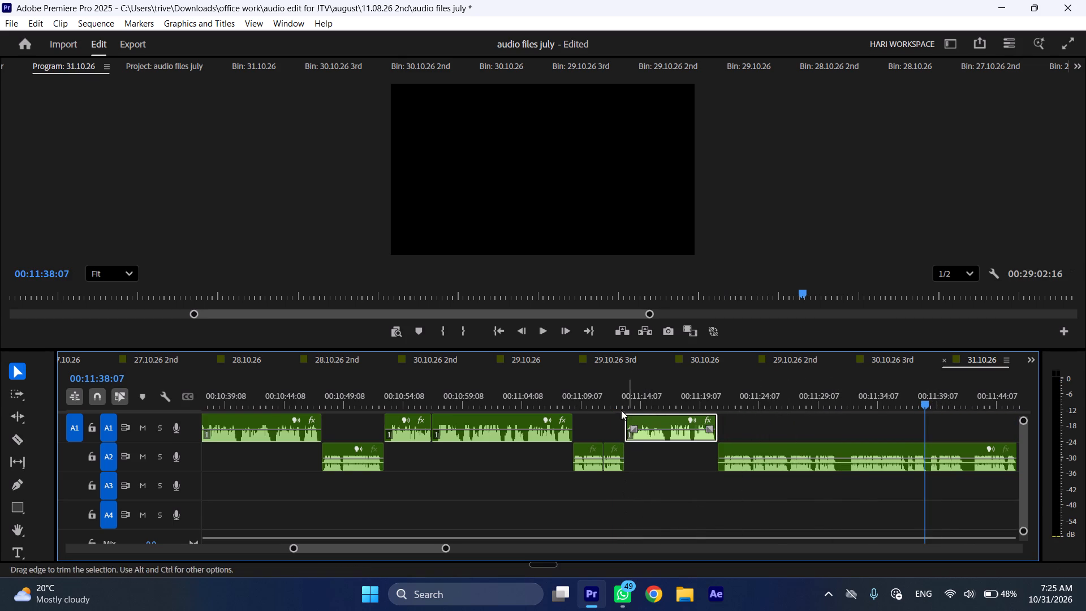
Play the sequence at increased speed from just before the 00:11:13:00 edit to check the inserted voice-over section.
{"action": "left_click", "coordinate": [613, 400]}
{"action": "key", "text": "space"}
{"action": "type", "text": "l"}
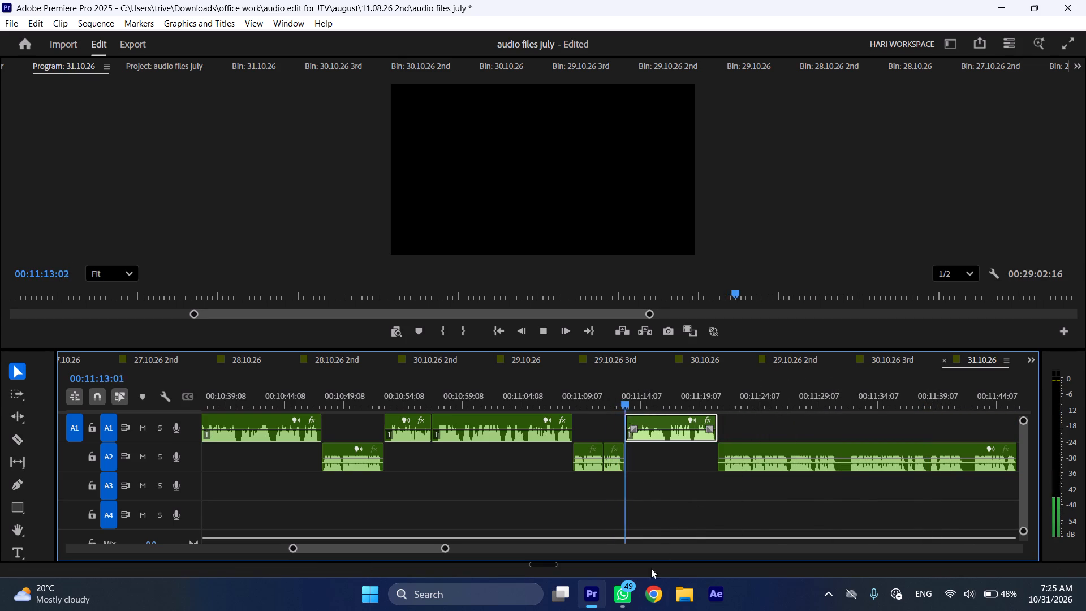
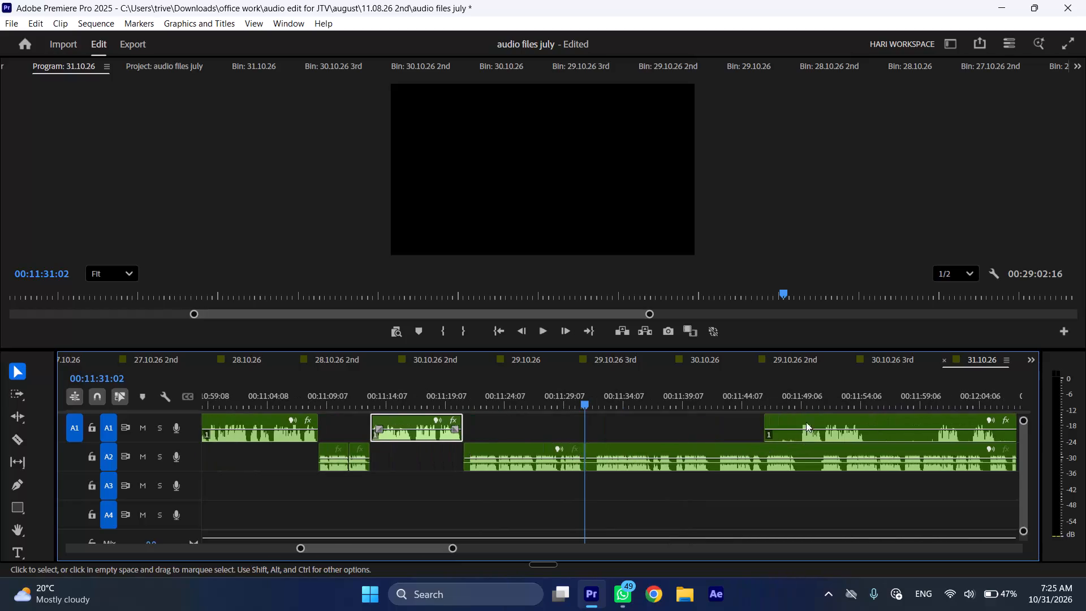
Trim the start of the remaining A1 voice-over to about 00:11:49 and split it at 00:11:54:17.
{"action": "left_click_drag", "start_coordinate": [768, 416], "coordinate": [800, 421]}
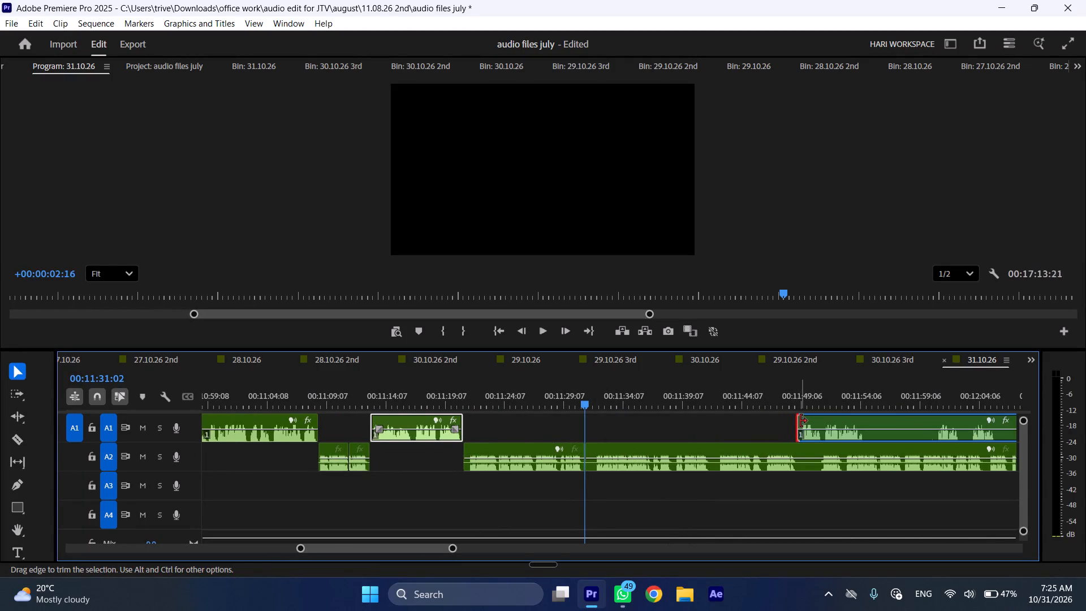
{"action": "left_click_drag", "start_coordinate": [859, 400], "coordinate": [868, 401]}
{"action": "left_click", "coordinate": [871, 416]}
{"action": "key", "text": "shift+c"}
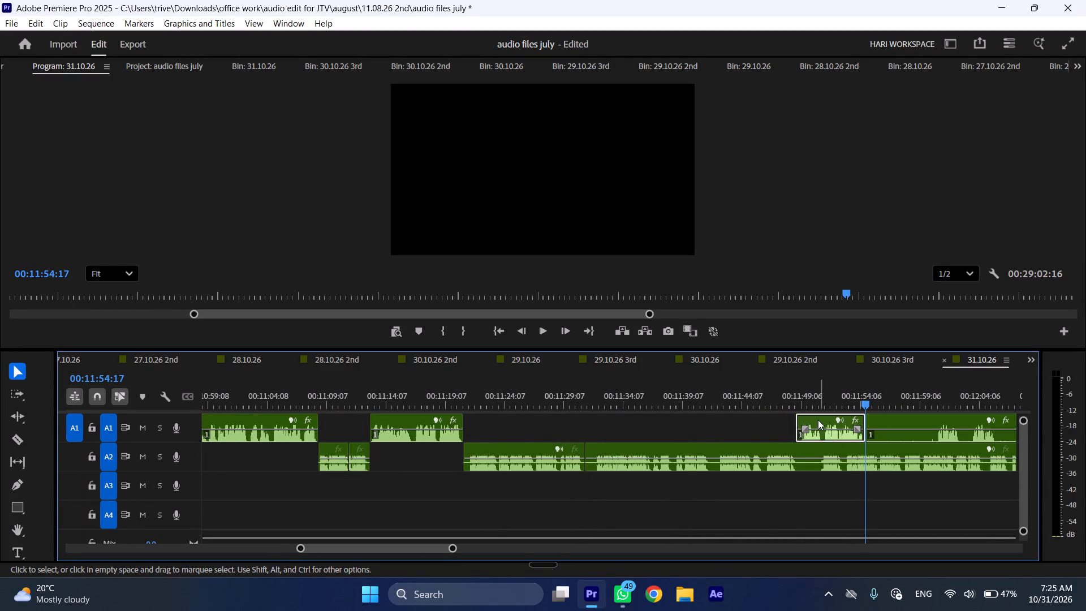
Insert the isolated A1 voice-over section at the 00:11:31:02 cut, pushing the following A2 recording to after it.
{"action": "left_click_drag", "start_coordinate": [817, 418], "coordinate": [611, 417]}
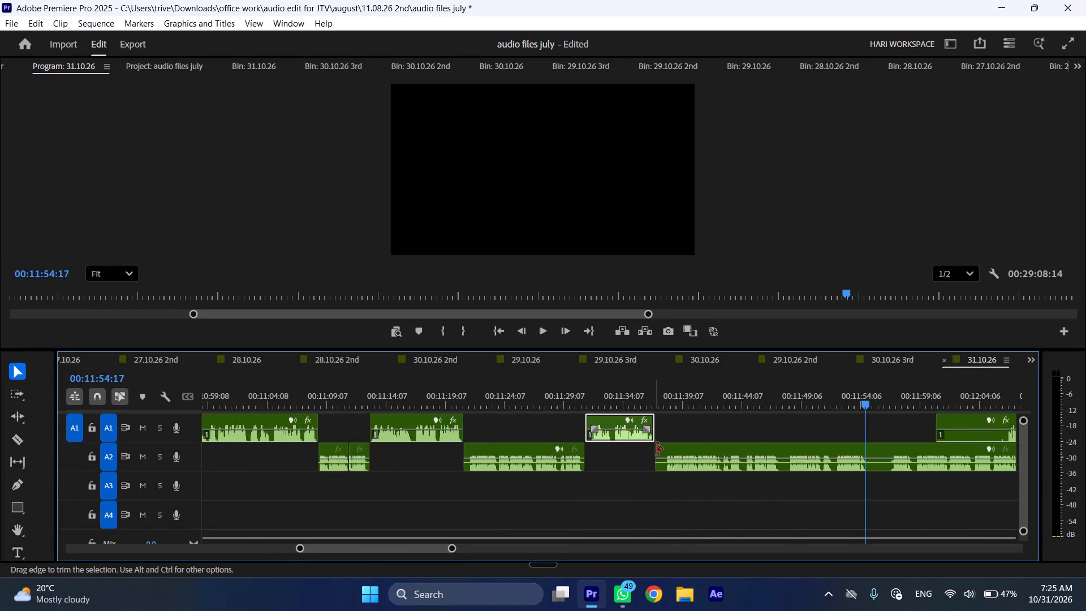
Trim about 16 frames off the start of the following A2 recording and close the gap to the voice-over section at 00:11:37:00.
{"action": "left_click_drag", "start_coordinate": [659, 450], "coordinate": [666, 451]}
{"action": "left_click_drag", "start_coordinate": [684, 450], "coordinate": [670, 450]}
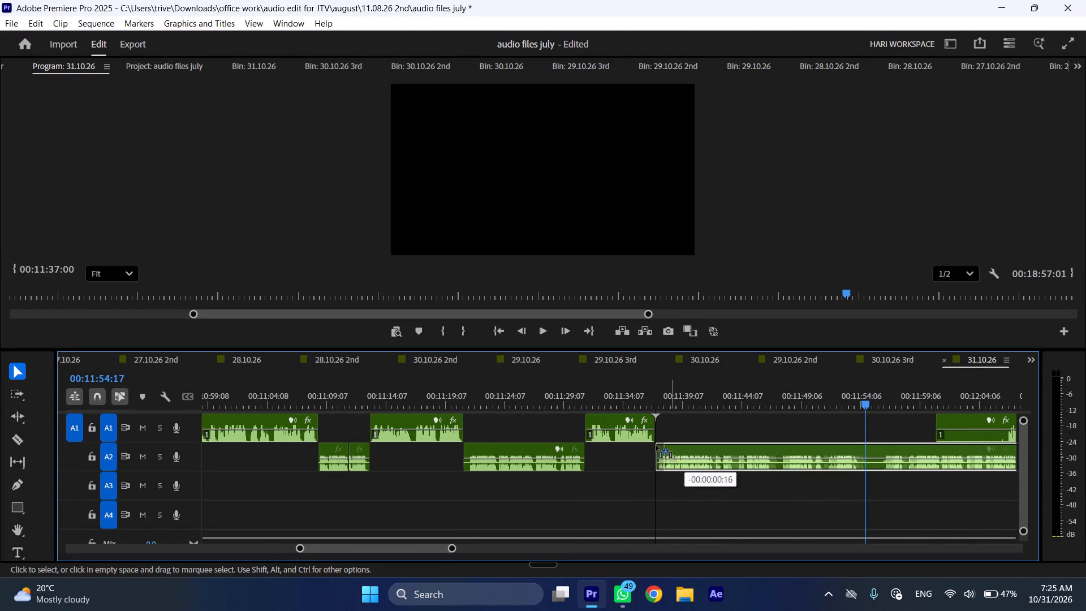
Play the sequence at increased speed from just before the 00:11:31:02 edit to check the inserted voice-over section.
{"action": "left_click", "coordinate": [555, 393]}
{"action": "key", "text": "space"}
{"action": "type", "text": "l"}
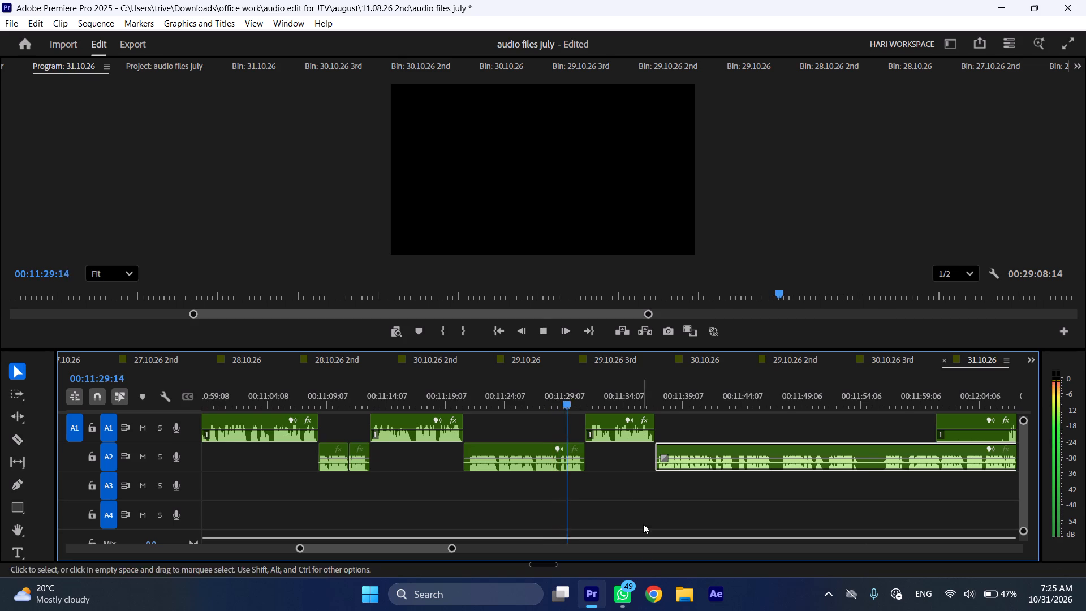
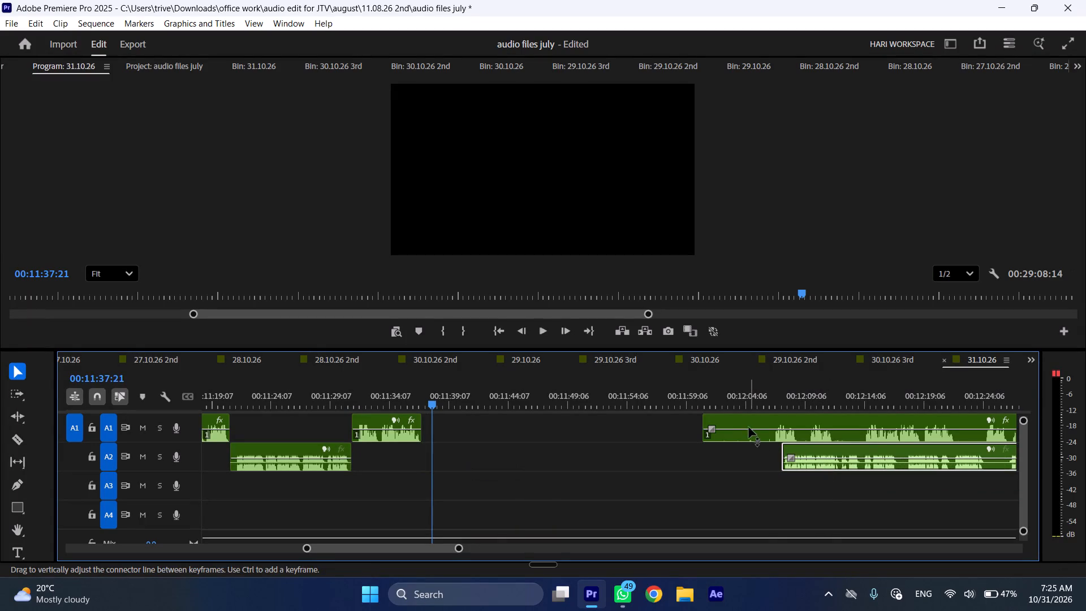
Move the remaining long A1 voice-over earlier to start at about 00:11:40 and sample its playback.
{"action": "left_click_drag", "start_coordinate": [747, 420], "coordinate": [499, 419]}
{"action": "left_click", "coordinate": [614, 394]}
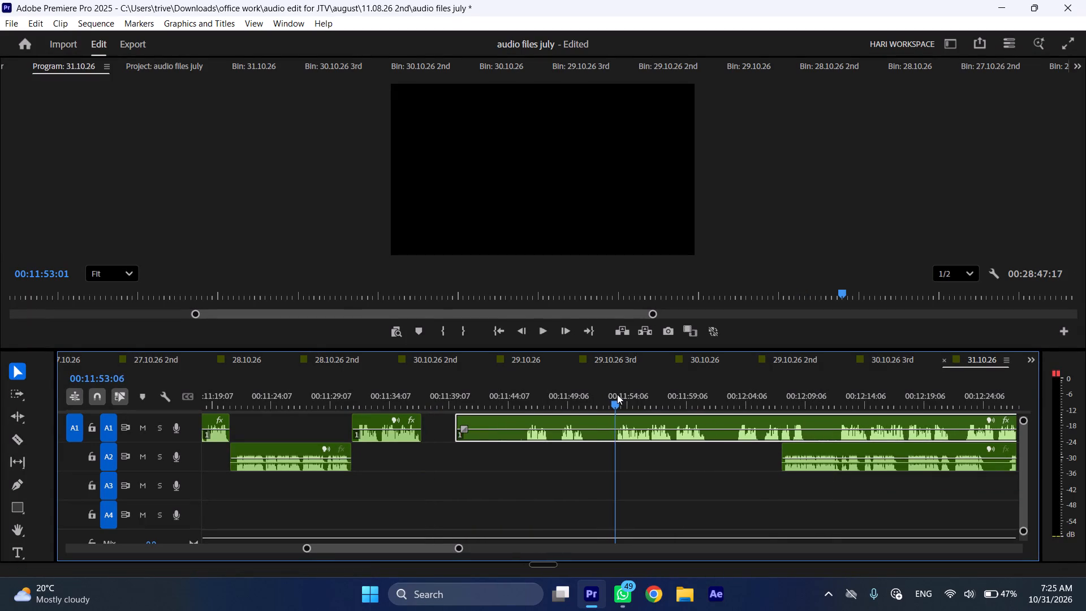
{"action": "key", "text": "space"}
{"action": "left_click_drag", "start_coordinate": [617, 394], "coordinate": [527, 404]}
{"action": "key", "text": "space"}
Split the short A1 voice-over section at 00:11:33:12, ripple-delete its first part, and play the remainder from 00:11:31:02 at increased speed.
{"action": "left_click_drag", "start_coordinate": [374, 391], "coordinate": [382, 394]}
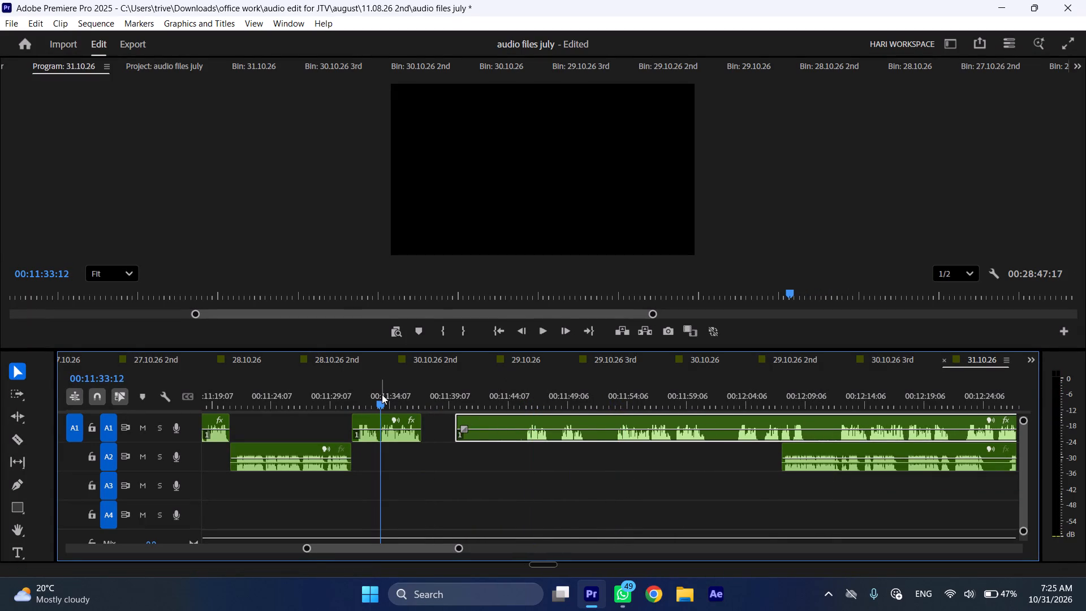
{"action": "key", "text": "shift+c"}
{"action": "left_click", "coordinate": [373, 436]}
{"action": "key", "text": "ctrl+shift+d"}
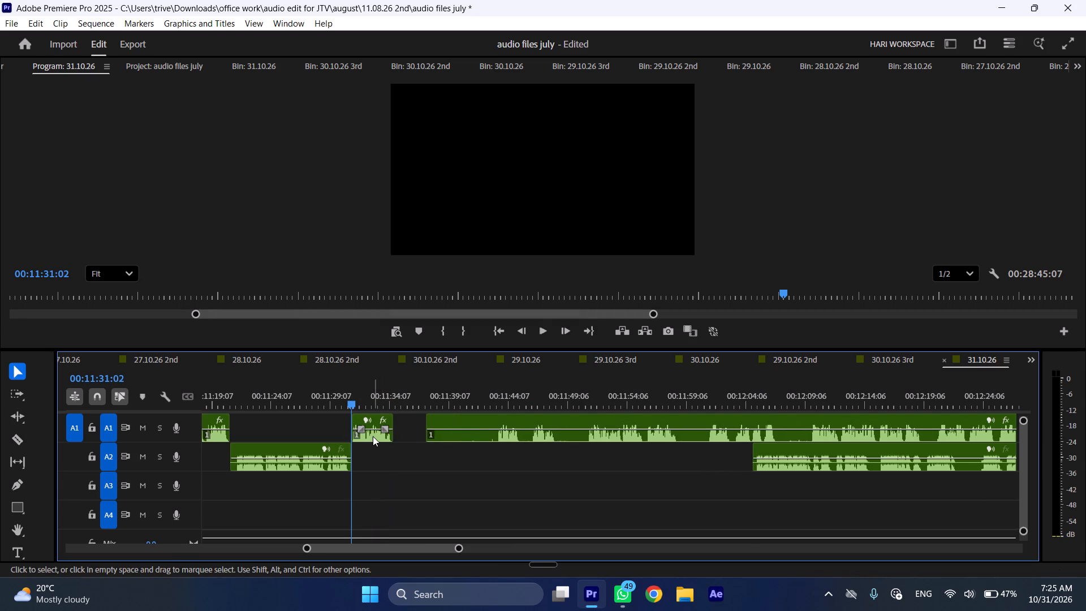
{"action": "key", "text": "space"}
{"action": "type", "text": "l"}
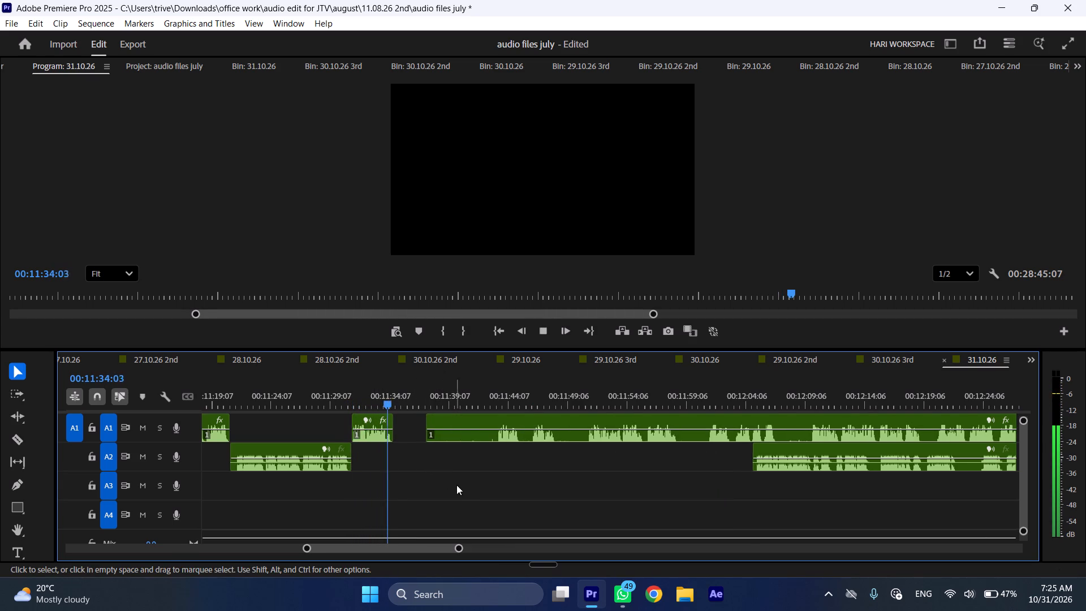
{"action": "key", "text": "space"}
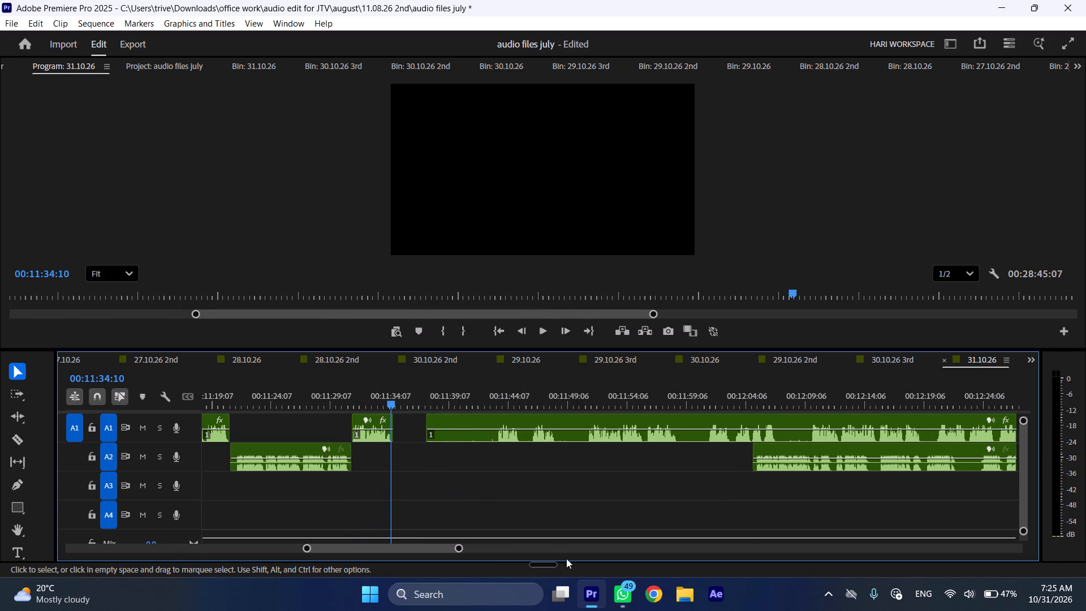
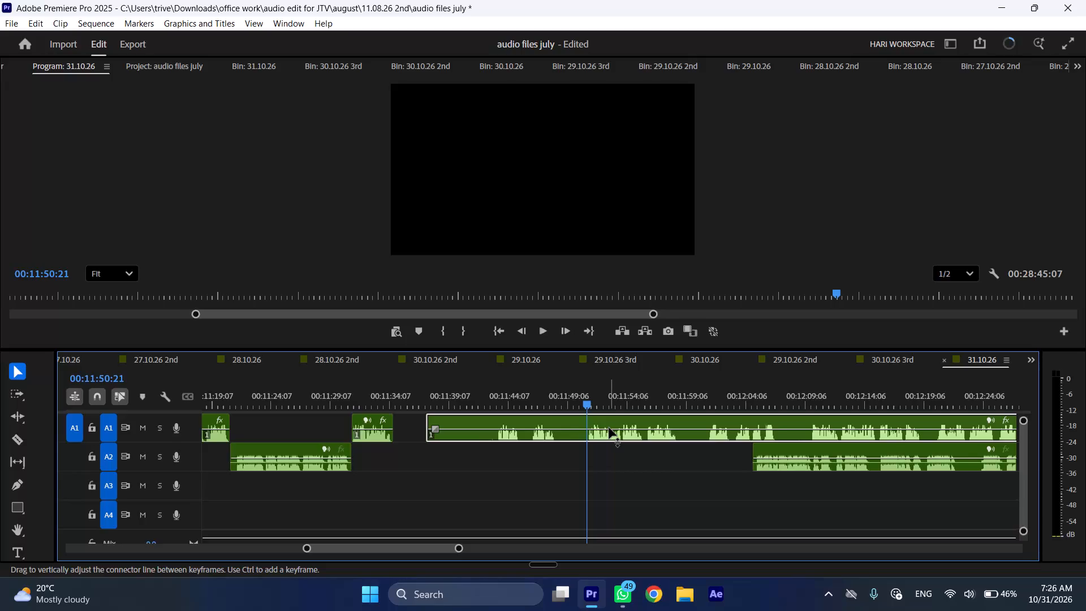
Ripple-trim the start of the long A1 voice-over up to 00:11:50:21 and play the remainder from 00:11:37:08 at increased speed.
{"action": "key", "text": "ctrl+shift+d"}
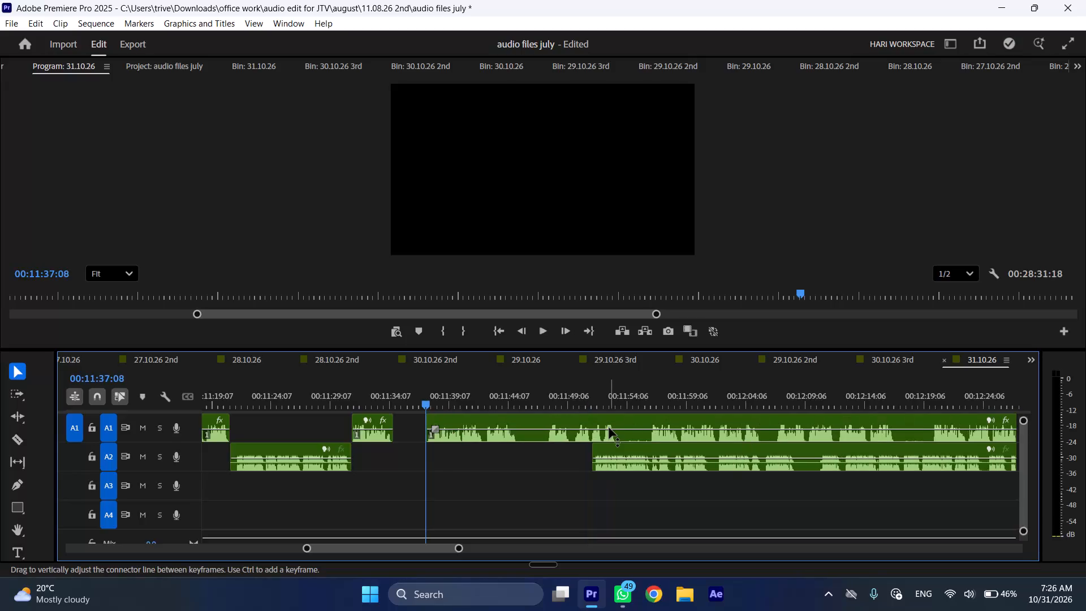
{"action": "key", "text": "space"}
{"action": "type", "text": "l"}
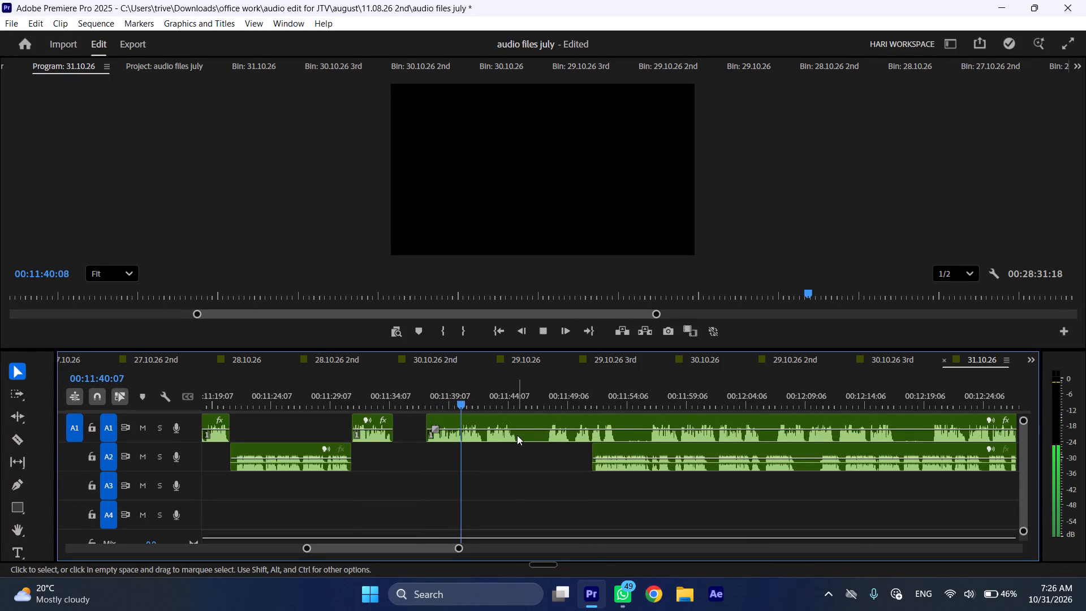
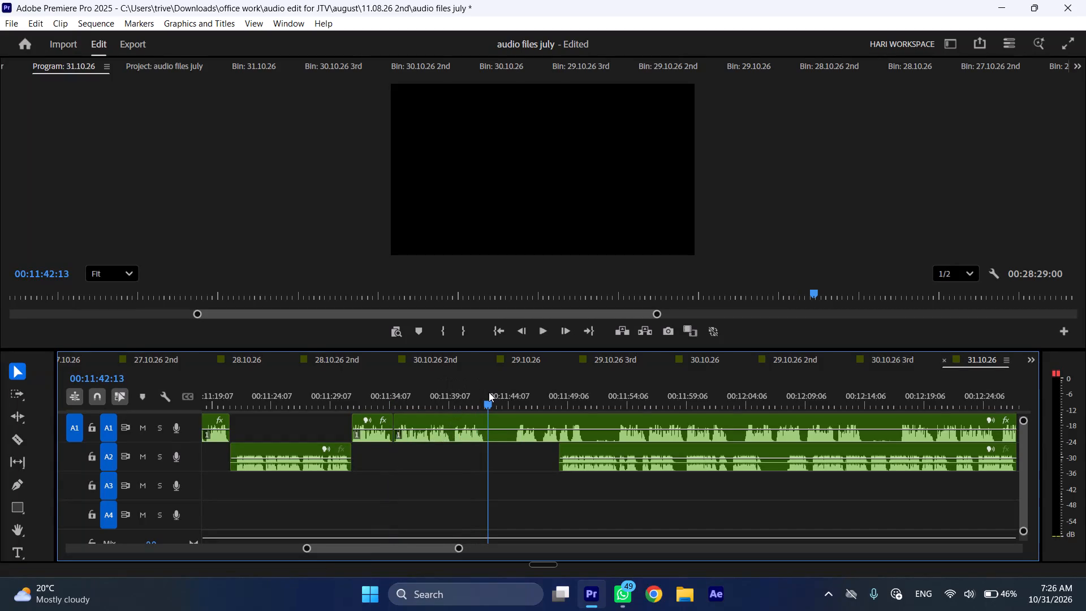
Split the long Story voice-over clip on A1 at 00:11:42:13, where its spoken section ends.
{"action": "key", "text": "shift+c"}
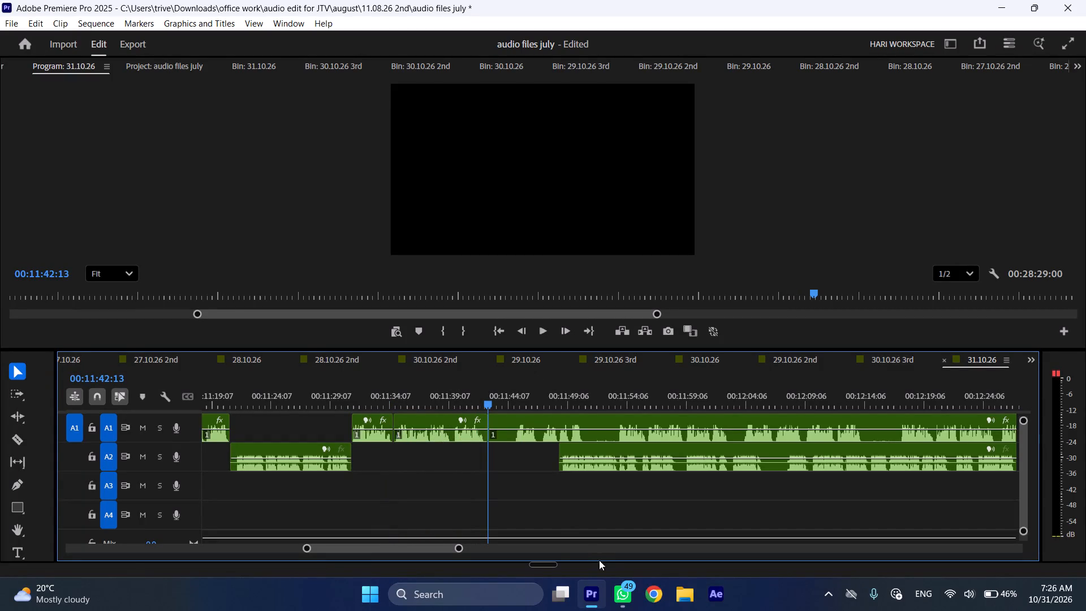
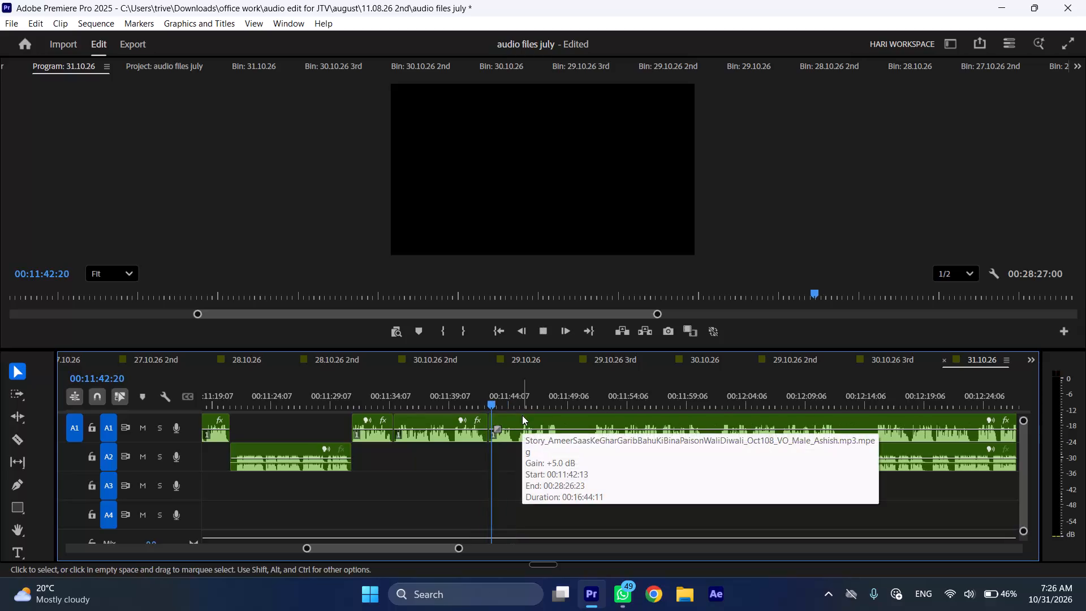
Shift the Standard recording on A2 clear, then ripple-delete the Story voice-over section on A1 from 00:11:42:13 to 00:11:45:01.
{"action": "key", "text": "l"}
{"action": "left_click_drag", "start_coordinate": [563, 449], "coordinate": [610, 451]}
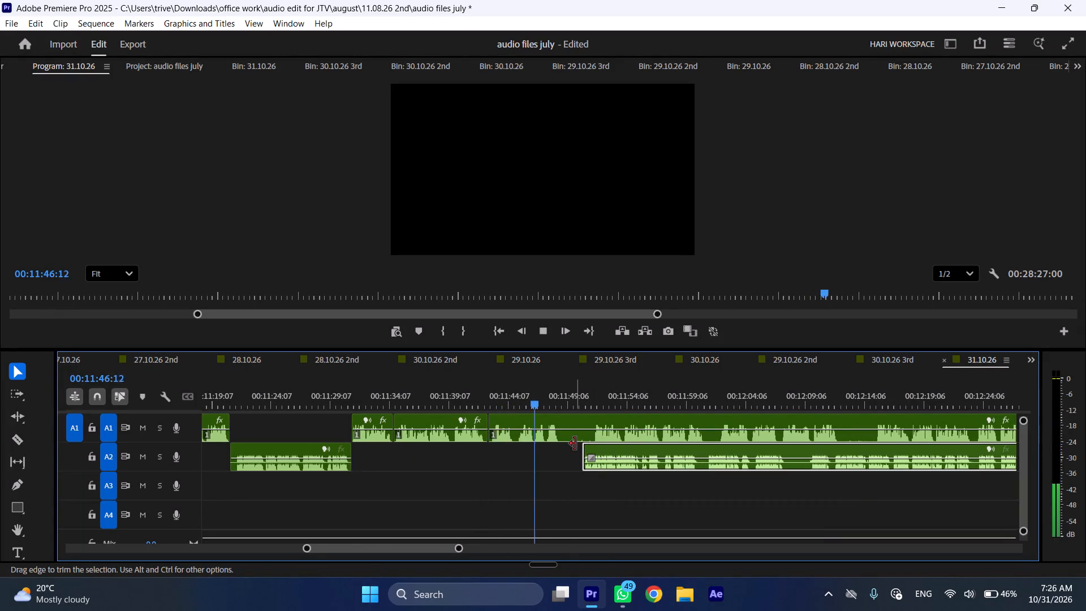
{"action": "left_click", "coordinate": [519, 400]}
{"action": "left_click", "coordinate": [532, 423]}
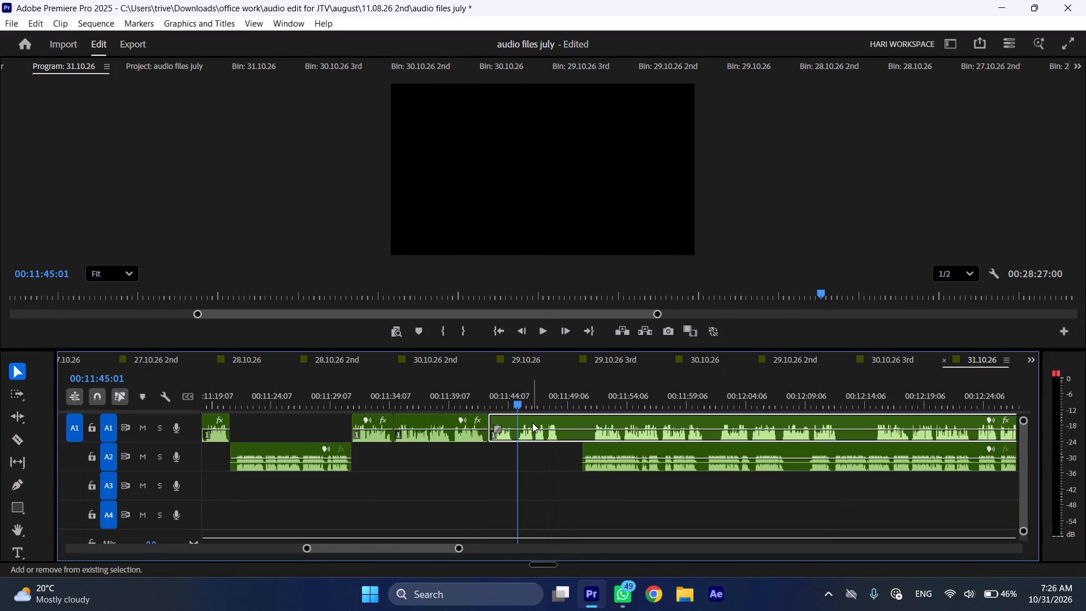
{"action": "key", "text": "shift+c"}
{"action": "key", "text": "ctrl+shift+d"}
Split the Story voice-over on A1 at 00:11:45:22 and move the Standard recording on A2 to start at that cut.
{"action": "left_click_drag", "start_coordinate": [544, 400], "coordinate": [530, 399]}
{"action": "key", "text": "shift+c"}
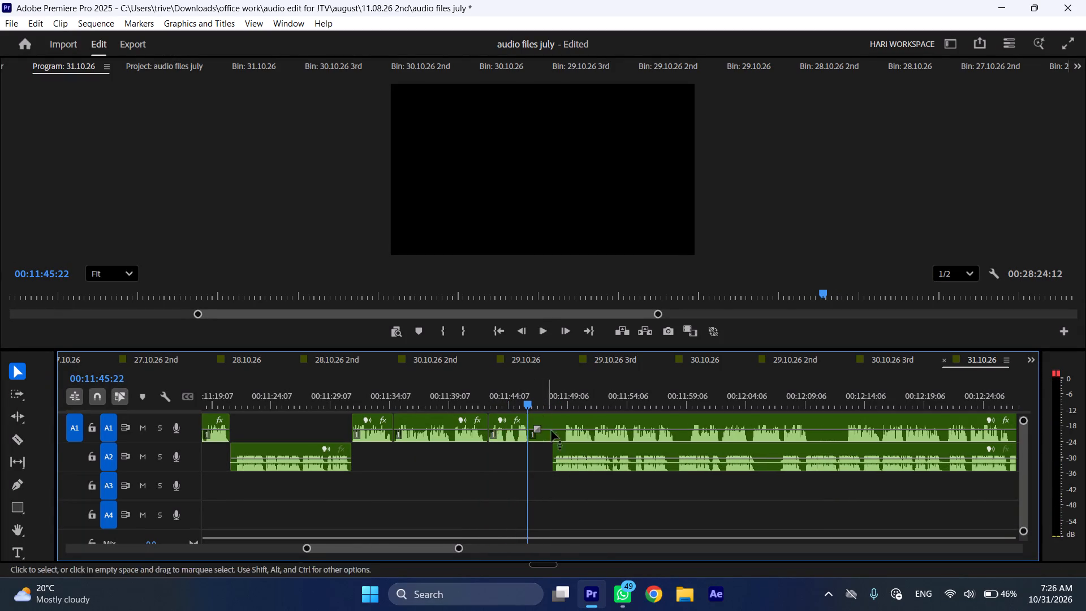
{"action": "left_click_drag", "start_coordinate": [570, 446], "coordinate": [548, 447]}
Move the remaining Story voice-over on A1 later and trim its silent opening so it starts at about 00:11:59.
{"action": "left_click_drag", "start_coordinate": [553, 419], "coordinate": [630, 423]}
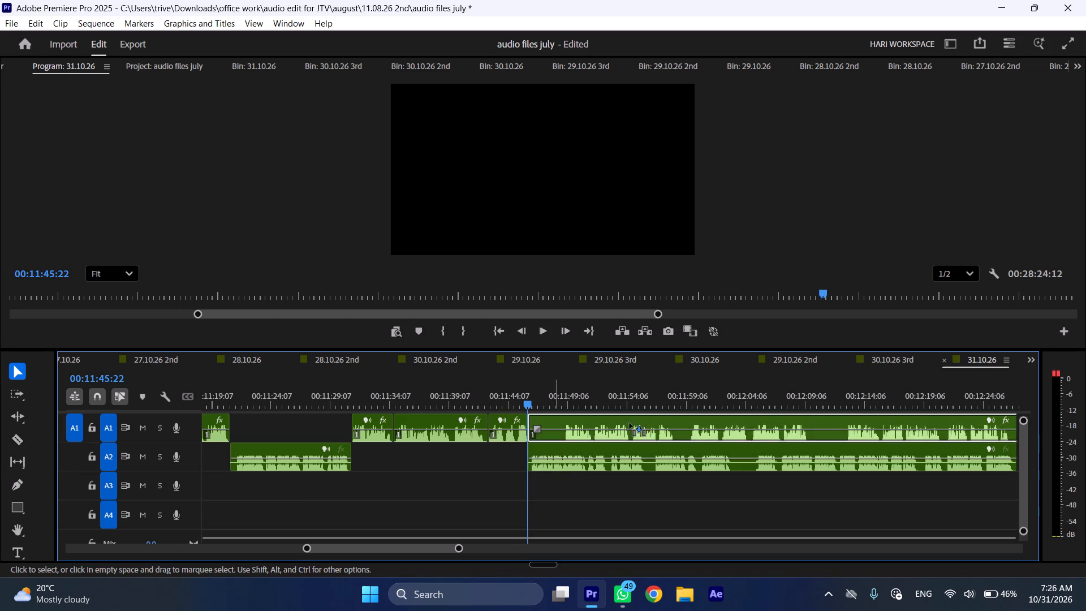
{"action": "left_click_drag", "start_coordinate": [630, 423], "coordinate": [683, 426]}
{"action": "key", "text": "space"}
{"action": "key", "text": "l"}
{"action": "scroll", "coordinate": [650, 451], "scroll_direction": "down", "scroll_amount": 5}
{"action": "left_click_drag", "start_coordinate": [552, 419], "coordinate": [564, 419]}
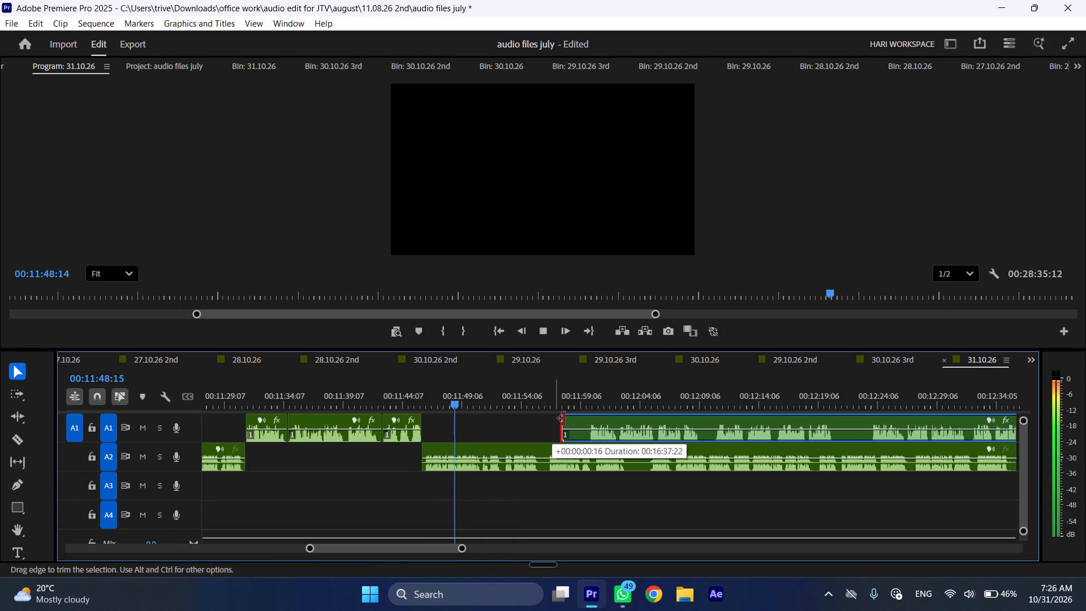
{"action": "left_click_drag", "start_coordinate": [564, 419], "coordinate": [581, 419]}
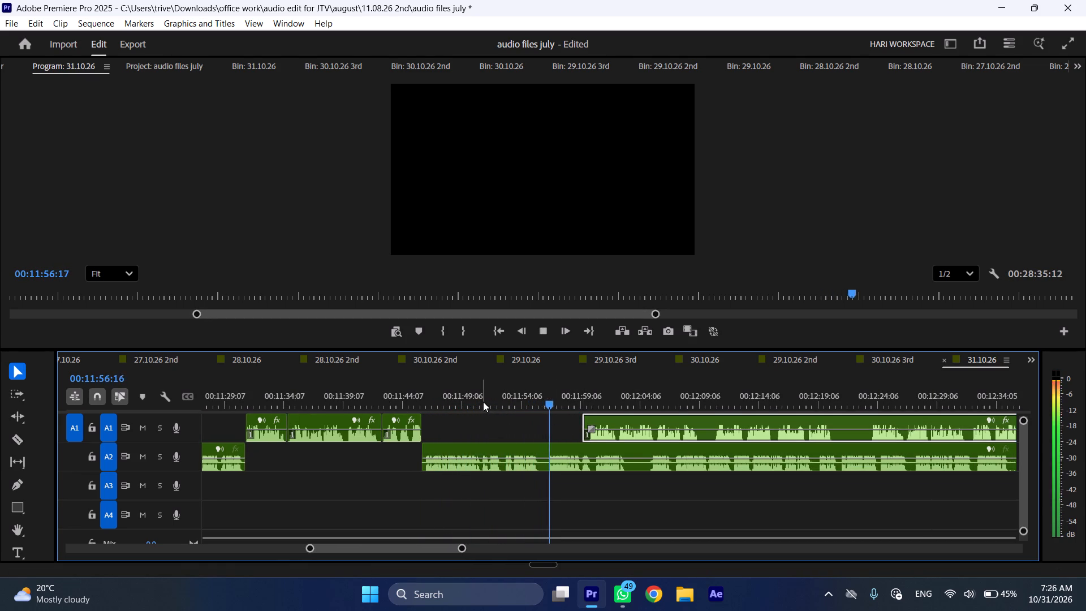
Split the Standard recording on A2 at about 00:11:51 and ripple-delete the unwanted section up to about 00:11:52:17.
{"action": "left_click_drag", "start_coordinate": [483, 402], "coordinate": [505, 405]}
{"action": "key", "text": "shift+c"}
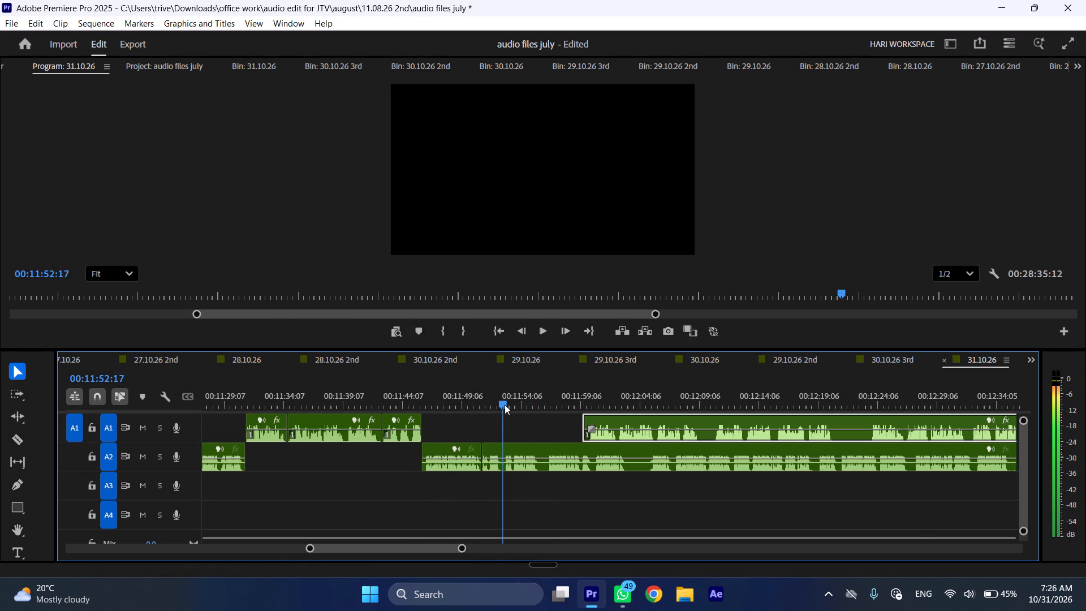
{"action": "left_click_drag", "start_coordinate": [505, 405], "coordinate": [506, 405]}
{"action": "left_click", "coordinate": [523, 457]}
{"action": "key", "text": "shift+c"}
{"action": "key", "text": "ctrl+shift+d"}
Split the Standard recording on A2 at 00:11:54:02 and move the remaining Story voice-over on A1 to start there.
{"action": "left_click", "coordinate": [521, 401]}
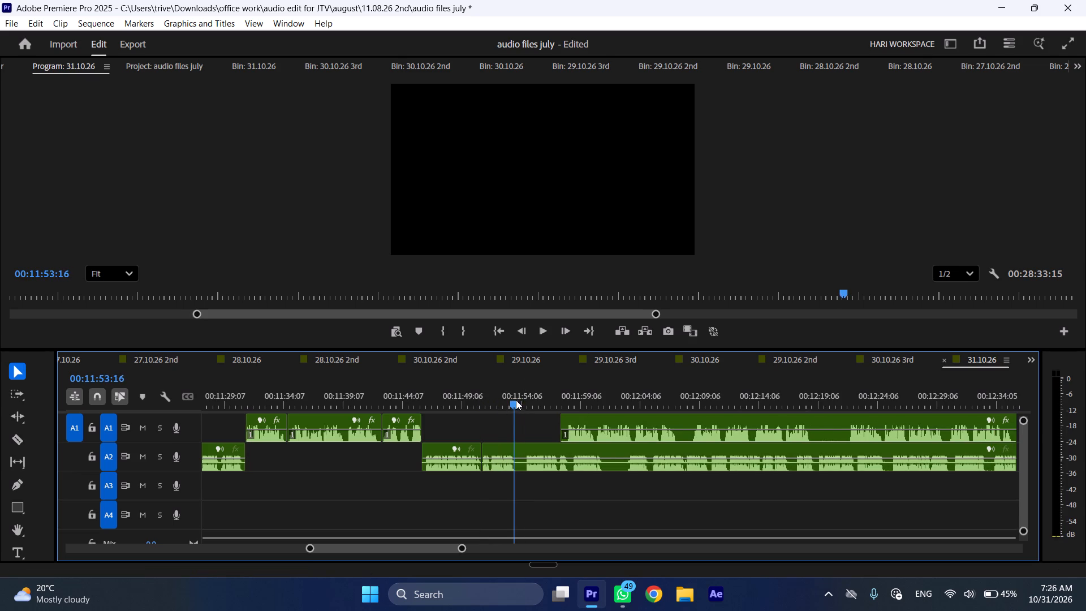
{"action": "key", "text": "shift+c"}
{"action": "left_click_drag", "start_coordinate": [593, 419], "coordinate": [554, 421]}
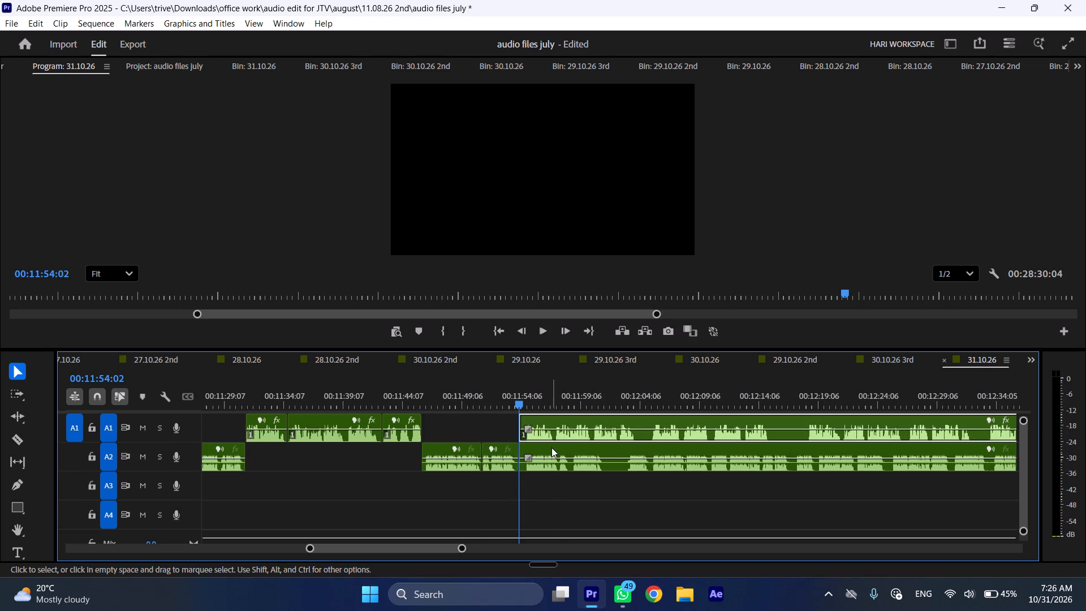
Move the remaining Standard recording on A2 to about 00:12:05 and split the Story voice-over on A1 at 00:12:04:02.
{"action": "left_click_drag", "start_coordinate": [553, 449], "coordinate": [670, 453]}
{"action": "key", "text": "space"}
{"action": "left_click_drag", "start_coordinate": [654, 447], "coordinate": [667, 447]}
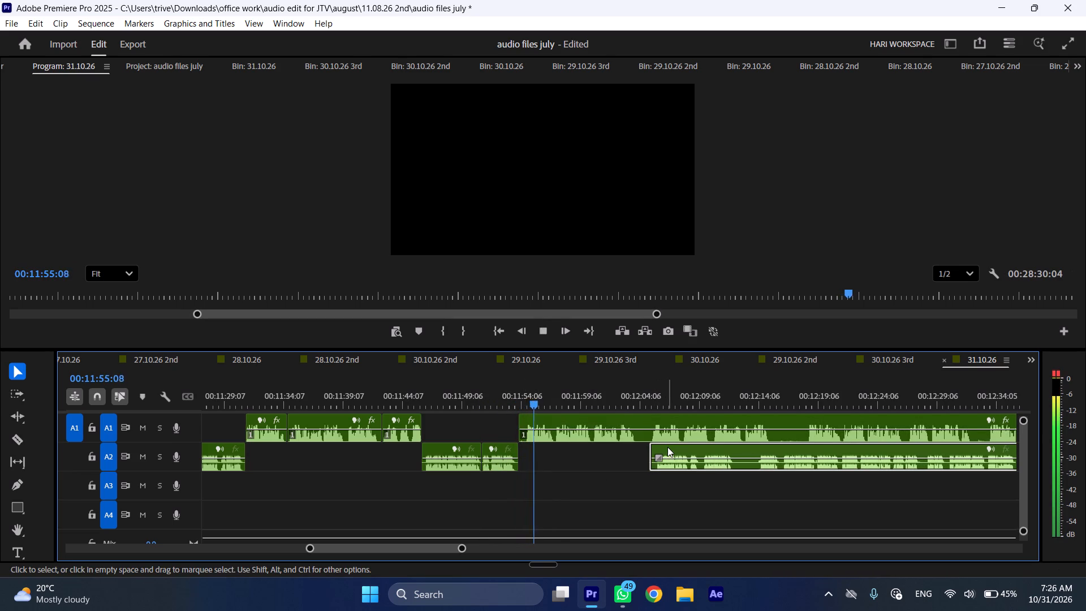
{"action": "key", "text": "l"}
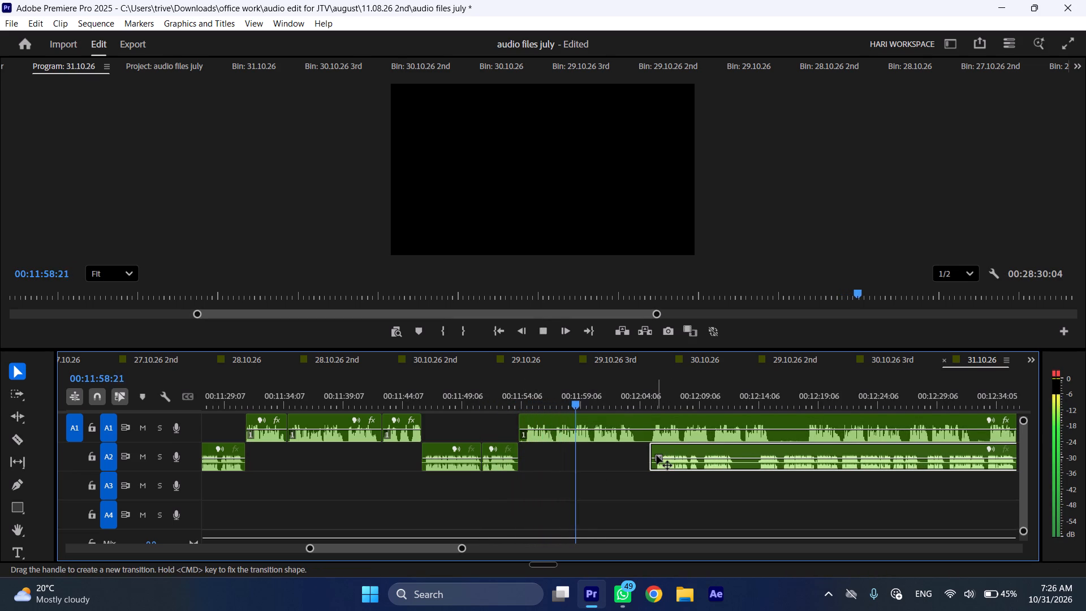
{"action": "scroll", "coordinate": [627, 458], "scroll_direction": "down", "scroll_amount": 4}
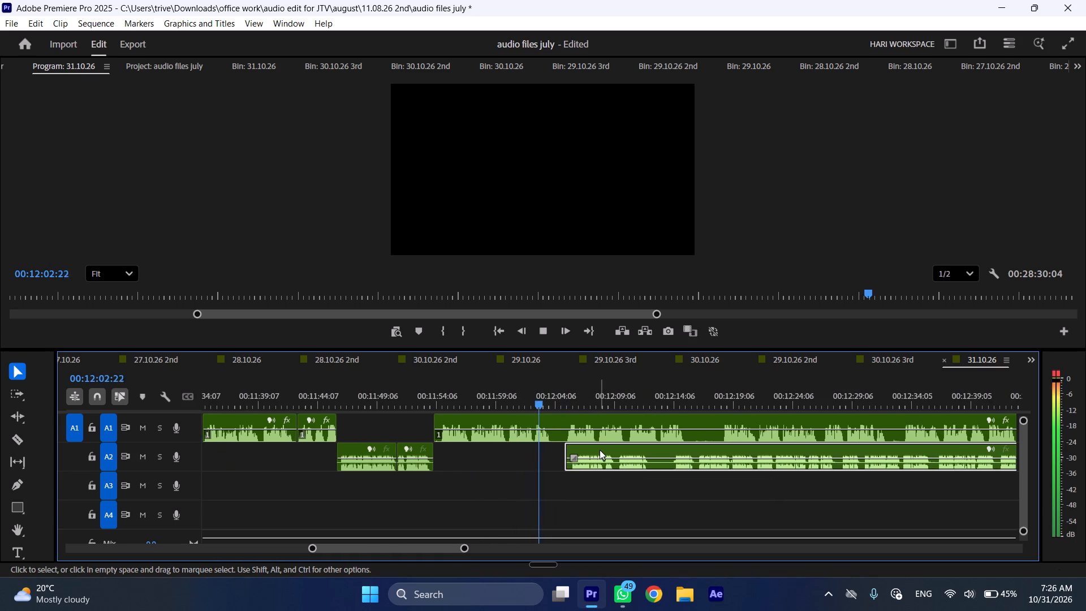
{"action": "key", "text": "space"}
{"action": "type", "text": "C"}
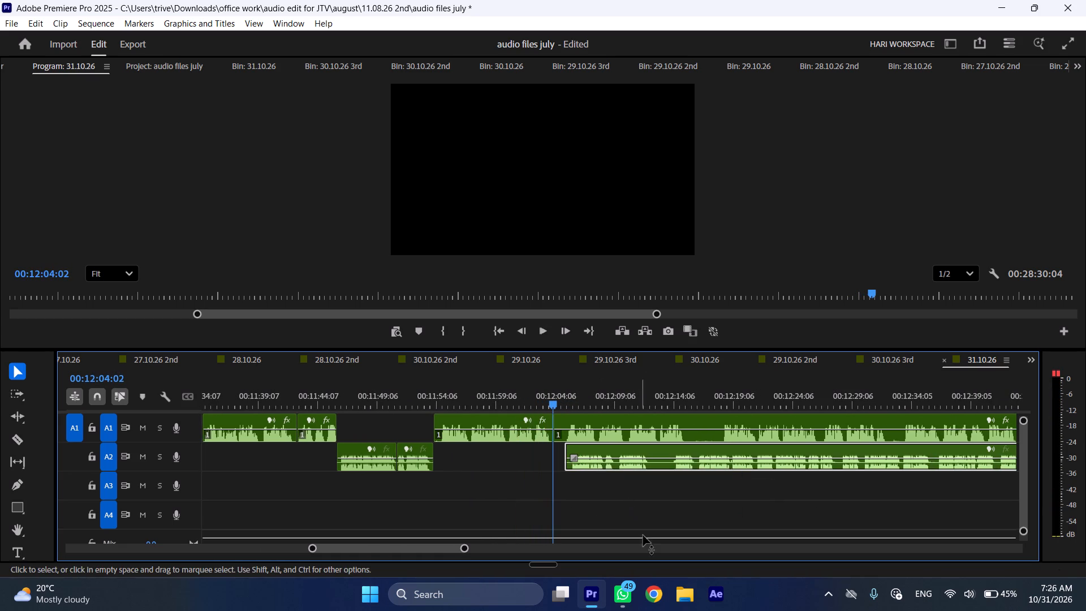
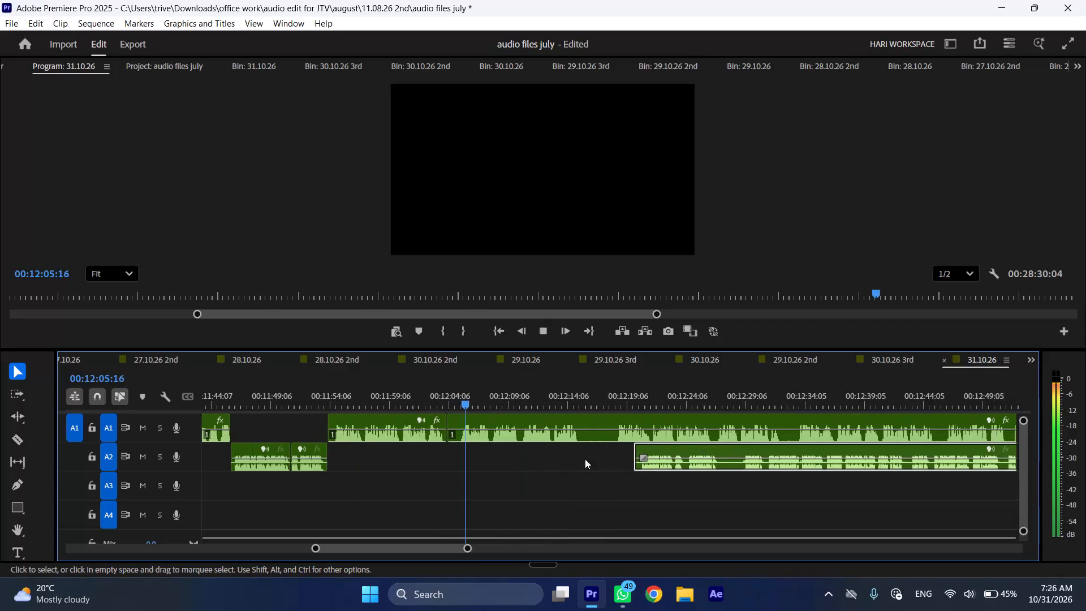
Split the Story voice-over on A1 at about 00:12:05:02 and ripple-delete the short section starting at about 00:12:04:02.
{"action": "left_click", "coordinate": [458, 400]}
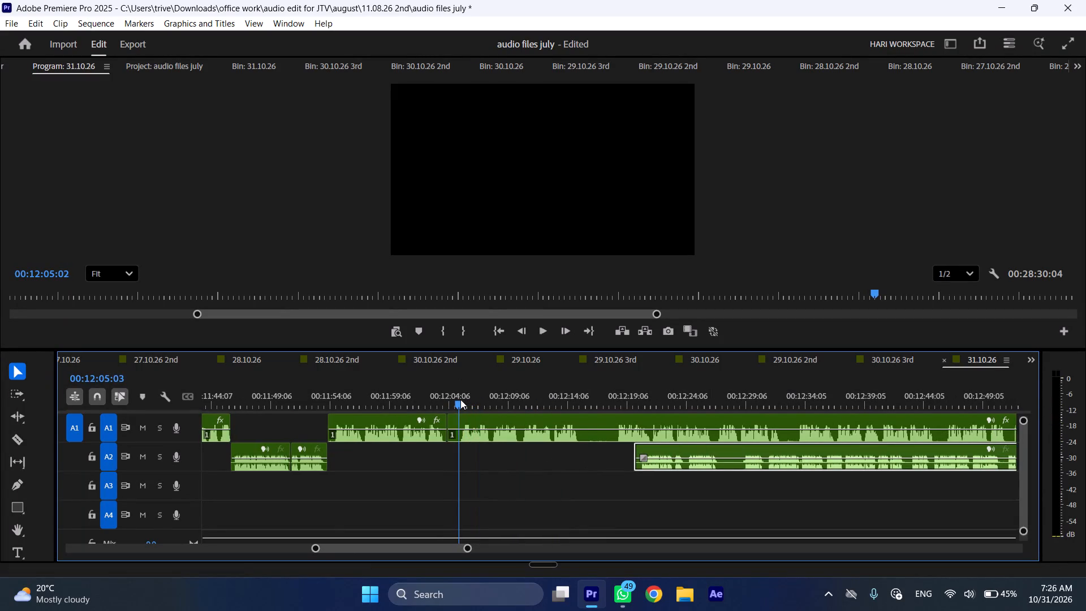
{"action": "left_click", "coordinate": [477, 428]}
{"action": "key", "text": "shift+c"}
{"action": "key", "text": "ctrl+shift+d"}
Play on through the Story voice-over on A1 and split it at 00:12:14:07, where the spoken section ends.
{"action": "key", "text": "space"}
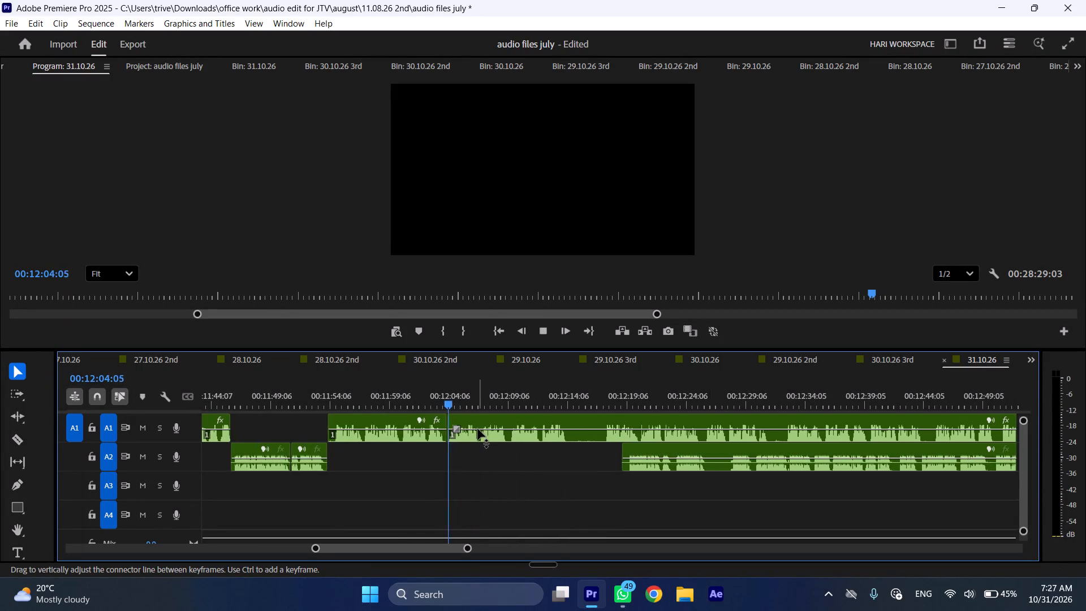
{"action": "key", "text": "l"}
{"action": "scroll", "coordinate": [551, 455], "scroll_direction": "down", "scroll_amount": 5}
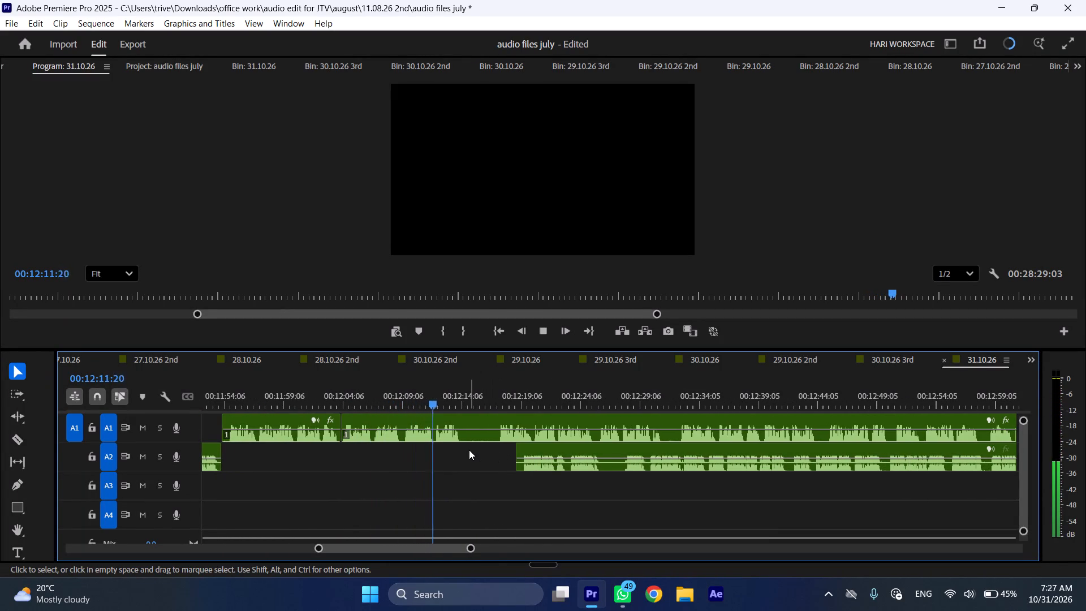
{"action": "key", "text": "space"}
{"action": "type", "text": "C"}
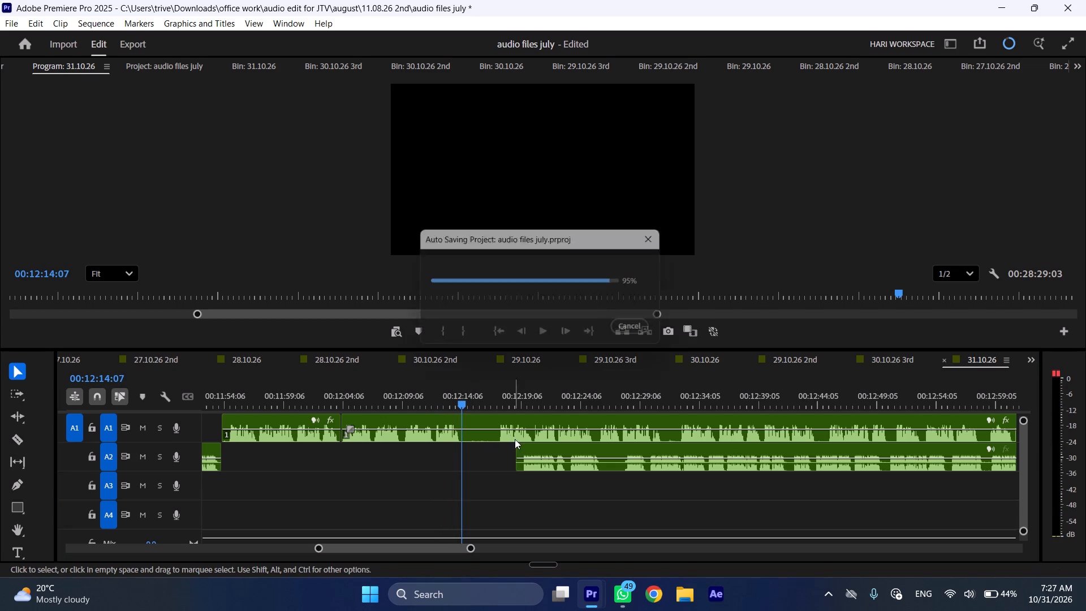
Trim the Standard recording's silent opening on A2, split it at about 00:12:25:22, and insert the cut-off section at 00:12:14:07, shifting later clips.
{"action": "left_click", "coordinate": [518, 450]}
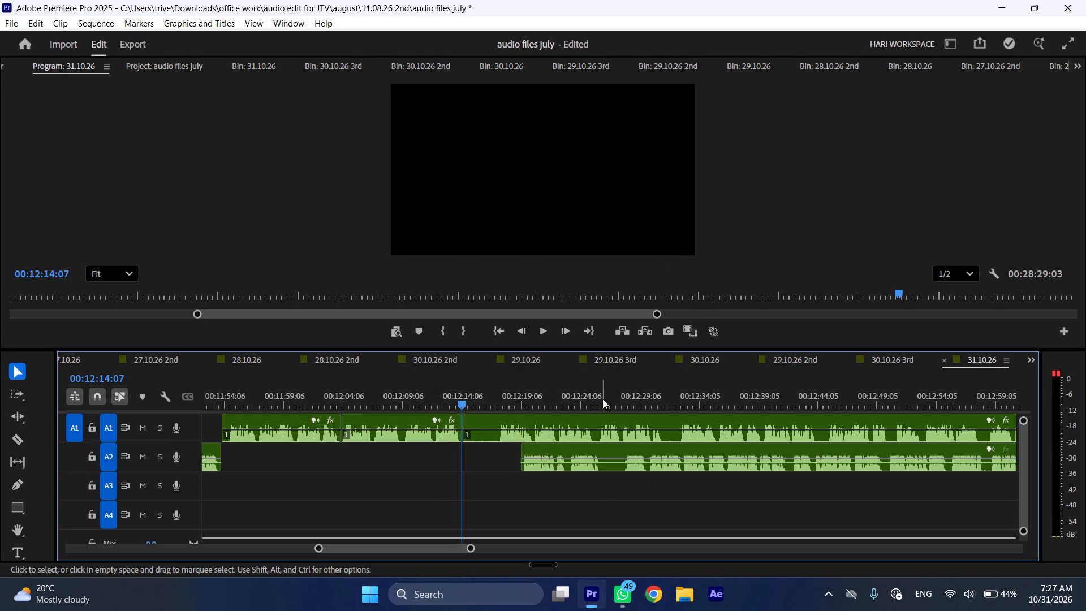
{"action": "left_click", "coordinate": [602, 399]}
{"action": "left_click", "coordinate": [613, 450]}
{"action": "key", "text": "shift+c"}
{"action": "left_click_drag", "start_coordinate": [554, 448], "coordinate": [497, 450]}
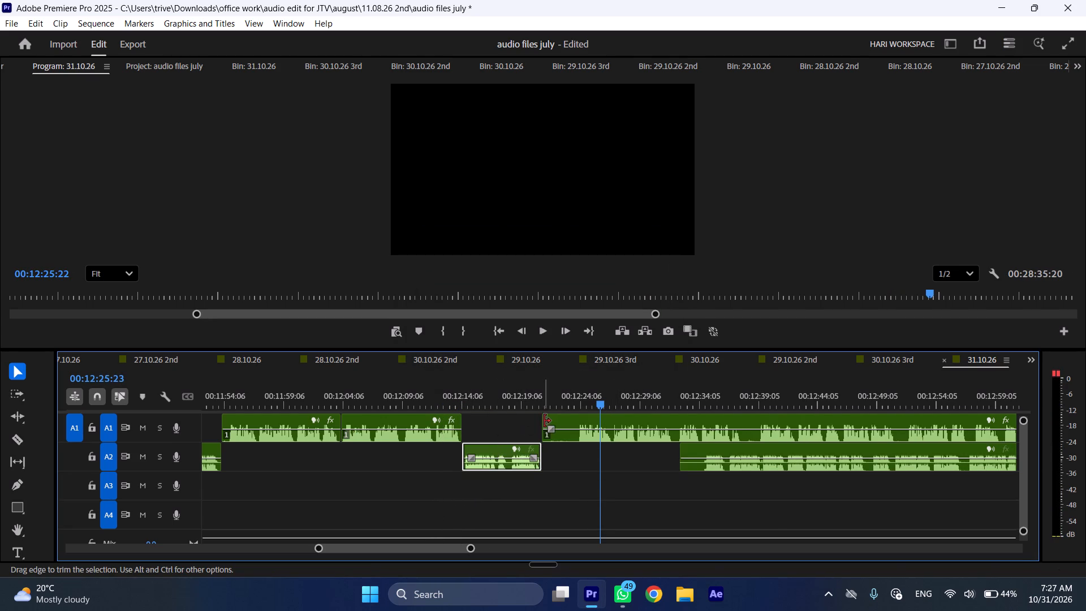
Trim the silent opening of the remaining Story voice-over on A1 and move it to start at about 00:12:21.
{"action": "left_click_drag", "start_coordinate": [544, 421], "coordinate": [577, 425]}
{"action": "left_click_drag", "start_coordinate": [627, 416], "coordinate": [602, 417]}
Play from before the 00:12:14:07 cut and trim the remaining Standard recording's silent opening on A2 to about 00:12:34.
{"action": "left_click", "coordinate": [452, 397]}
{"action": "key", "text": "space"}
{"action": "key", "text": "l"}
{"action": "scroll", "coordinate": [528, 457], "scroll_direction": "down", "scroll_amount": 7}
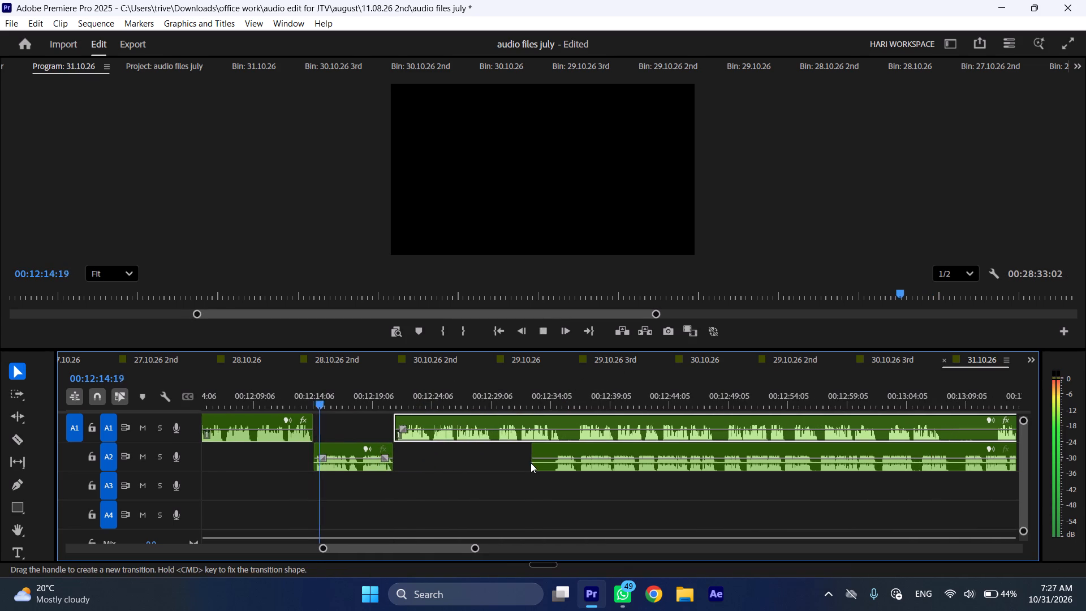
{"action": "left_click_drag", "start_coordinate": [541, 450], "coordinate": [559, 453]}
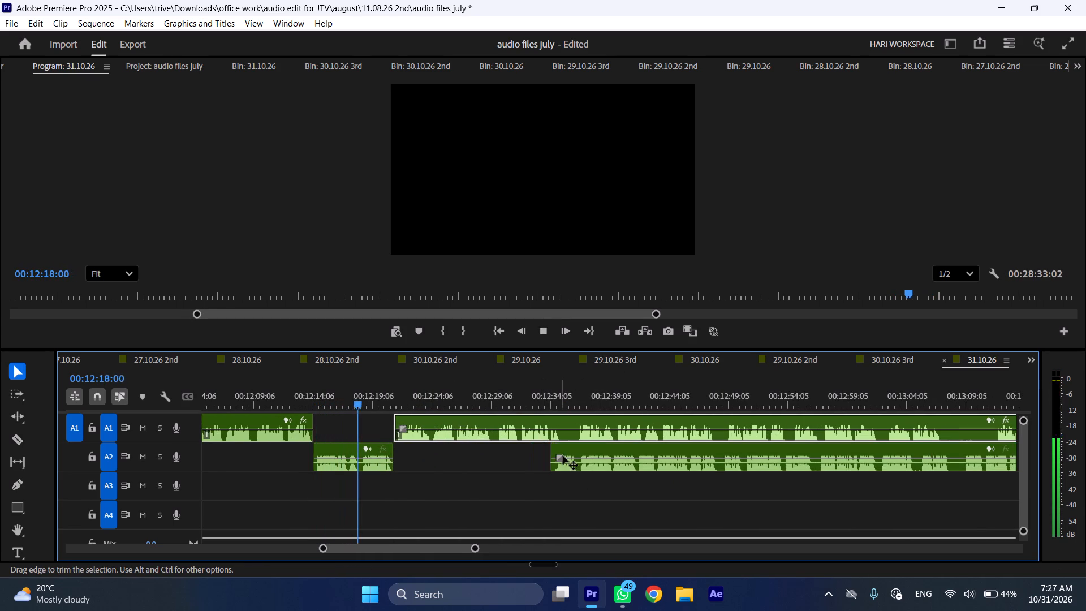
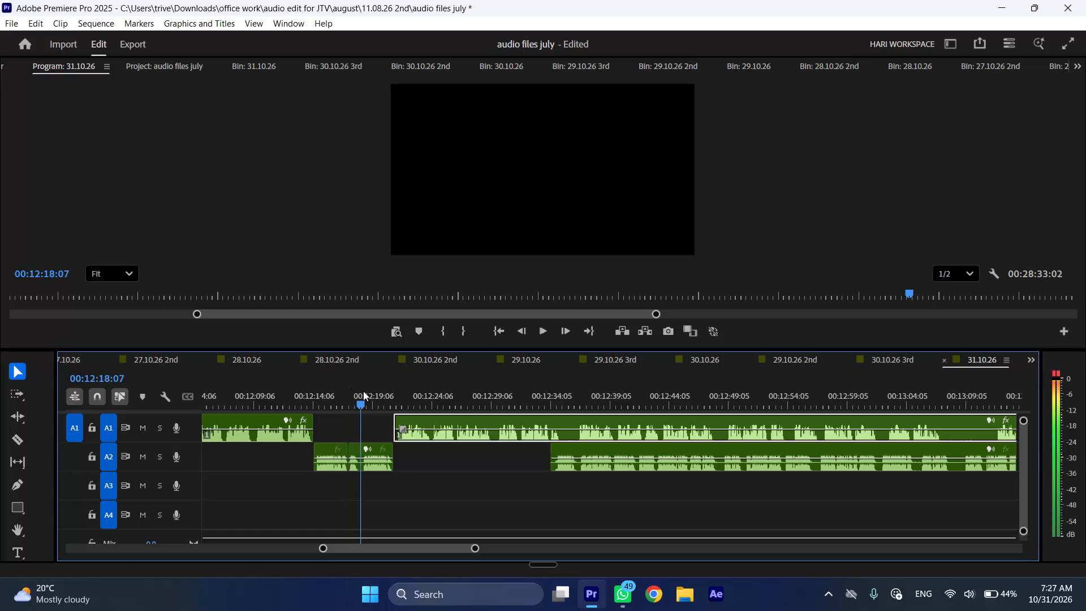
Split the Standard recording on A2 at 00:12:18:07 and ripple-delete the short piece before the split, closing the gap.
{"action": "left_click", "coordinate": [380, 466]}
{"action": "key", "text": "shift+c"}
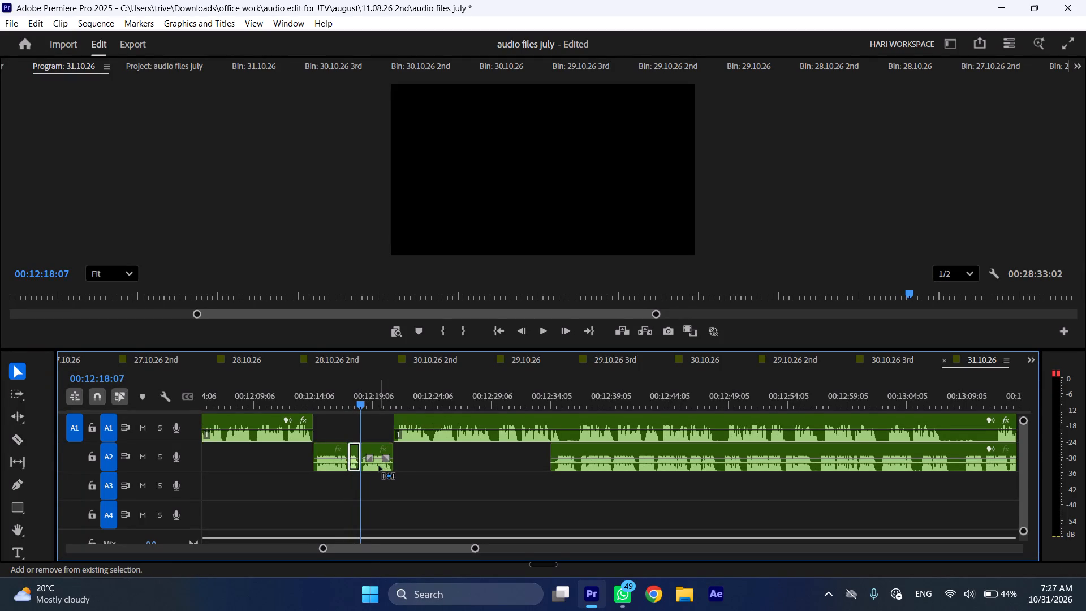
{"action": "key", "text": "ctrl+shift+d"}
Play on from the closed gap and move the remaining Standard recording on A2 later to start at about 00:13:07:19.
{"action": "key", "text": "space"}
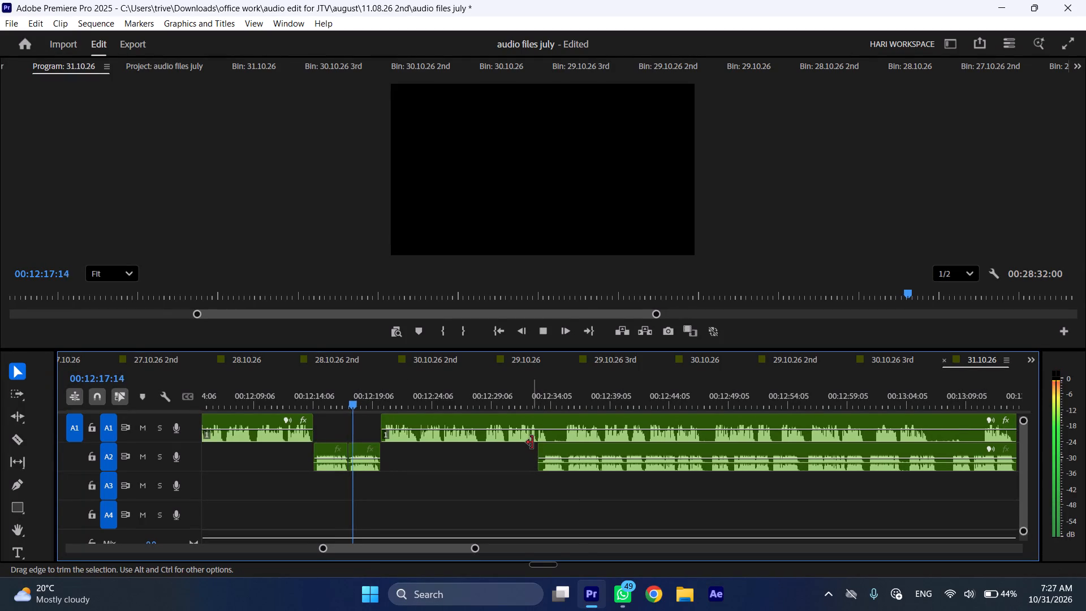
{"action": "key", "text": "l"}
{"action": "left_click_drag", "start_coordinate": [553, 449], "coordinate": [965, 455]}
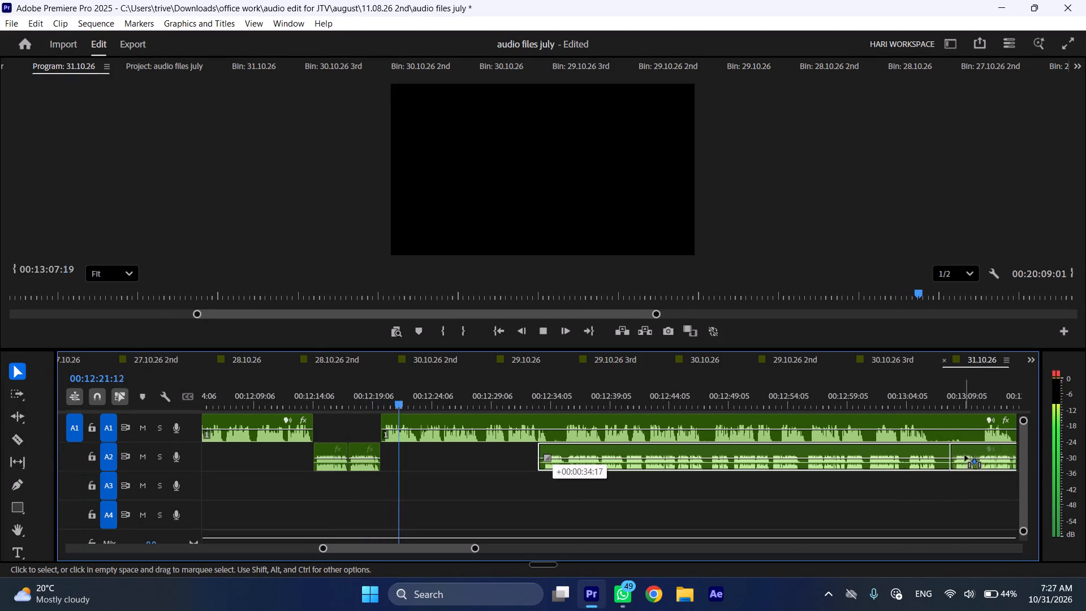
{"action": "left_click_drag", "start_coordinate": [965, 455], "coordinate": [967, 455]}
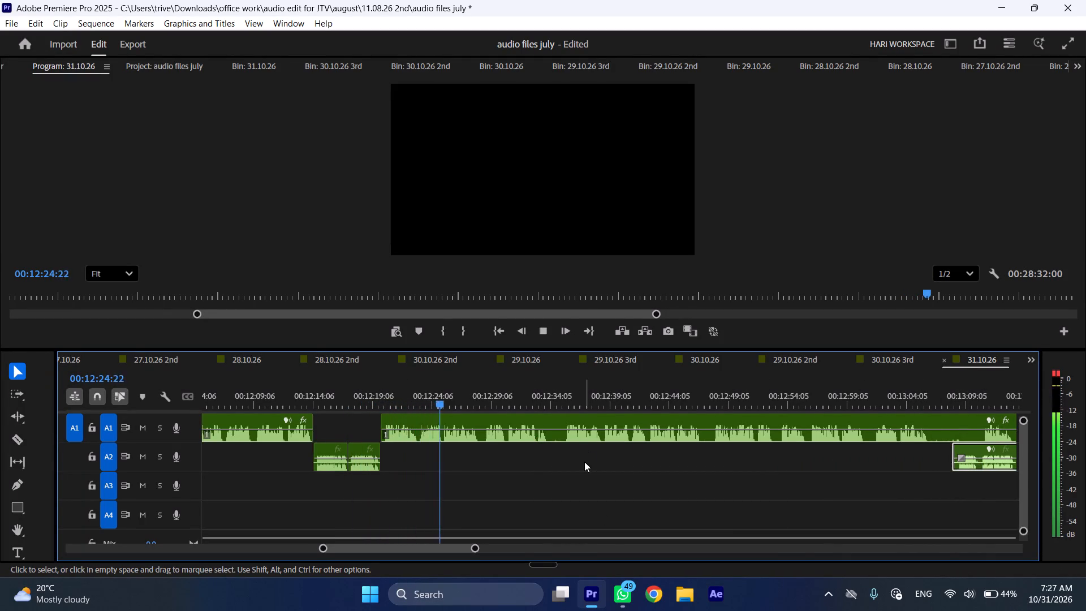
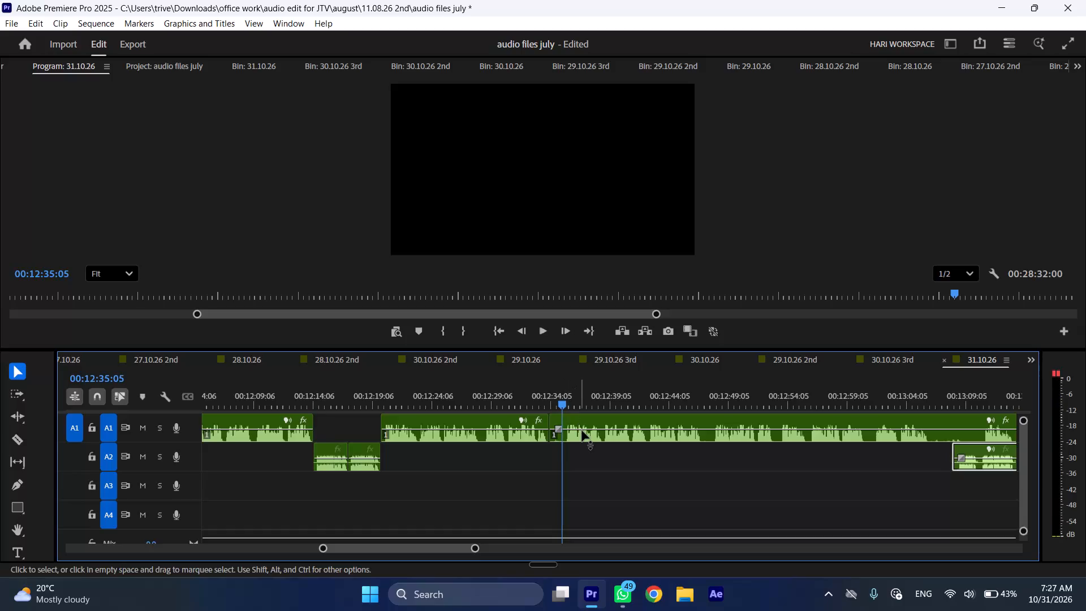
Split the Story voice-over on A1 at 00:12:35:05 and ripple-delete the short piece before the split, closing the gap.
{"action": "left_click", "coordinate": [582, 431]}
{"action": "key", "text": "shift+c"}
{"action": "key", "text": "ctrl+shift+d"}
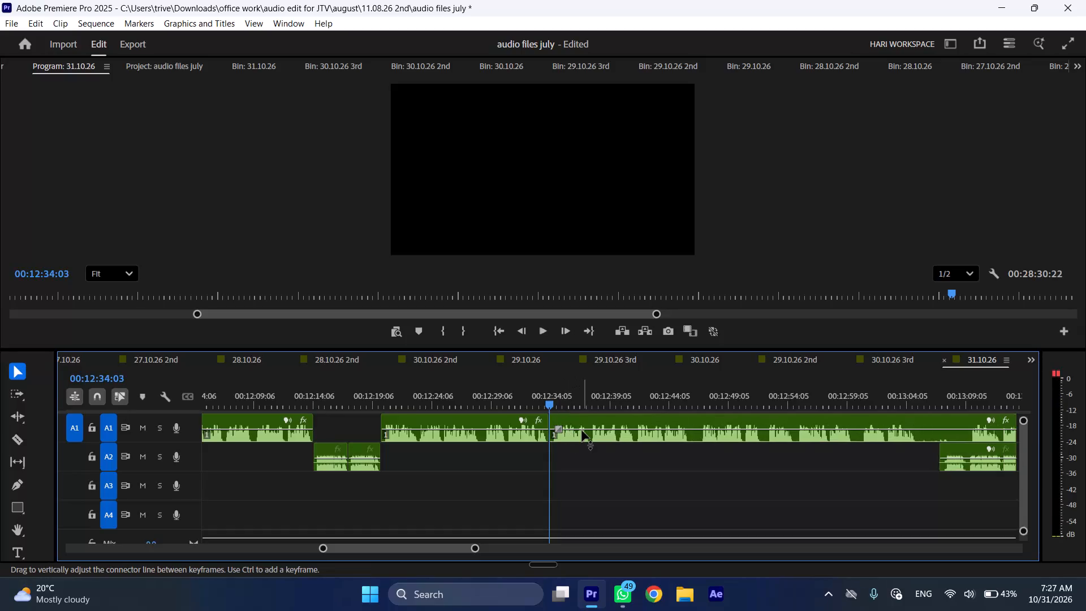
Play on from the closed gap at 00:12:34:03 at faster speed to review the Story voice-over on A1.
{"action": "key", "text": "space"}
{"action": "key", "text": "l"}
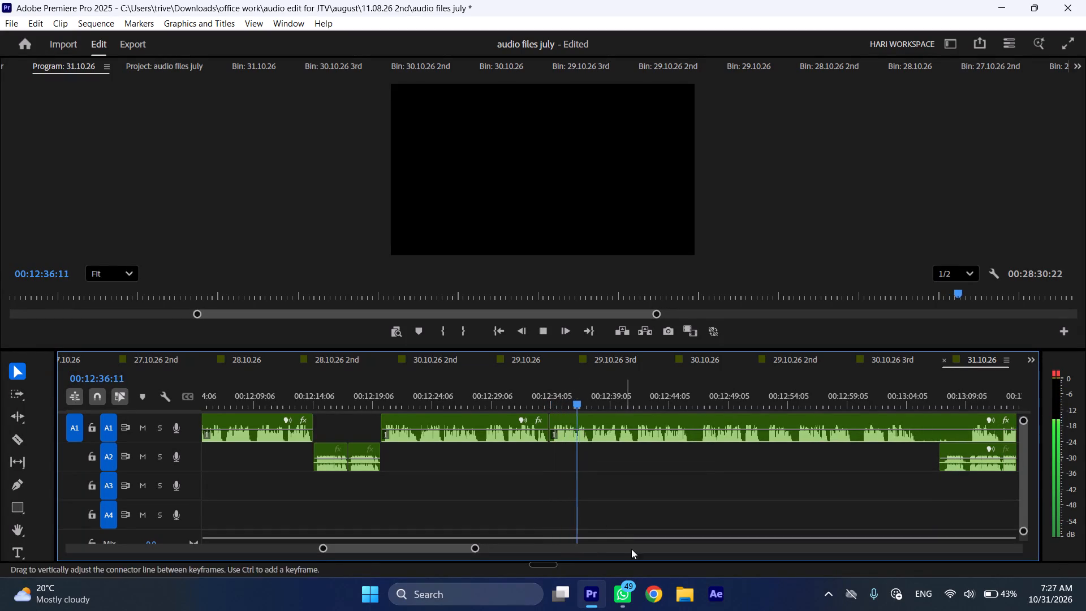
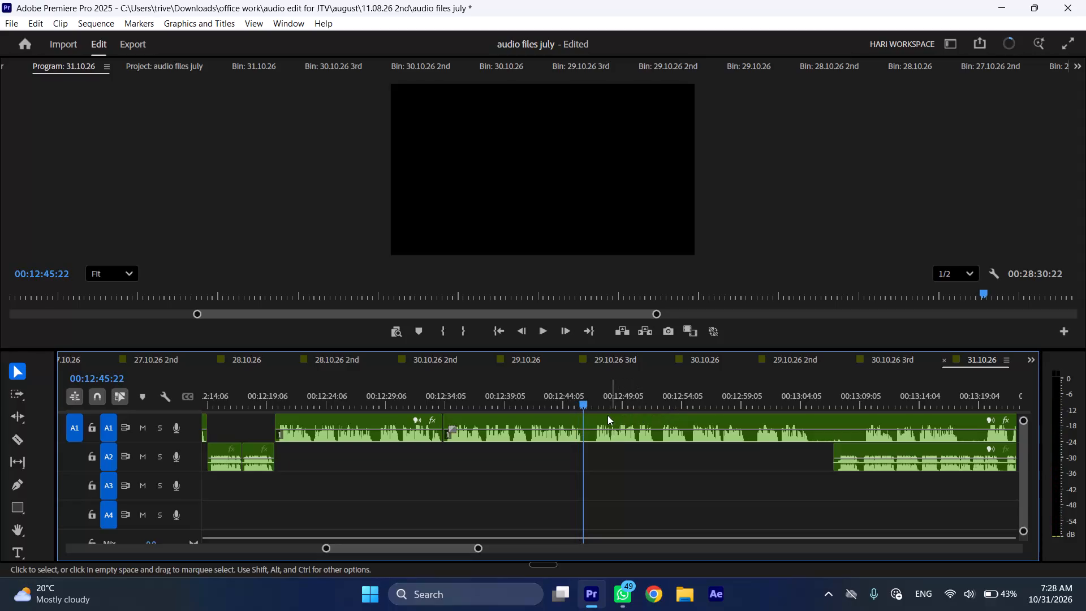
Cut the Story voice-over on A1 at 00:12:45:22 and about 00:12:46:21, and ripple-delete the piece between the cuts.
{"action": "key", "text": "shift+c"}
{"action": "left_click_drag", "start_coordinate": [590, 392], "coordinate": [597, 392]}
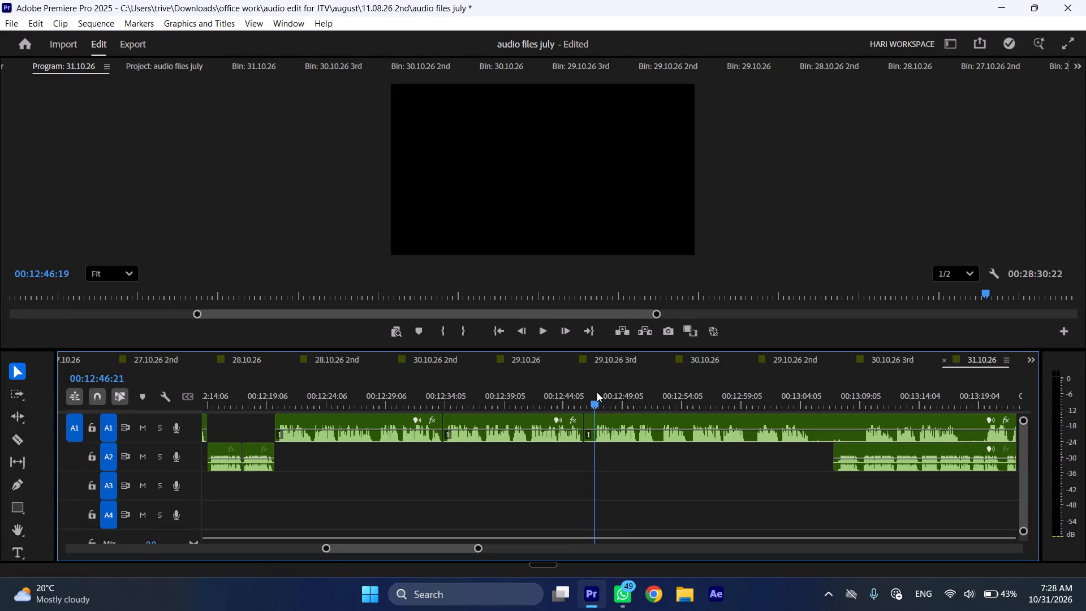
{"action": "left_click_drag", "start_coordinate": [597, 392], "coordinate": [597, 392]}
{"action": "left_click", "coordinate": [612, 436]}
{"action": "key", "text": "shift+c"}
{"action": "key", "text": "ctrl+shift+d"}
Play on and split the A1 voice-over at 00:12:49:10 and 00:12:51:11, ripple-deleting the piece between the splits.
{"action": "key", "text": "space"}
{"action": "type", "text": "l"}
{"action": "scroll", "coordinate": [619, 440], "scroll_direction": "down", "scroll_amount": 4}
{"action": "key", "text": "space"}
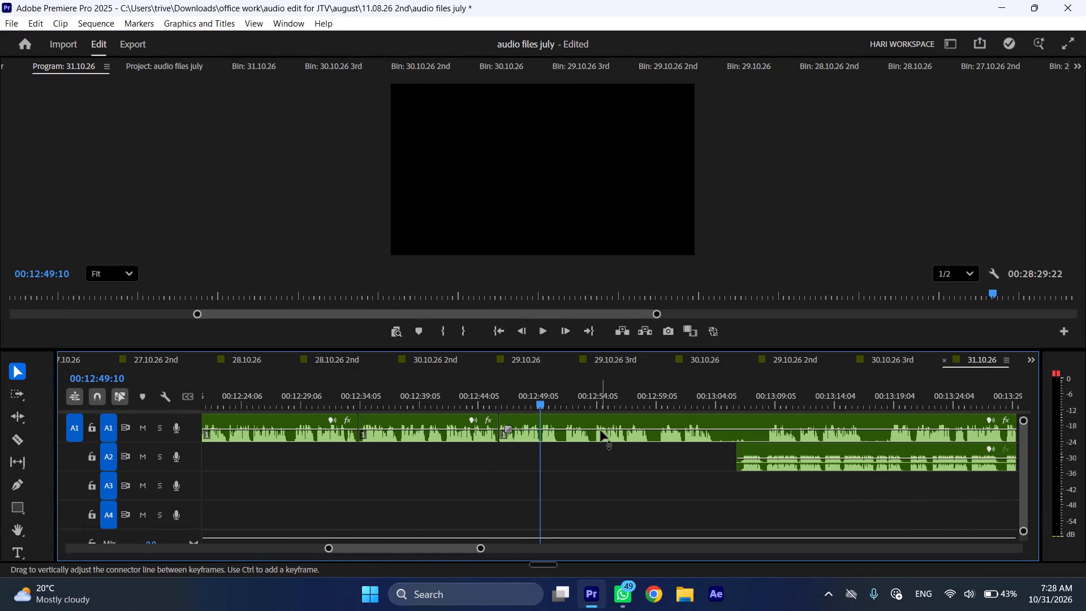
{"action": "type", "text": "C"}
{"action": "key", "text": "space"}
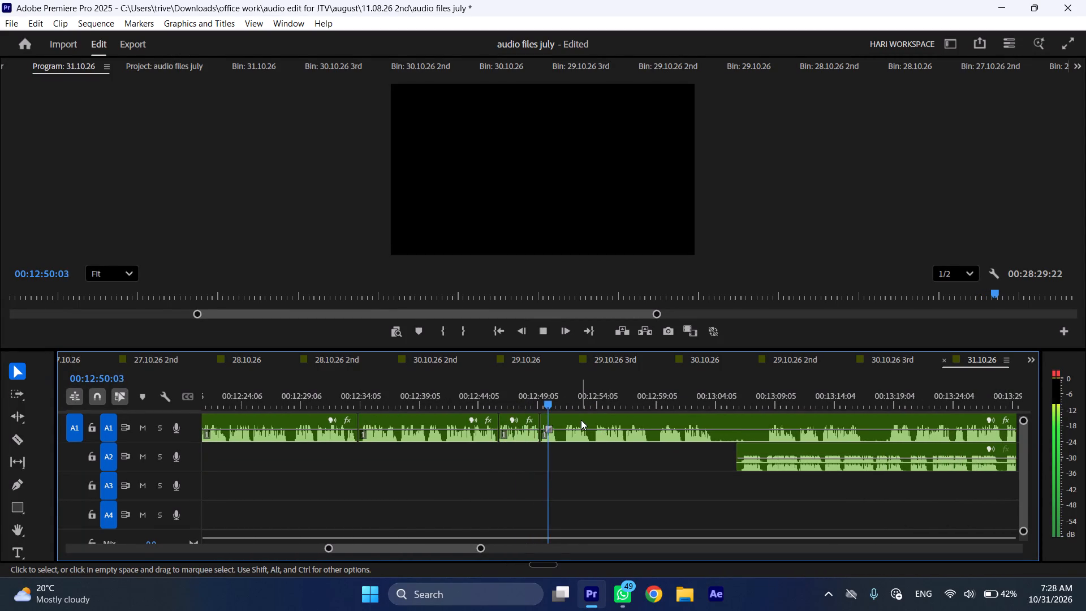
{"action": "key", "text": "space"}
{"action": "left_click", "coordinate": [579, 423]}
{"action": "key", "text": "shift+c"}
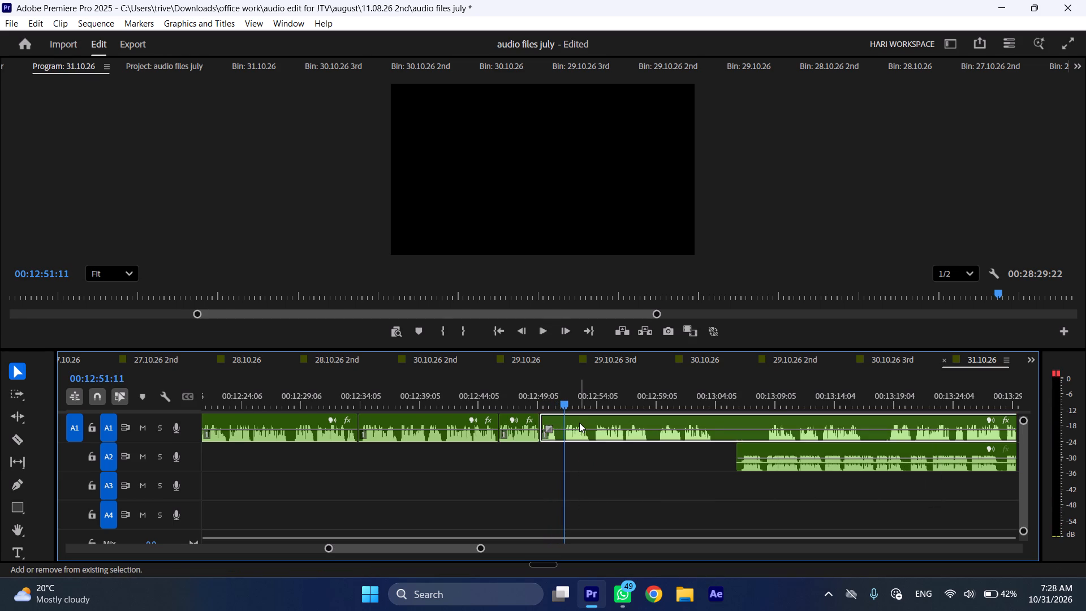
{"action": "key", "text": "ctrl+shift+d"}
Review the following A1 voice-over, split it at about 00:12:54:17 and at 00:12:57:08, and ripple-delete the piece between.
{"action": "key", "text": "space"}
{"action": "type", "text": "l"}
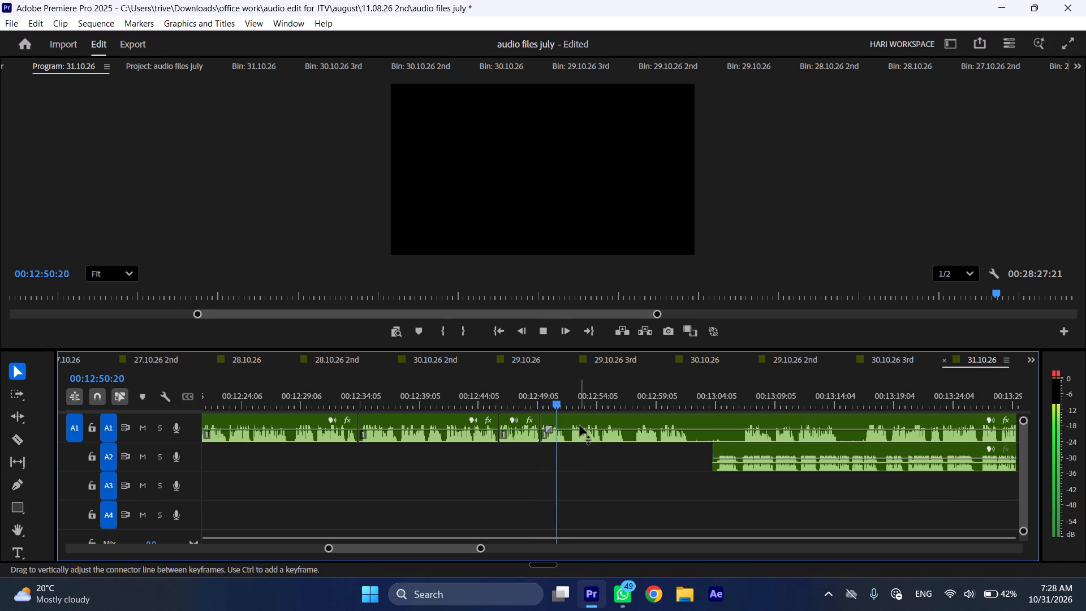
{"action": "scroll", "coordinate": [589, 432], "scroll_direction": "down", "scroll_amount": 4}
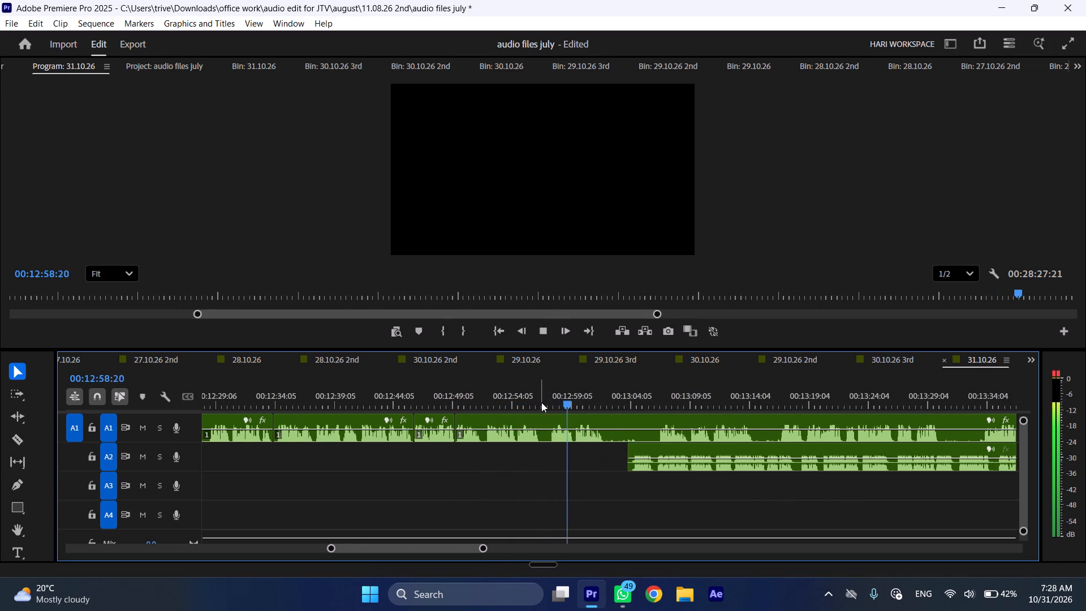
{"action": "left_click_drag", "start_coordinate": [516, 399], "coordinate": [519, 400]}
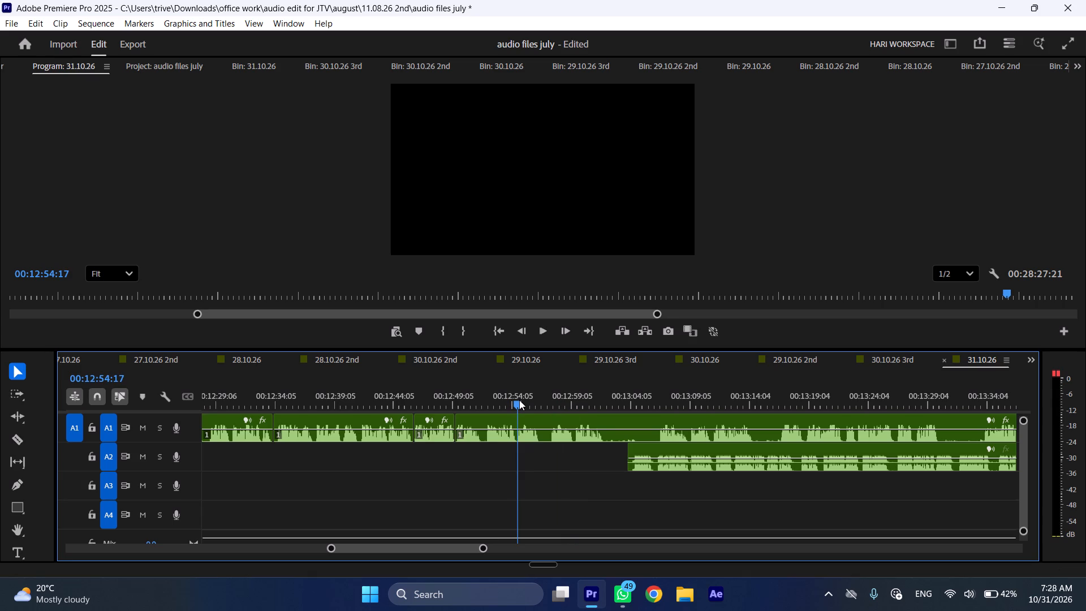
{"action": "left_click_drag", "start_coordinate": [519, 400], "coordinate": [549, 400]}
{"action": "key", "text": "shift+c"}
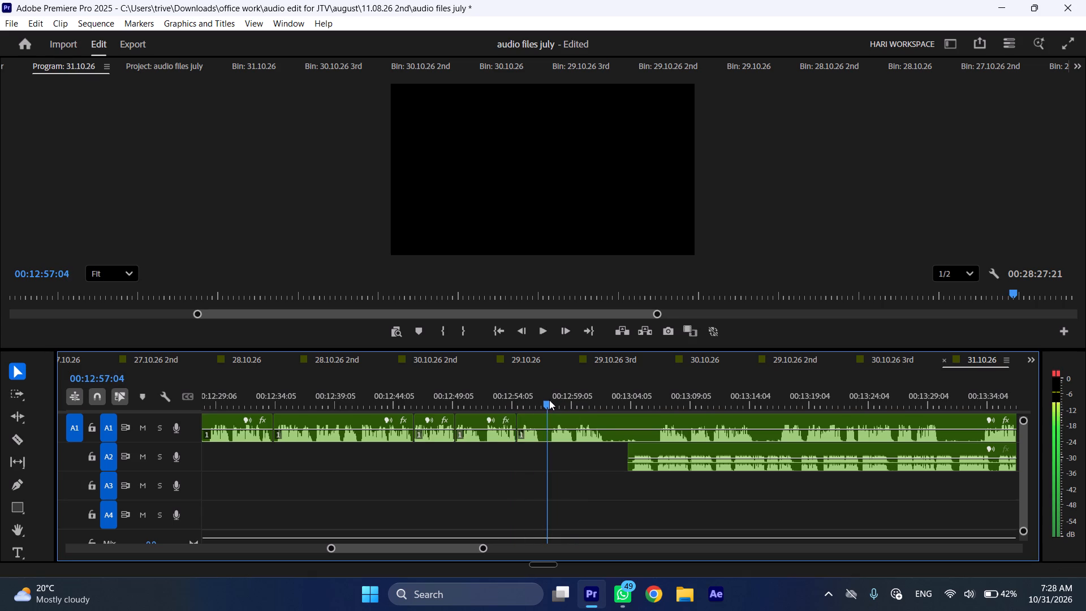
{"action": "left_click_drag", "start_coordinate": [549, 400], "coordinate": [551, 400]}
{"action": "left_click", "coordinate": [559, 427]}
{"action": "key", "text": "shift+c"}
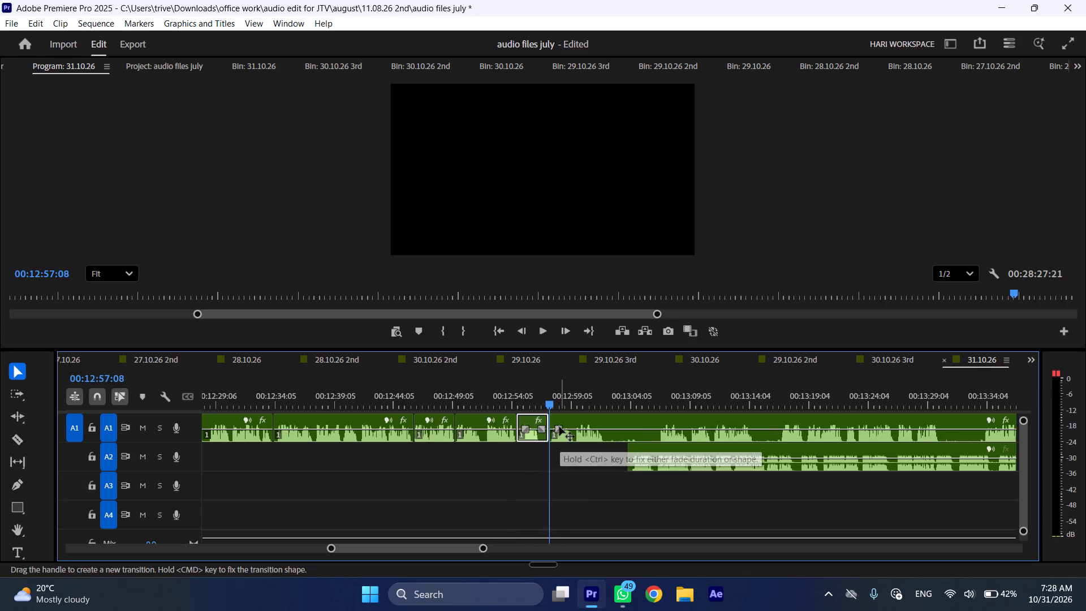
{"action": "key", "text": "ctrl+shift+d"}
Play on from the closed gap and split the A1 voice-over at 00:12:59:07, just before the A2 recording starts.
{"action": "key", "text": "space"}
{"action": "key", "text": "l"}
{"action": "scroll", "coordinate": [570, 446], "scroll_direction": "down", "scroll_amount": 4}
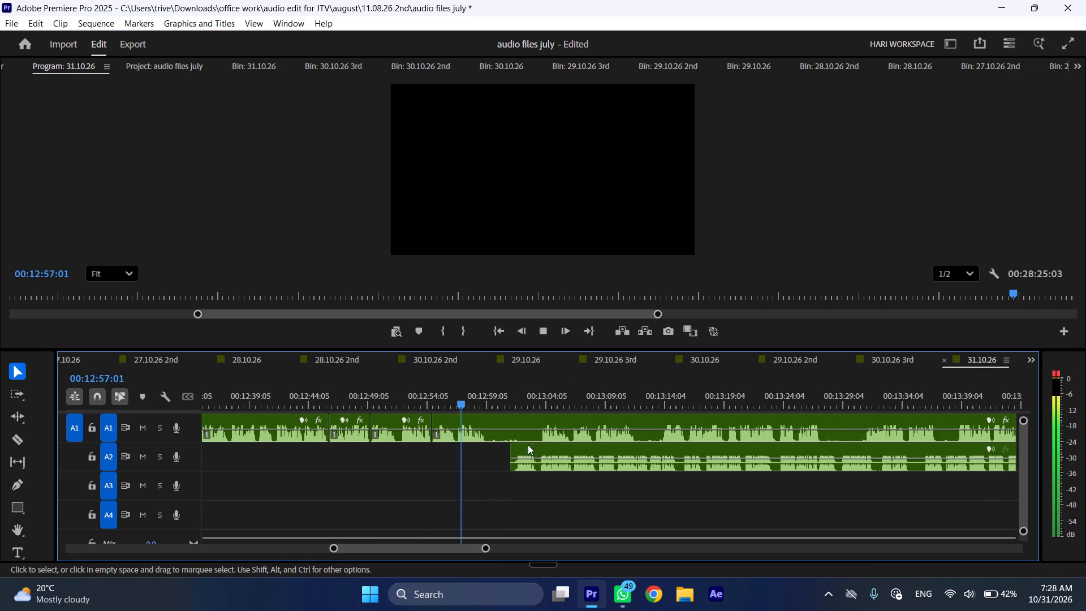
{"action": "key", "text": "space"}
{"action": "key", "text": "shift+c"}
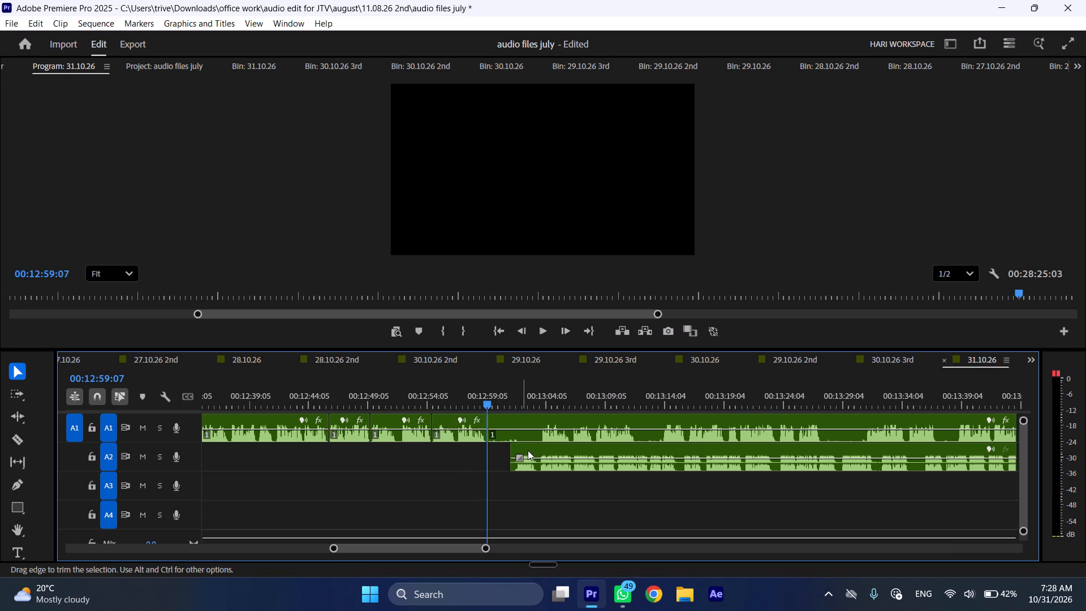
Shift the A2 recording to start at about 00:13:29, split A1 at 00:13:03:18, and ripple-delete the voice-over piece back to the 00:12:59:07 cut.
{"action": "left_click_drag", "start_coordinate": [532, 448], "coordinate": [860, 451]}
{"action": "left_click", "coordinate": [542, 399]}
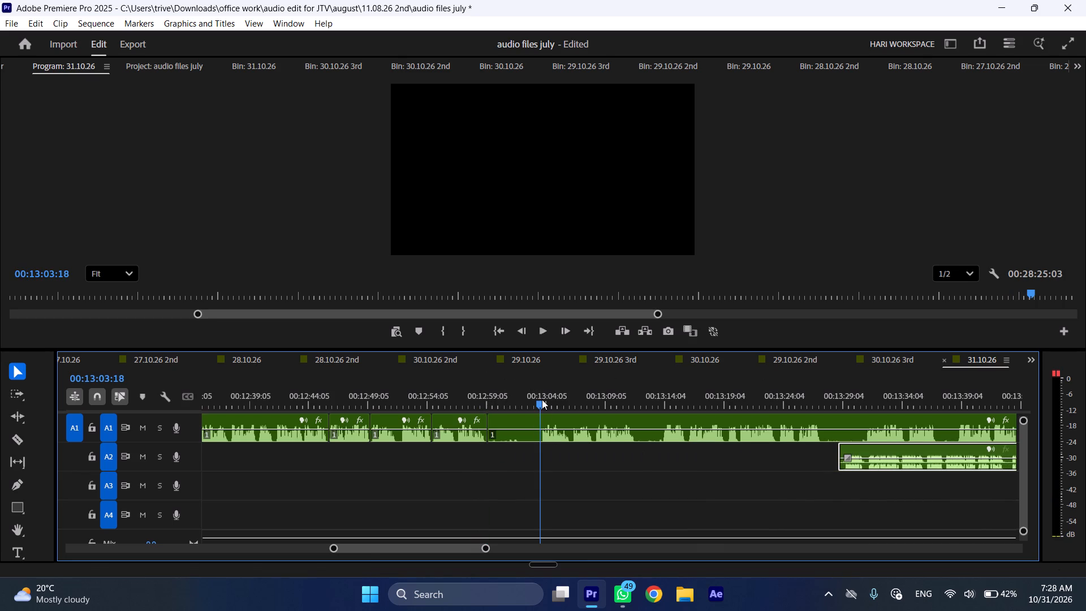
{"action": "left_click", "coordinate": [553, 427]}
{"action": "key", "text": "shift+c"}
{"action": "key", "text": "ctrl+shift+d"}
Review the closed gap, split the A1 voice-over at 00:12:56:16, and ripple-delete the piece from there to the cut at 00:12:59:07.
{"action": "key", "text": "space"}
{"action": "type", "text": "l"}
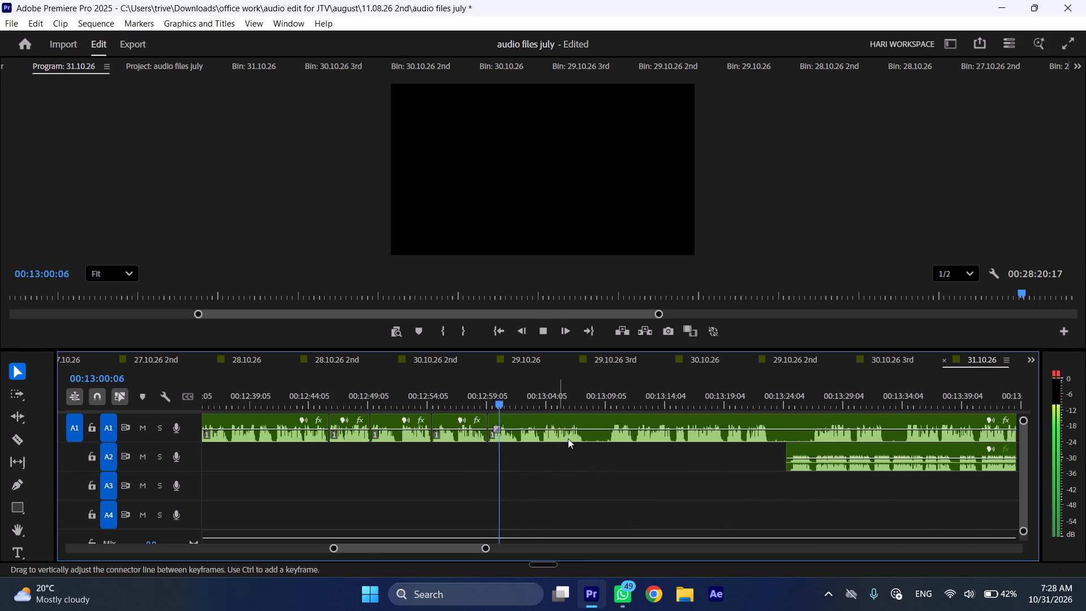
{"action": "left_click", "coordinate": [455, 401]}
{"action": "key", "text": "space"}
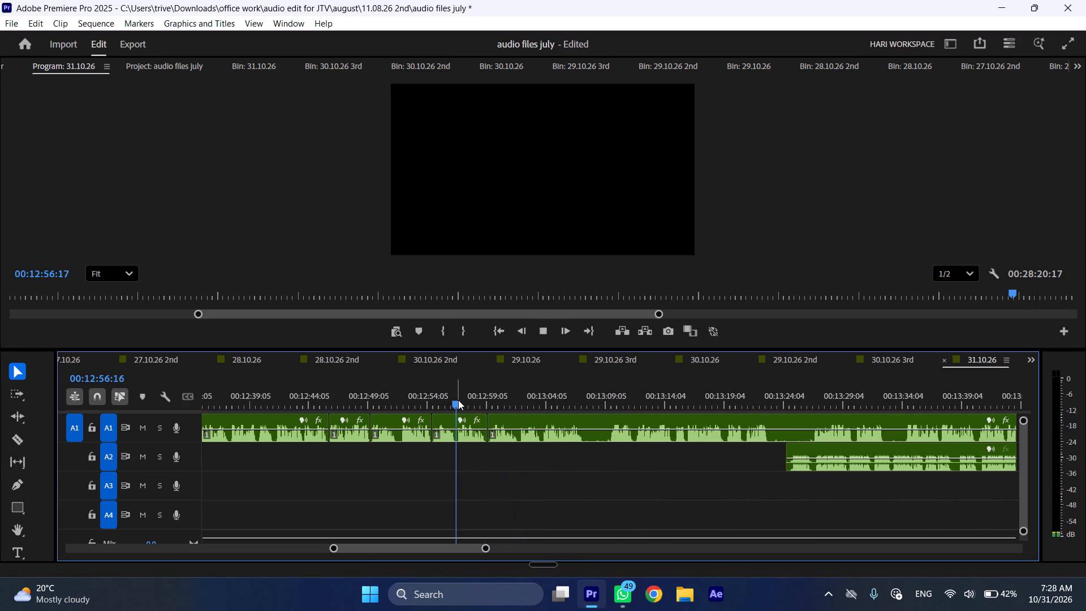
{"action": "left_click", "coordinate": [458, 400]}
{"action": "left_click", "coordinate": [475, 440]}
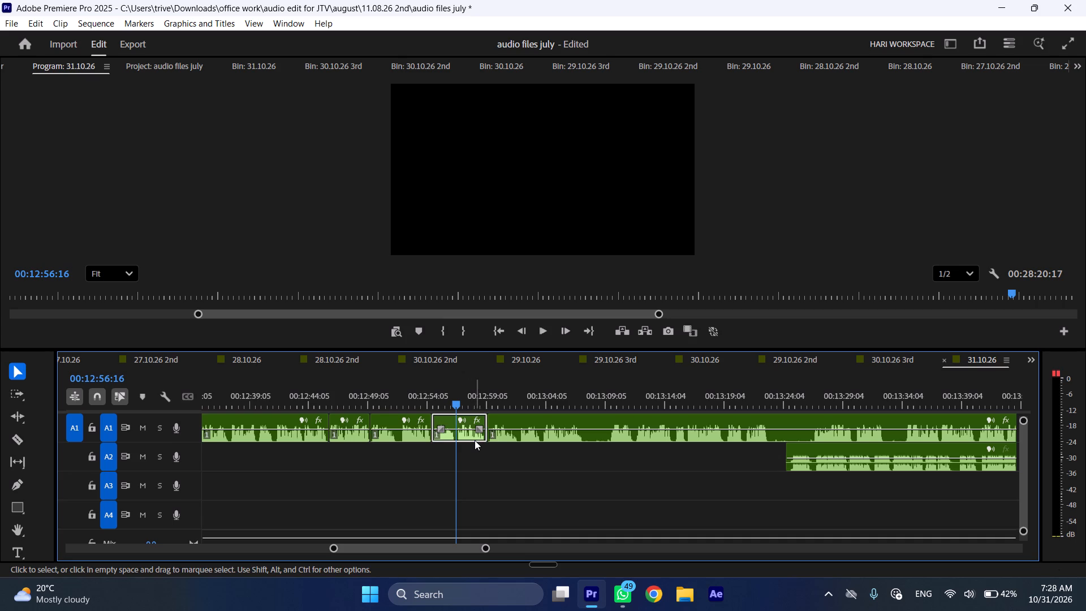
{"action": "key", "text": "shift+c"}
{"action": "left_click", "coordinate": [475, 440]}
{"action": "key", "text": "ctrl+shift+d"}
Play on and split the A1 voice-over at about 00:13:04:16 and at 00:13:06:20, ripple-deleting the pause between the splits.
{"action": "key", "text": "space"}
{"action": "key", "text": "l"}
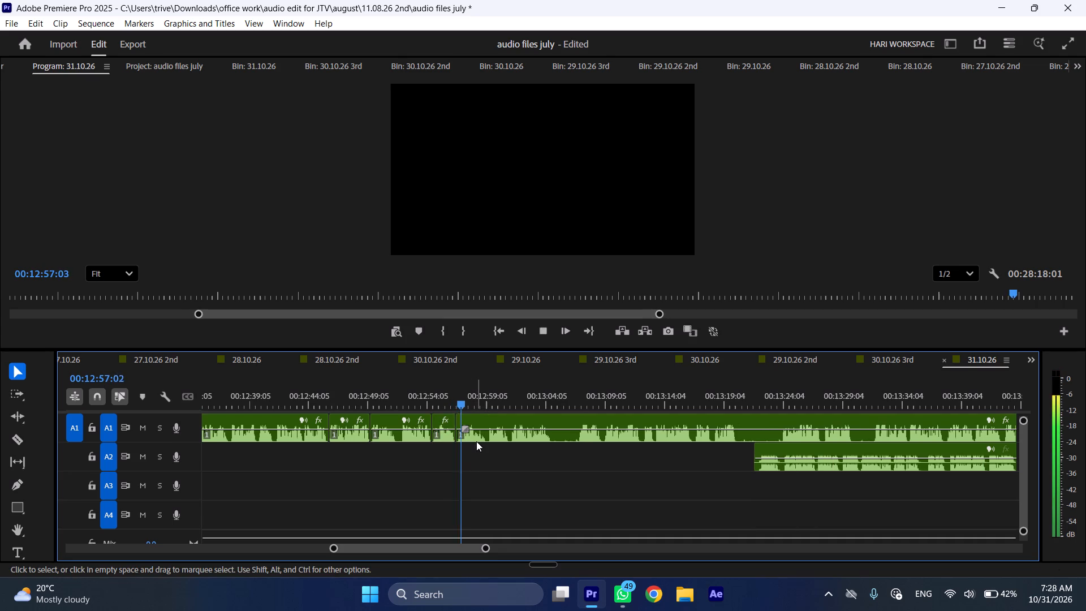
{"action": "scroll", "coordinate": [526, 457], "scroll_direction": "down", "scroll_amount": 4}
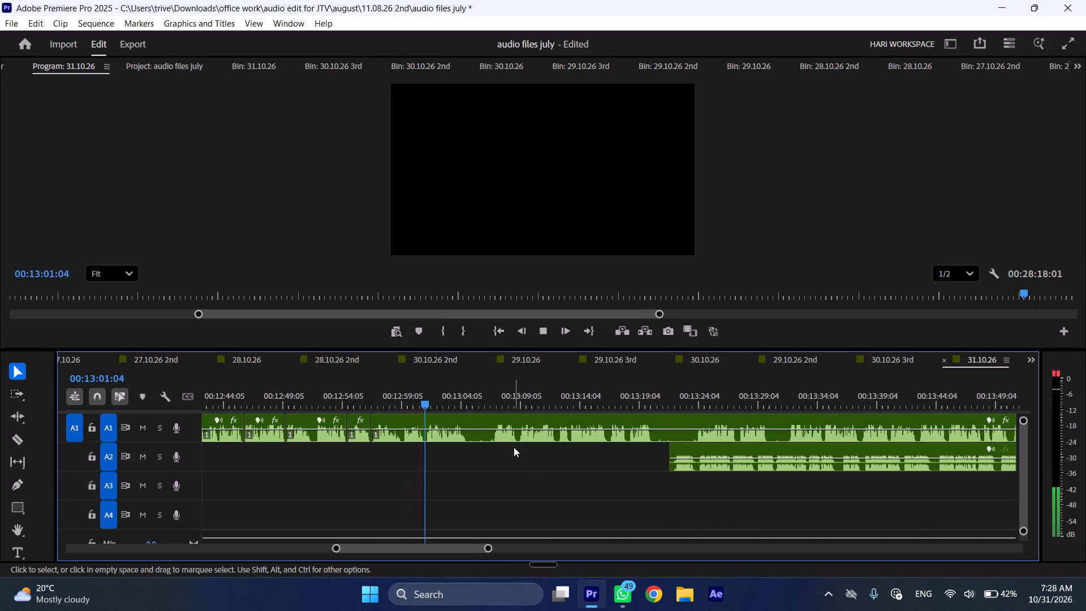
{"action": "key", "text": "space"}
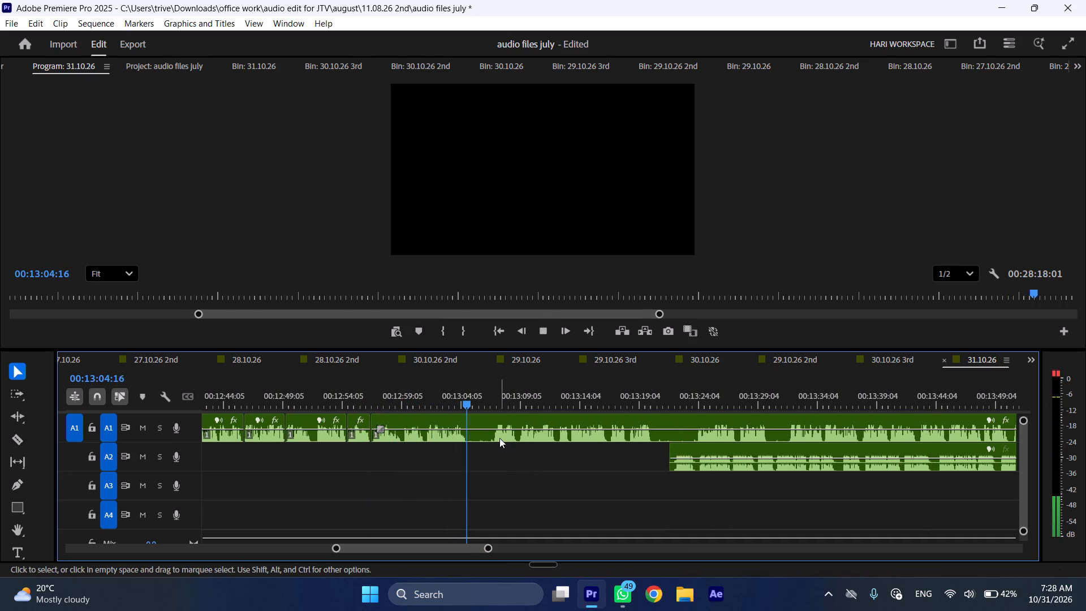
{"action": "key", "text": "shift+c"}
{"action": "left_click", "coordinate": [490, 403]}
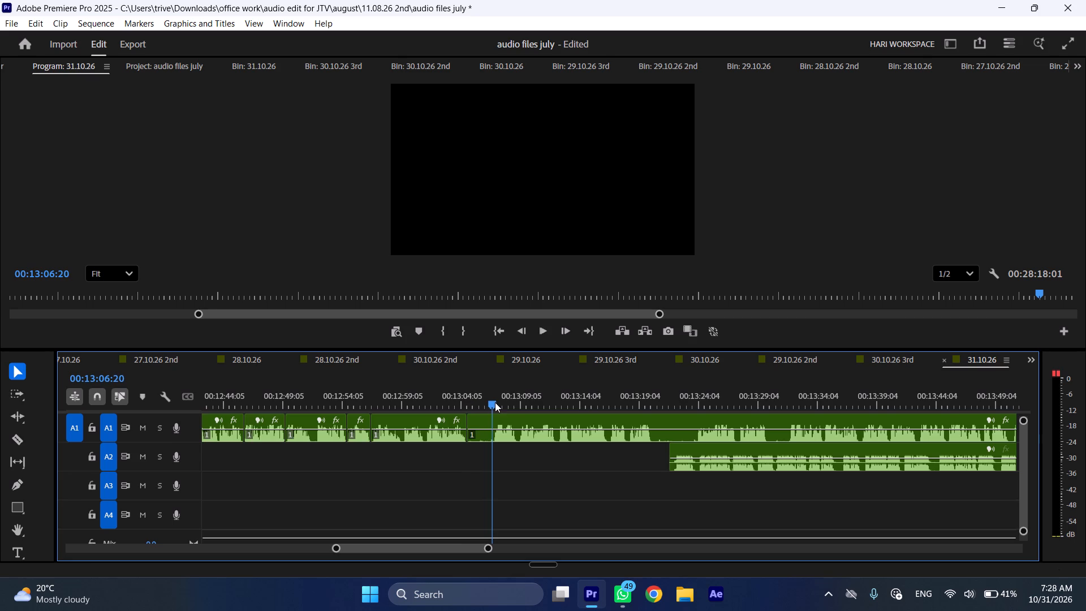
{"action": "left_click", "coordinate": [510, 431]}
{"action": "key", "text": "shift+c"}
{"action": "key", "text": "ctrl+shift+d"}
Play on, shift the A2 recording to start at about 00:13:34, and split the A1 voice-over at 00:13:18:08.
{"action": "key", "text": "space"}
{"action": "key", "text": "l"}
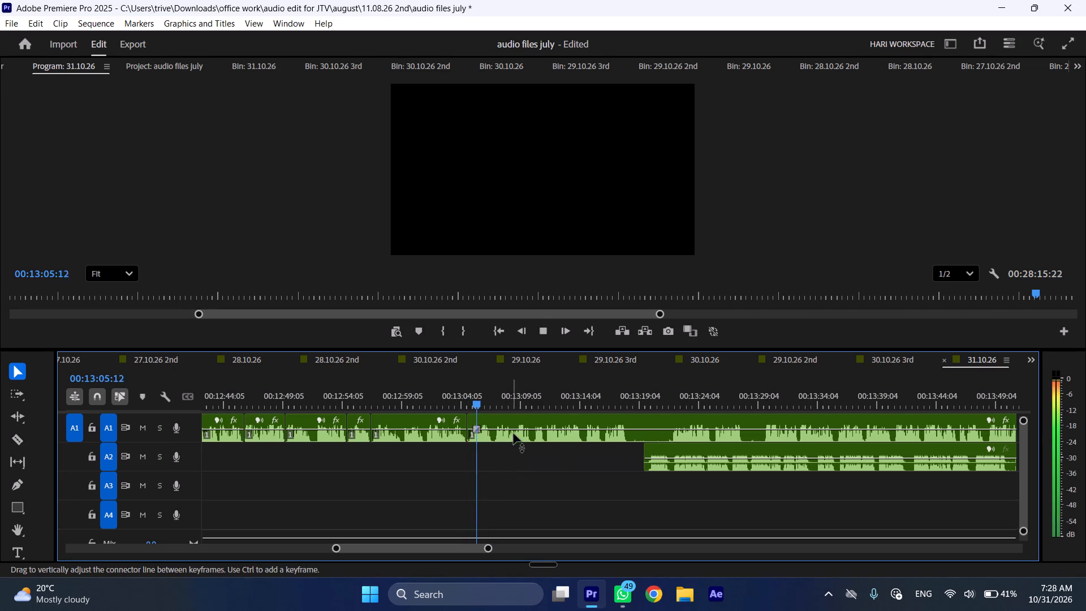
{"action": "scroll", "coordinate": [527, 455], "scroll_direction": "down", "scroll_amount": 5}
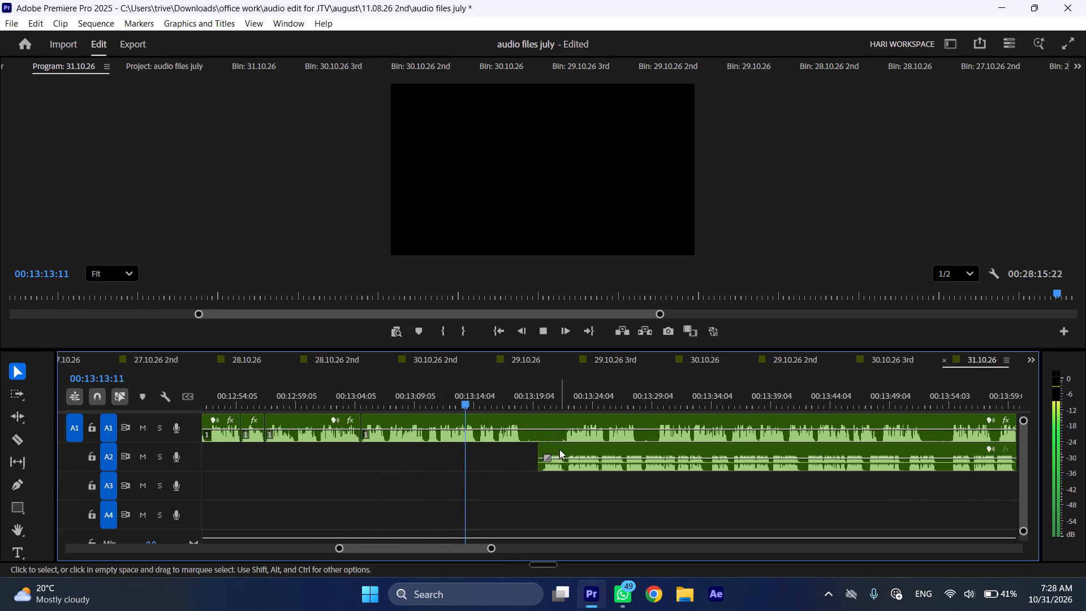
{"action": "left_click_drag", "start_coordinate": [559, 449], "coordinate": [730, 450]}
{"action": "scroll", "coordinate": [532, 459], "scroll_direction": "down", "scroll_amount": 2}
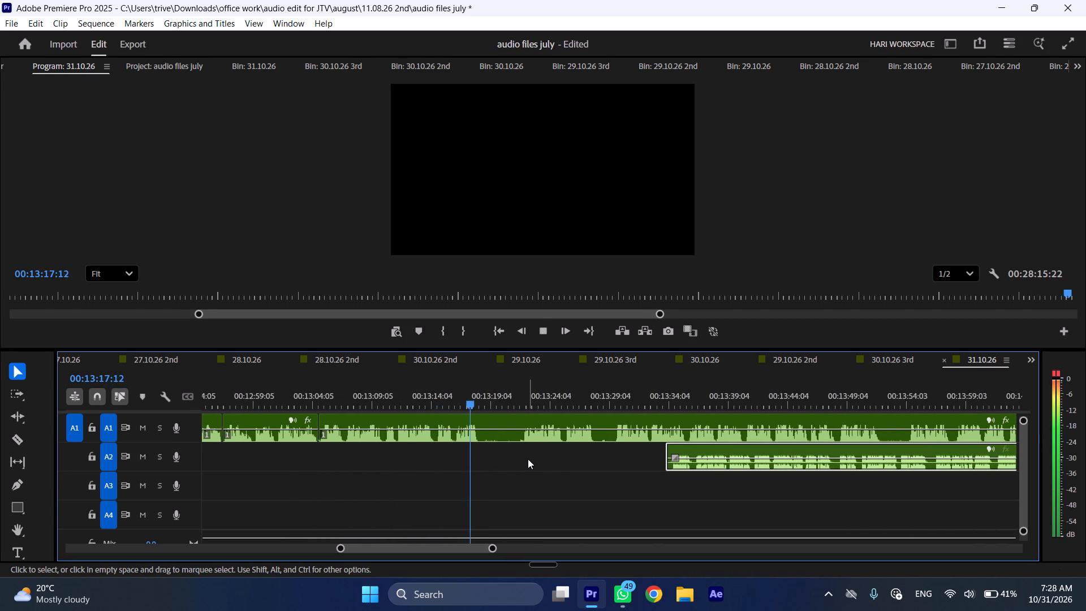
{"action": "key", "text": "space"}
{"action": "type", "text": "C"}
Move the A2 recording to start at the 00:13:18:08 cut and shift the remaining A1 voice-over to start at about 00:13:48.
{"action": "left_click_drag", "start_coordinate": [692, 450], "coordinate": [517, 453]}
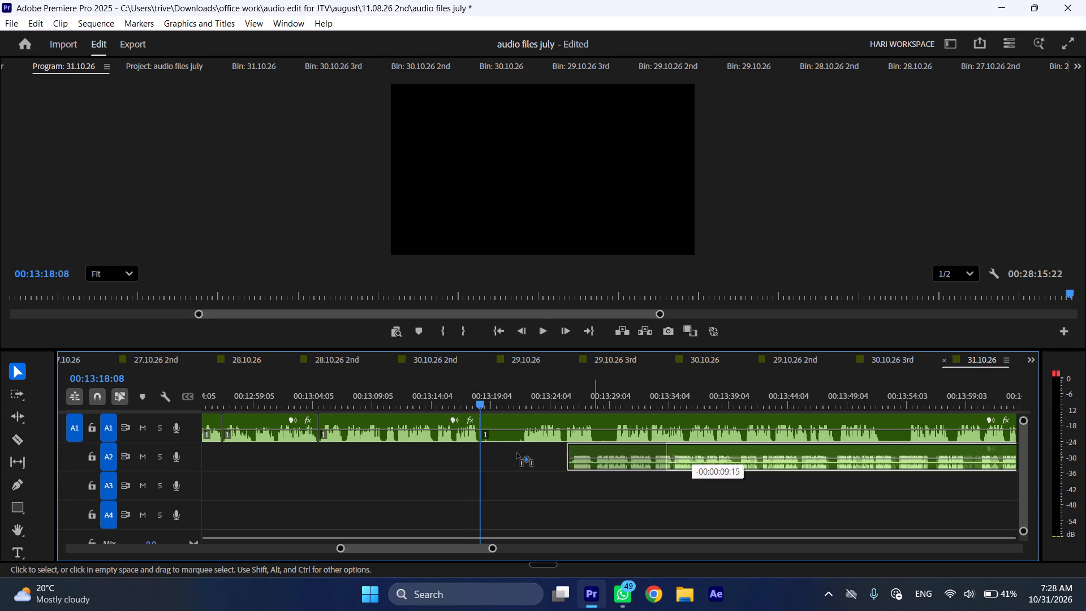
{"action": "left_click_drag", "start_coordinate": [517, 453], "coordinate": [510, 453]}
{"action": "left_click_drag", "start_coordinate": [502, 417], "coordinate": [856, 423]}
Play the A2 recording from 00:13:18:08 to review where it takes over from the A1 voice-over.
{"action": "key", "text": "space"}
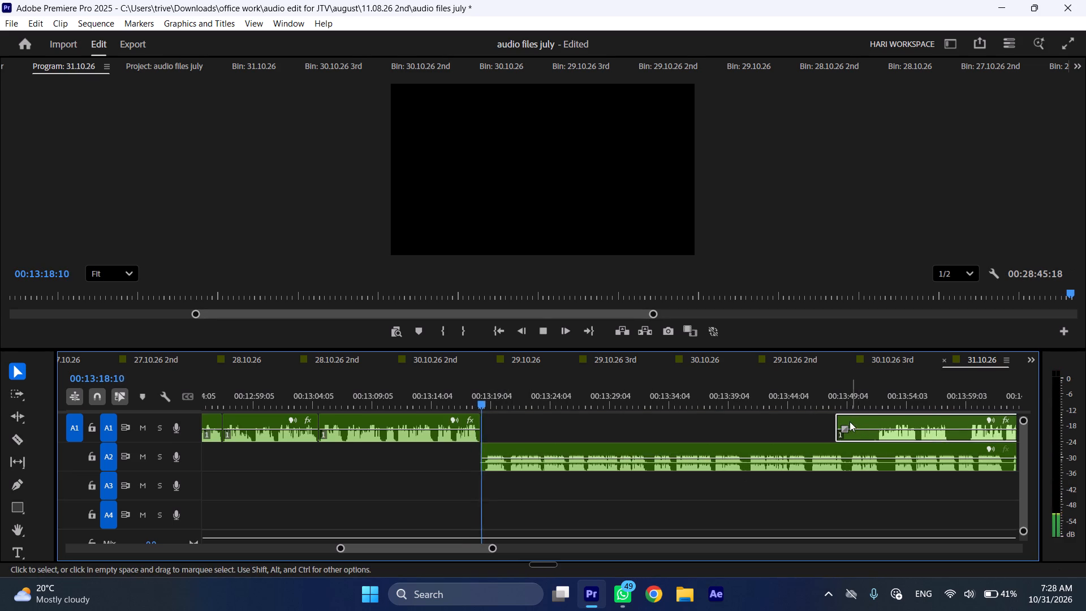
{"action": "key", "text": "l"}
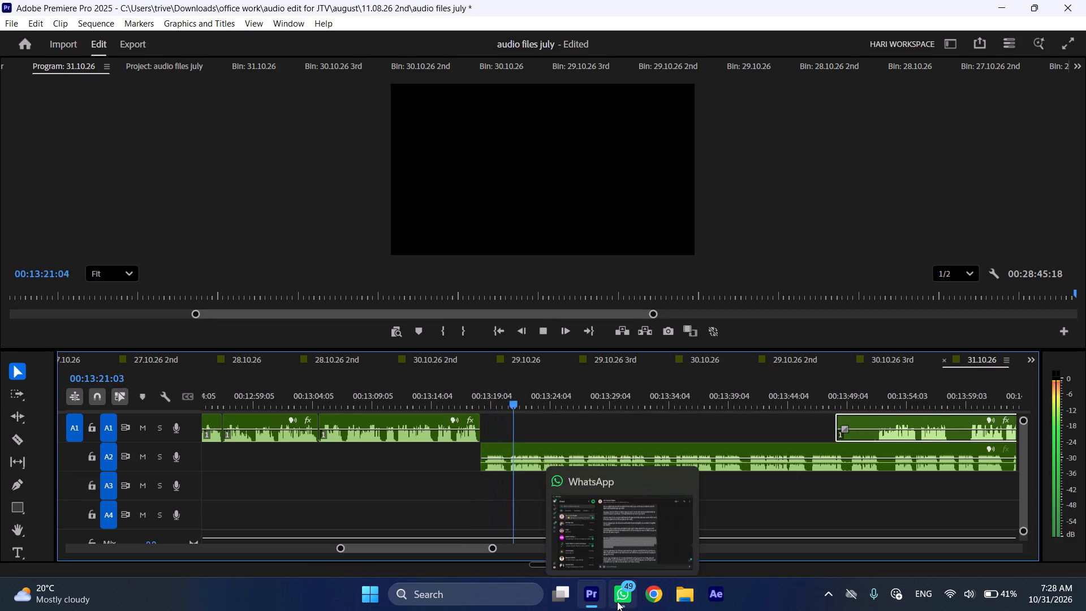
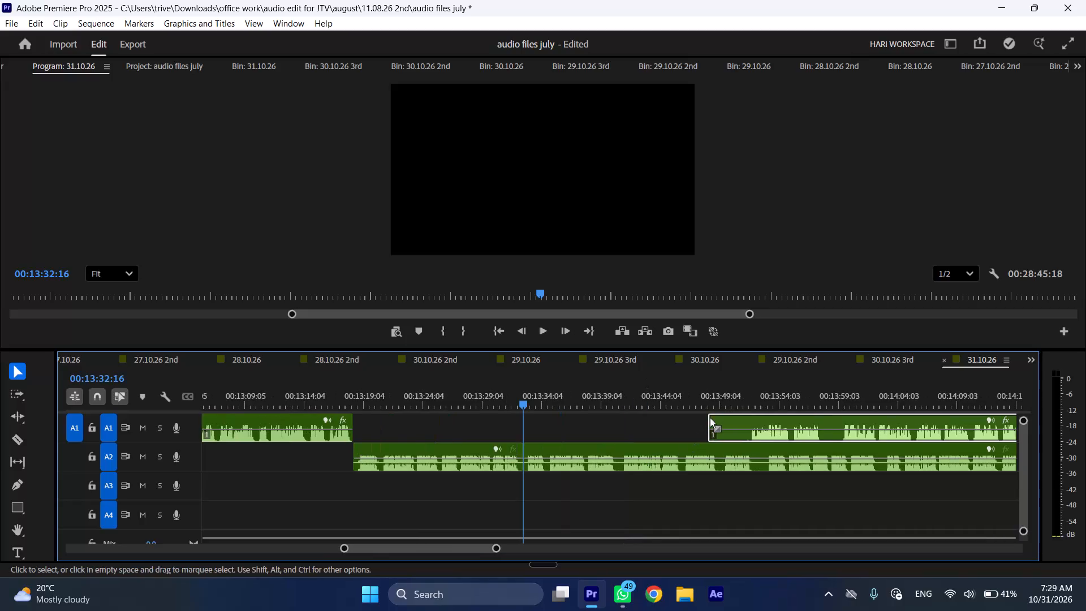
Trim the silent start of the next A1 voice-over clip to about 00:13:51 and split the clip at about 00:13:57:16.
{"action": "left_click_drag", "start_coordinate": [711, 416], "coordinate": [748, 418]}
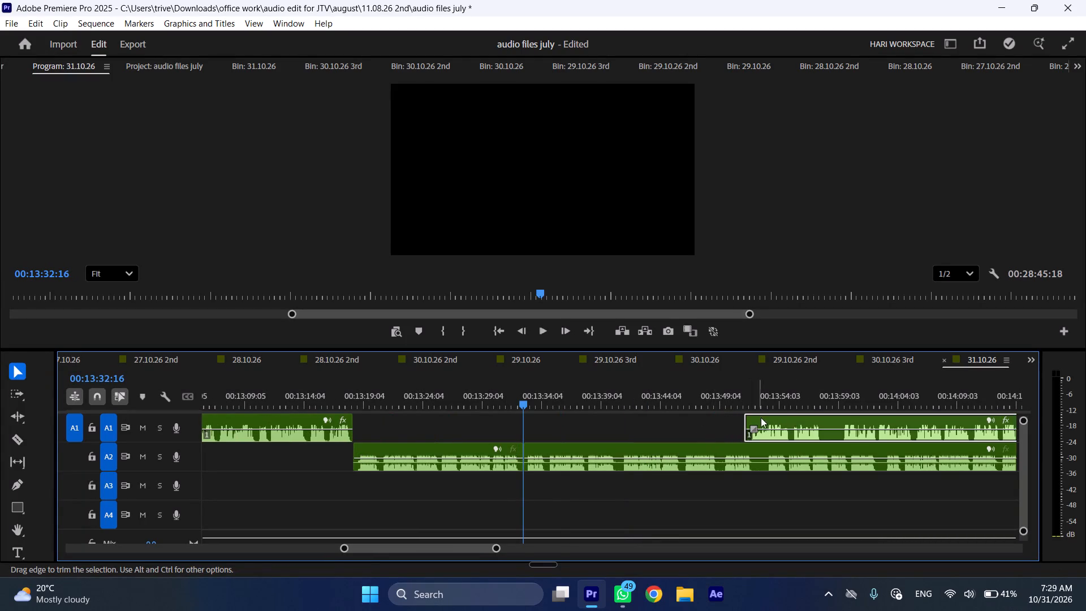
{"action": "left_click_drag", "start_coordinate": [817, 410], "coordinate": [828, 408]}
{"action": "left_click", "coordinate": [823, 397]}
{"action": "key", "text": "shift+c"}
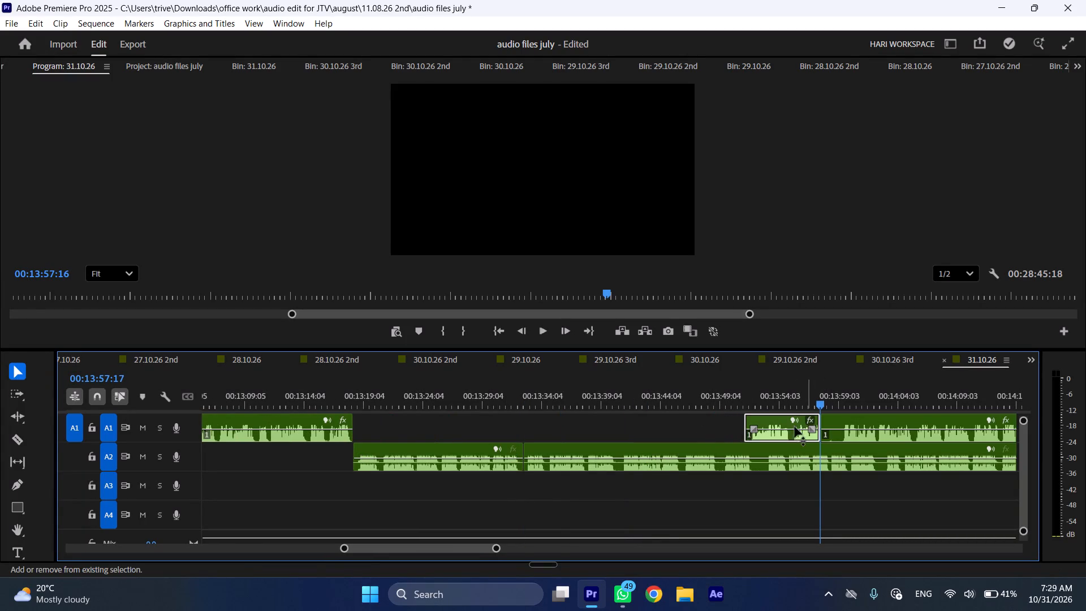
Insert the separated A1 voice-over section at 00:13:32:16, between the A2 recording sections, shifting the following clips along.
{"action": "left_click_drag", "start_coordinate": [774, 421], "coordinate": [554, 421]}
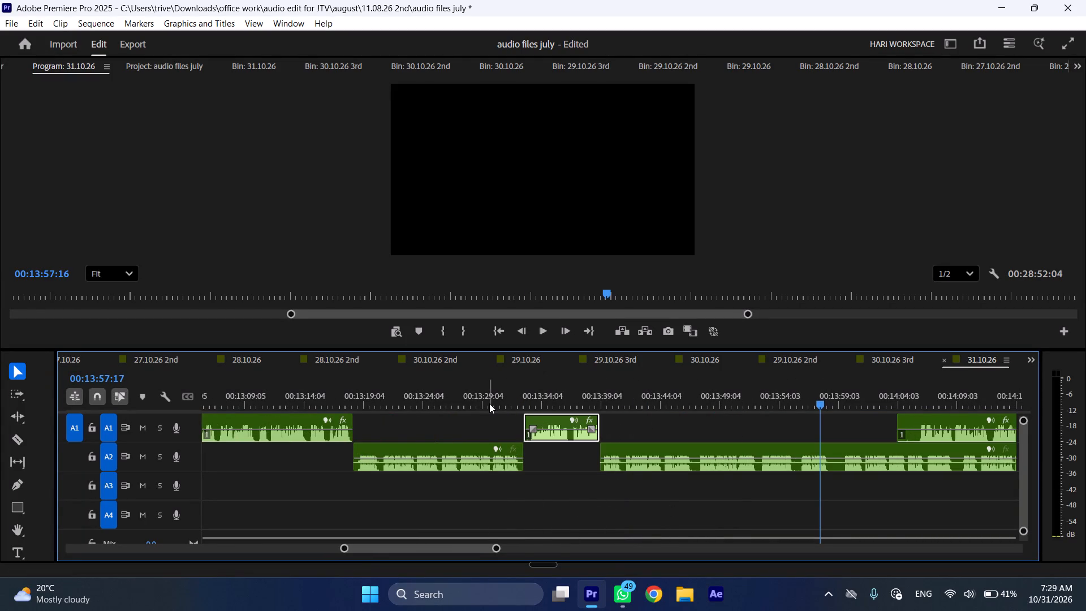
Play from just before 00:13:32:16 to review the change from the A2 recording to the inserted A1 section.
{"action": "left_click", "coordinate": [489, 403]}
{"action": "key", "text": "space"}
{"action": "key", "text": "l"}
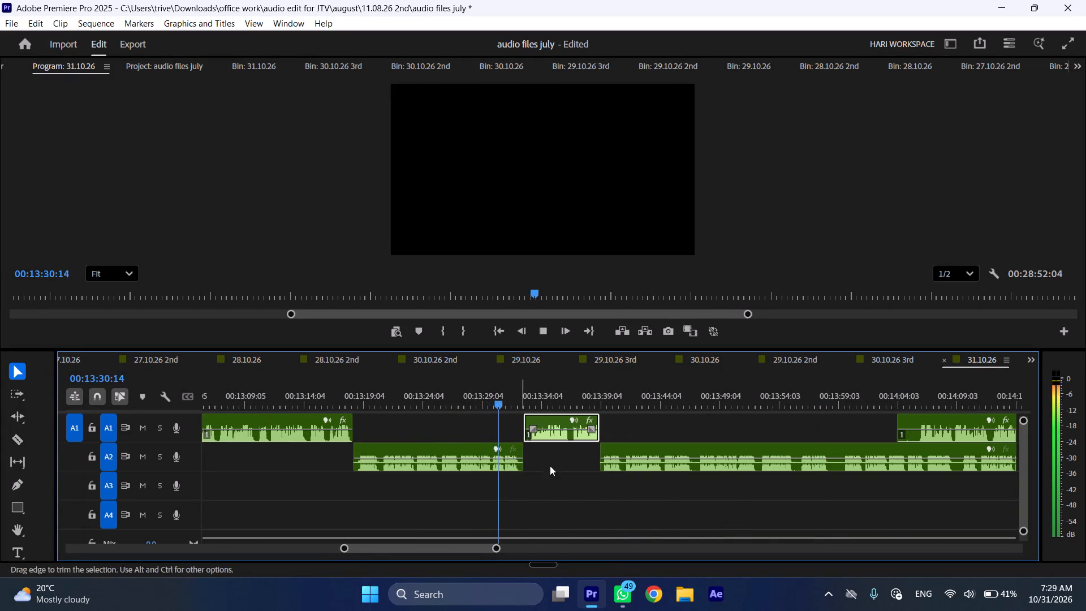
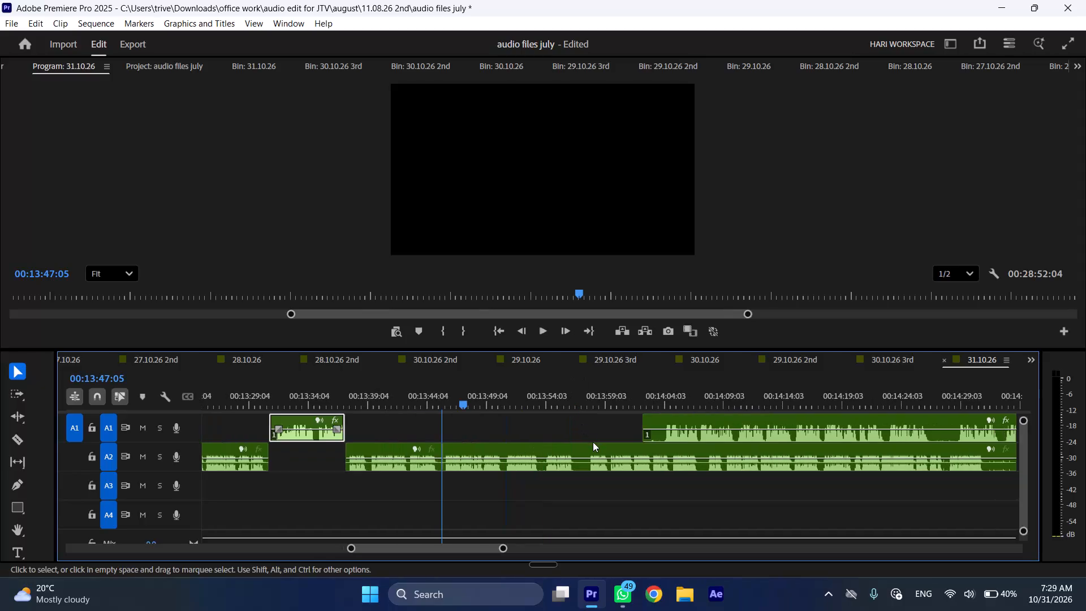
Move the next A1 voice-over clip back to start at 00:13:47:05 and shift the A2 recording later to start at about 00:14:14.
{"action": "left_click_drag", "start_coordinate": [648, 415], "coordinate": [667, 419]}
{"action": "left_click_drag", "start_coordinate": [693, 415], "coordinate": [499, 417]}
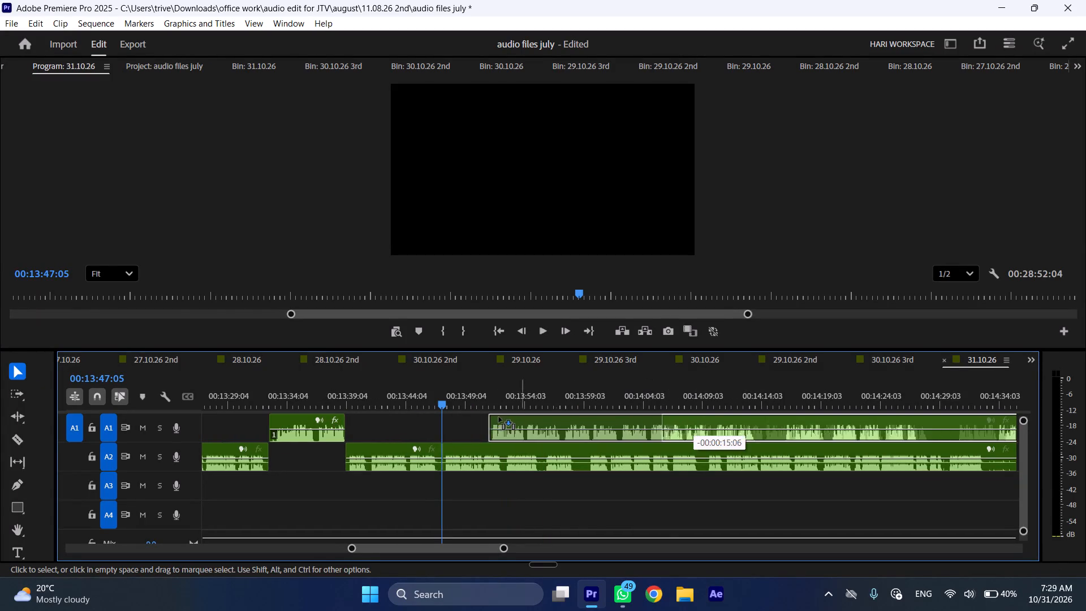
{"action": "left_click_drag", "start_coordinate": [499, 417], "coordinate": [476, 418]}
{"action": "left_click_drag", "start_coordinate": [458, 448], "coordinate": [777, 448]}
Play the A1 voice-over section at faster speed from 00:13:47:05 to review it for unwanted parts.
{"action": "key", "text": "space"}
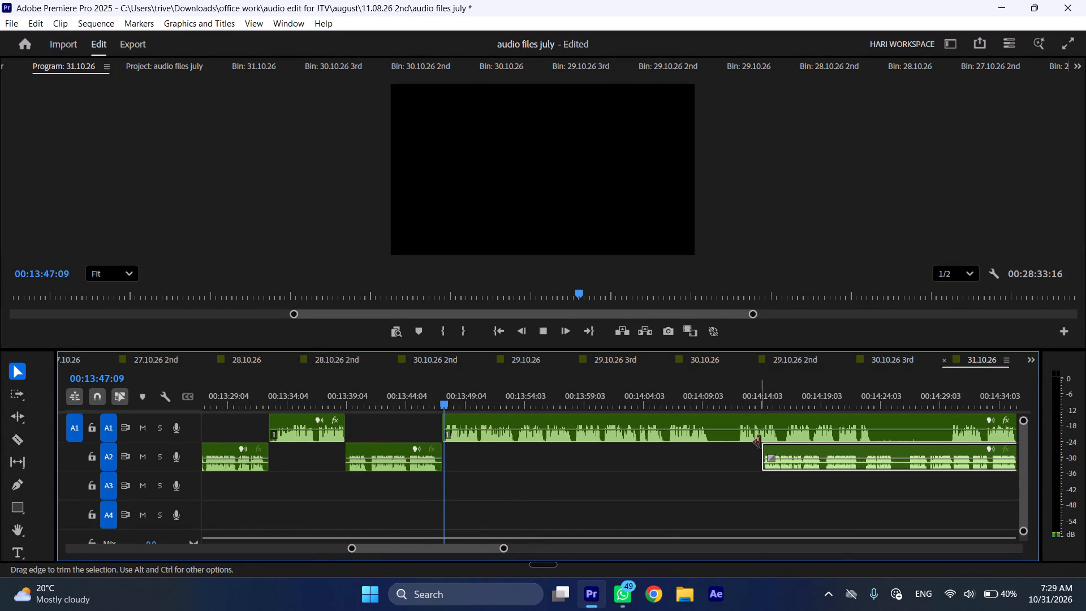
{"action": "key", "text": "l"}
{"action": "scroll", "coordinate": [633, 463], "scroll_direction": "down", "scroll_amount": 5}
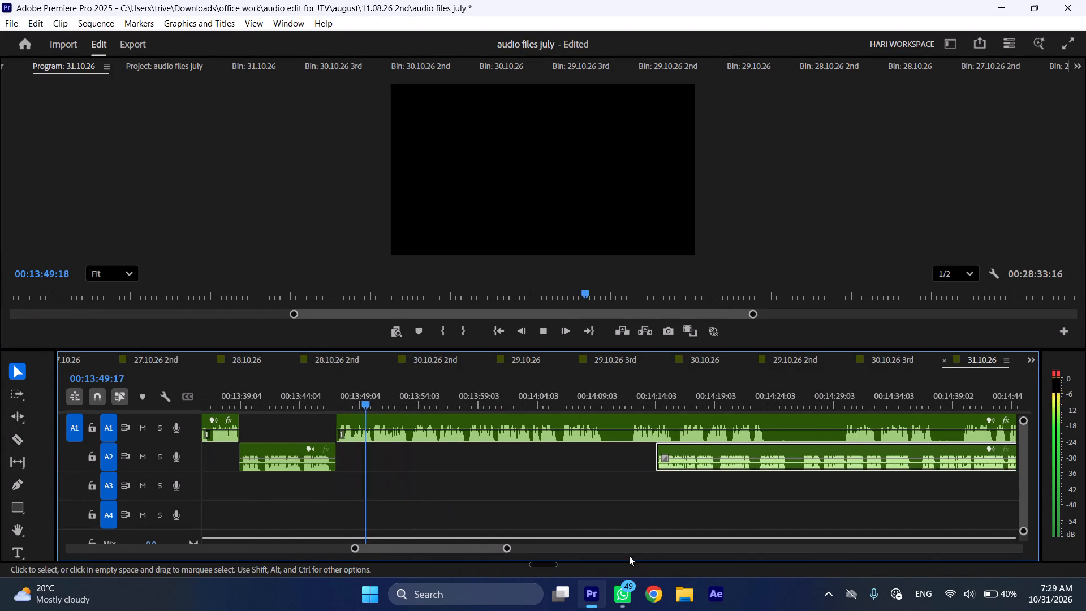
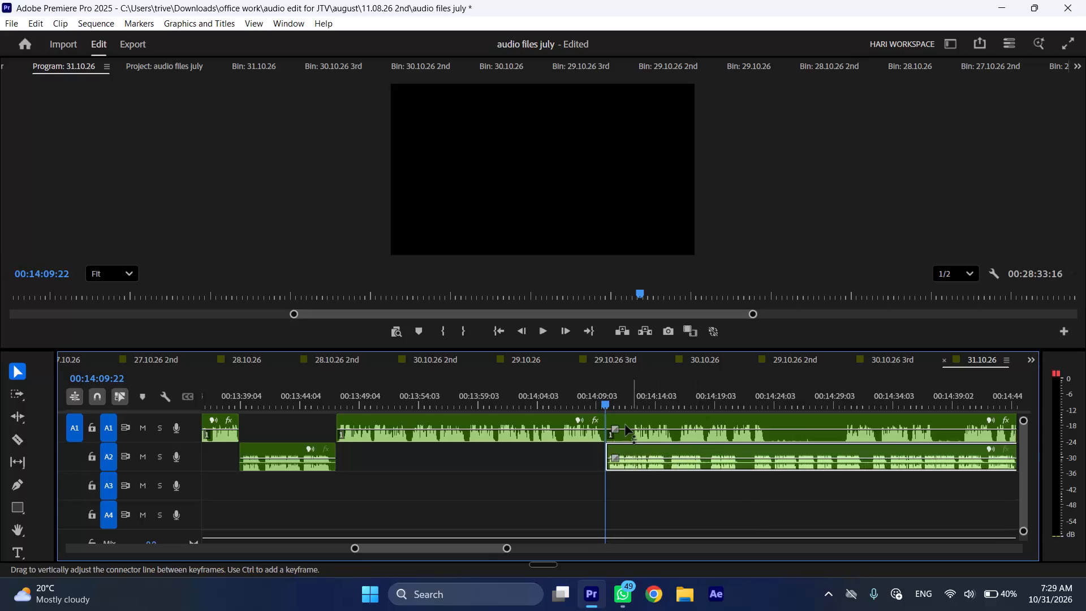
Shift the A1 voice-over clip after the cut at 00:14:09:22 later to start at about 00:14:22.
{"action": "left_click_drag", "start_coordinate": [622, 418], "coordinate": [771, 418]}
Play the A2 recording section at faster speed from 00:14:09:22 to review it for unwanted parts.
{"action": "key", "text": "space"}
{"action": "key", "text": "l"}
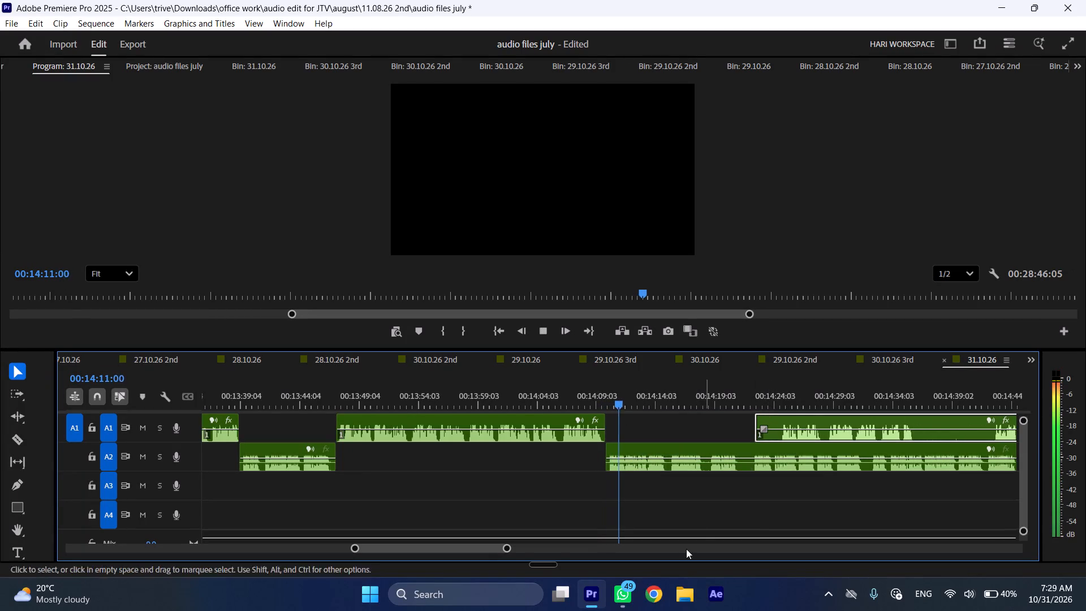
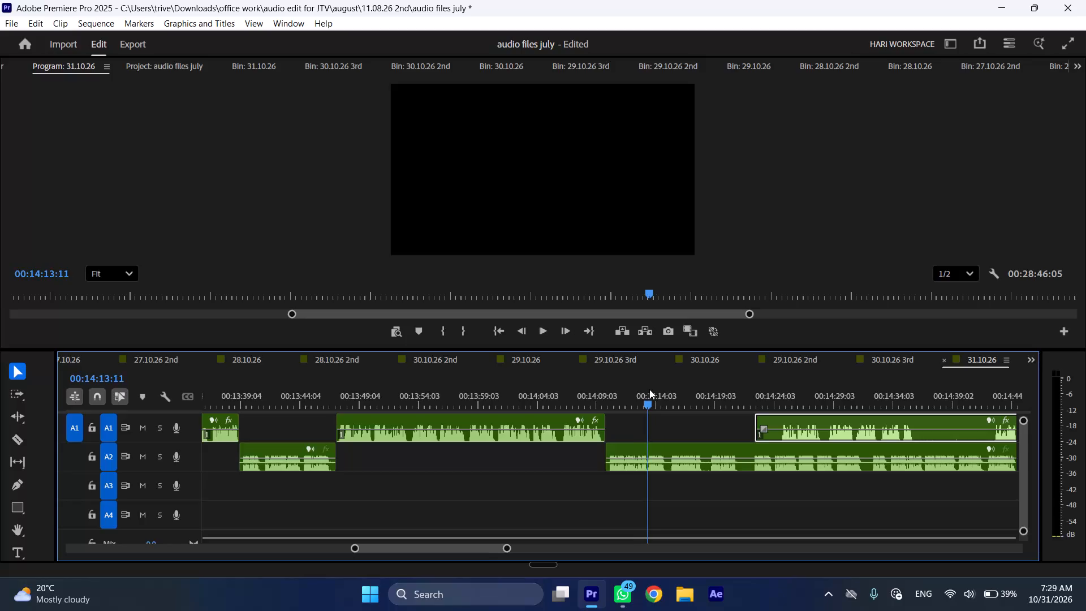
Split the A2 recording at 00:14:13:11 and about 00:14:15:17, and ripple-delete the section between the cuts.
{"action": "type", "text": "C"}
{"action": "key", "text": "space"}
{"action": "left_click", "coordinate": [674, 387]}
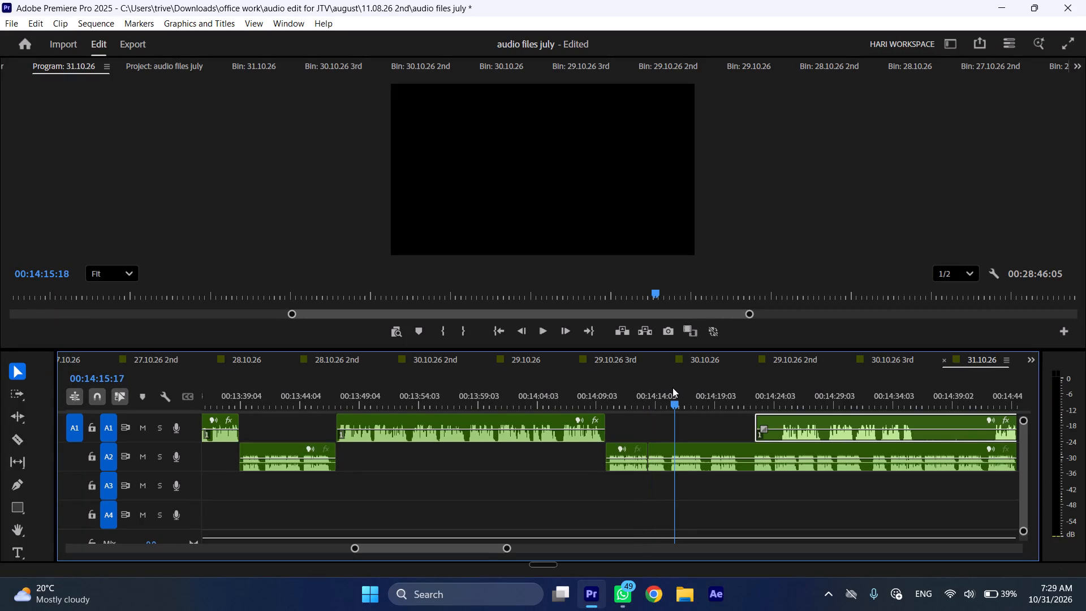
{"action": "left_click", "coordinate": [686, 461]}
{"action": "key", "text": "shift+c"}
{"action": "key", "text": "ctrl+shift+d"}
Play the A2 recording onward from the closed gap and split it at about 00:14:16:06 and at 00:14:19:03.
{"action": "key", "text": "space"}
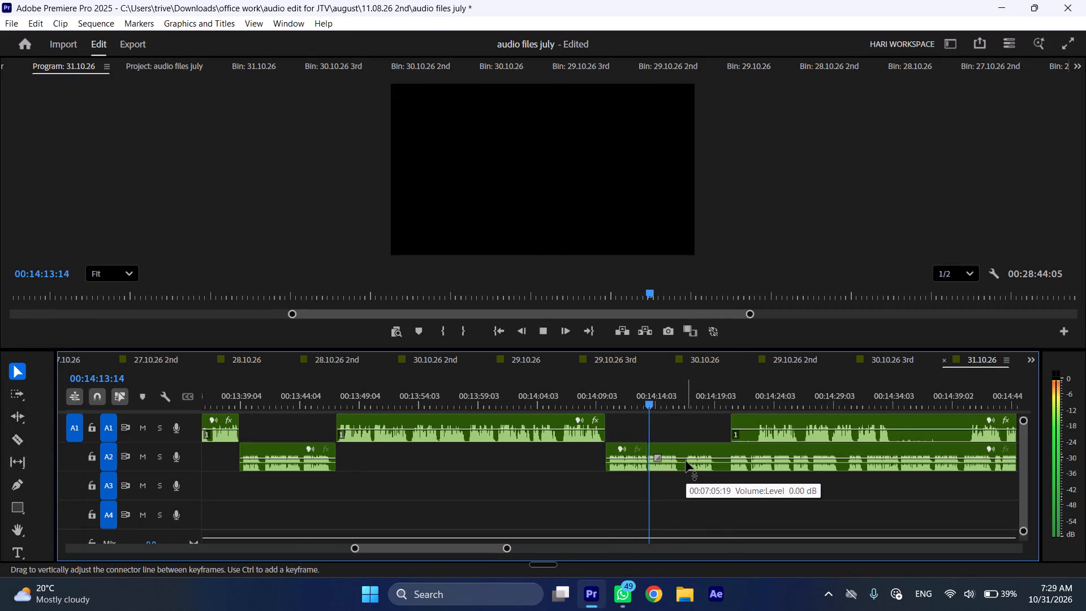
{"action": "key", "text": "l"}
{"action": "key", "text": "space"}
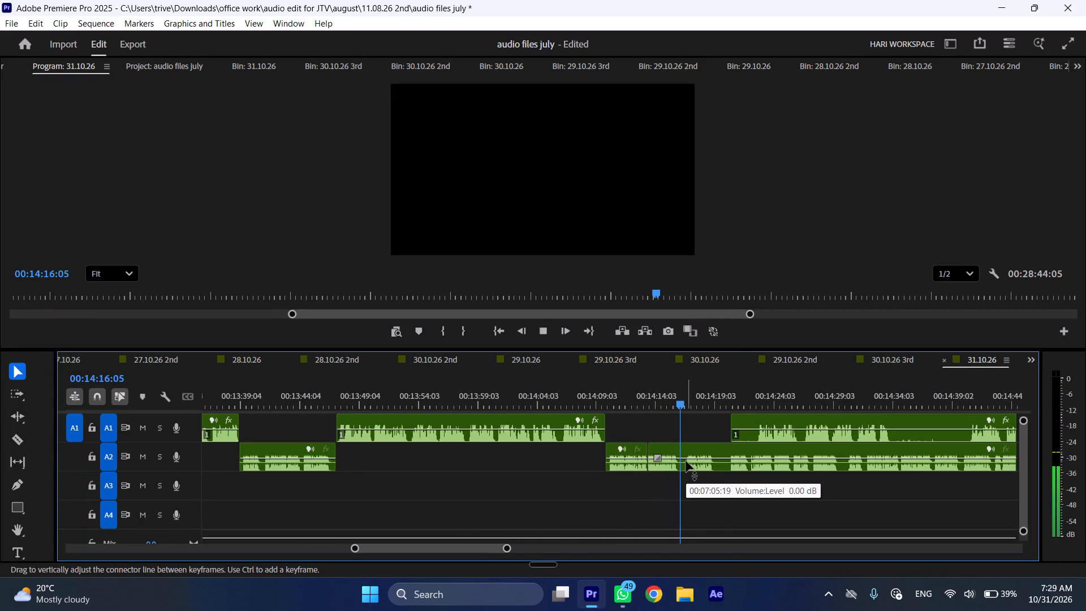
{"action": "type", "text": "C"}
{"action": "key", "text": "space"}
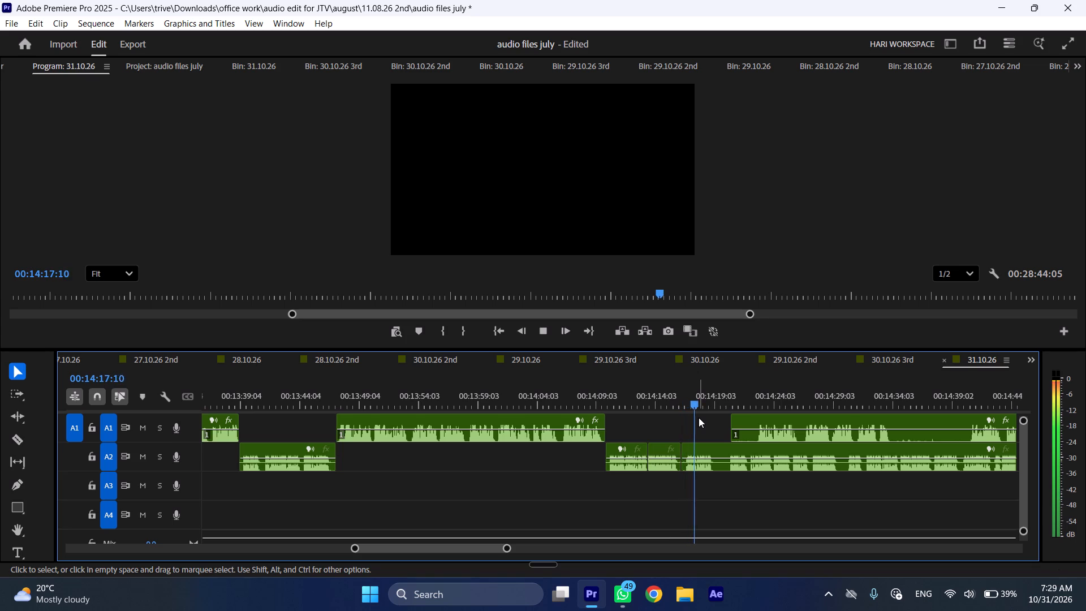
{"action": "key", "text": "space"}
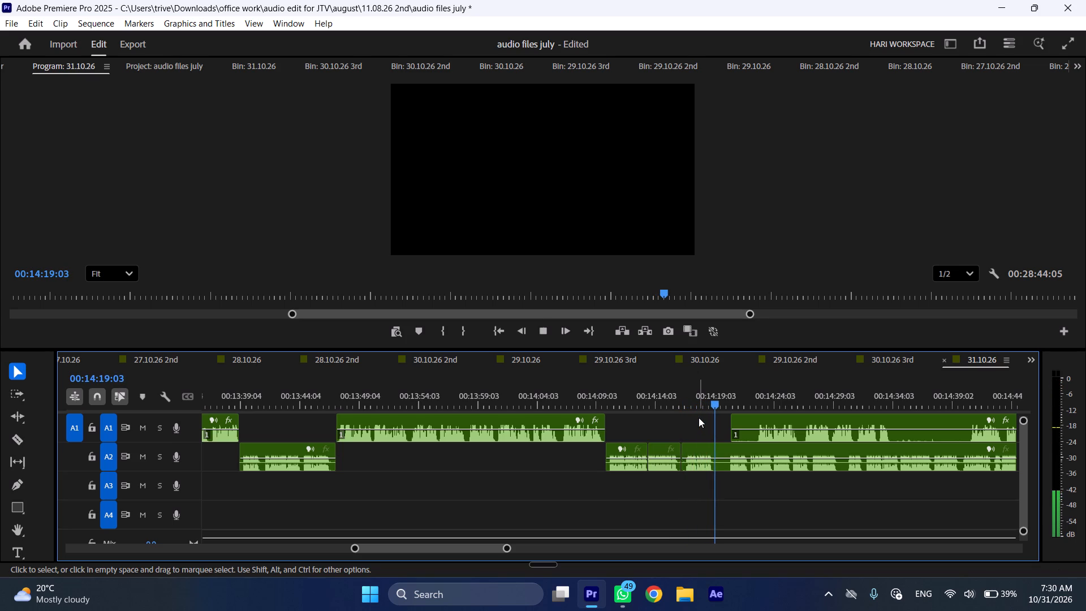
{"action": "type", "text": "C"}
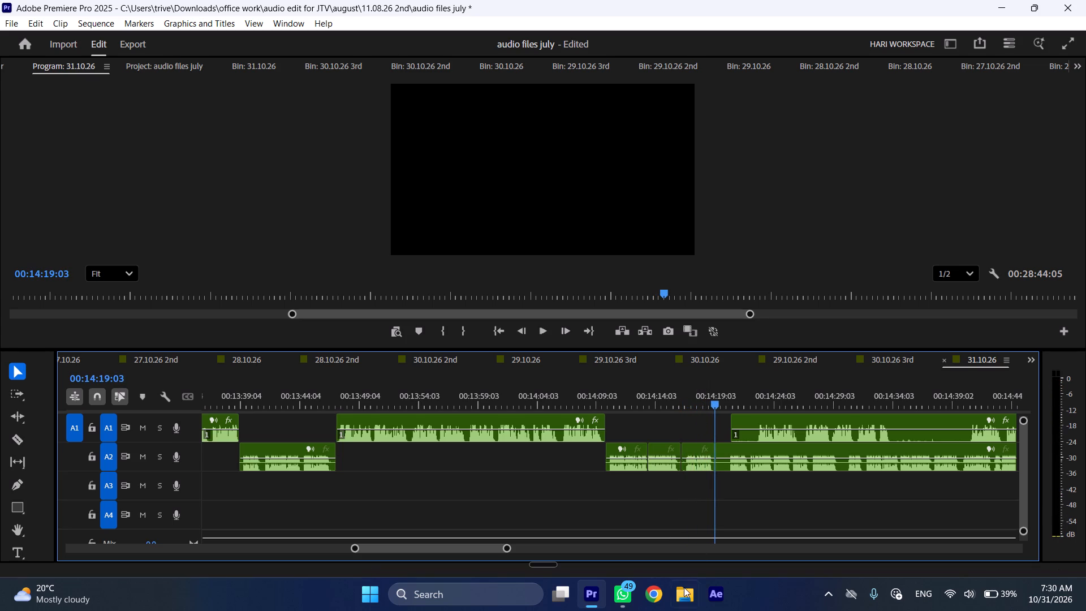
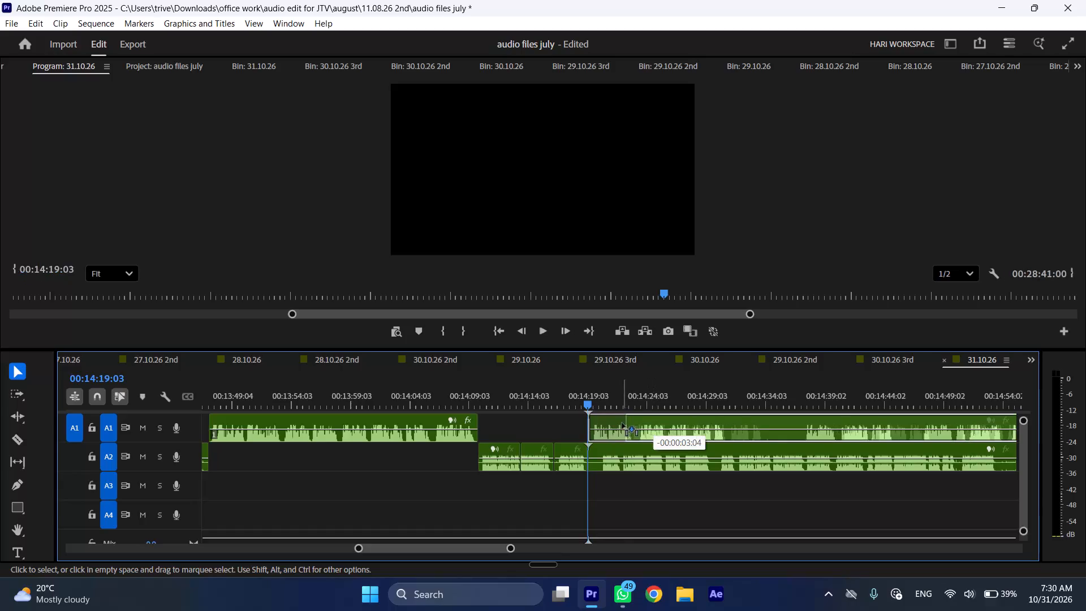
Move the remaining A2 recording later so it starts at about 00:14:35, clear of the voice-over's opening on A1.
{"action": "left_click_drag", "start_coordinate": [614, 446], "coordinate": [793, 450]}
{"action": "key", "text": "space"}
{"action": "key", "text": "l"}
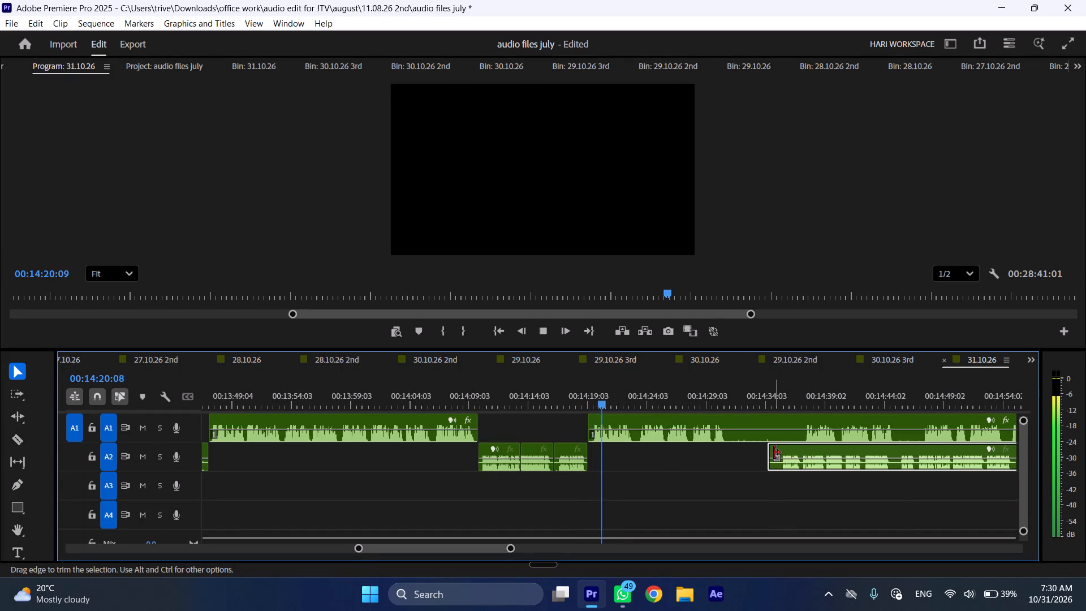
{"action": "left_click_drag", "start_coordinate": [774, 453], "coordinate": [786, 453]}
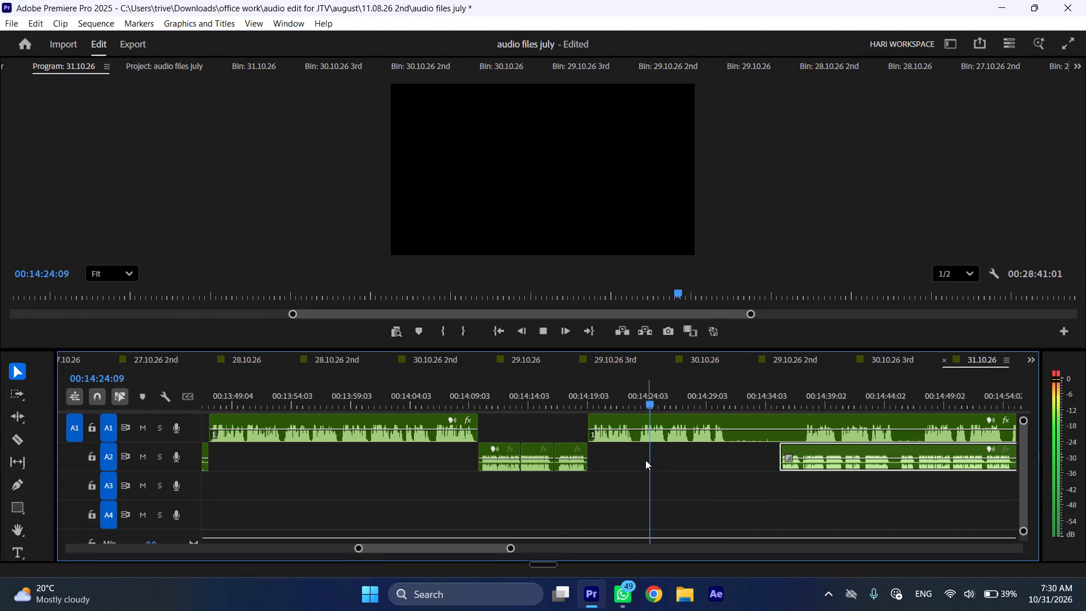
Play the A1 voice-over to the end of its spoken passage and split it at 00:14:30:18.
{"action": "scroll", "coordinate": [639, 455], "scroll_direction": "down", "scroll_amount": 5}
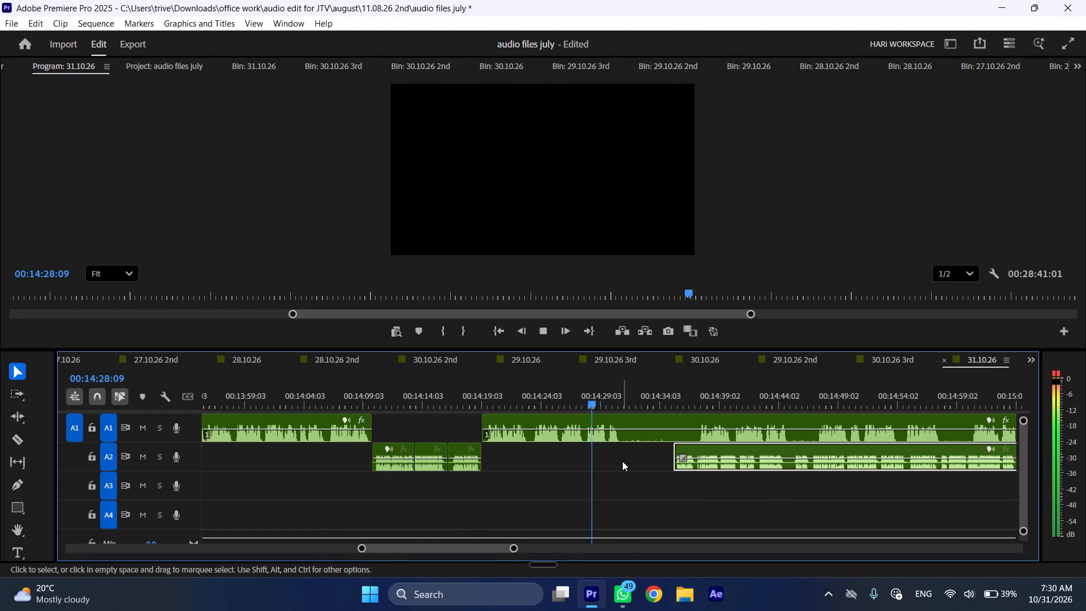
{"action": "key", "text": "space"}
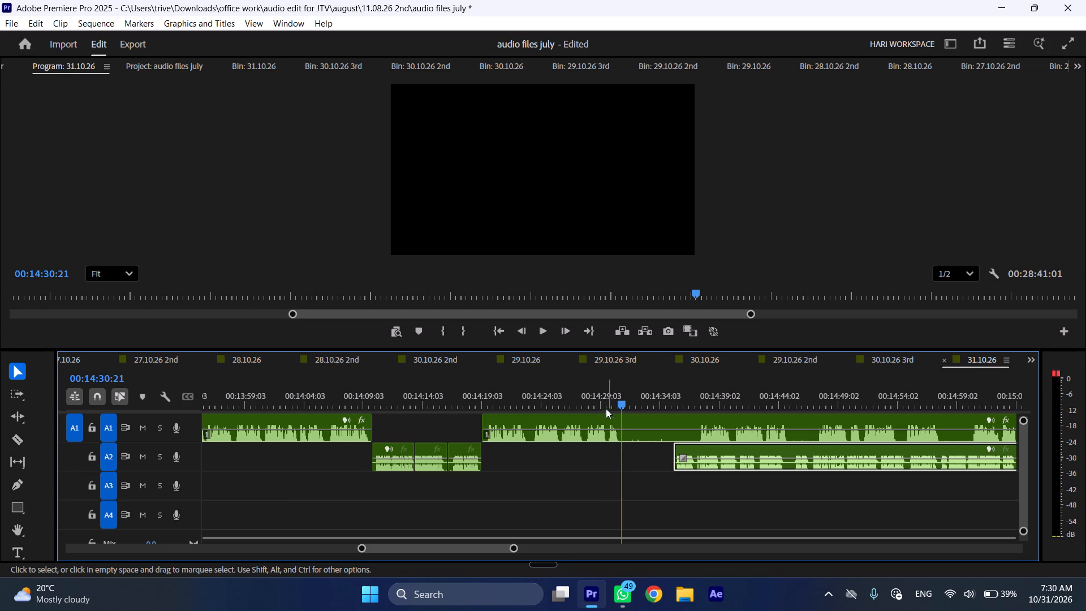
{"action": "left_click", "coordinate": [603, 398]}
{"action": "key", "text": "space"}
{"action": "key", "text": "space"}
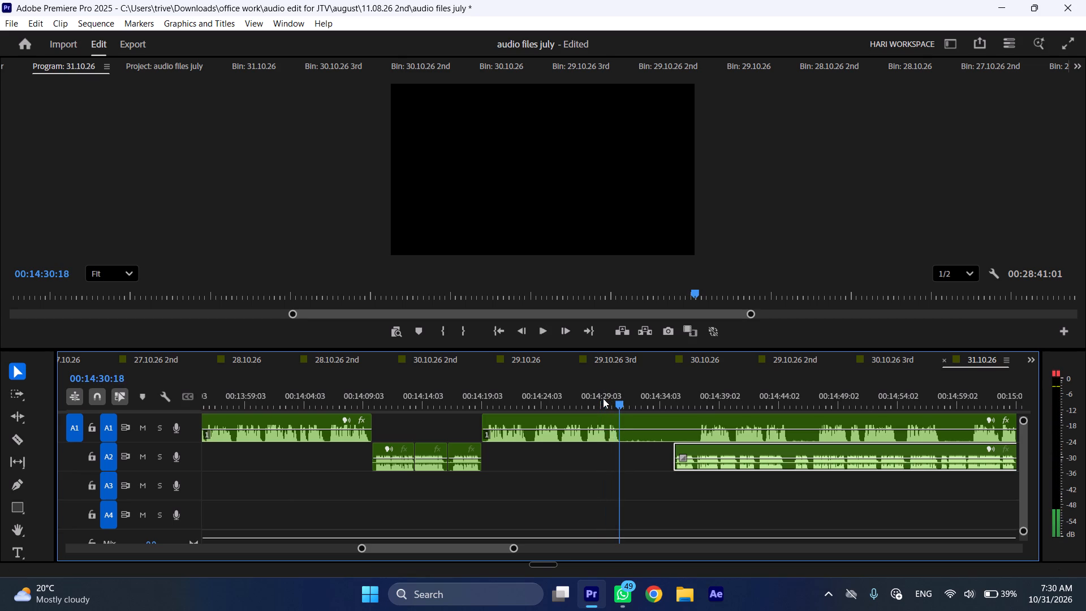
{"action": "type", "text": "C"}
Move the A2 recording to start at the 00:14:30:18 cut, and shift the remaining A1 voice-over to about 00:15:09.
{"action": "left_click_drag", "start_coordinate": [708, 446], "coordinate": [669, 445]}
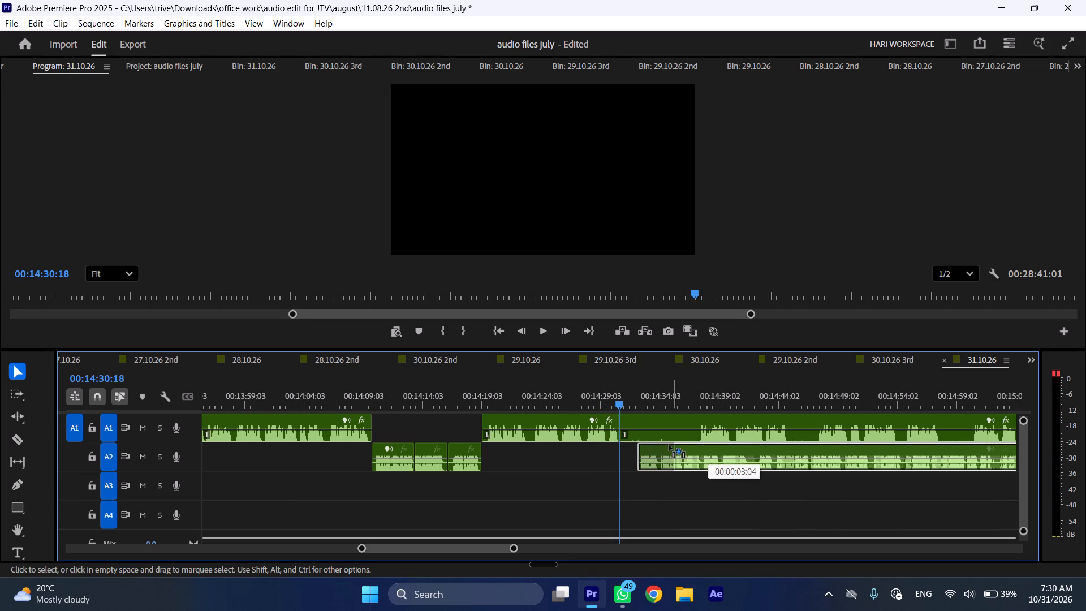
{"action": "left_click_drag", "start_coordinate": [669, 445], "coordinate": [660, 445]}
{"action": "scroll", "coordinate": [660, 444], "scroll_direction": "down", "scroll_amount": 6}
{"action": "left_click_drag", "start_coordinate": [520, 416], "coordinate": [979, 428]}
Play the A2 recording from about 00:14:31 at faster speed to check the section after the A1 cut.
{"action": "key", "text": "space"}
{"action": "key", "text": "l"}
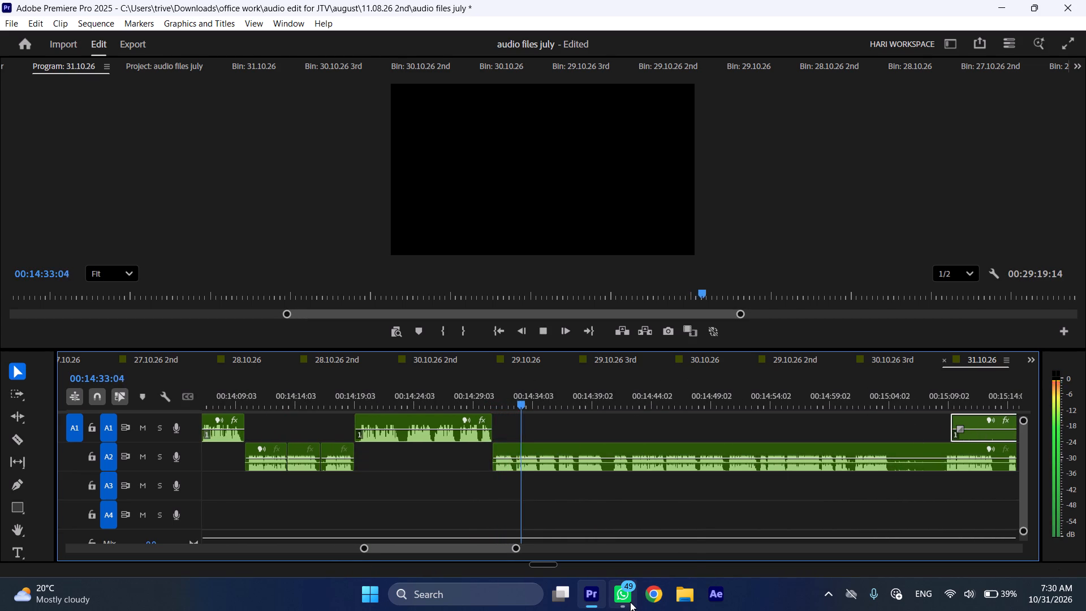
{"action": "left_click", "coordinate": [497, 401]}
{"action": "key", "text": "space"}
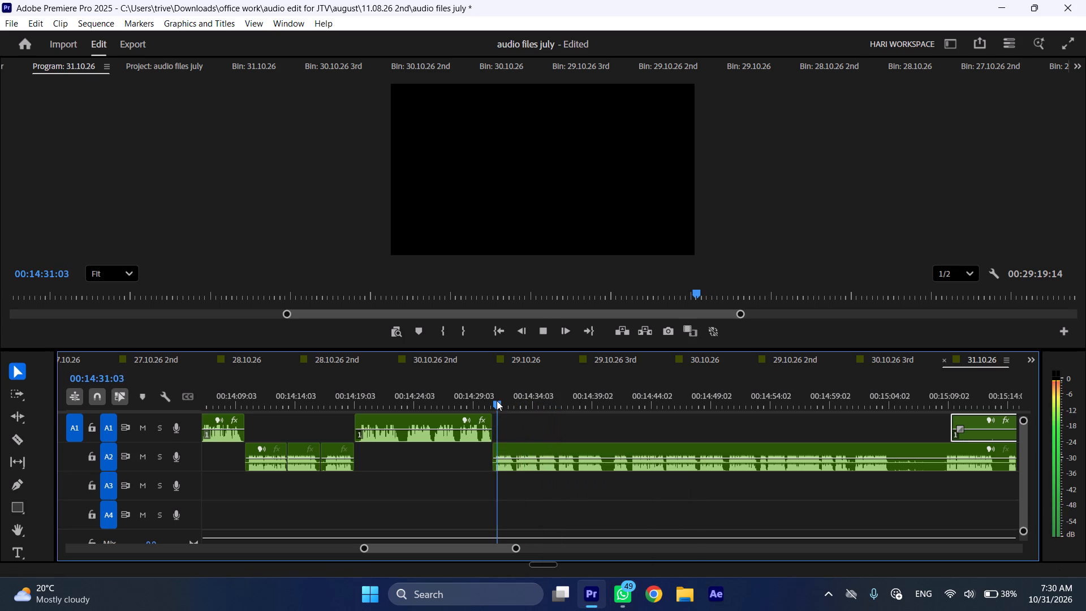
{"action": "type", "text": "l"}
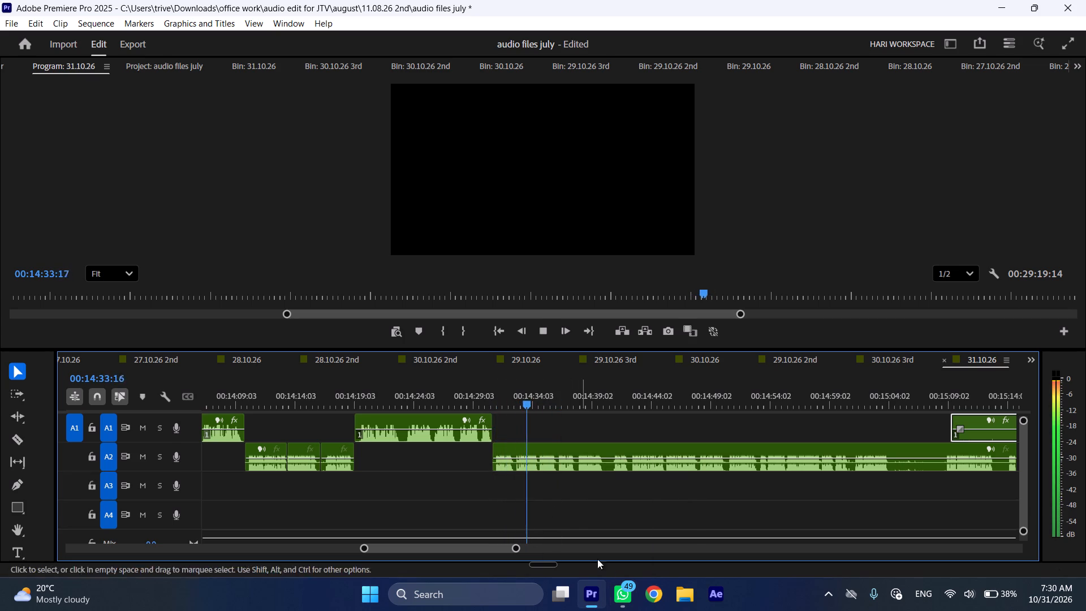
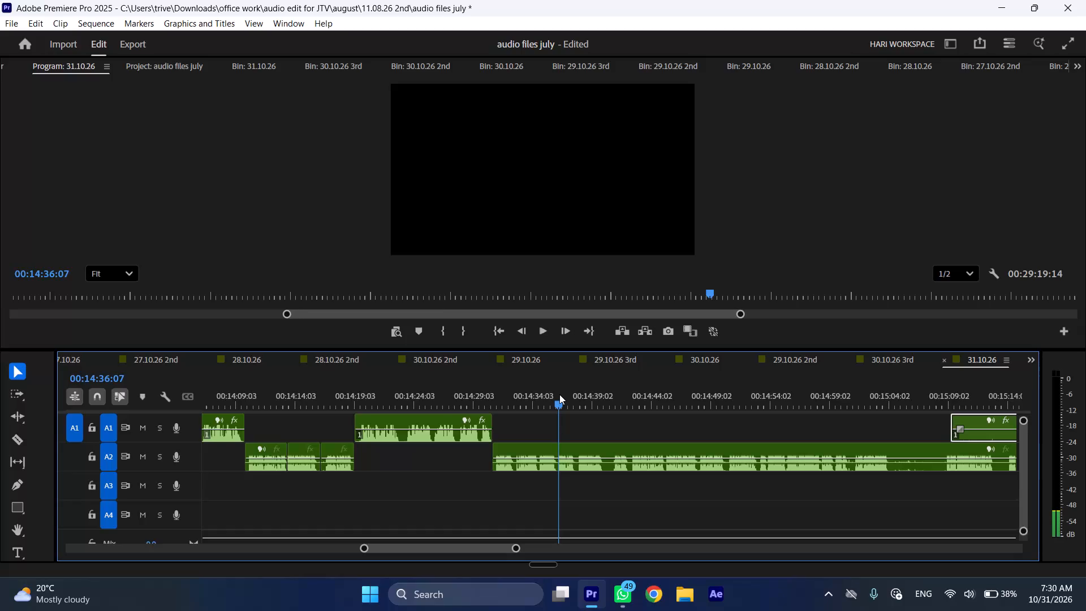
Split the A2 recording at about 00:14:36:07 and ripple-delete the unwanted part up to 00:14:37:17, then play on from the join.
{"action": "type", "text": "C"}
{"action": "key", "text": "space"}
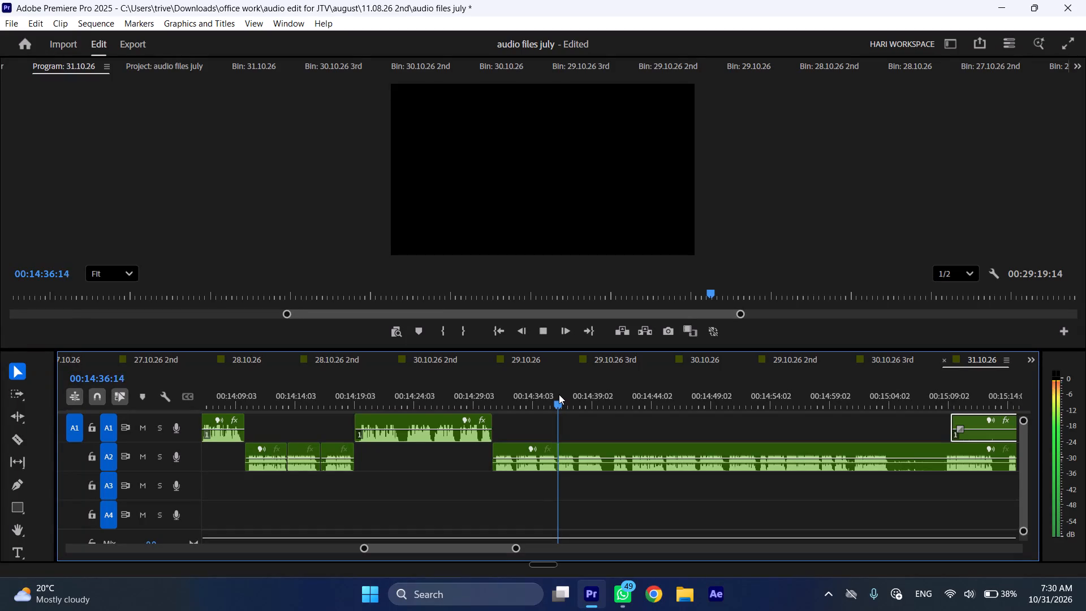
{"action": "left_click", "coordinate": [606, 453]}
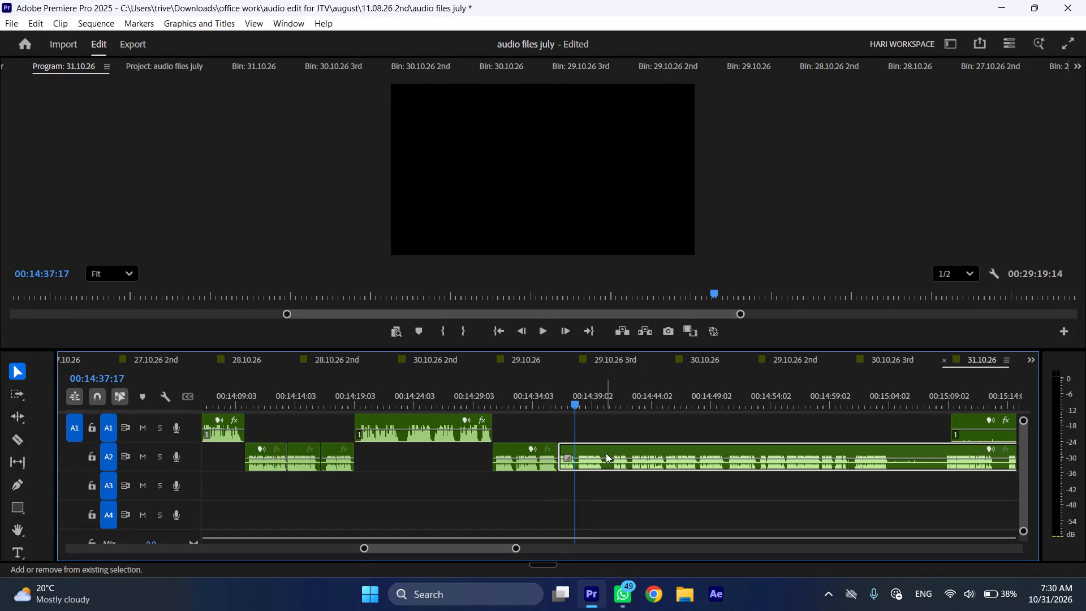
{"action": "key", "text": "shift+c"}
{"action": "key", "text": "ctrl+shift+d"}
{"action": "key", "text": "space"}
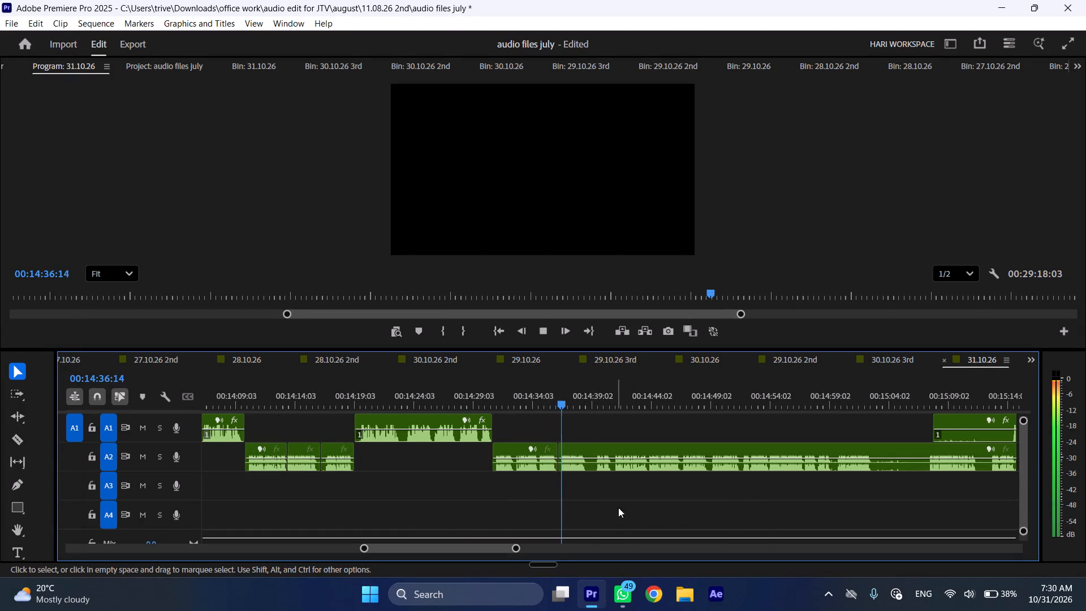
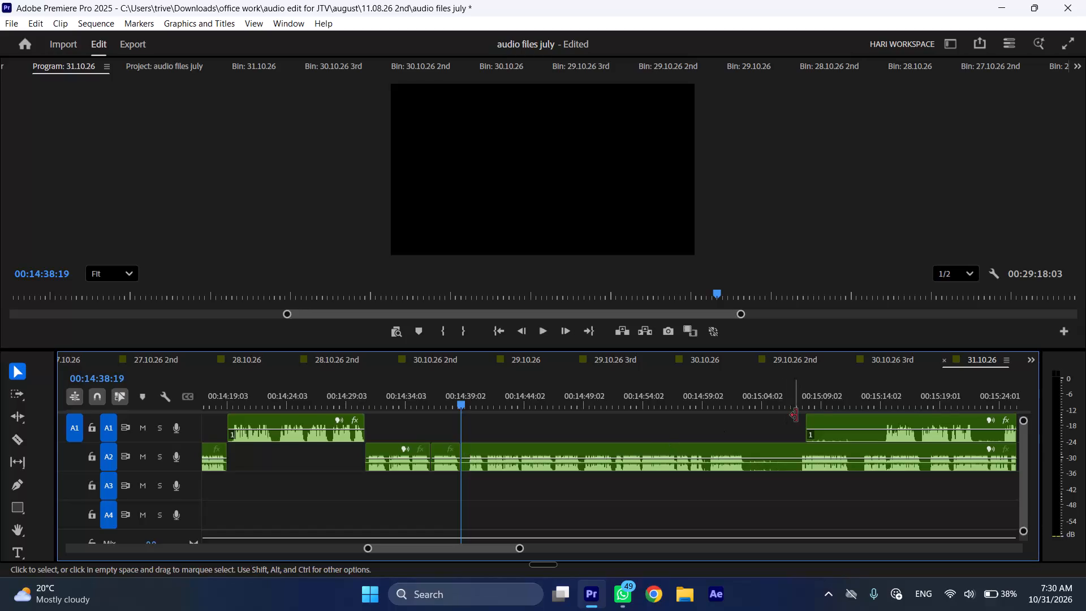
Trim the start of the later A1 voice-over clip to about 00:15:14 and split it at 00:15:22:01.
{"action": "left_click_drag", "start_coordinate": [804, 416], "coordinate": [877, 421]}
{"action": "left_click_drag", "start_coordinate": [963, 399], "coordinate": [977, 399]}
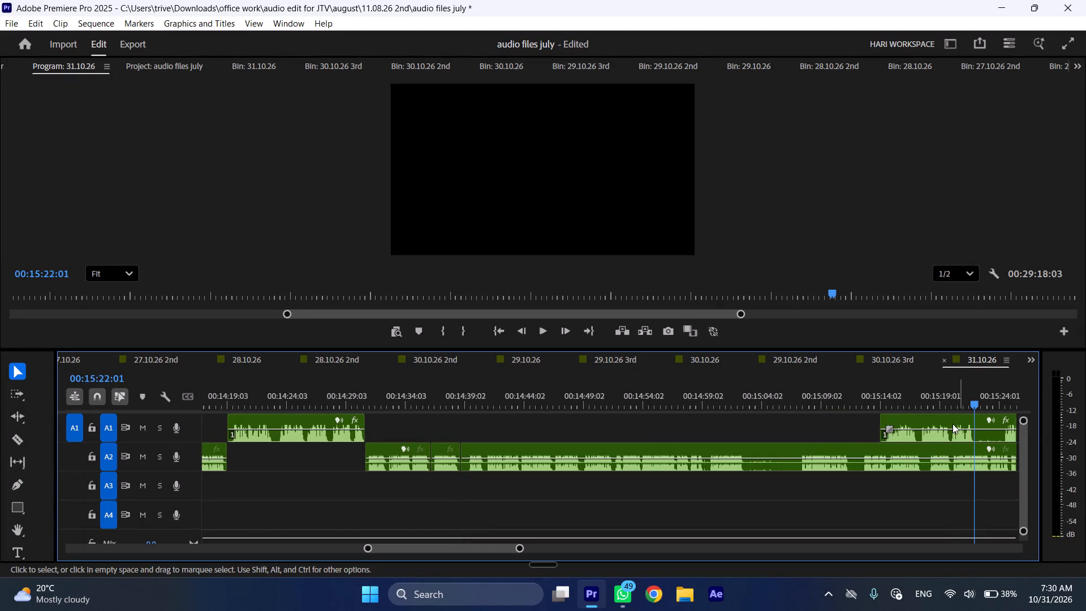
{"action": "left_click", "coordinate": [953, 424]}
{"action": "key", "text": "shift+c"}
Insert the separated A1 voice-over section at 00:14:38:19, splitting the A2 recording there and pushing its remainder later.
{"action": "left_click_drag", "start_coordinate": [919, 420], "coordinate": [511, 420]}
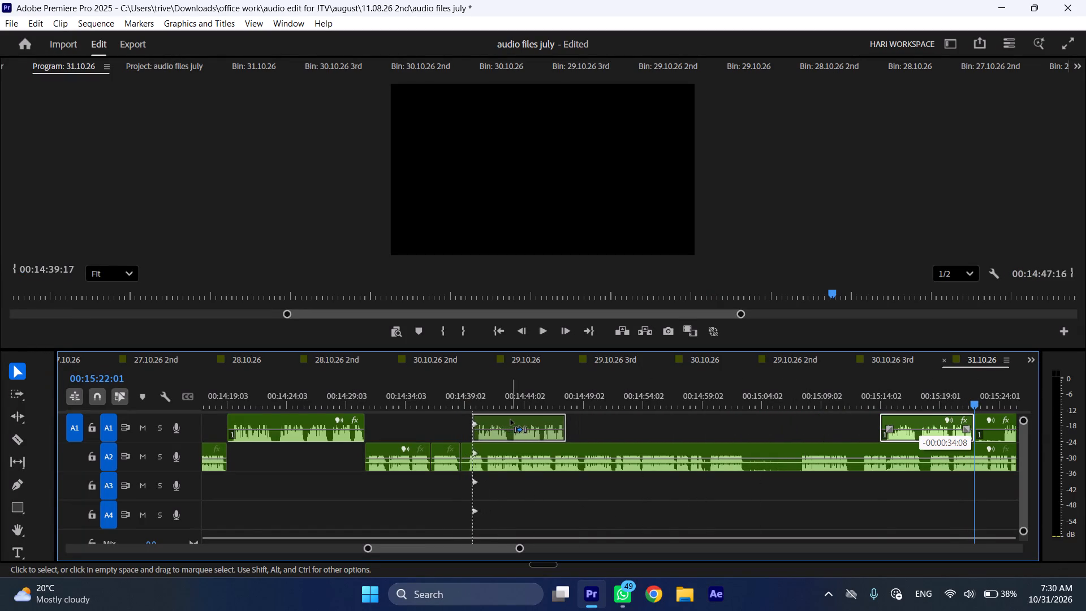
{"action": "left_click_drag", "start_coordinate": [511, 420], "coordinate": [503, 420]}
Trim about 13 frames off the start of the remaining A2 recording, butt it against the inserted voice-over, and play across the insert's start.
{"action": "left_click_drag", "start_coordinate": [559, 449], "coordinate": [566, 450]}
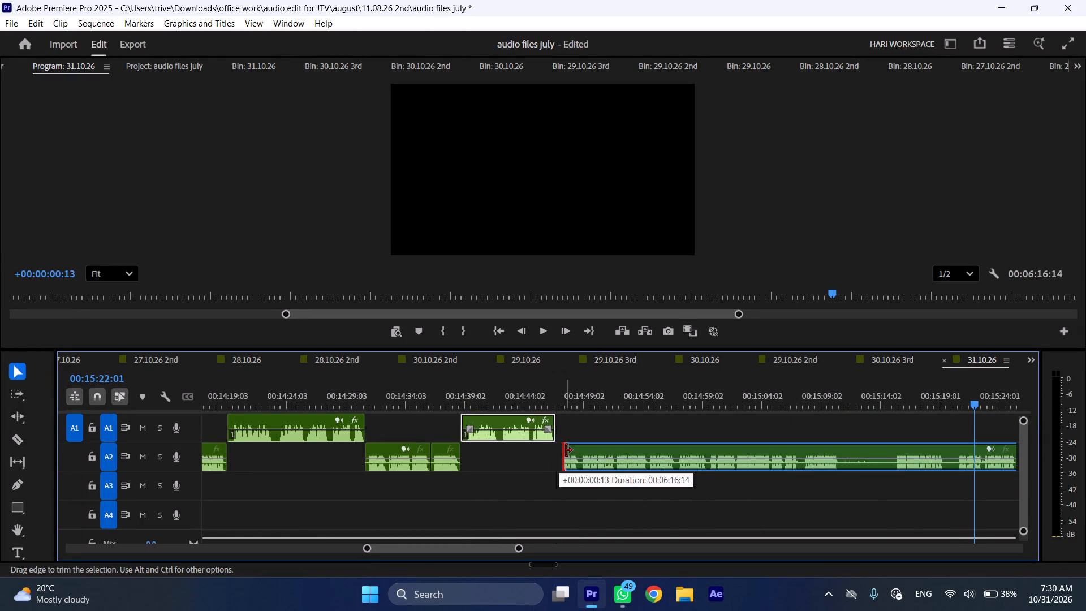
{"action": "left_click_drag", "start_coordinate": [566, 450], "coordinate": [566, 450]}
{"action": "left_click_drag", "start_coordinate": [587, 447], "coordinate": [580, 447]}
{"action": "left_click", "coordinate": [456, 398]}
{"action": "key", "text": "space"}
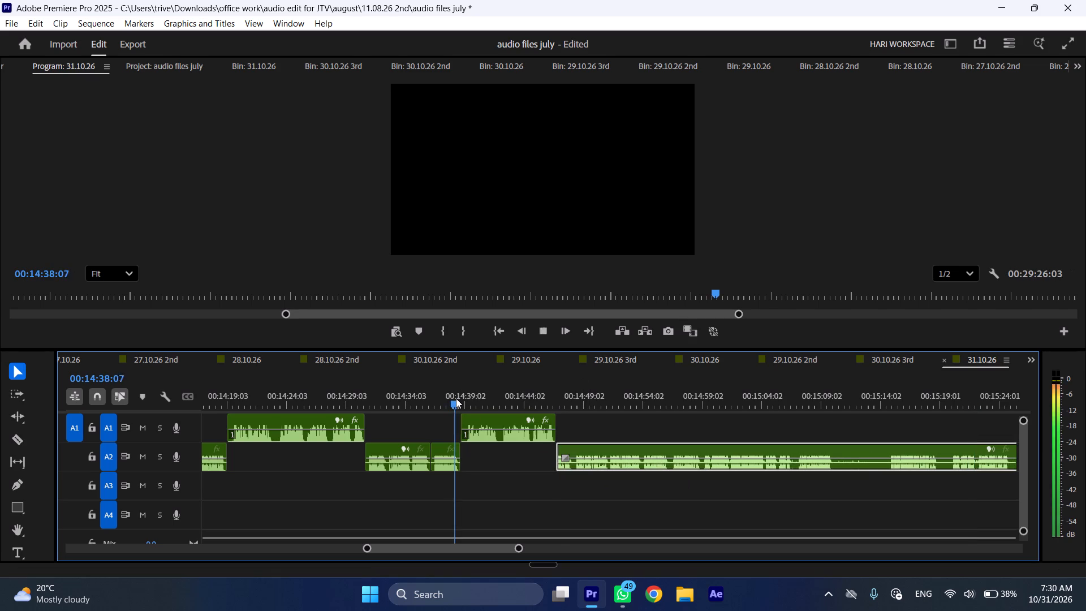
{"action": "type", "text": "l"}
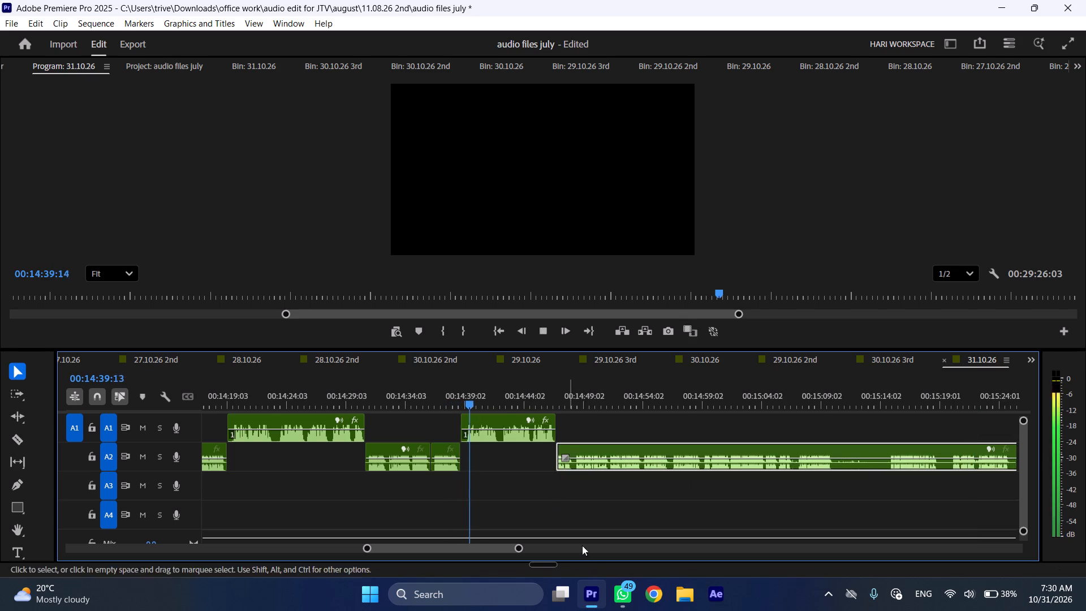
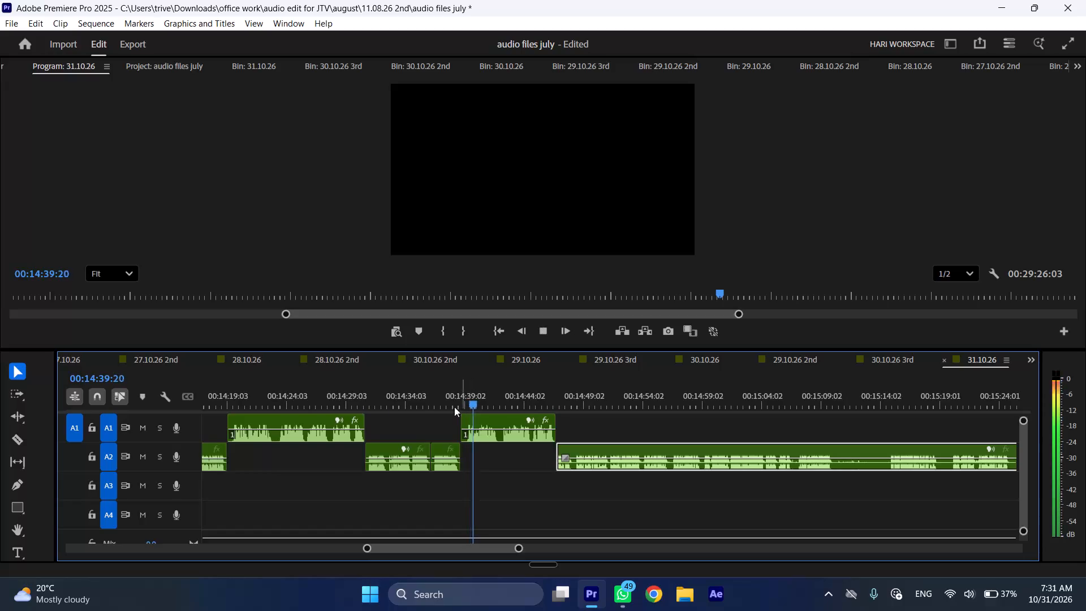
Split the A1 voice-over at 00:14:27:19 and overwrite its tail with the following A1 section, moved 11 seconds earlier to the cut.
{"action": "left_click", "coordinate": [319, 388]}
{"action": "key", "text": "space"}
{"action": "key", "text": "space"}
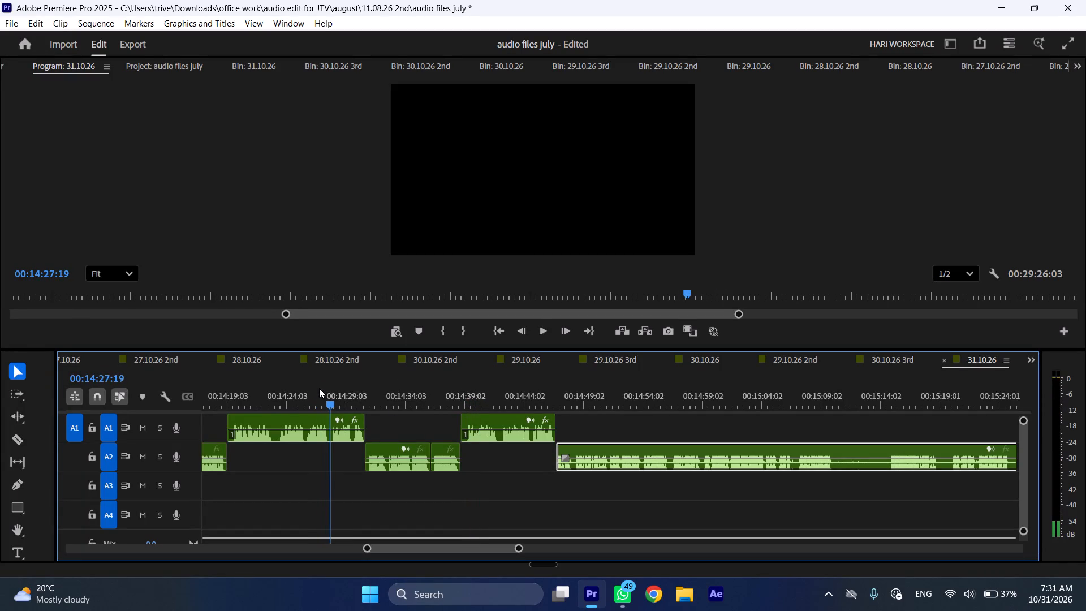
{"action": "key", "text": "shift+c"}
{"action": "key", "text": "space"}
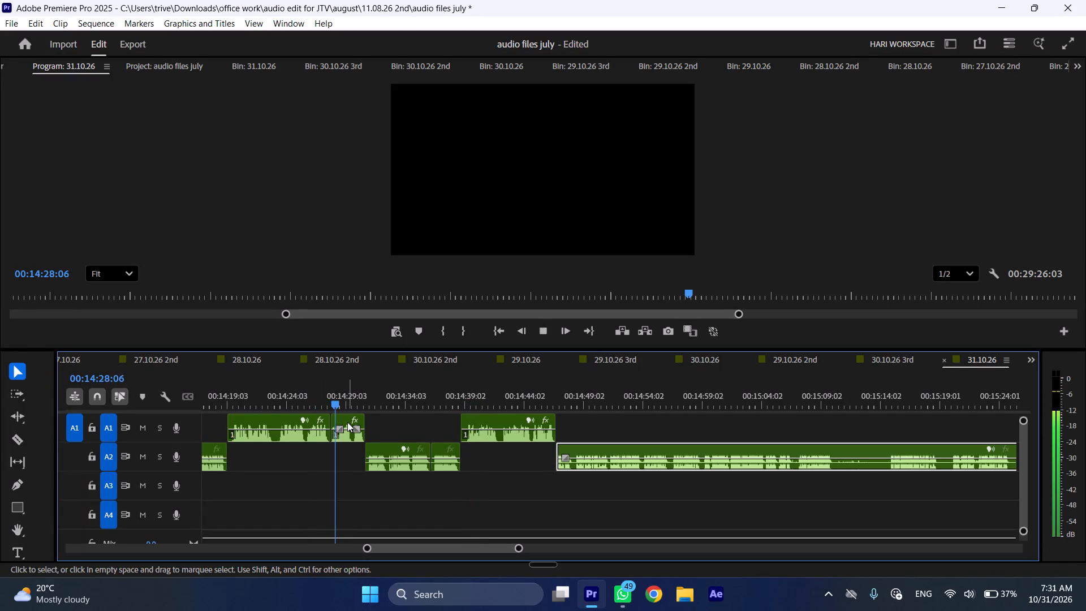
{"action": "key", "text": "space"}
{"action": "left_click_drag", "start_coordinate": [497, 418], "coordinate": [361, 421]}
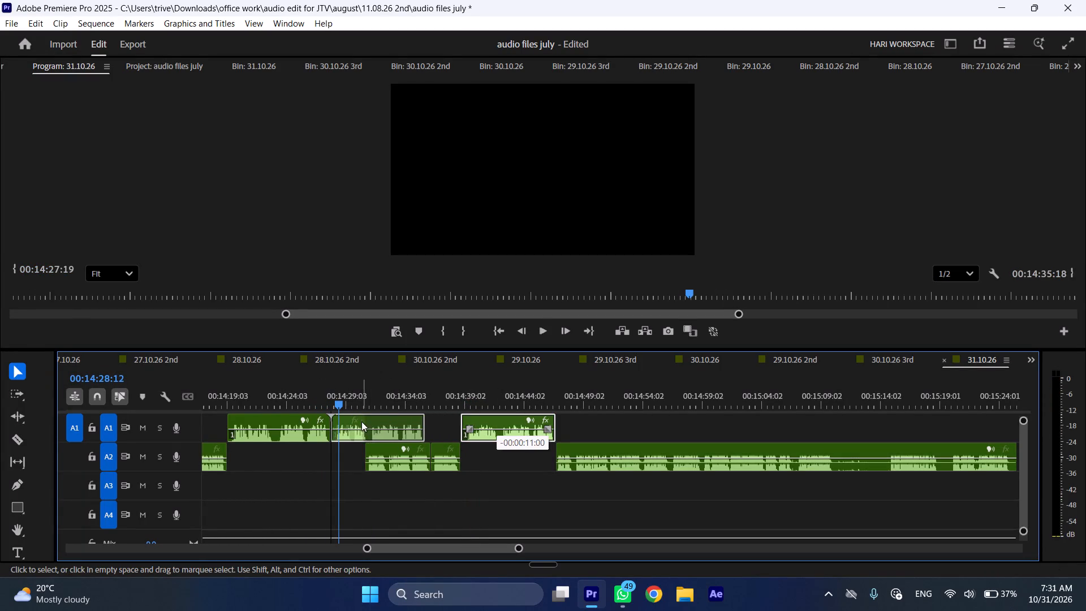
{"action": "left_click_drag", "start_coordinate": [361, 421], "coordinate": [362, 421]}
Move the two short A2 recording clips to start right after the relocated A1 section, and play the voice-over from about 00:14:24.
{"action": "left_click_drag", "start_coordinate": [401, 494], "coordinate": [459, 469]}
{"action": "left_click_drag", "start_coordinate": [439, 446], "coordinate": [449, 447]}
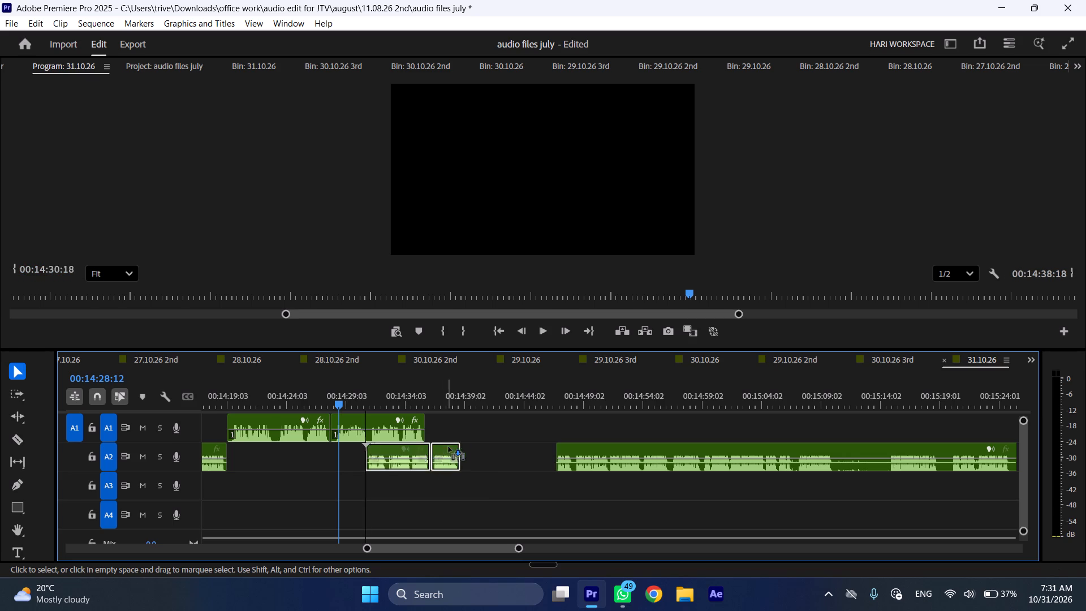
{"action": "left_click_drag", "start_coordinate": [449, 447], "coordinate": [494, 450]}
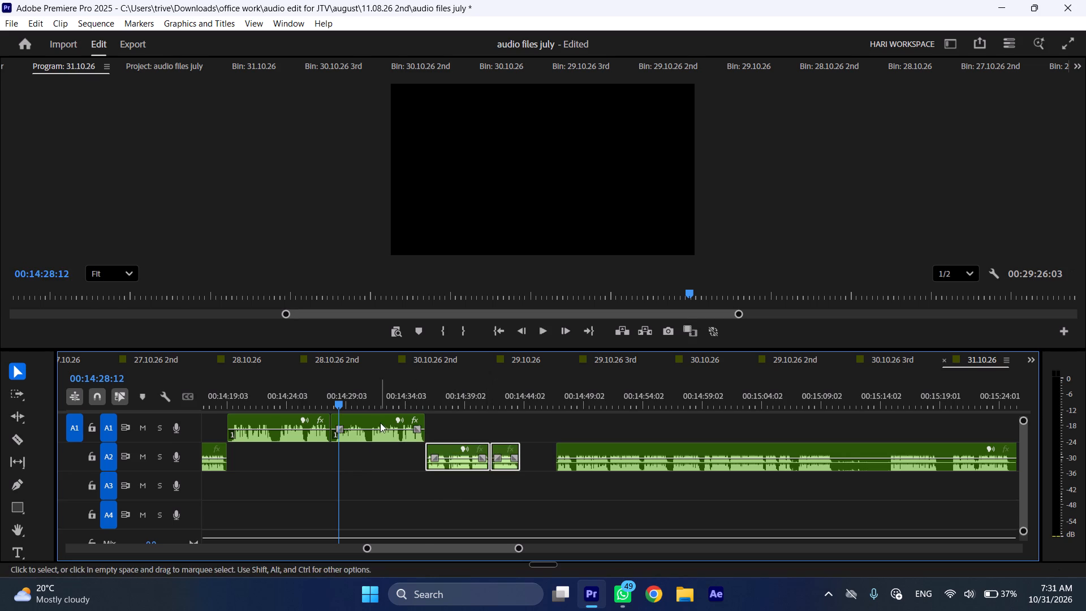
{"action": "left_click", "coordinate": [288, 402]}
{"action": "key", "text": "space"}
{"action": "key", "text": "l"}
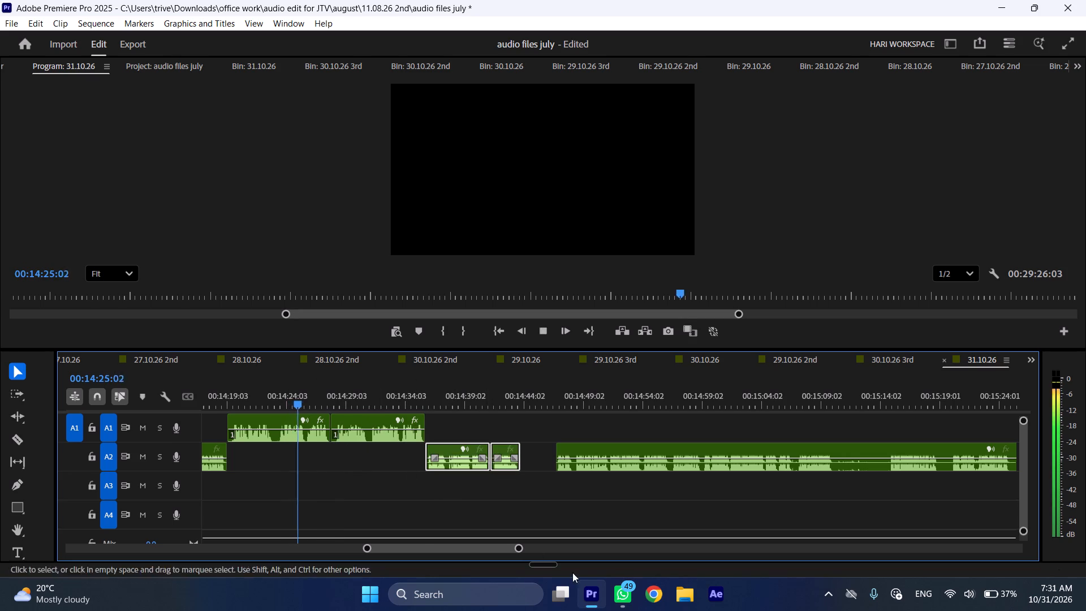
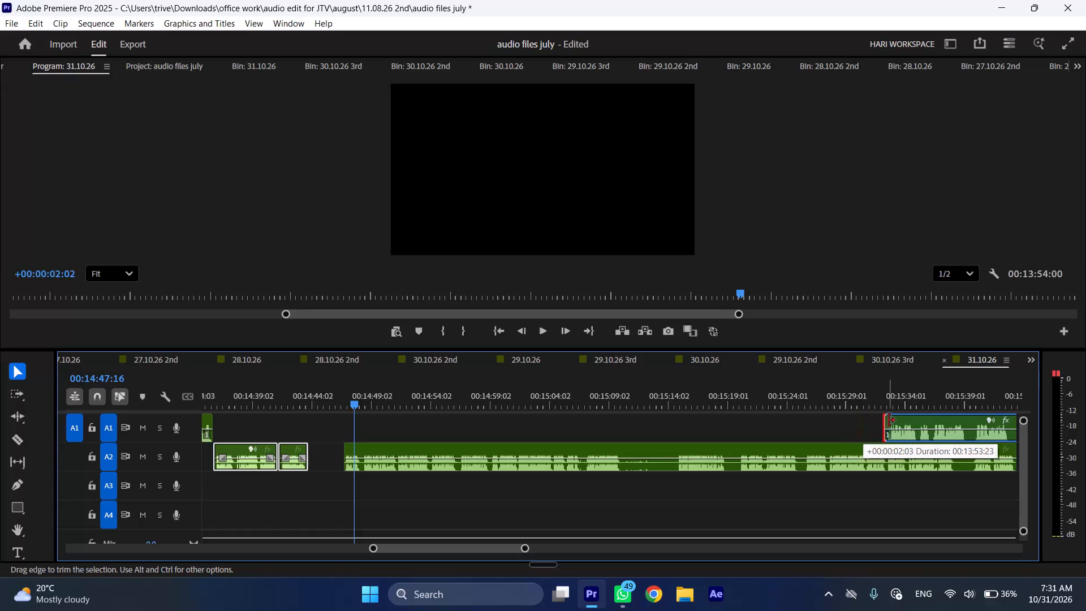
Move the next A1 voice-over section to start right after the two short A2 clips, and shift the long A2 recording to start at about 00:14:55:16.
{"action": "left_click_drag", "start_coordinate": [911, 420], "coordinate": [326, 423]}
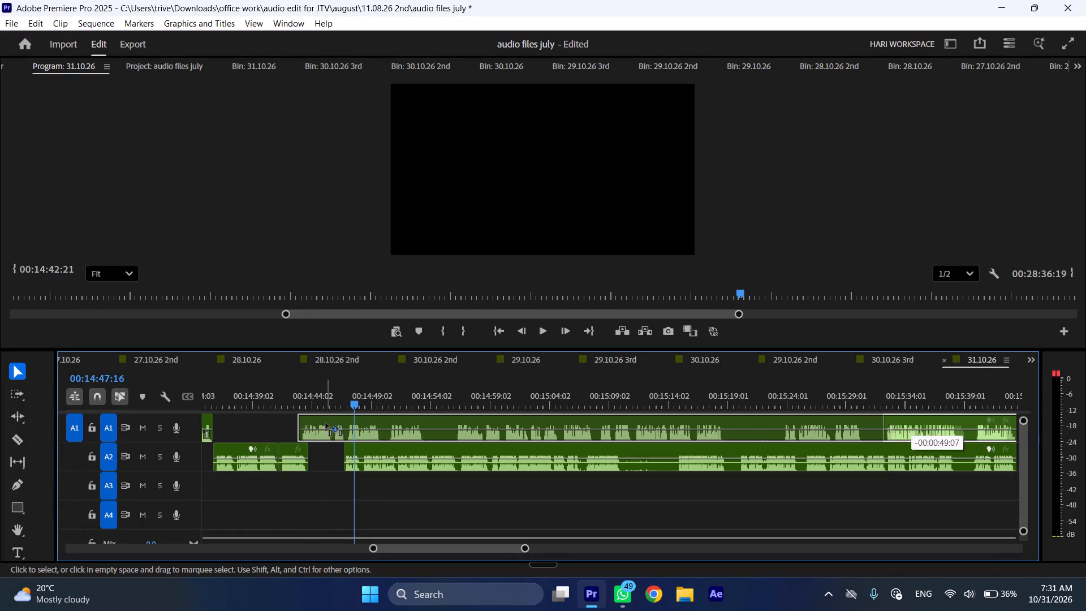
{"action": "left_click_drag", "start_coordinate": [326, 423], "coordinate": [334, 425]}
{"action": "left_click_drag", "start_coordinate": [378, 447], "coordinate": [483, 449]}
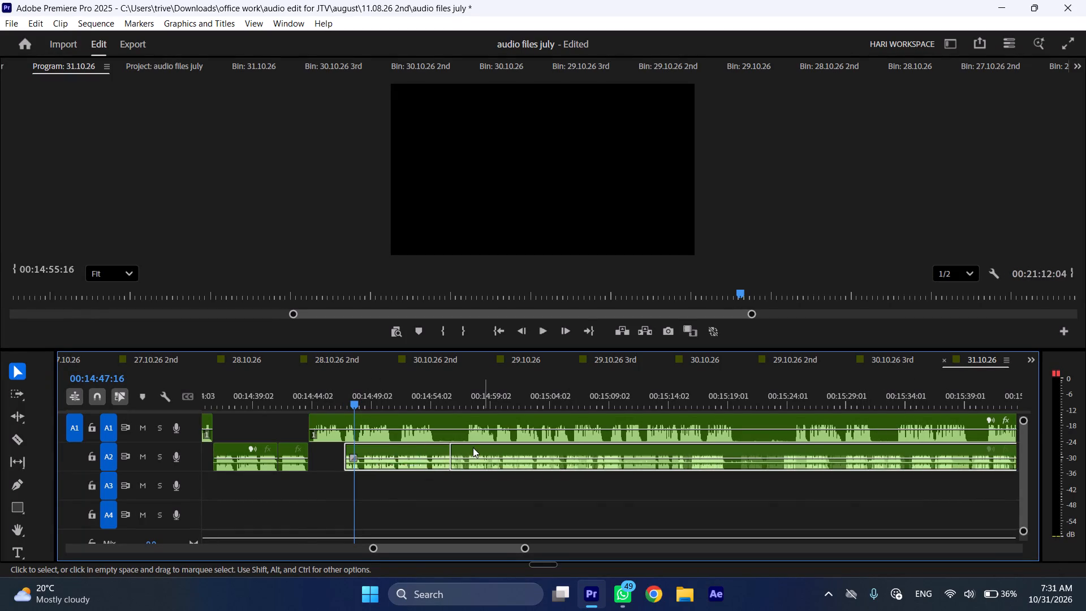
Listen to the moved A1 section from its start and ripple-delete about 3 seconds of it beginning at 00:14:48:00.
{"action": "left_click", "coordinate": [309, 401]}
{"action": "key", "text": "space"}
{"action": "key", "text": "l"}
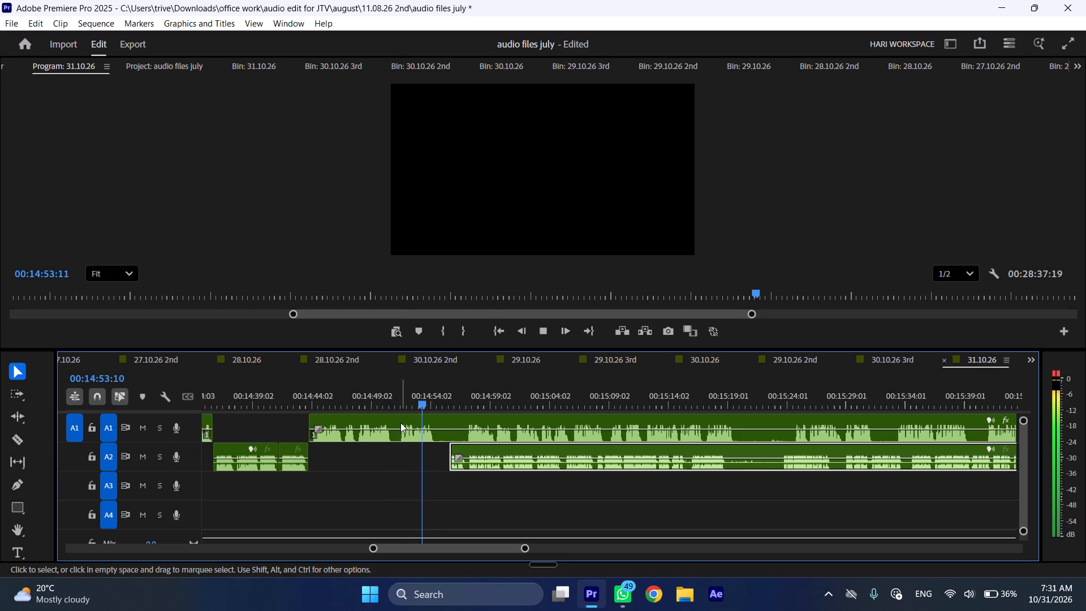
{"action": "left_click_drag", "start_coordinate": [356, 398], "coordinate": [360, 398]}
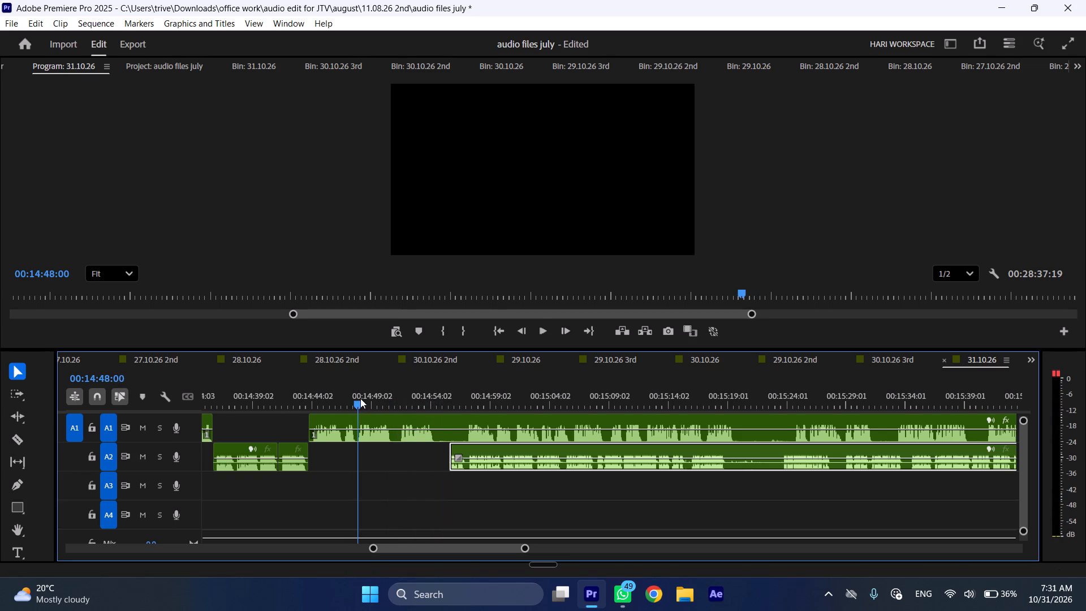
{"action": "left_click_drag", "start_coordinate": [360, 398], "coordinate": [399, 398]}
{"action": "key", "text": "shift+c"}
{"action": "left_click", "coordinate": [416, 433]}
{"action": "key", "text": "shift+c"}
{"action": "key", "text": "ctrl+shift+d"}
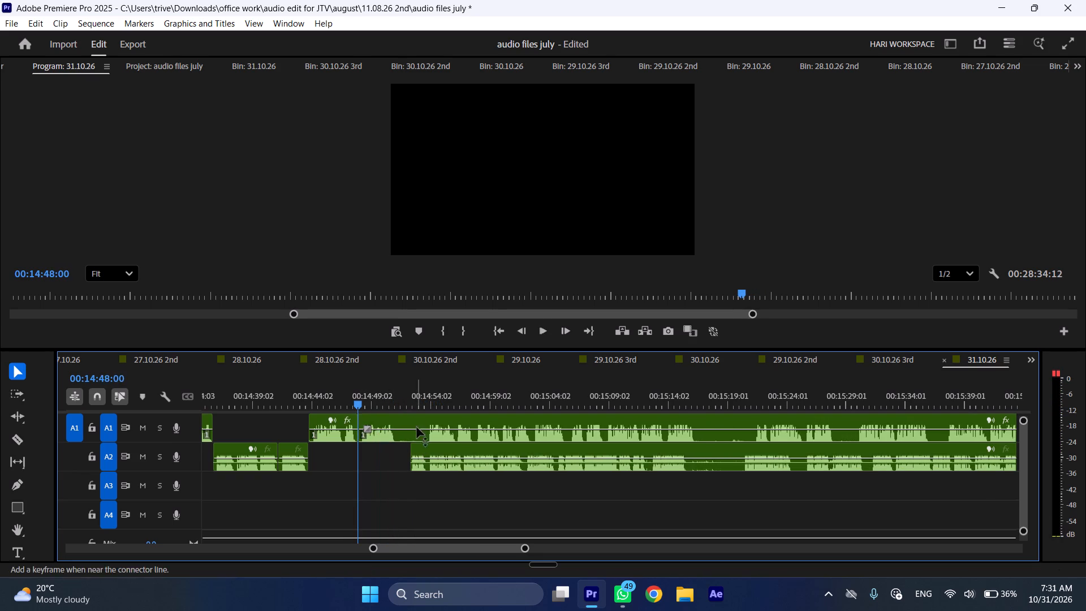
Hand over to A2 at 00:14:51:07: split the voice-over, start the long A2 recording there and move the A1 remainder about 24 seconds later.
{"action": "left_click", "coordinate": [399, 388]}
{"action": "key", "text": "shift+c"}
{"action": "left_click_drag", "start_coordinate": [428, 446], "coordinate": [416, 446]}
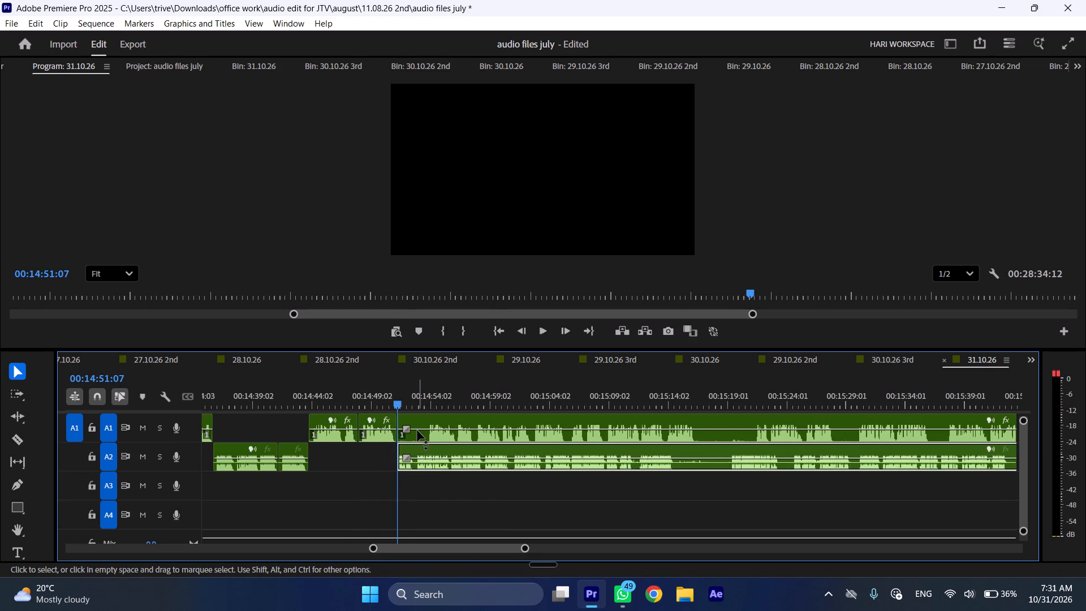
{"action": "left_click_drag", "start_coordinate": [421, 420], "coordinate": [703, 420]}
Listen to the long A2 recording, ripple-delete its opening up to 00:14:52:21, and play on from the new start.
{"action": "key", "text": "space"}
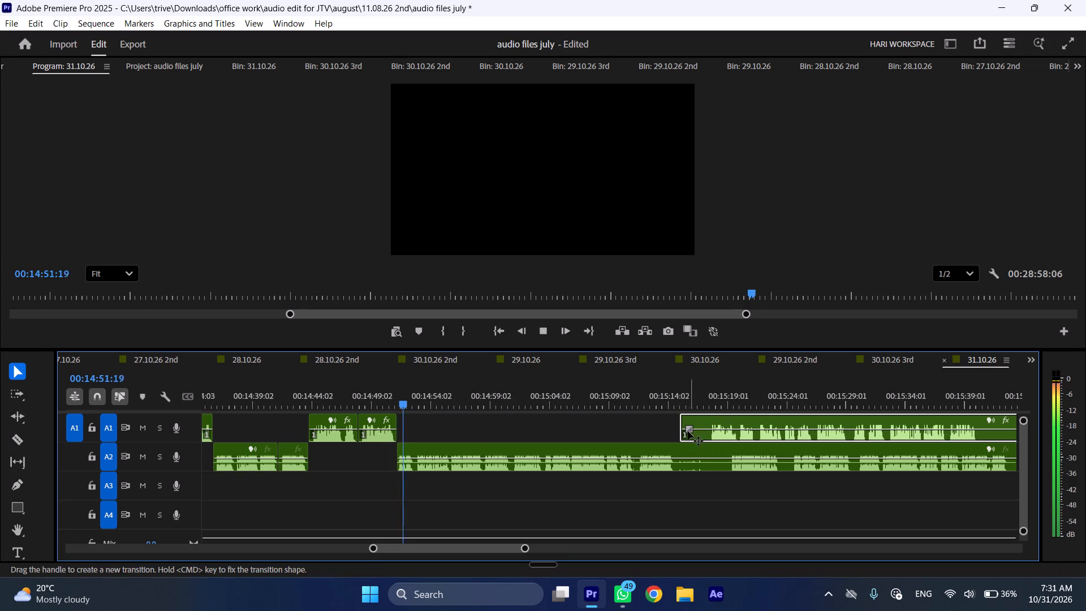
{"action": "left_click_drag", "start_coordinate": [580, 518], "coordinate": [399, 408]}
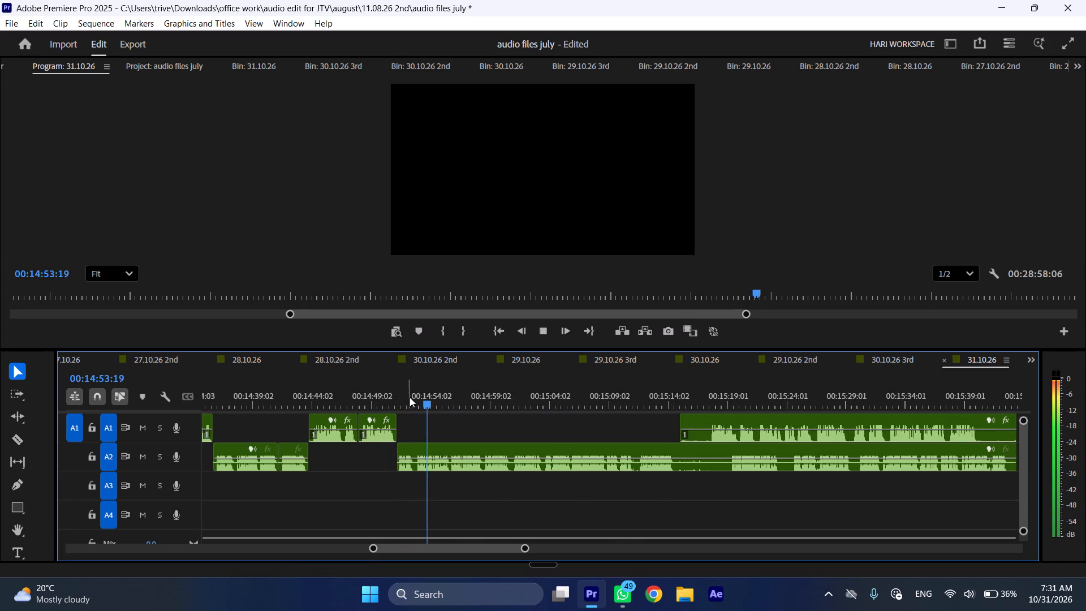
{"action": "left_click_drag", "start_coordinate": [413, 397], "coordinate": [419, 398]}
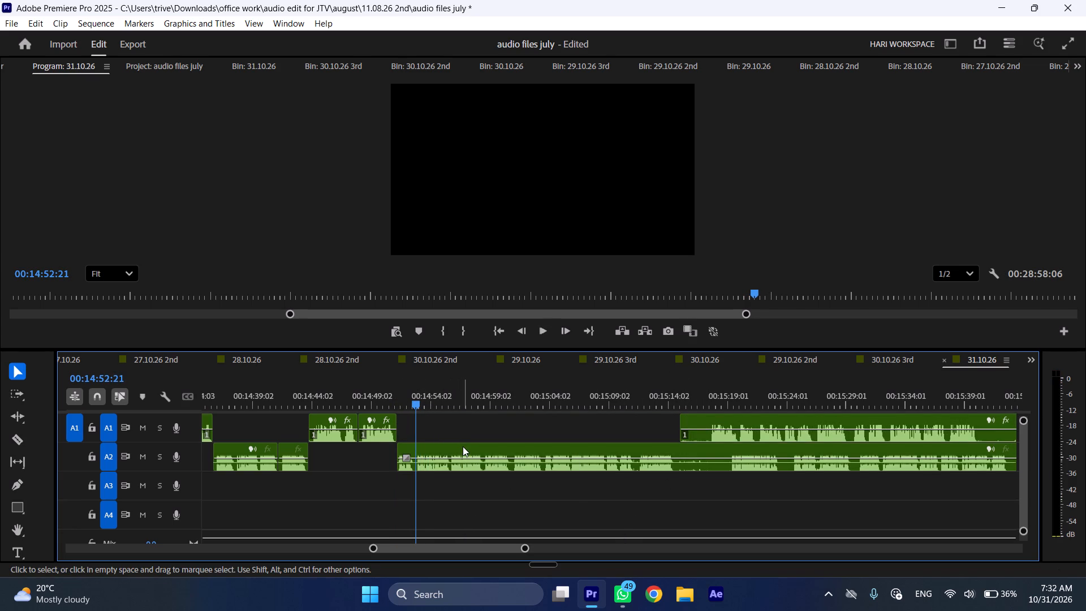
{"action": "left_click", "coordinate": [463, 446]}
{"action": "key", "text": "shift+c"}
{"action": "key", "text": "ctrl+shift+d"}
{"action": "key", "text": "space"}
{"action": "key", "text": "l"}
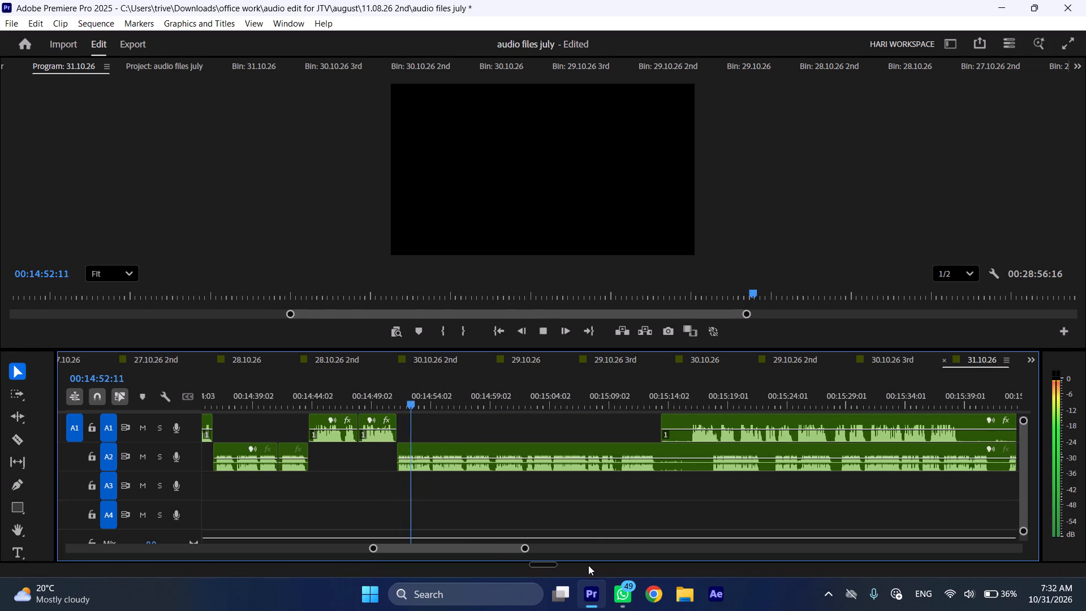
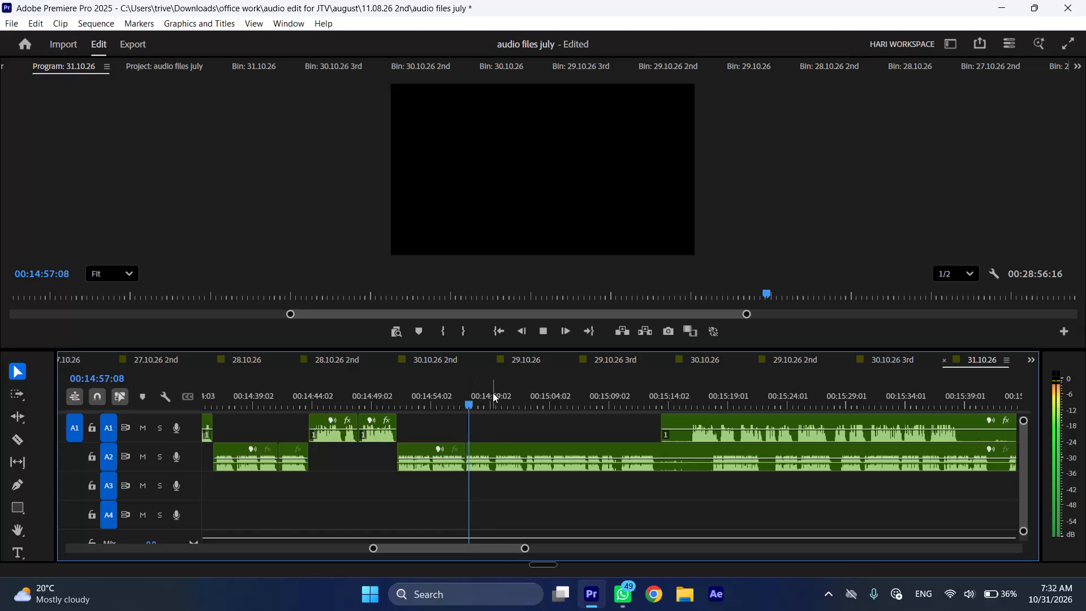
Ripple-delete about 2 seconds from the start of the A2 section after the cut, up to 00:14:59:08, and play on from there.
{"action": "left_click", "coordinate": [494, 392]}
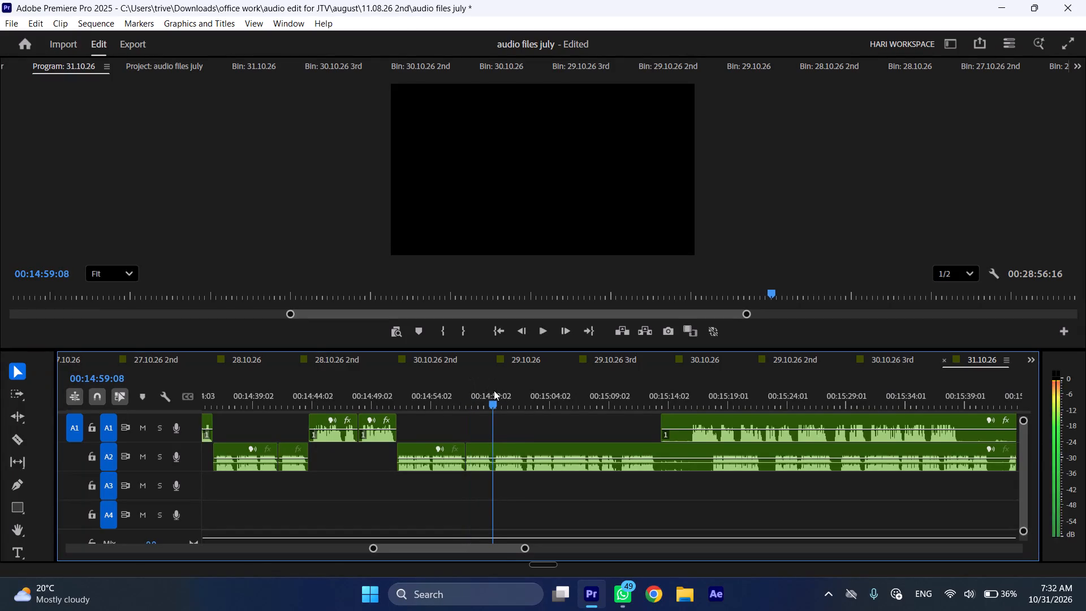
{"action": "left_click", "coordinate": [519, 448]}
{"action": "key", "text": "shift+c"}
{"action": "key", "text": "ctrl+shift+d"}
{"action": "key", "text": "space"}
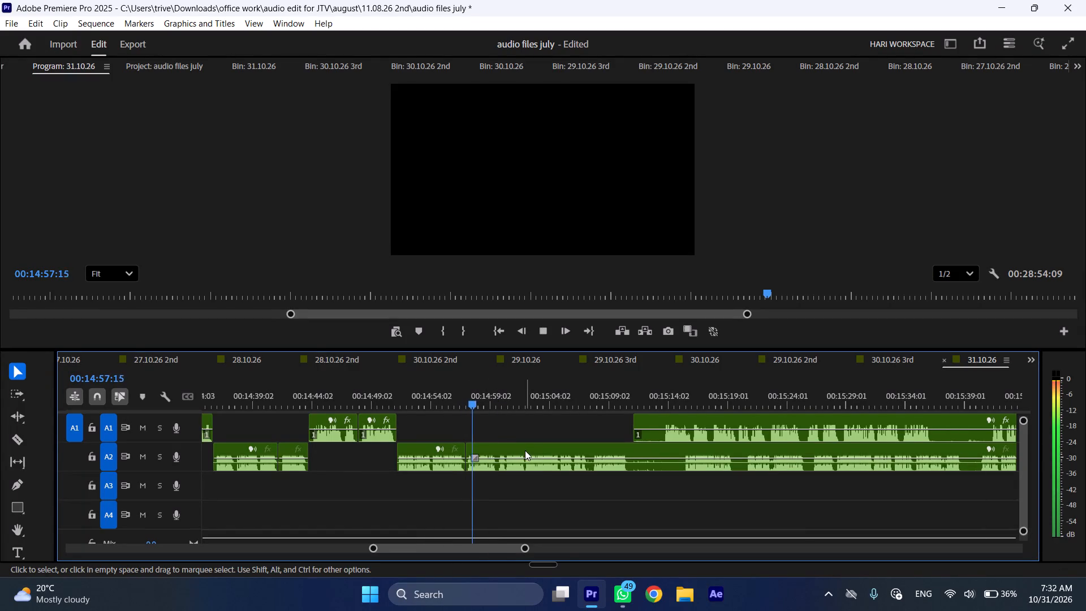
{"action": "key", "text": "l"}
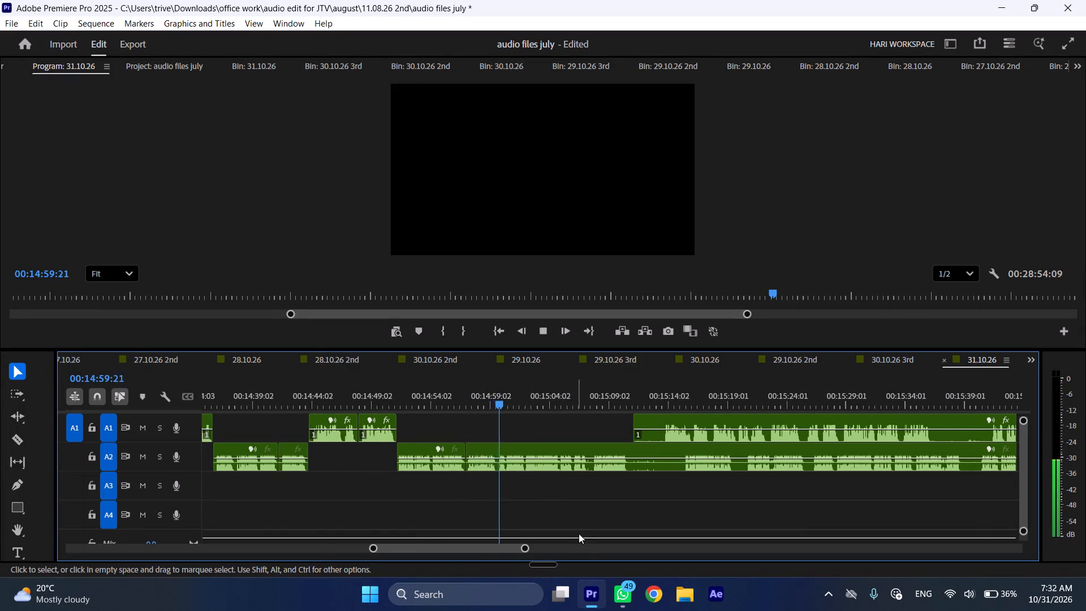
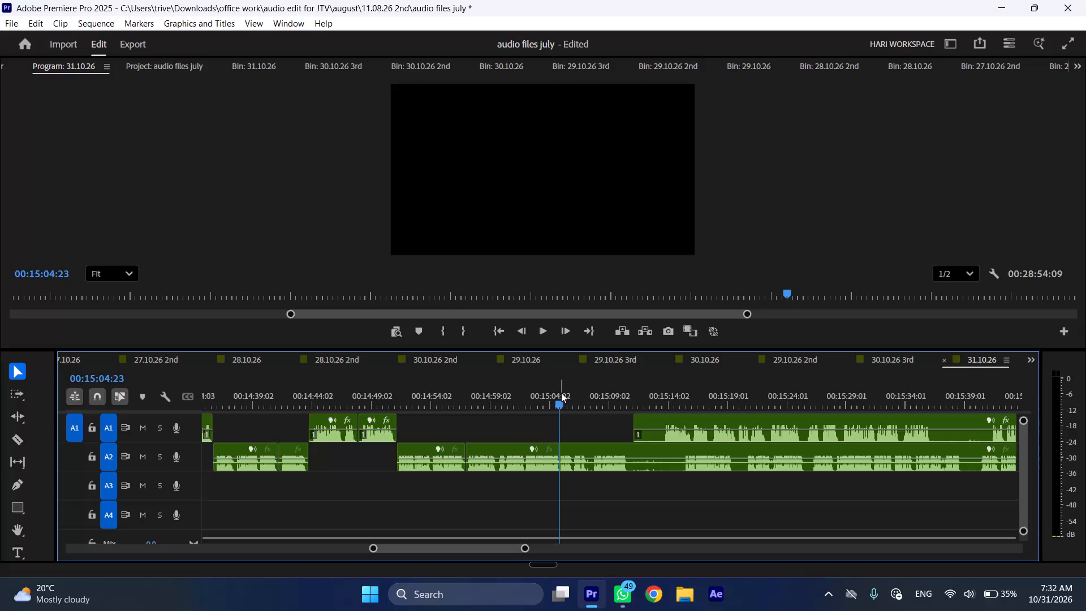
Undo the last A2 cut, cut the A2 recording at about 00:15:06:02 instead, and play on.
{"action": "key", "text": "space"}
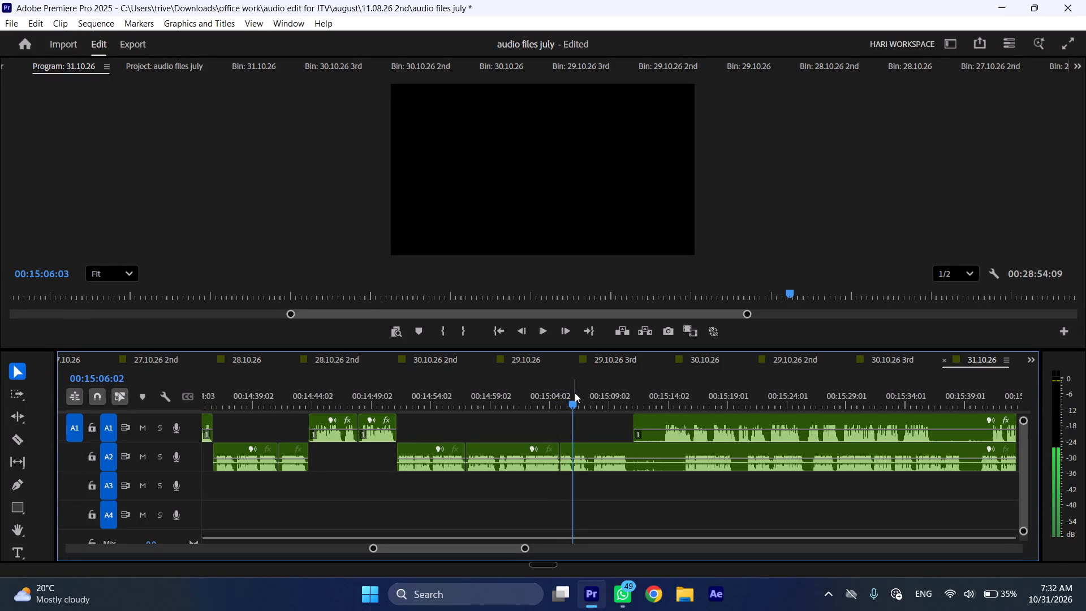
{"action": "key", "text": "ctrl+z"}
{"action": "type", "text": "C"}
{"action": "key", "text": "space"}
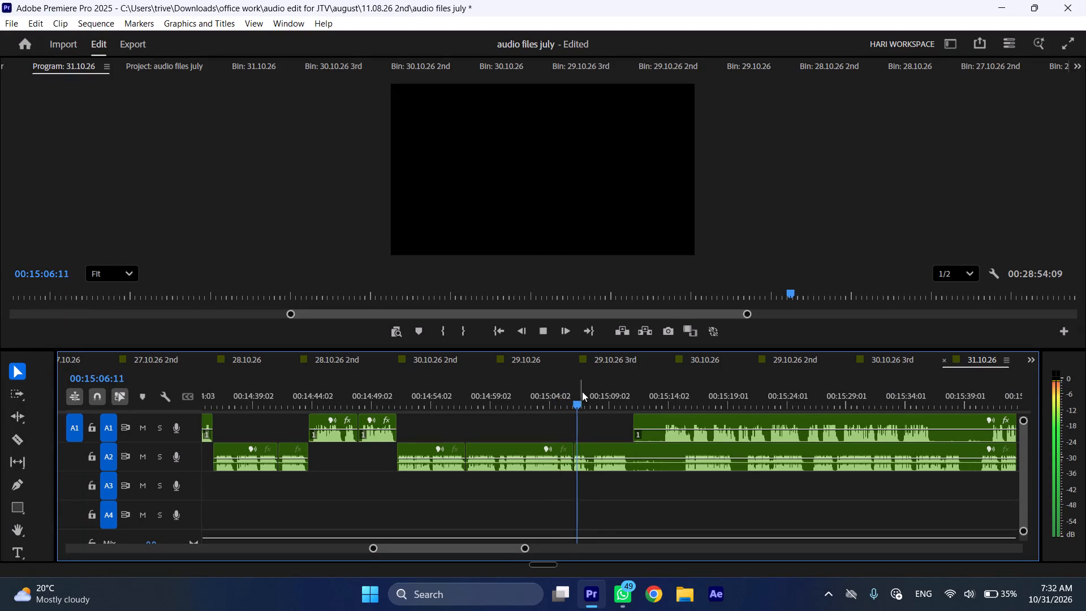
Ripple-delete the A2 section from the new cut up to 00:15:07:16 and play on from there.
{"action": "left_click_drag", "start_coordinate": [587, 391], "coordinate": [593, 393]}
{"action": "left_click", "coordinate": [599, 447]}
{"action": "key", "text": "shift+c"}
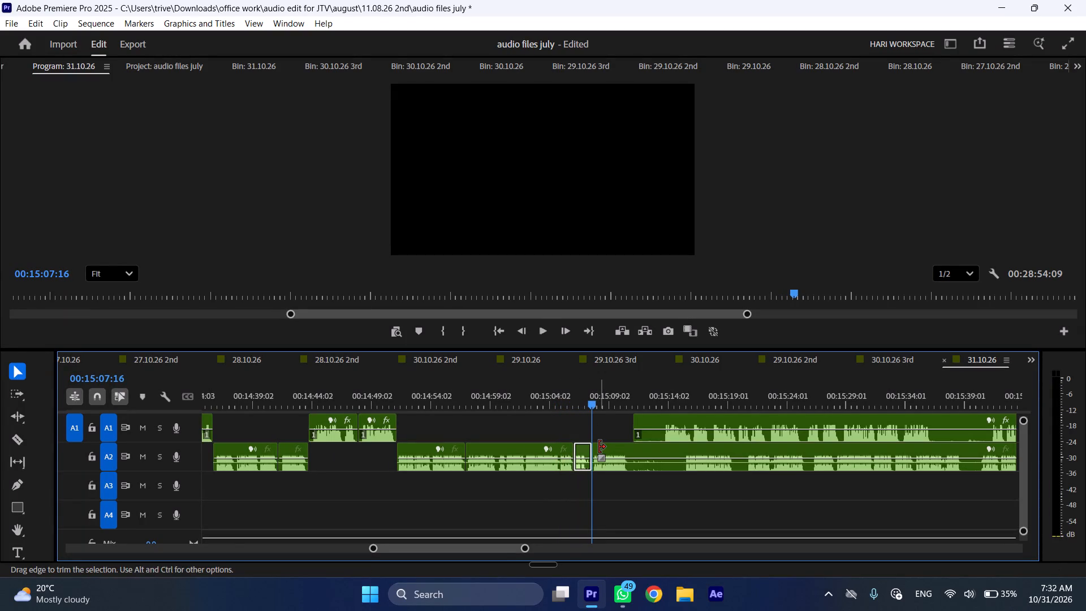
{"action": "key", "text": "ctrl+shift+d"}
{"action": "key", "text": "space"}
{"action": "type", "text": "l"}
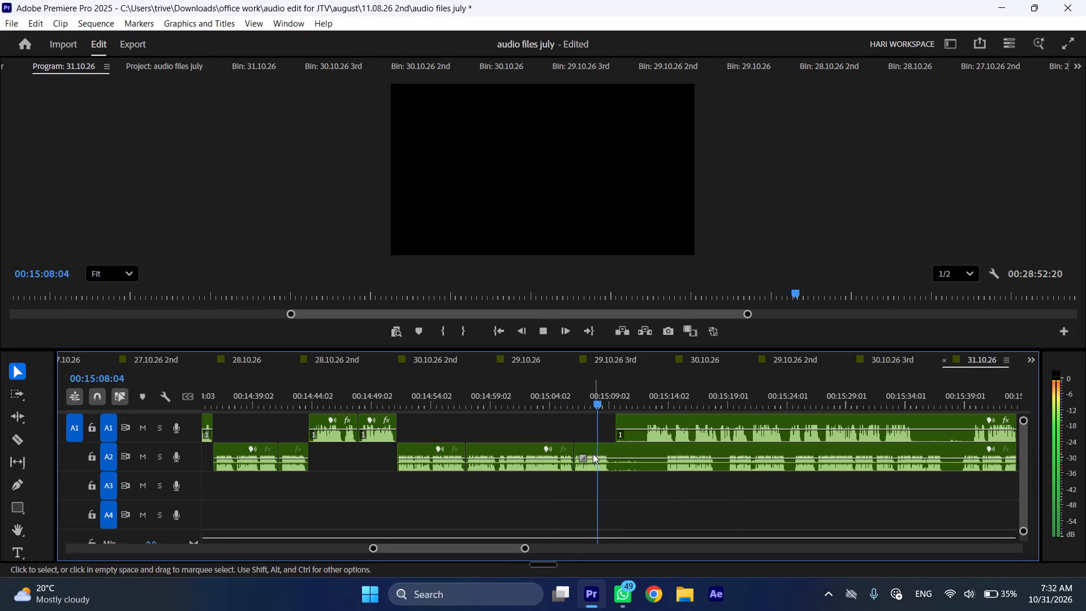
Stop playback and cut the A2 recording at 00:15:09:06.
{"action": "key", "text": "space"}
{"action": "left_click", "coordinate": [613, 461]}
{"action": "key", "text": "shift+c"}
Trim about 2.5 seconds off the start of the following A1 voice-over and move it to begin at 00:15:09:06.
{"action": "scroll", "coordinate": [613, 461], "scroll_direction": "down", "scroll_amount": 6}
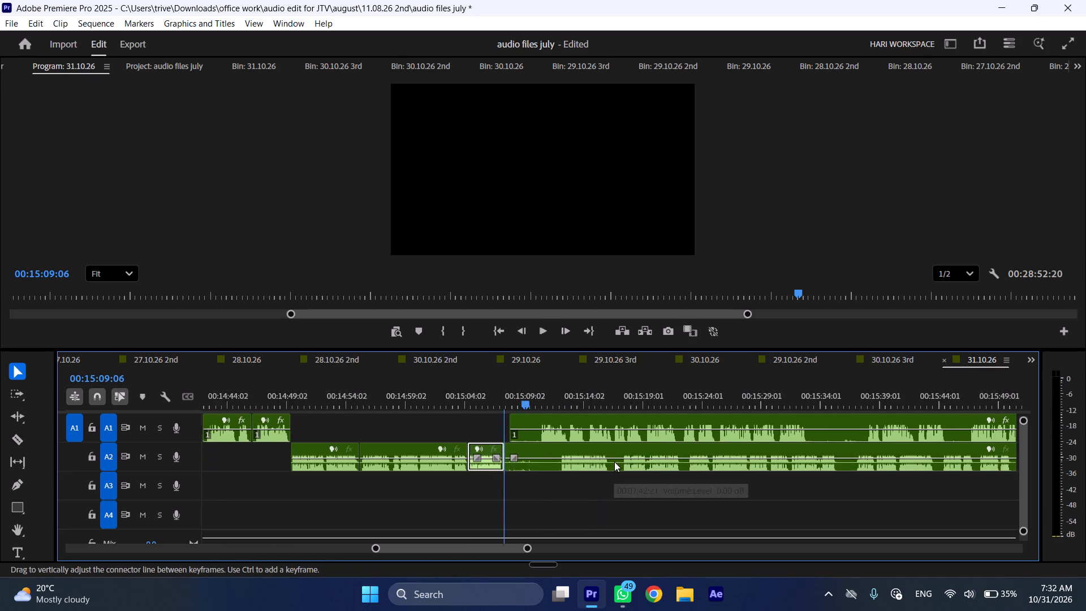
{"action": "left_click_drag", "start_coordinate": [494, 418], "coordinate": [523, 419]}
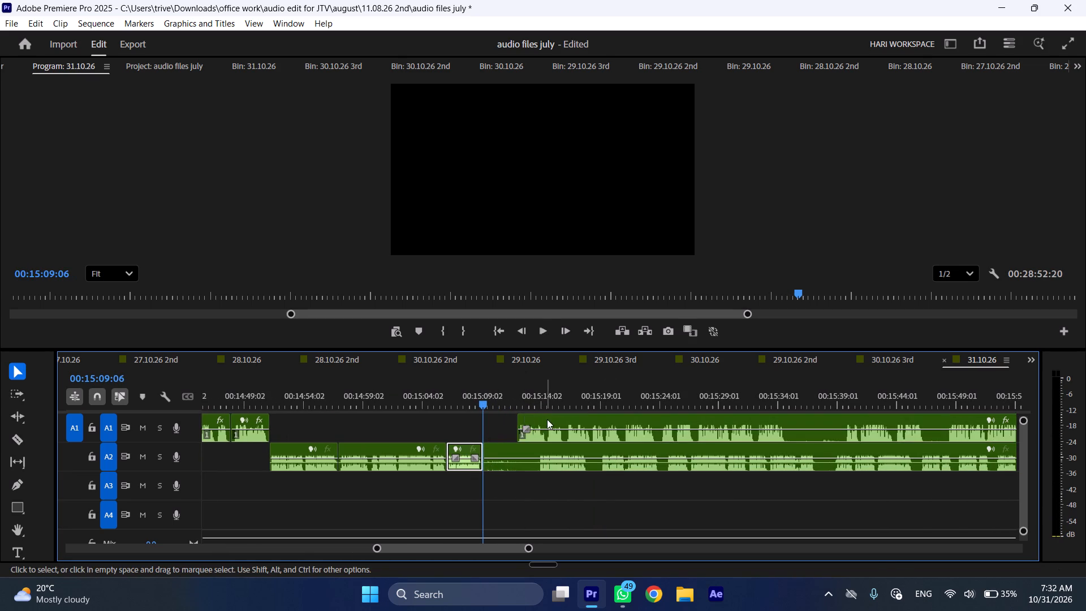
{"action": "left_click_drag", "start_coordinate": [550, 419], "coordinate": [522, 419]}
Move the remaining A2 recording to about 00:15:35, play the A1 voice-over, and trim the A2 start to about 00:15:39.
{"action": "left_click_drag", "start_coordinate": [515, 448], "coordinate": [821, 448]}
{"action": "key", "text": "space"}
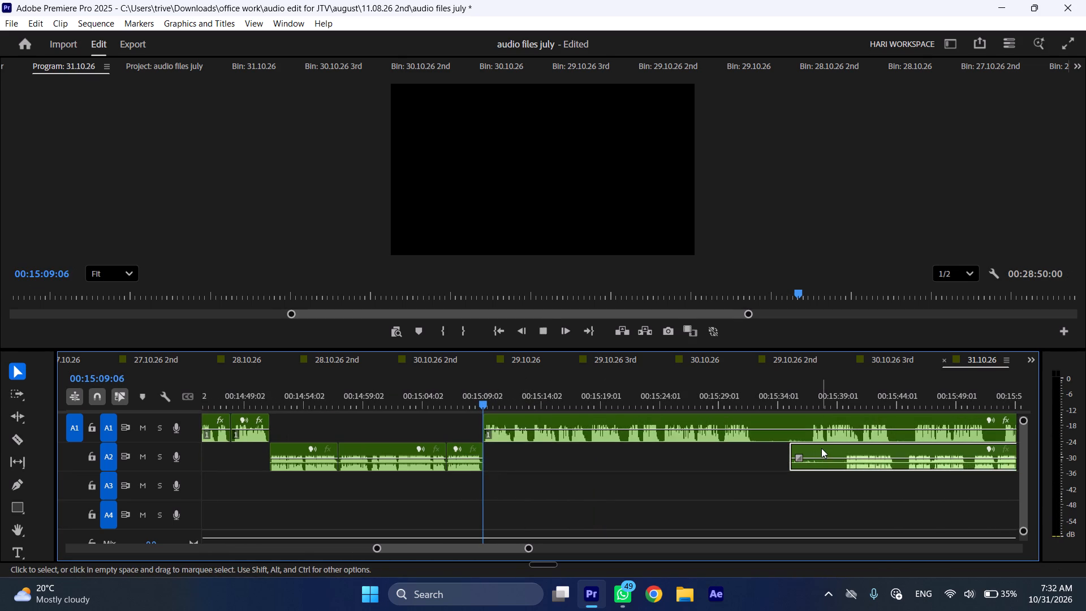
{"action": "key", "text": "l"}
{"action": "left_click_drag", "start_coordinate": [792, 449], "coordinate": [838, 450]}
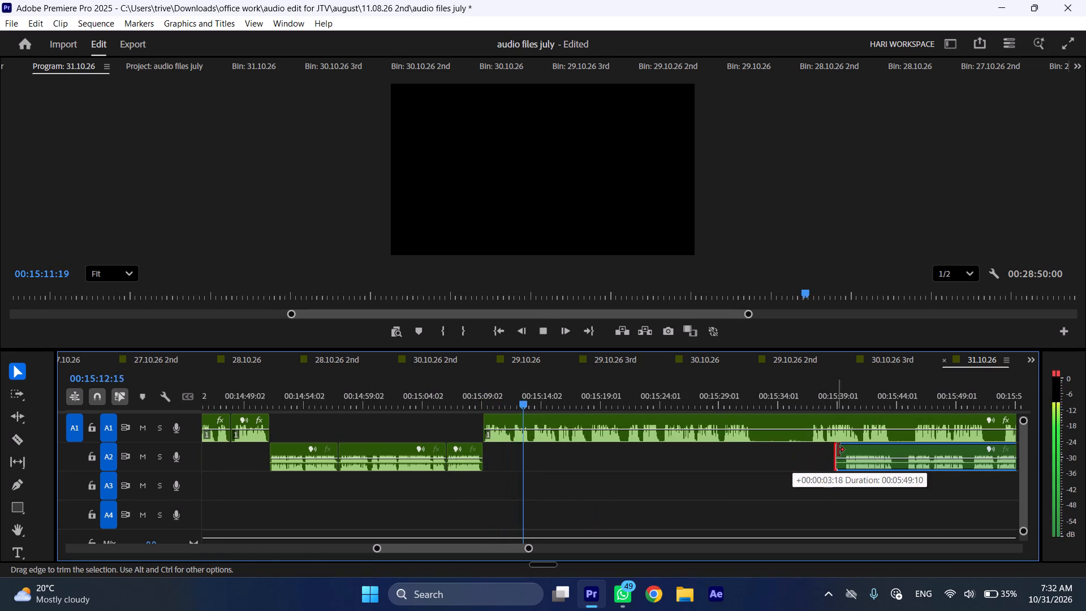
{"action": "left_click_drag", "start_coordinate": [838, 450], "coordinate": [844, 450]}
Ripple-delete the A1 voice-over section from 00:15:11:18 to about 00:15:13:04 and play on from there.
{"action": "left_click_drag", "start_coordinate": [513, 397], "coordinate": [516, 396]}
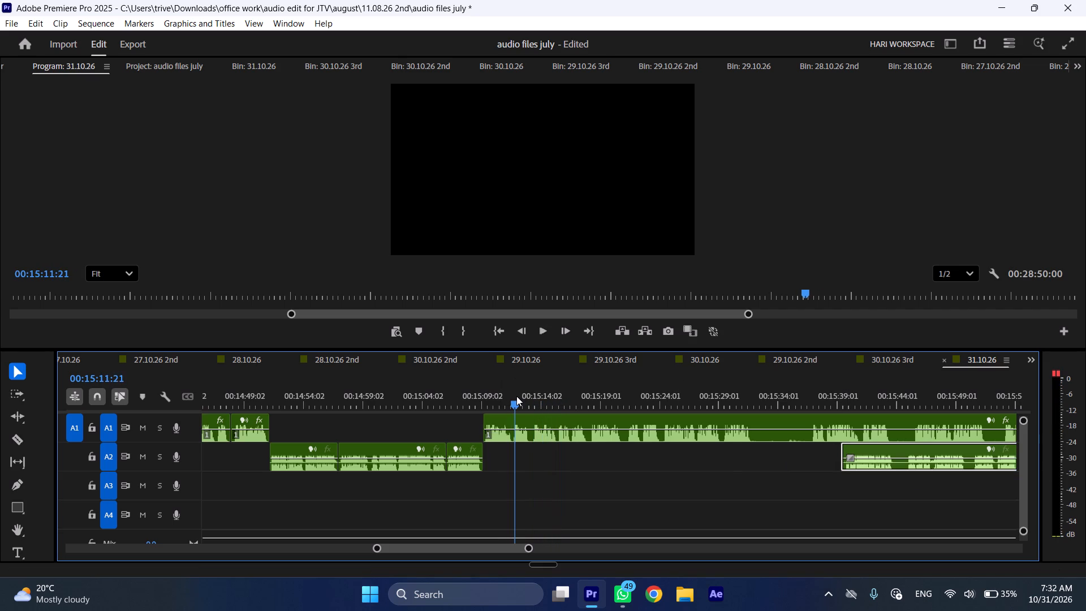
{"action": "left_click_drag", "start_coordinate": [516, 396], "coordinate": [532, 397]}
{"action": "key", "text": "shift+c"}
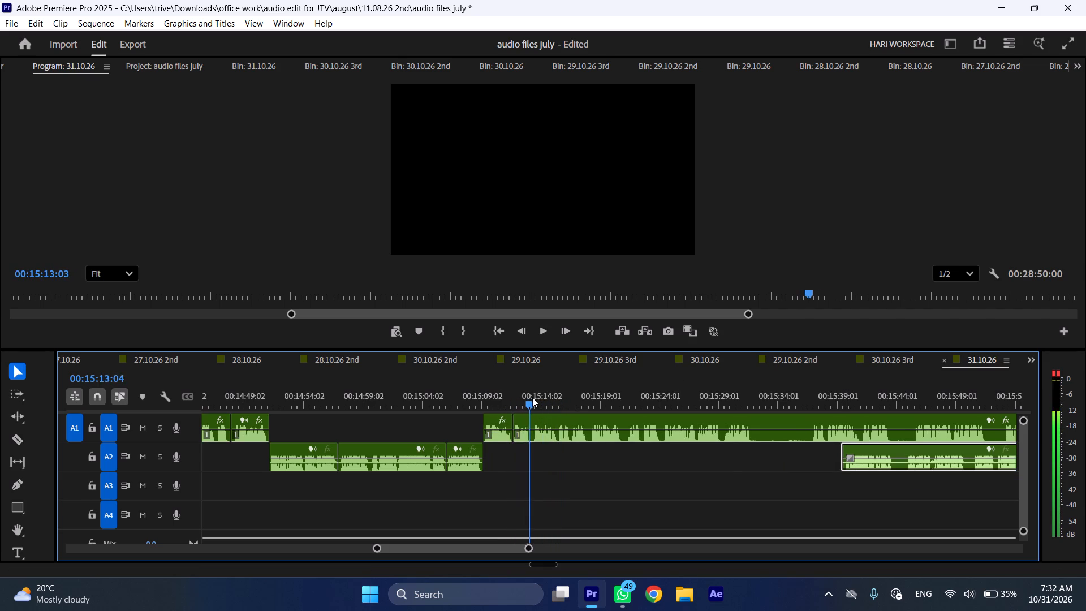
{"action": "left_click_drag", "start_coordinate": [532, 397], "coordinate": [533, 397]}
{"action": "left_click", "coordinate": [540, 423]}
{"action": "key", "text": "shift+c"}
{"action": "key", "text": "ctrl+shift+d"}
{"action": "key", "text": "space"}
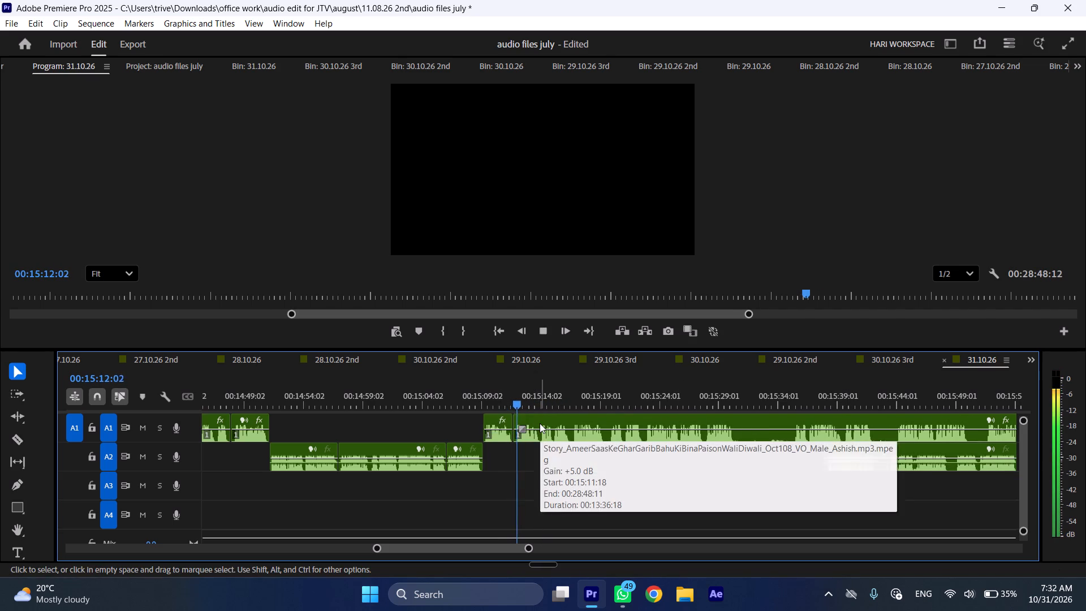
{"action": "key", "text": "l"}
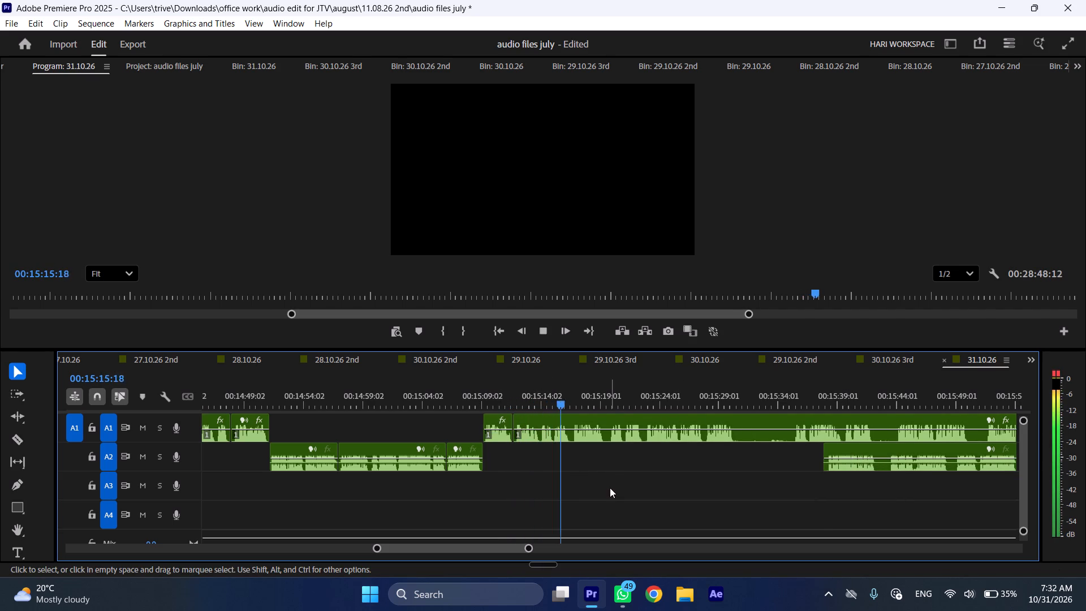
{"action": "scroll", "coordinate": [620, 476], "scroll_direction": "down", "scroll_amount": 4}
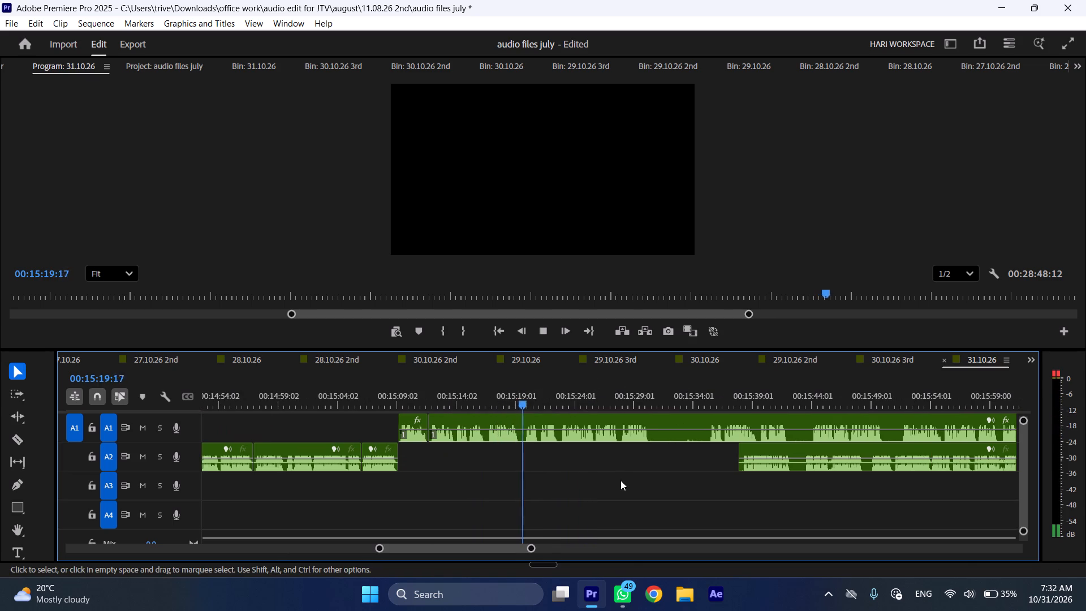
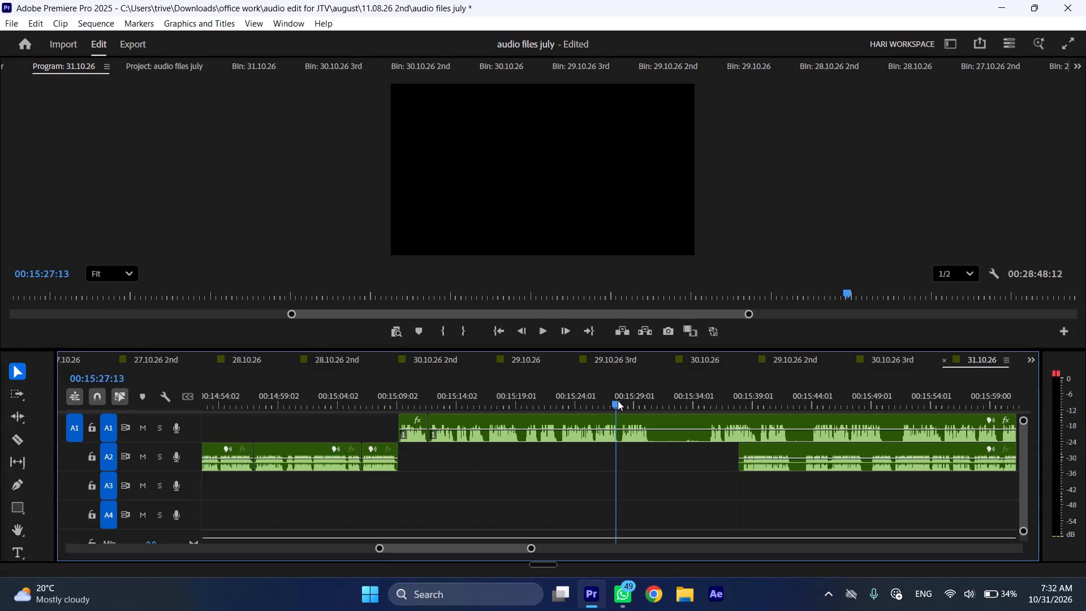
Cut the A1 voice-over at 00:15:27:21 and move the remaining A2 recording about 19 seconds forward to start near 00:15:56.
{"action": "key", "text": "shift+c"}
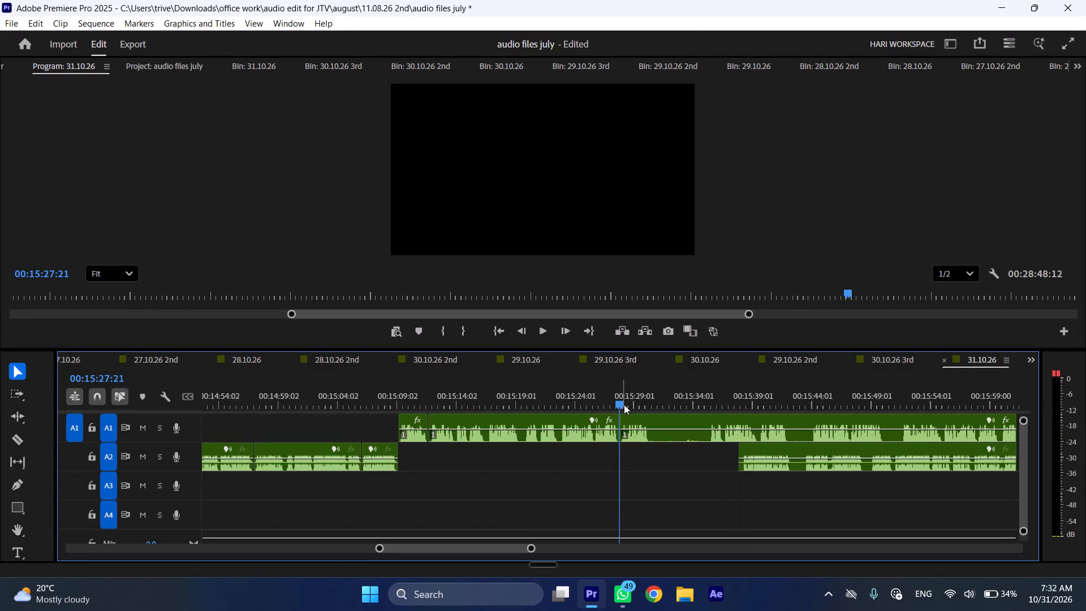
{"action": "scroll", "coordinate": [653, 459], "scroll_direction": "down", "scroll_amount": 5}
{"action": "key", "text": "space"}
{"action": "left_click_drag", "start_coordinate": [647, 452], "coordinate": [872, 458]}
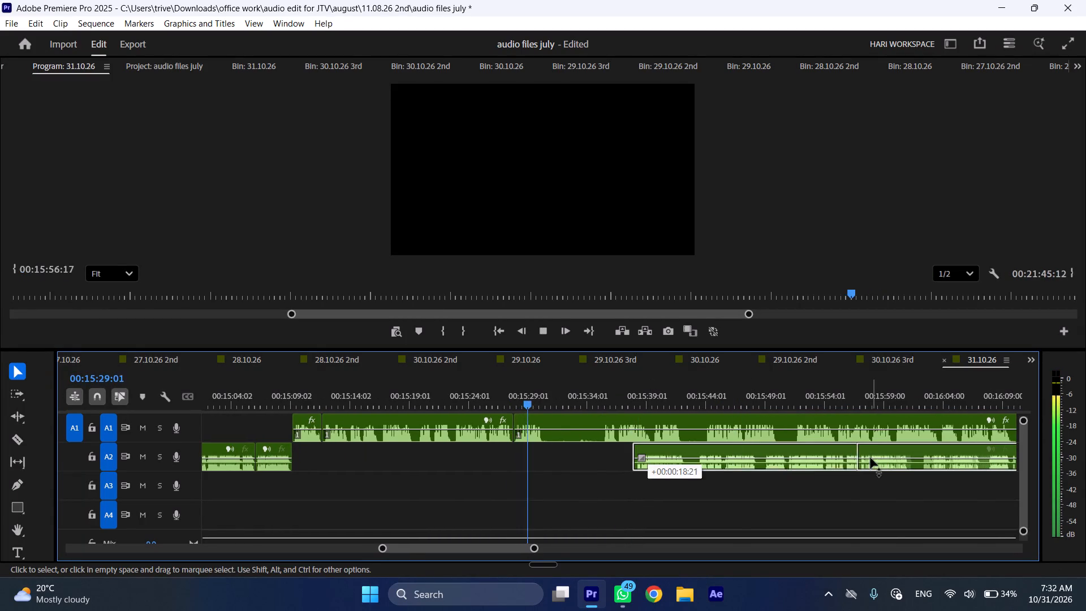
Ripple-delete the A1 voice-over section from 00:15:27:21 to about 00:15:35:12 and play on from the join at faster speed.
{"action": "left_click", "coordinate": [605, 393]}
{"action": "left_click", "coordinate": [619, 423]}
{"action": "key", "text": "shift+c"}
{"action": "key", "text": "ctrl+shift+d"}
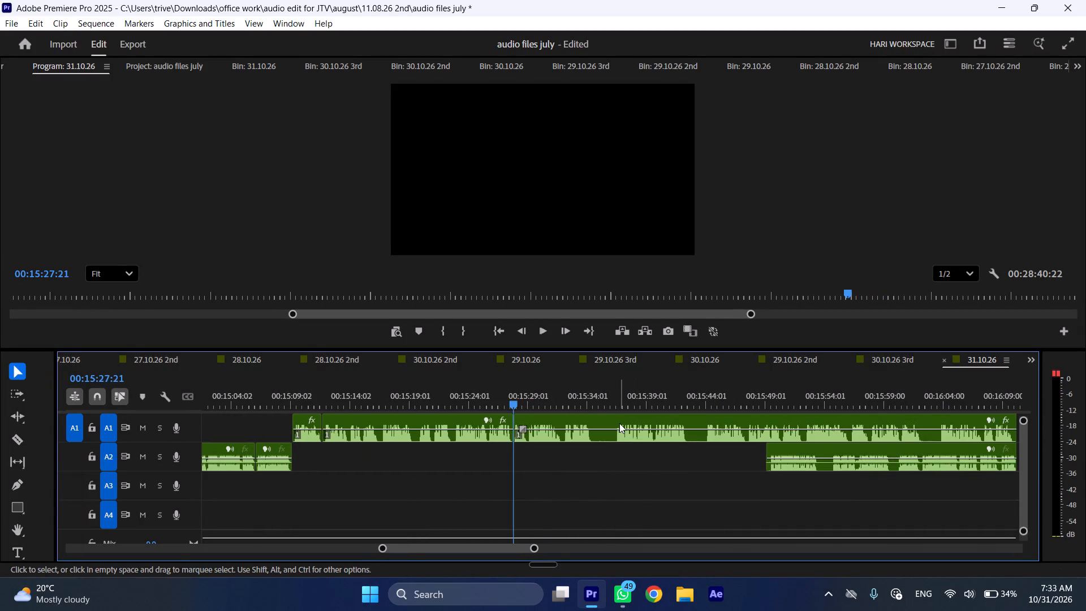
{"action": "key", "text": "space"}
{"action": "type", "text": "l"}
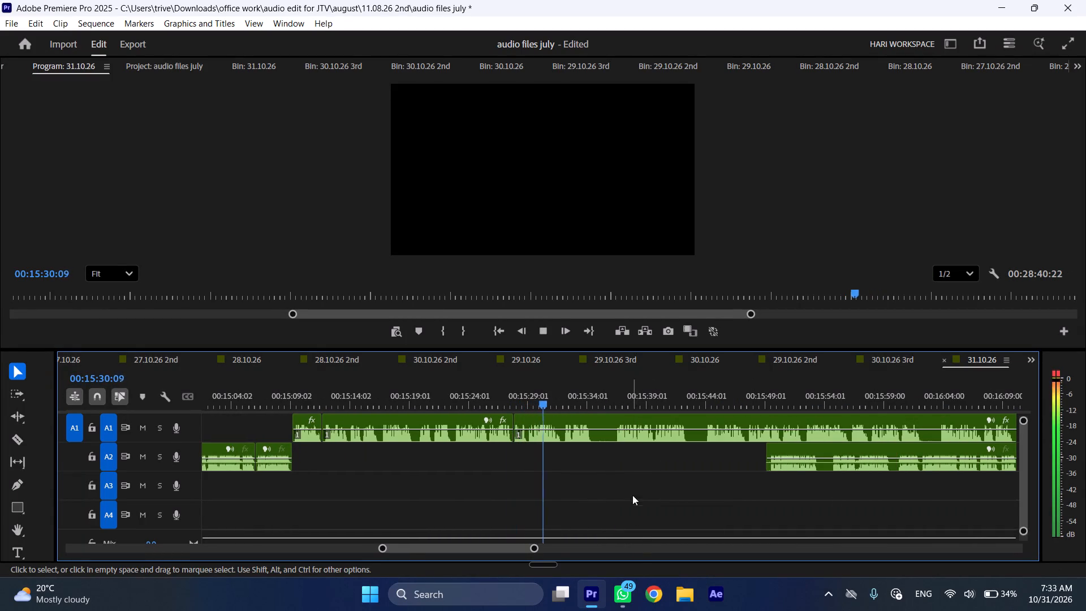
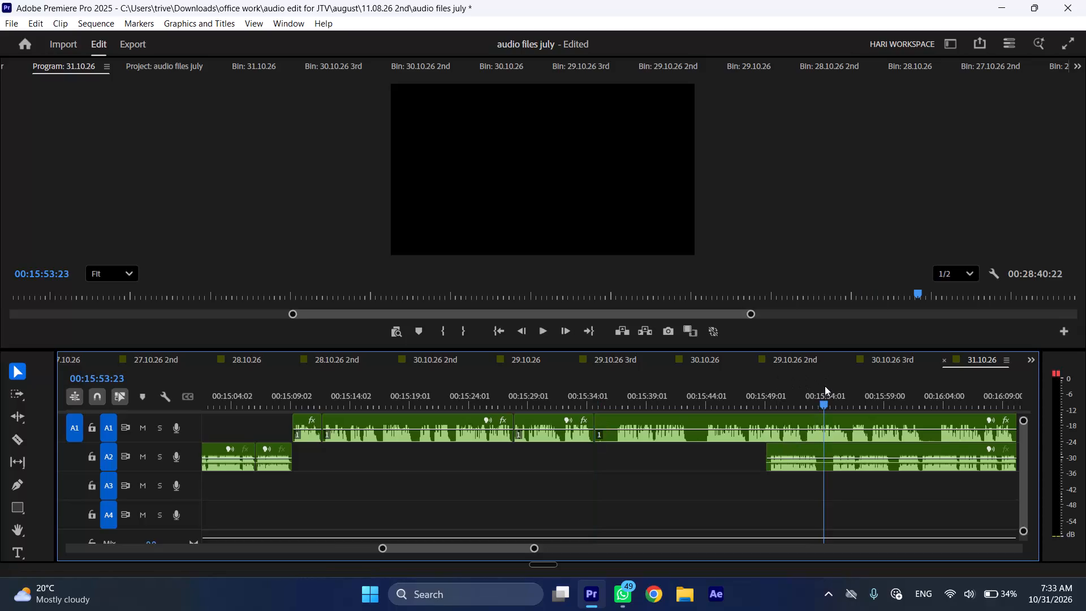
Cut the A2 recording at 00:15:53:11 and insert the section before the cut at the A1 clip join near 00:15:34.
{"action": "left_click", "coordinate": [834, 447]}
{"action": "key", "text": "shift+c"}
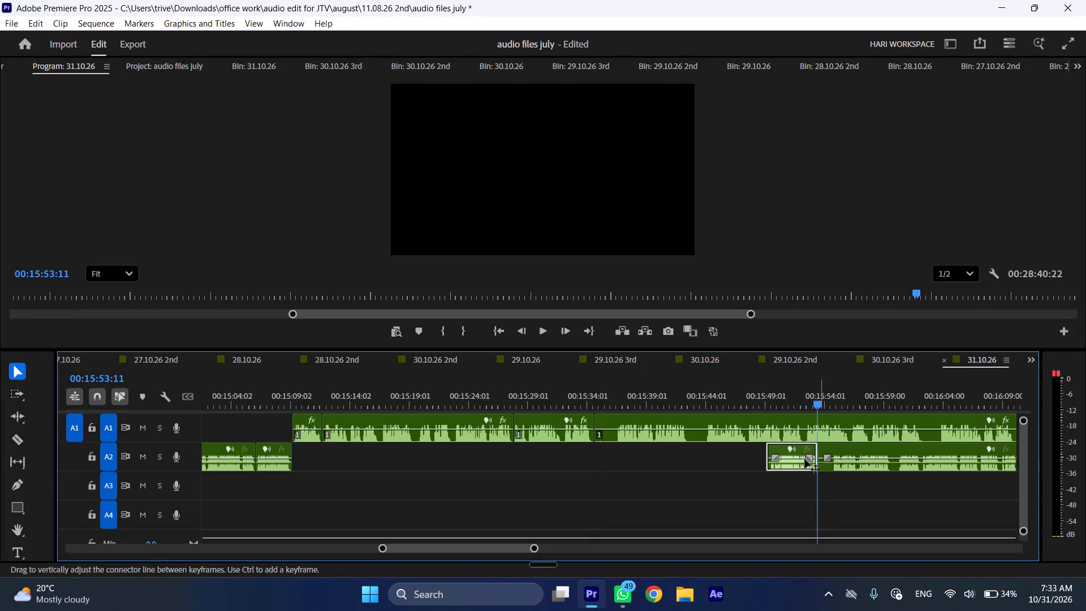
{"action": "left_click_drag", "start_coordinate": [779, 450], "coordinate": [611, 450]}
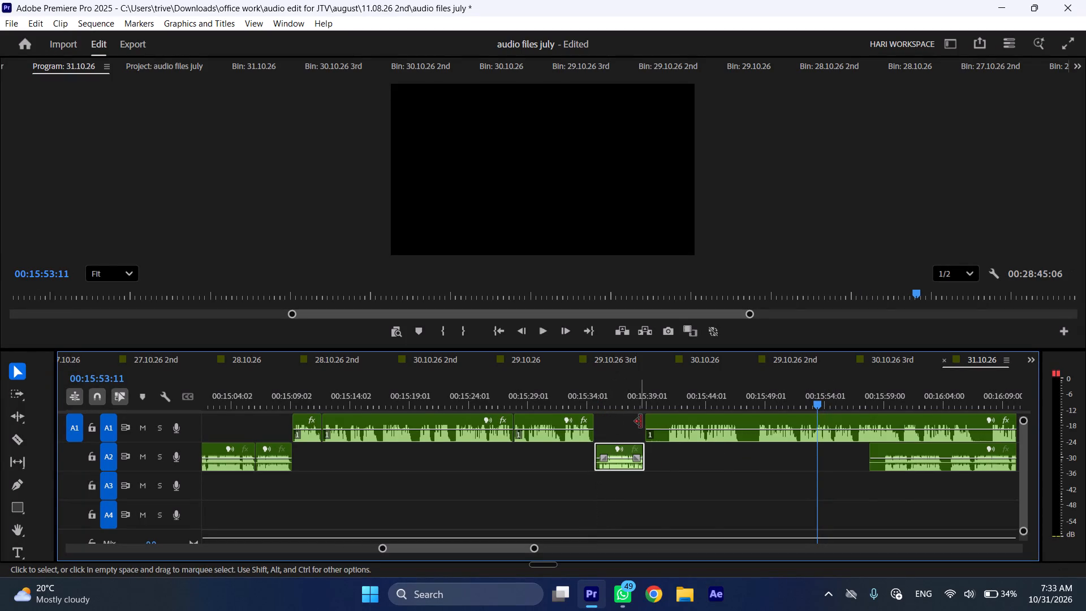
Trim about 1.7 seconds off the start of the following A1 voice-over clip and move it back against the inserted A2 section's end.
{"action": "left_click_drag", "start_coordinate": [645, 420], "coordinate": [665, 422]}
{"action": "left_click_drag", "start_coordinate": [690, 418], "coordinate": [661, 418]}
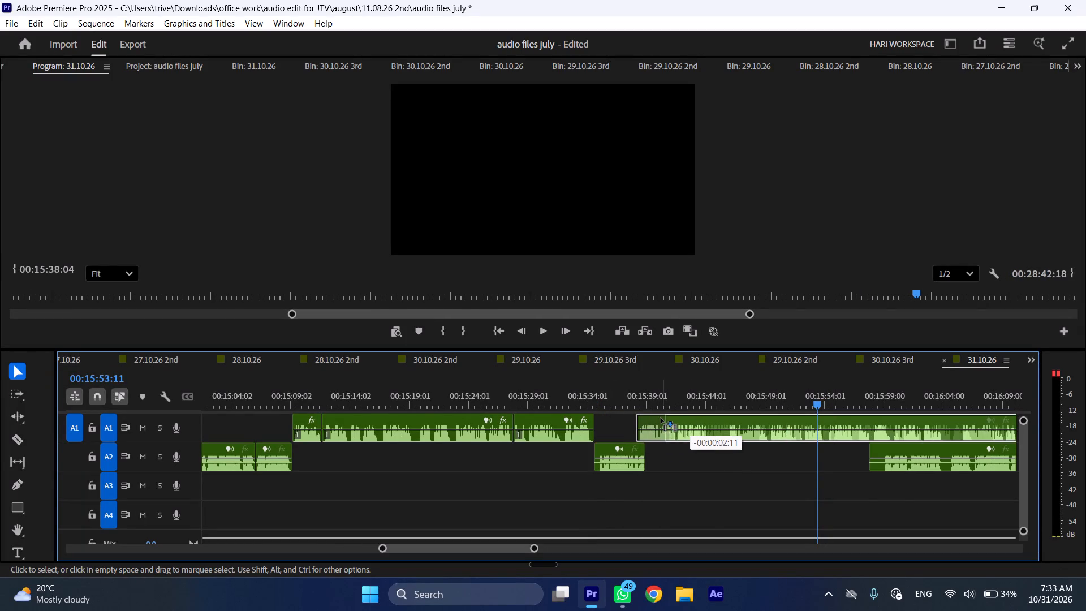
{"action": "left_click_drag", "start_coordinate": [661, 418], "coordinate": [665, 419]}
Play the sequence at faster speed from the start of the inserted A2 section near 00:15:34.
{"action": "left_click", "coordinate": [587, 393]}
{"action": "key", "text": "space"}
{"action": "key", "text": "l"}
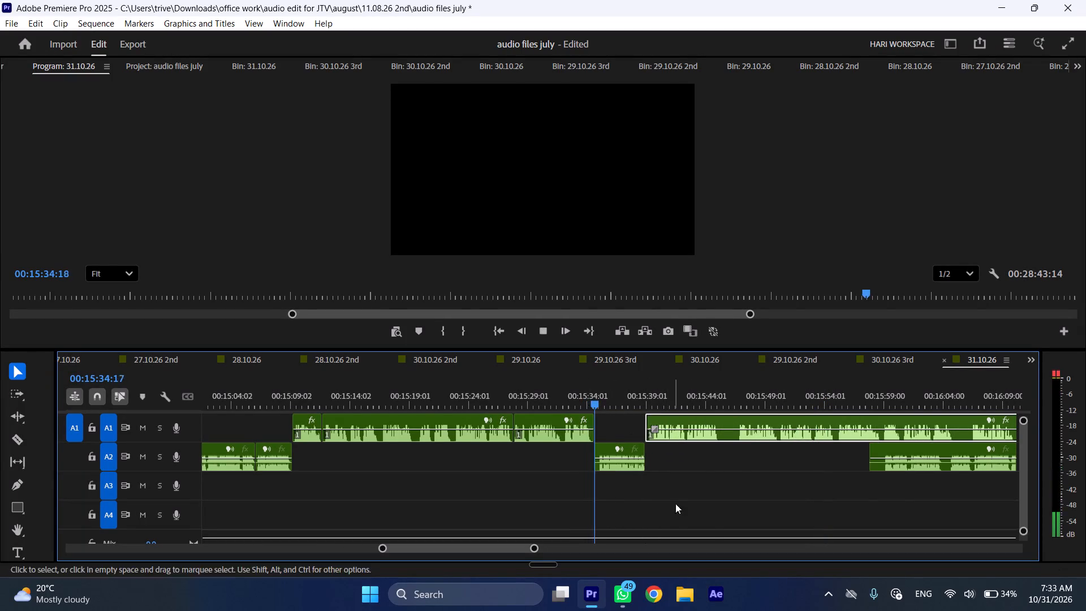
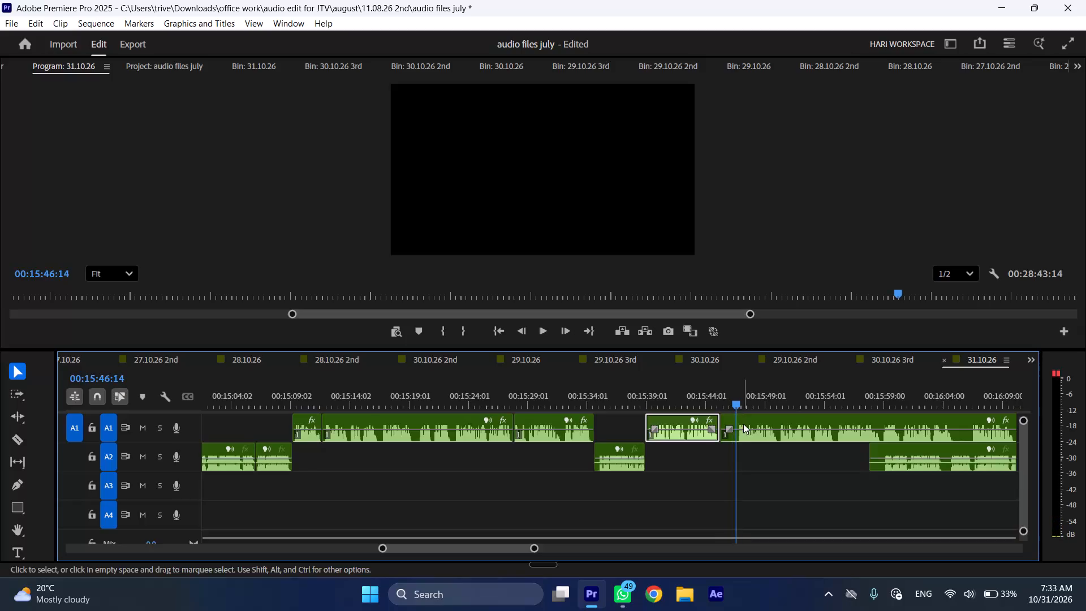
Trim the start of the long A1 voice-over clip to the playhead at 00:15:46:14 and close the gap across the tracks.
{"action": "left_click", "coordinate": [744, 425]}
{"action": "key", "text": "shift+c"}
{"action": "key", "text": "ctrl+shift+d"}
Play the sequence at faster speed from the A1 clip join at 00:15:45:06.
{"action": "scroll", "coordinate": [730, 439], "scroll_direction": "down", "scroll_amount": 6}
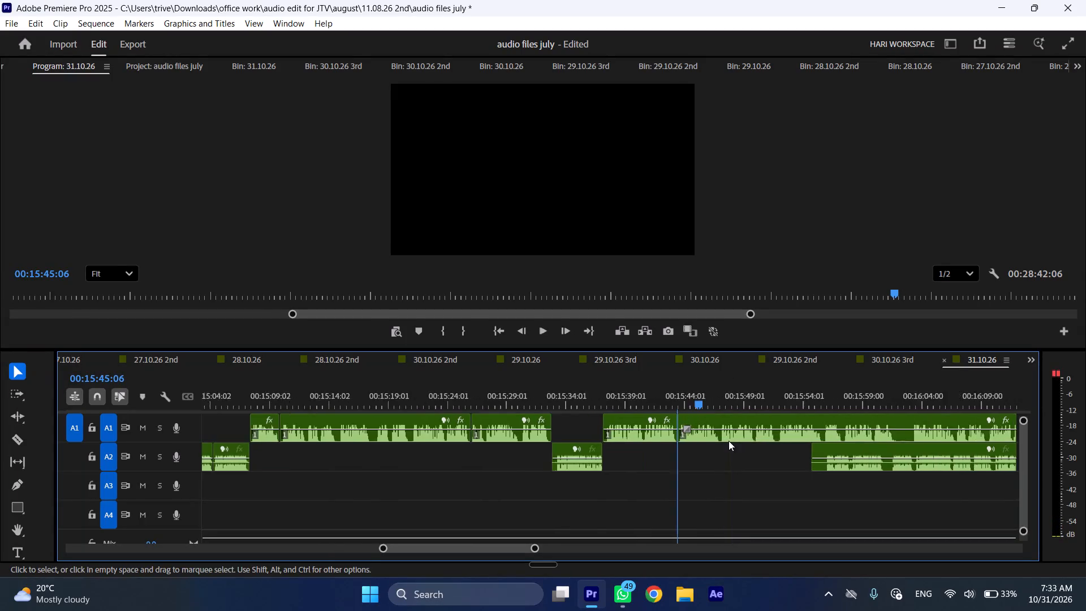
{"action": "key", "text": "space"}
{"action": "type", "text": "l"}
Move the remaining A2 recording later in the sequence and trim about 1 second off its start, leaving it starting near 00:16:12.
{"action": "scroll", "coordinate": [701, 451], "scroll_direction": "down", "scroll_amount": 6}
{"action": "left_click_drag", "start_coordinate": [616, 448], "coordinate": [791, 448]}
{"action": "left_click_drag", "start_coordinate": [775, 448], "coordinate": [787, 448]}
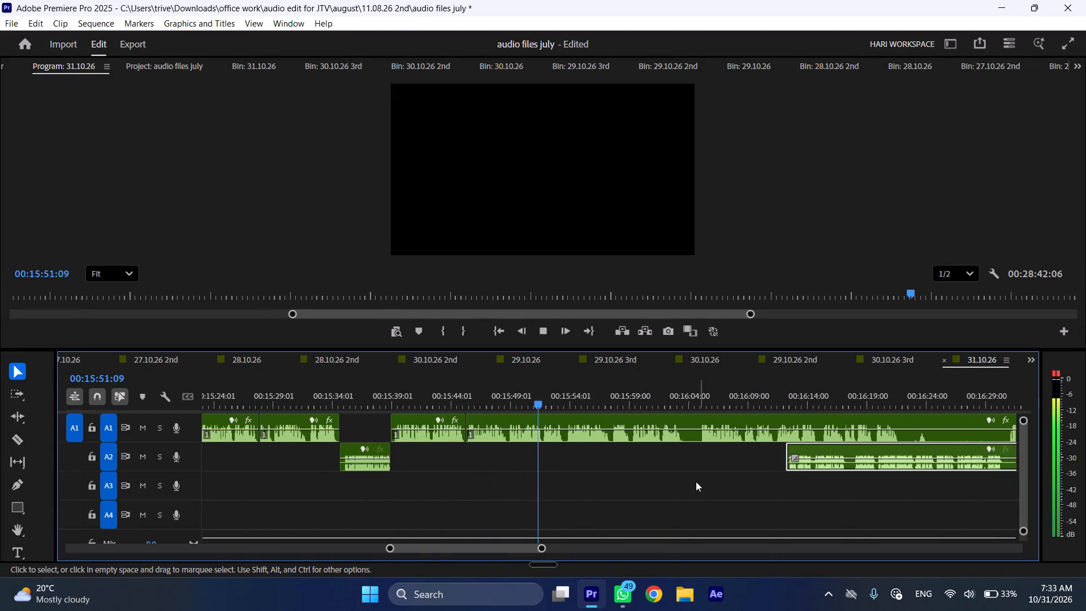
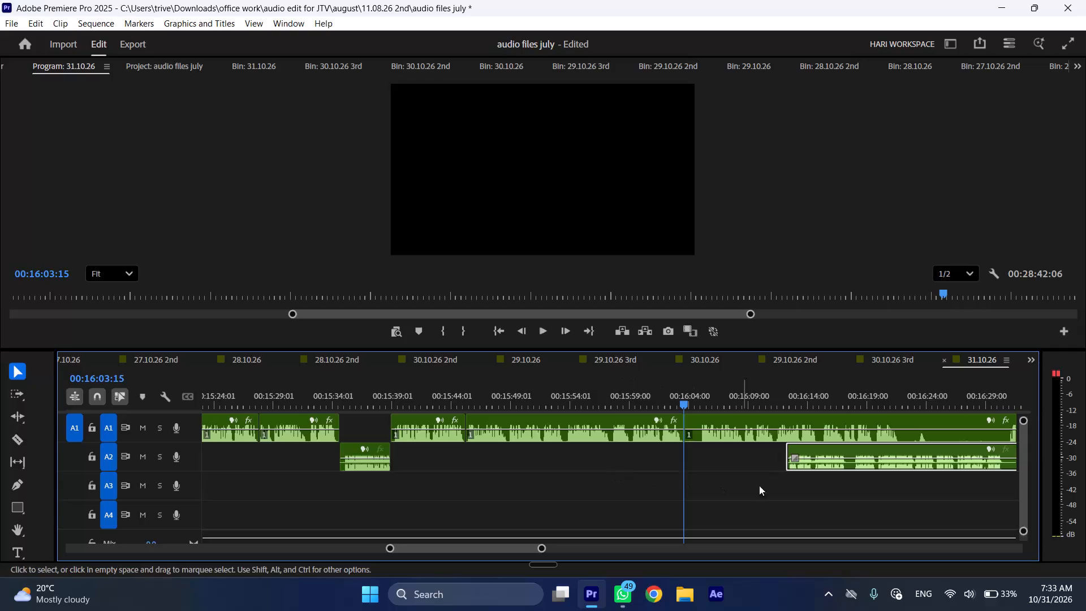
Move the long A2 recording earlier so it starts at the playhead at 00:16:03:15, aligned with the A1 cut.
{"action": "left_click_drag", "start_coordinate": [829, 449], "coordinate": [713, 449]}
{"action": "left_click_drag", "start_coordinate": [713, 449], "coordinate": [723, 449]}
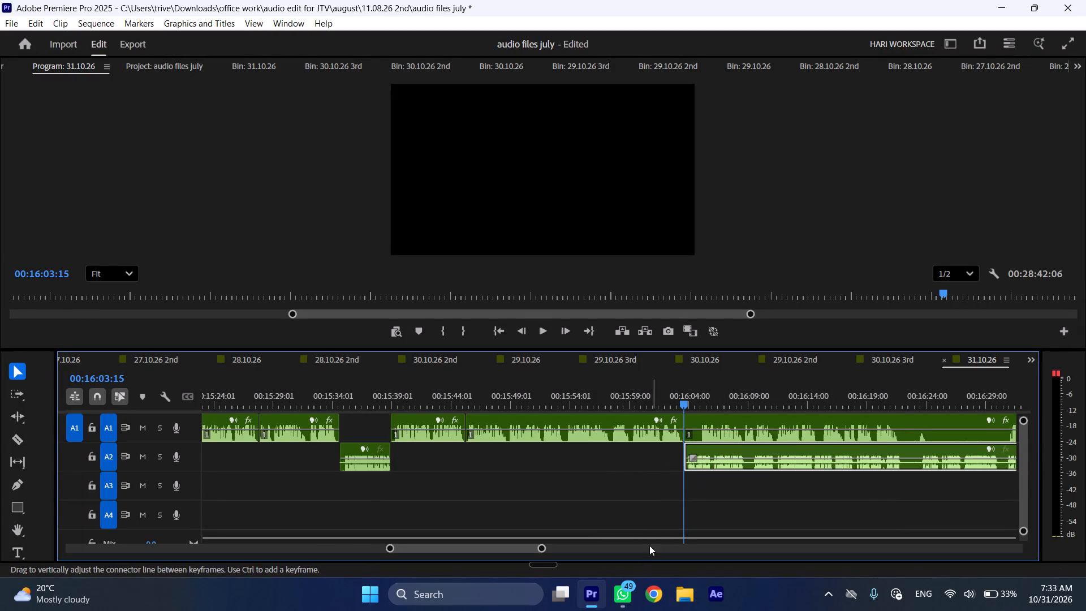
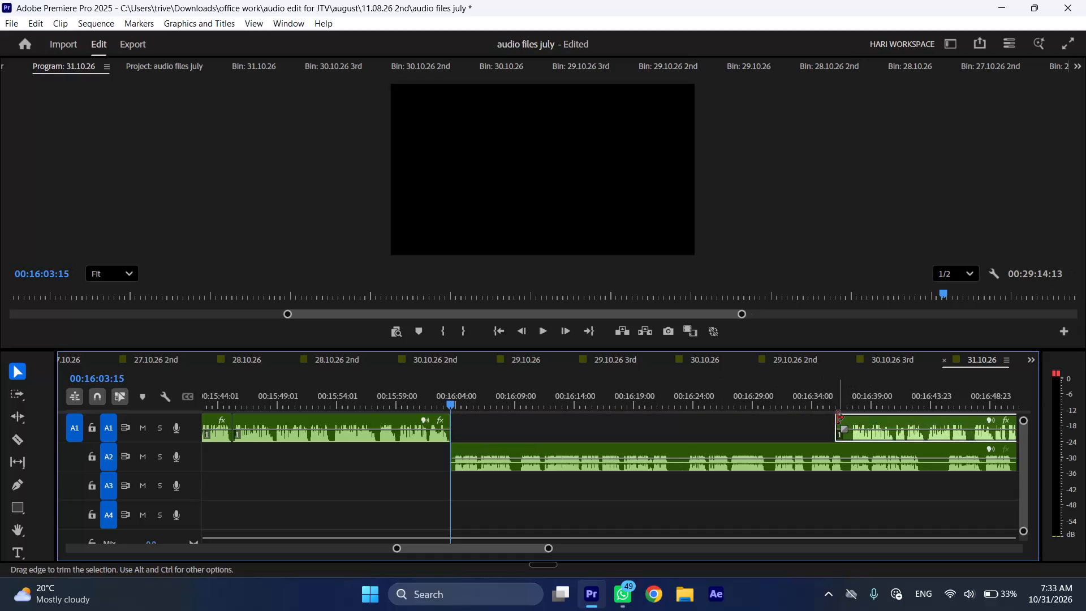
Trim about one second off the start of the selected voice-over clip on A1, near 00:16:36.
{"action": "left_click_drag", "start_coordinate": [837, 418], "coordinate": [849, 418]}
Play the A2 recording from the cut at 00:16:03:15 at increased speed to review its speech.
{"action": "key", "text": "space"}
{"action": "key", "text": "l"}
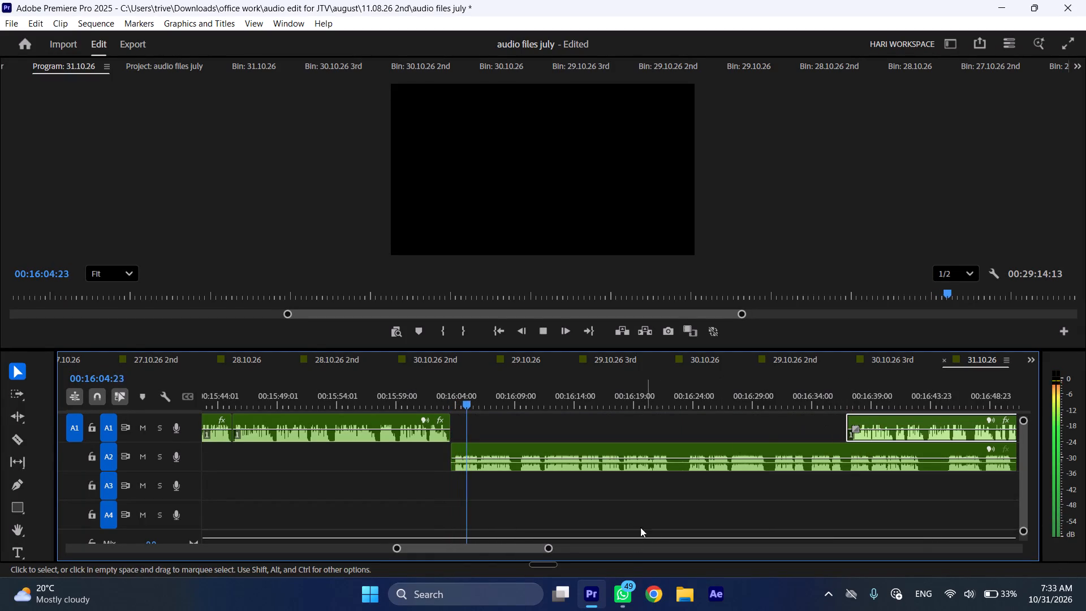
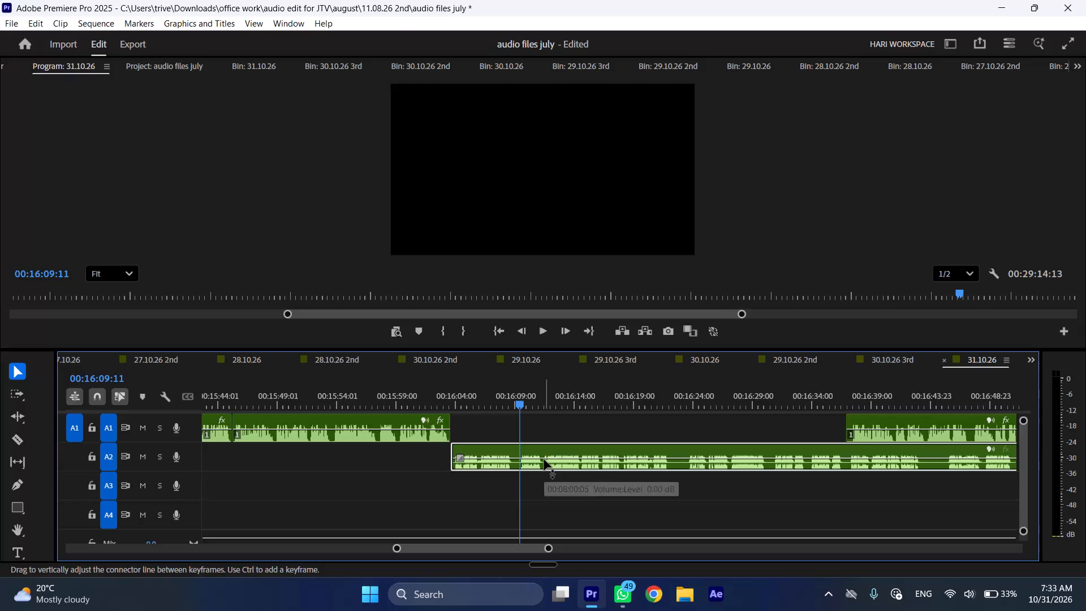
Cut the A2 recording at 00:16:09:11 and ripple-delete the section between 00:16:03:15 and that cut, closing the gap.
{"action": "key", "text": "shift+c"}
{"action": "key", "text": "ctrl+shift+d"}
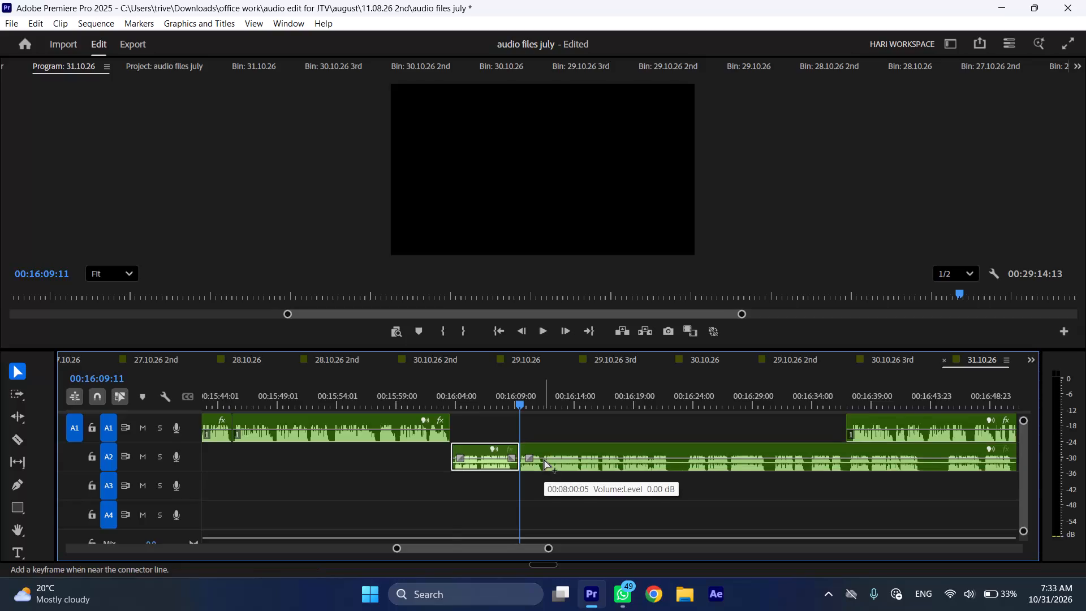
Play the A2 recording from the join at 00:16:03:15 at increased speed to review the speech that follows.
{"action": "key", "text": "space"}
{"action": "type", "text": "l"}
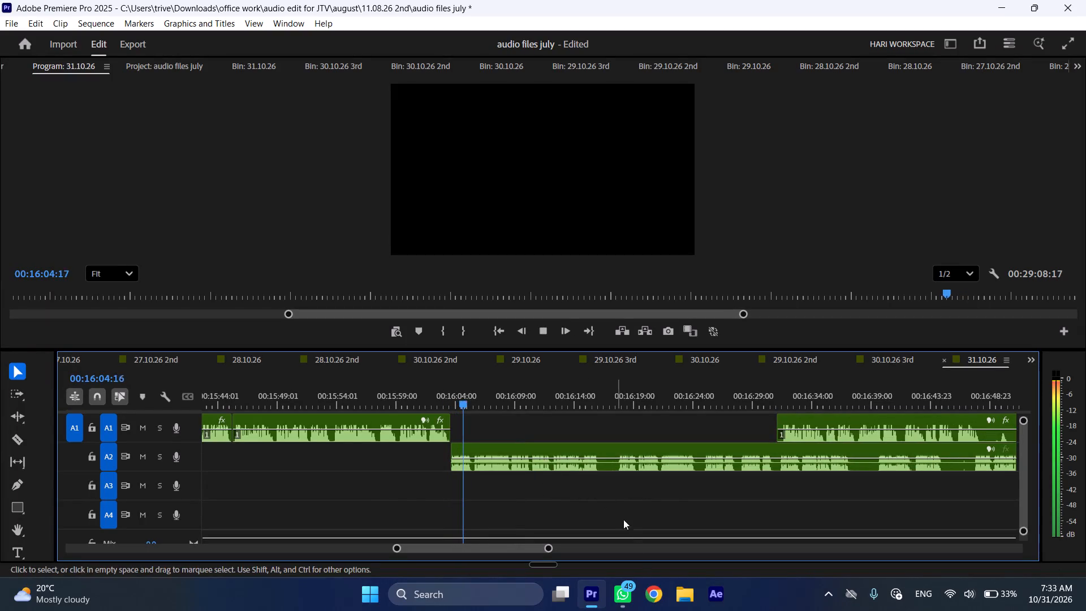
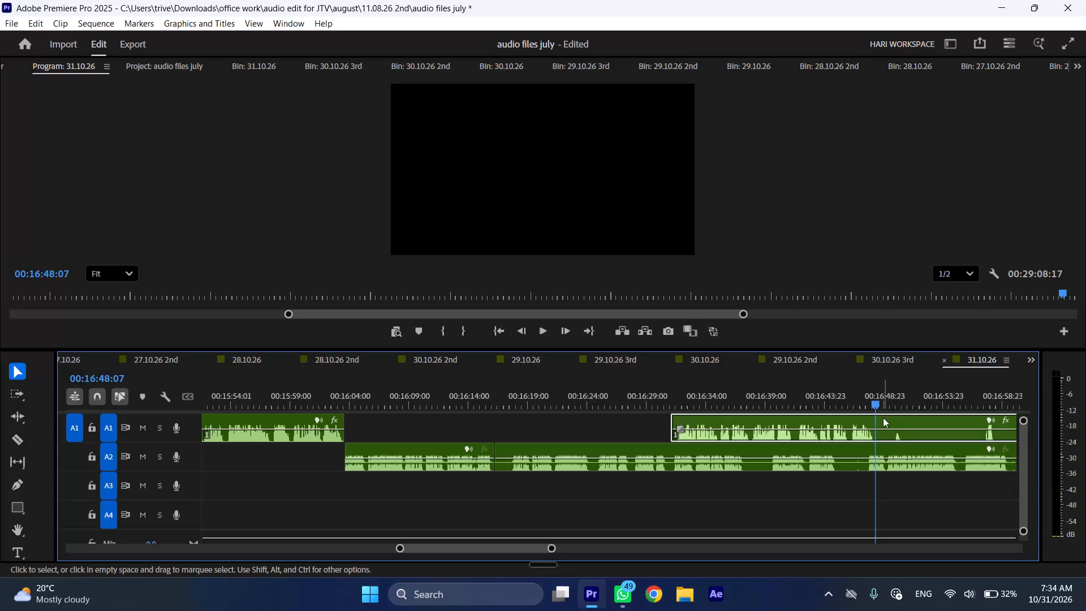
Cut the A1 voice-over at 00:16:48:07 and move the section before the cut back to the A2 join at about 00:16:16.
{"action": "key", "text": "shift+c"}
{"action": "left_click_drag", "start_coordinate": [756, 419], "coordinate": [585, 419]}
Trim about one second off the start of the following A2 clip and move it to the end of the relocated A1 section, about 00:16:33.
{"action": "left_click_drag", "start_coordinate": [499, 446], "coordinate": [512, 448]}
{"action": "left_click_drag", "start_coordinate": [540, 450], "coordinate": [729, 450]}
Play from 00:16:14:16 at increased speed to review the transition from A2 to the relocated A1 section.
{"action": "left_click", "coordinate": [477, 399]}
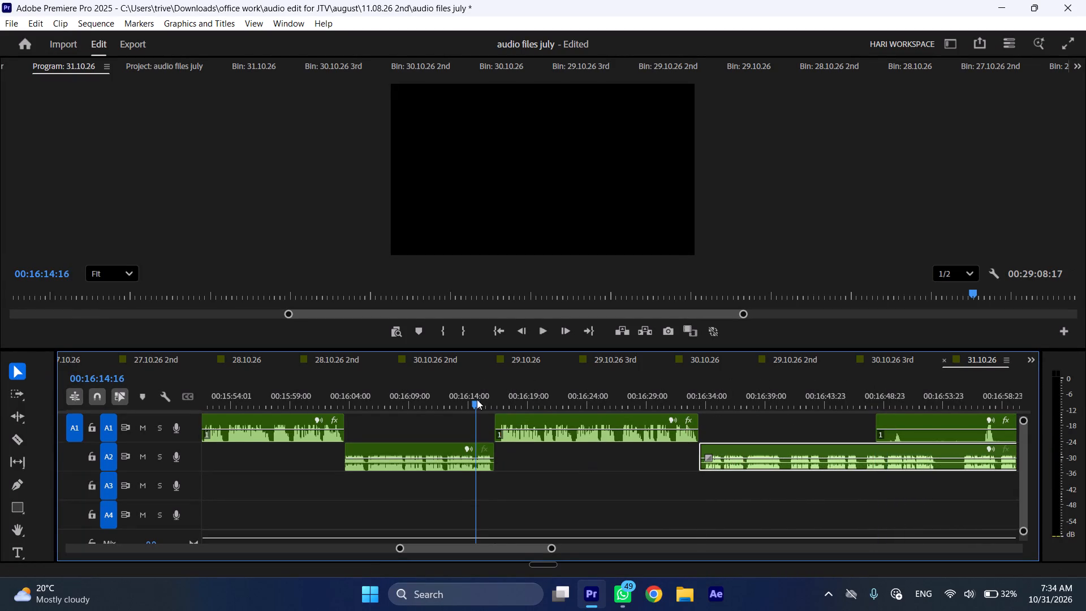
{"action": "key", "text": "space"}
{"action": "key", "text": "l"}
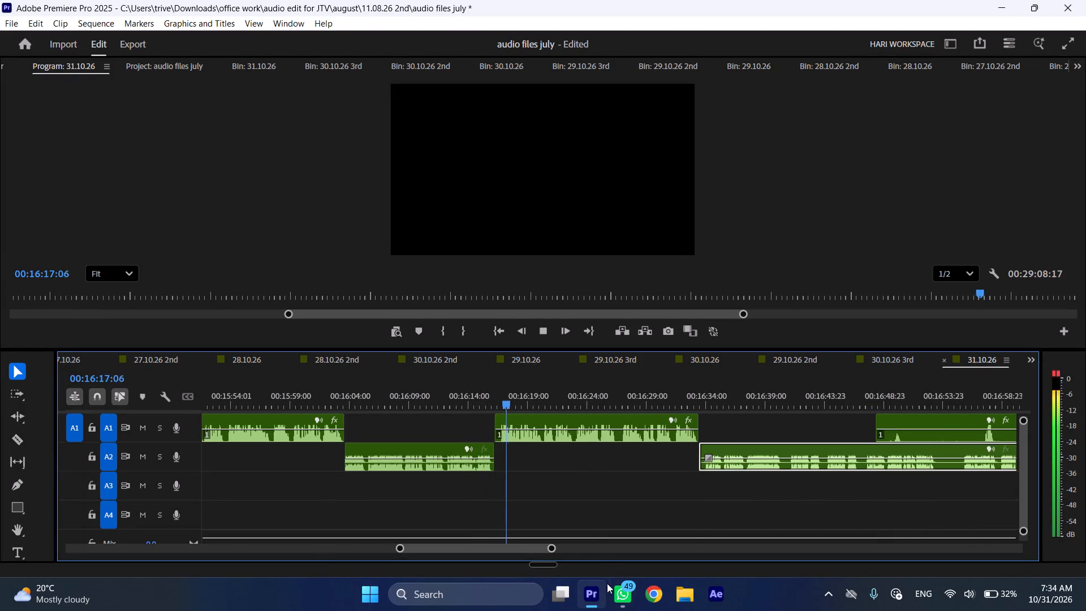
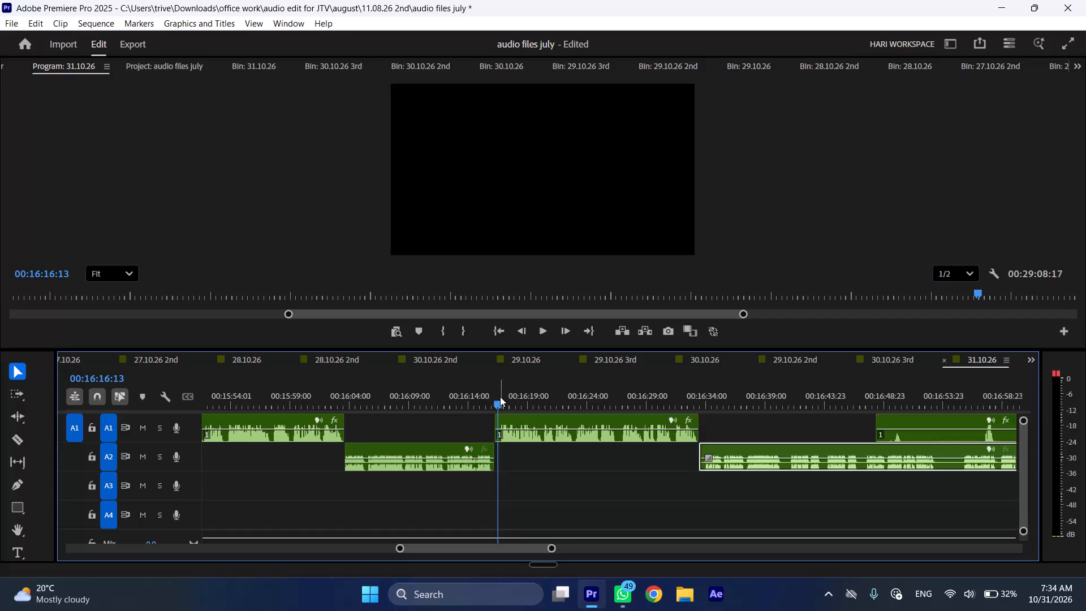
Play again from the A2-to-A1 join at about 00:16:16 at increased speed to review the relocated A1 voice-over section.
{"action": "left_click_drag", "start_coordinate": [499, 395], "coordinate": [493, 398]}
{"action": "key", "text": "space"}
{"action": "type", "text": "l"}
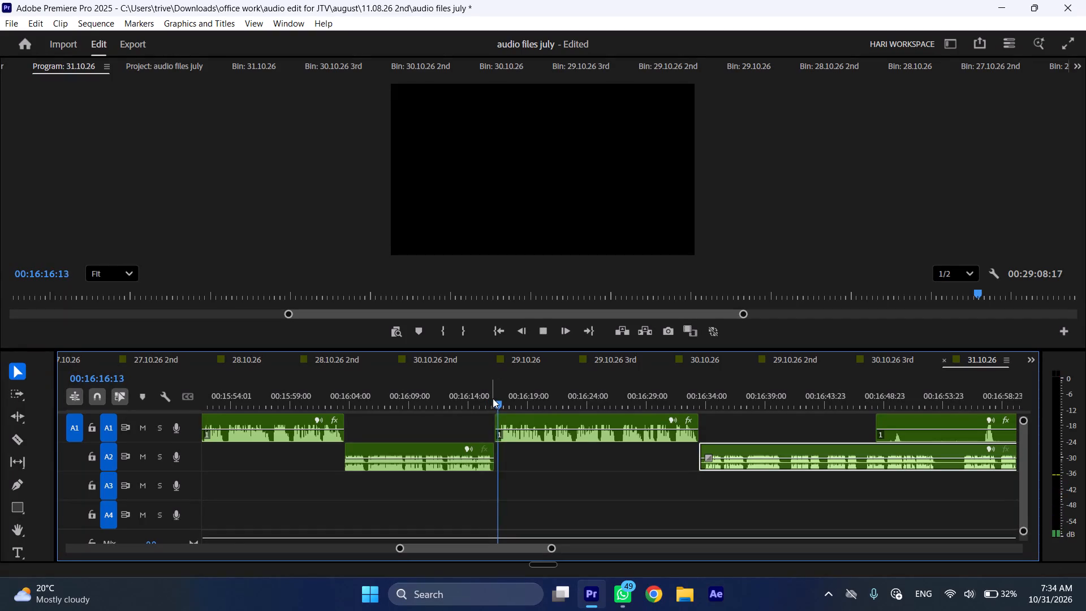
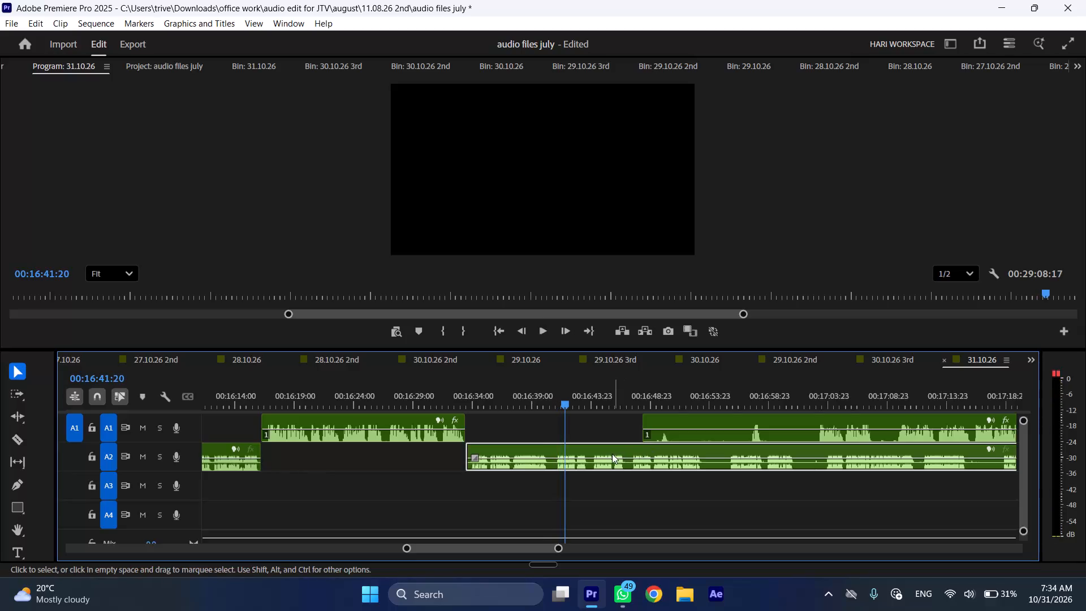
Move the A2 recording section starting at about 00:16:33 later so it starts at about 00:17:02.
{"action": "left_click_drag", "start_coordinate": [547, 449], "coordinate": [886, 449]}
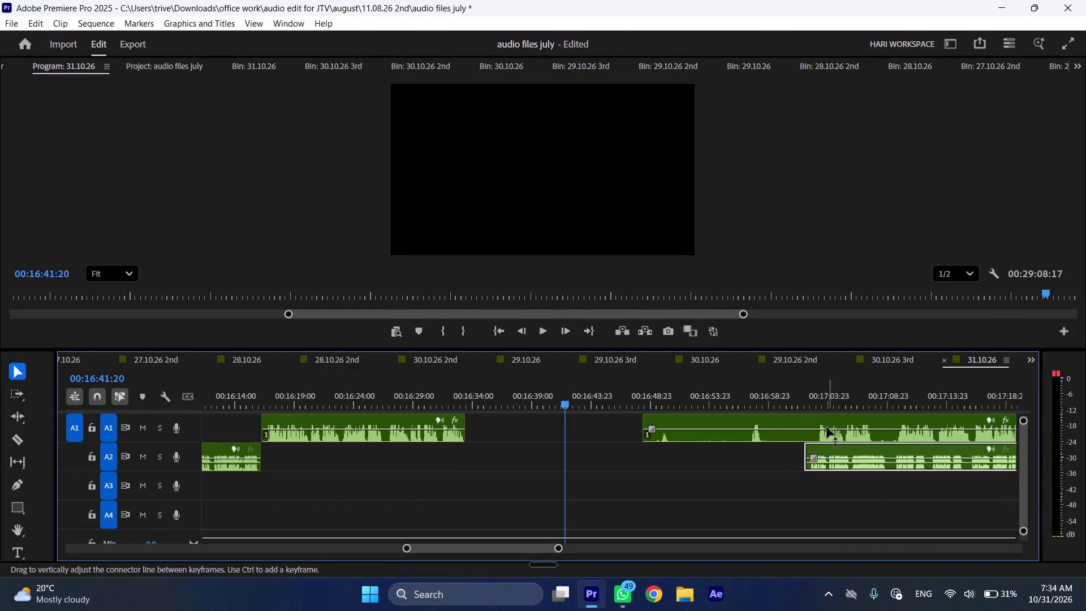
Trim the following A1 voice-over clip's start to about 00:17:03 and move it against the preceding A1 clip's end at about 00:16:33.
{"action": "left_click_drag", "start_coordinate": [644, 419], "coordinate": [814, 422]}
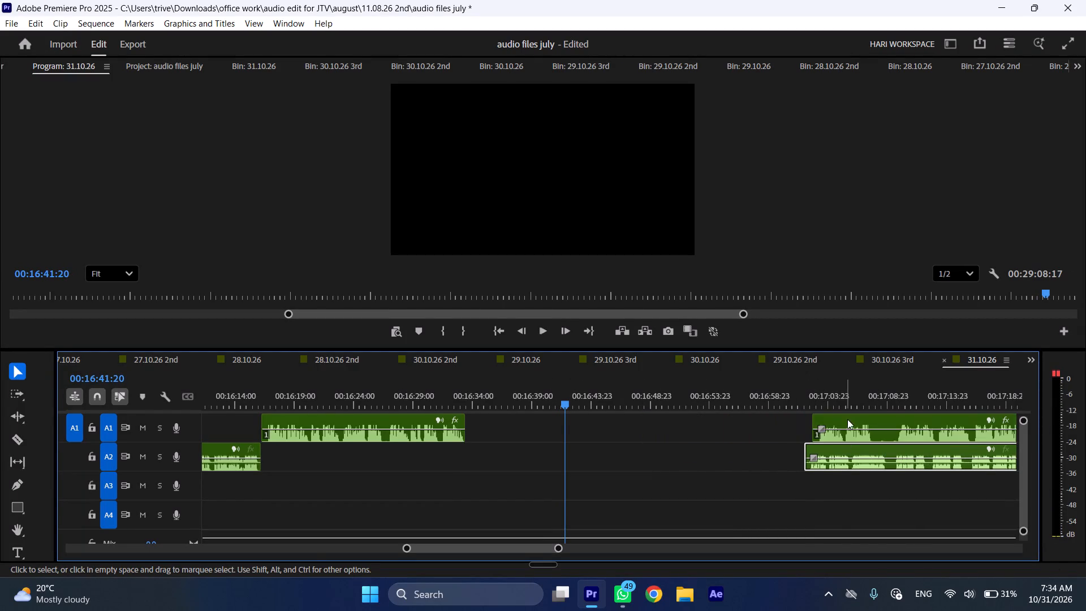
{"action": "left_click_drag", "start_coordinate": [847, 419], "coordinate": [503, 419]}
Play from the A1 join at about 00:16:33 at increased speed and cut the A1 voice-over at 00:16:38:19.
{"action": "left_click", "coordinate": [467, 391]}
{"action": "key", "text": "space"}
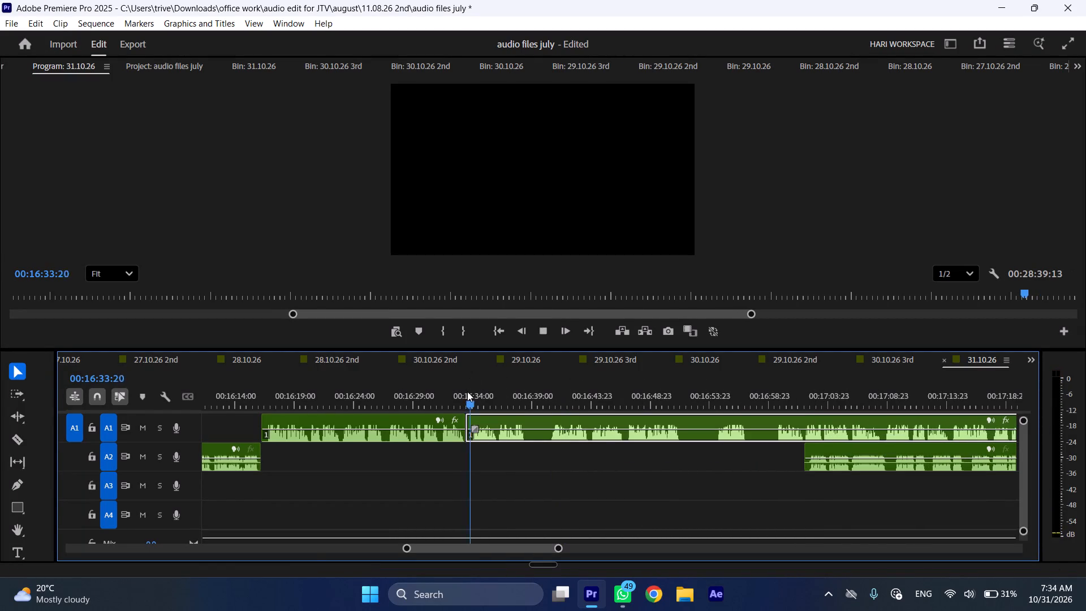
{"action": "type", "text": "l"}
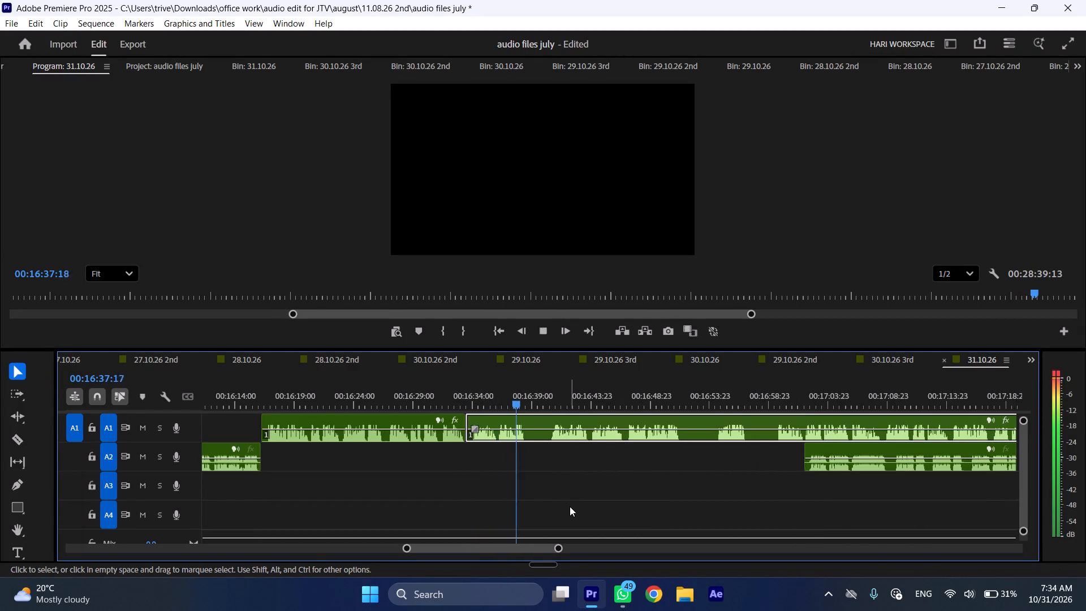
{"action": "key", "text": "space"}
{"action": "type", "text": "C"}
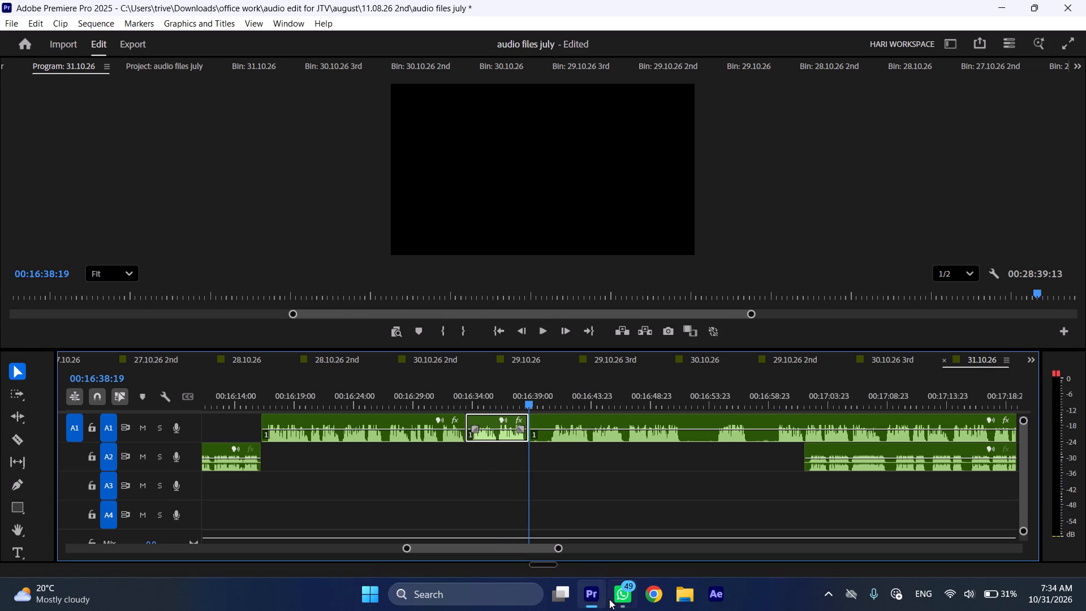
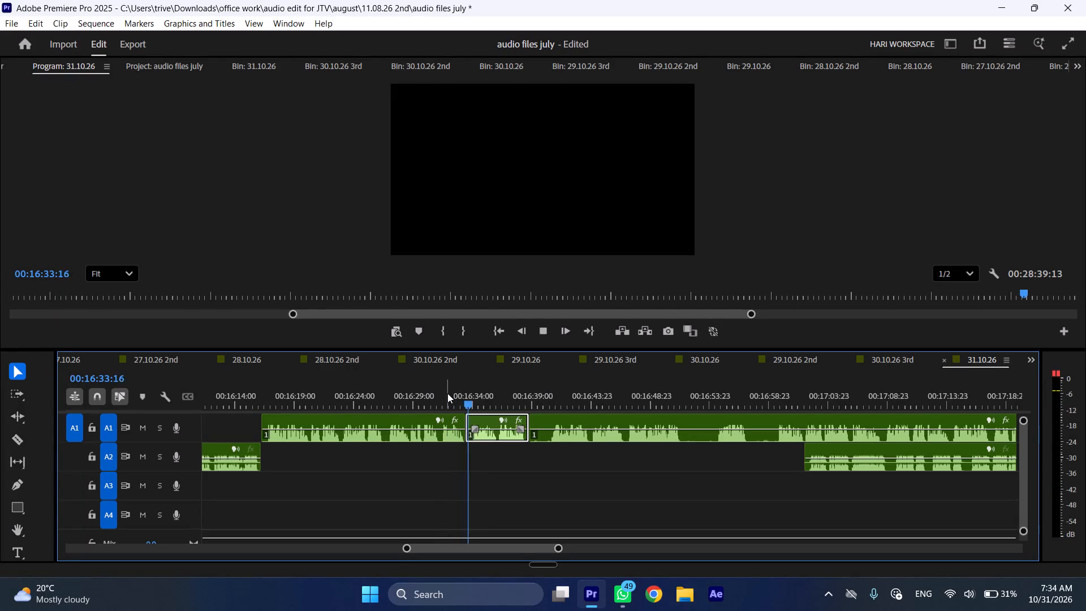
Trim the end of the A1 clip before the short section to about 00:16:31:06 and move the short clip against it.
{"action": "left_click", "coordinate": [441, 393]}
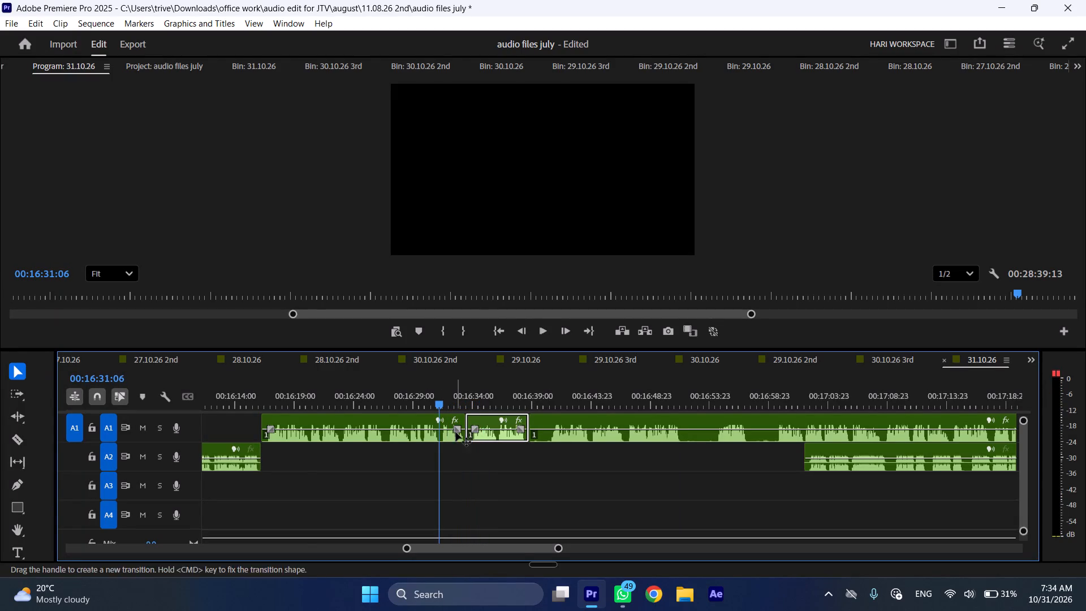
{"action": "left_click_drag", "start_coordinate": [464, 439], "coordinate": [449, 440]}
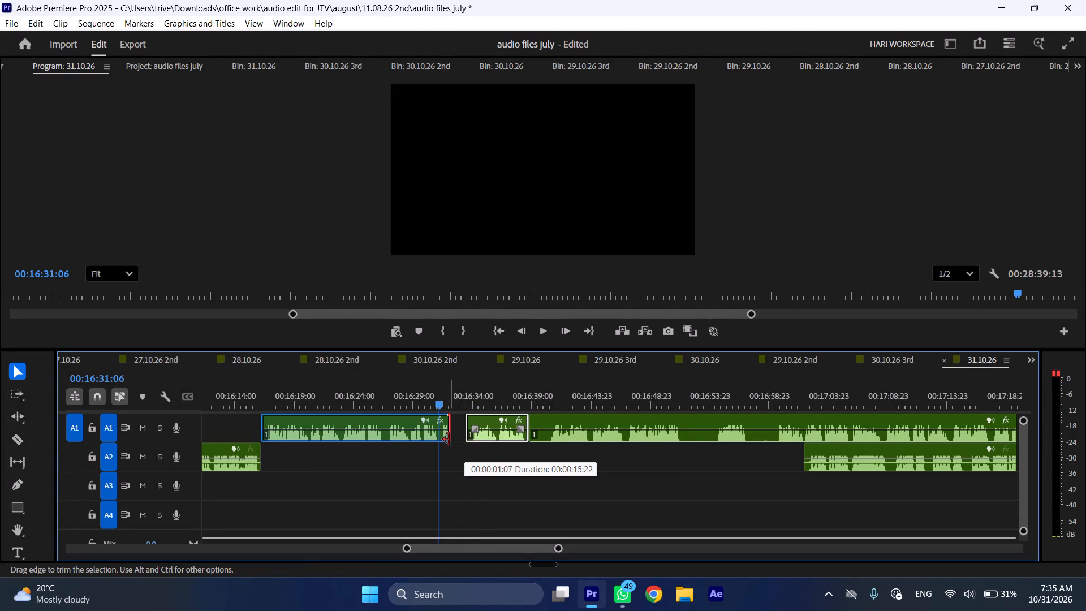
{"action": "left_click_drag", "start_coordinate": [449, 440], "coordinate": [442, 440]}
{"action": "left_click_drag", "start_coordinate": [478, 422], "coordinate": [454, 422]}
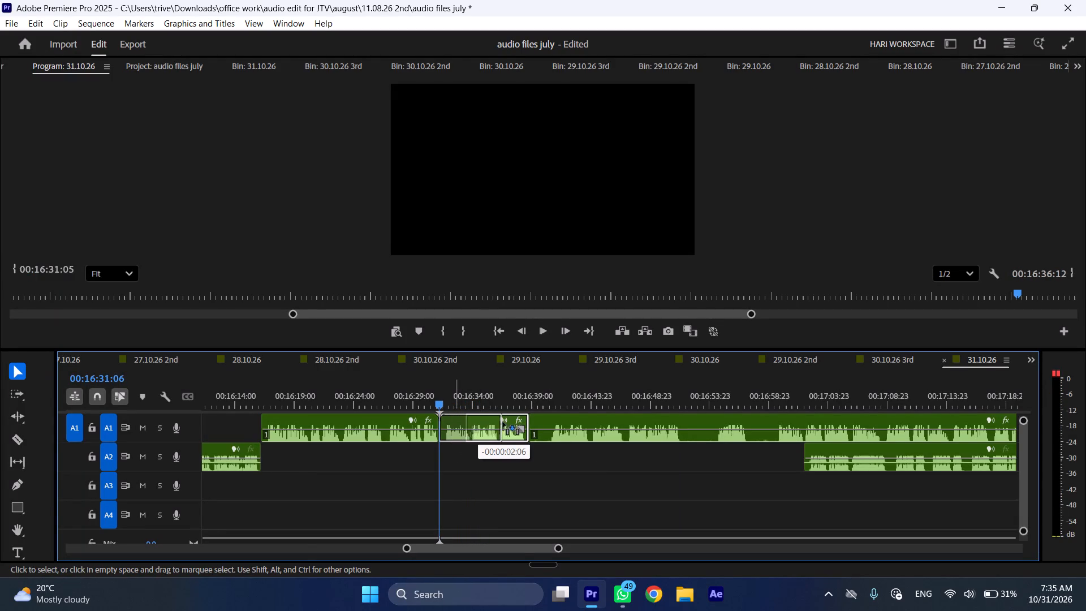
Trim the next A1 voice-over clip's start to about 00:16:40 and ripple delete the gap before it.
{"action": "left_click_drag", "start_coordinate": [530, 418], "coordinate": [548, 421]}
{"action": "left_click", "coordinate": [519, 427]}
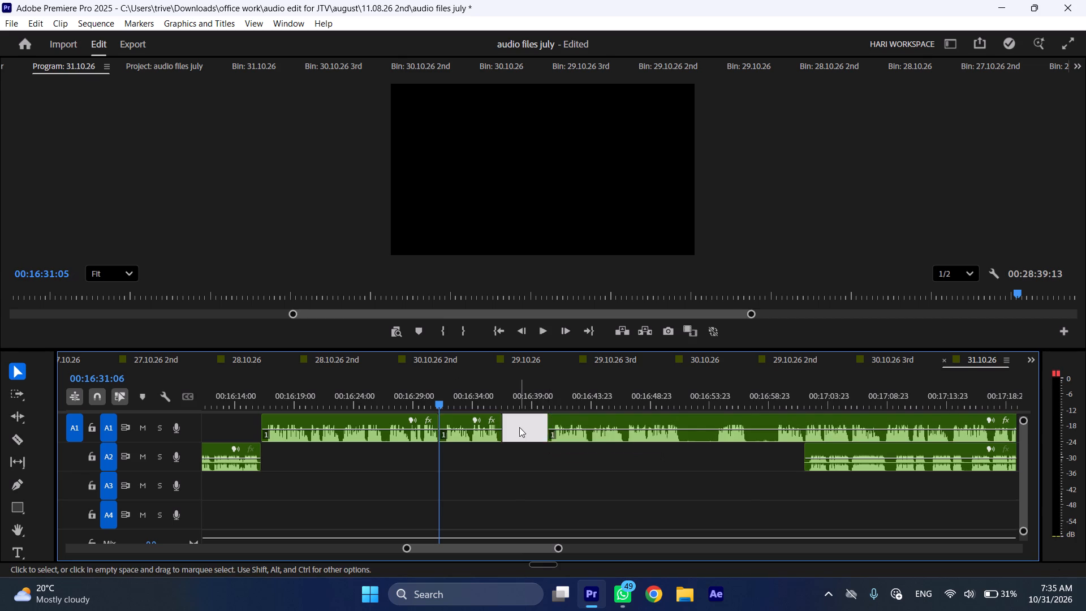
{"action": "right_click", "coordinate": [519, 427]}
{"action": "left_click", "coordinate": [532, 432]}
Play on at increased speed and cut the A1 voice-over at 00:16:48:02.
{"action": "key", "text": "space"}
{"action": "type", "text": "l"}
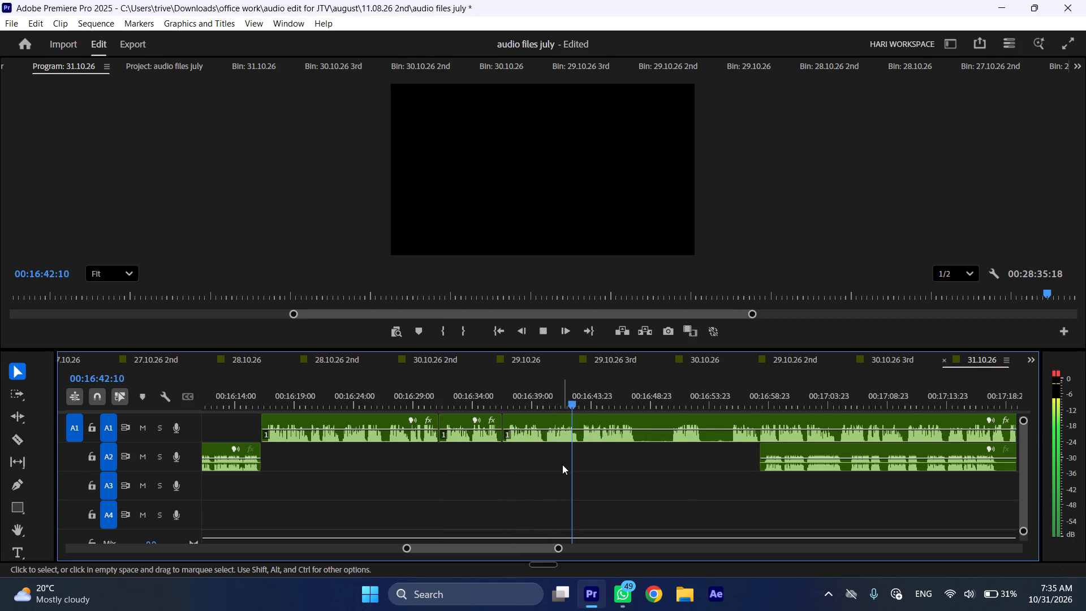
{"action": "scroll", "coordinate": [563, 452], "scroll_direction": "down", "scroll_amount": 5}
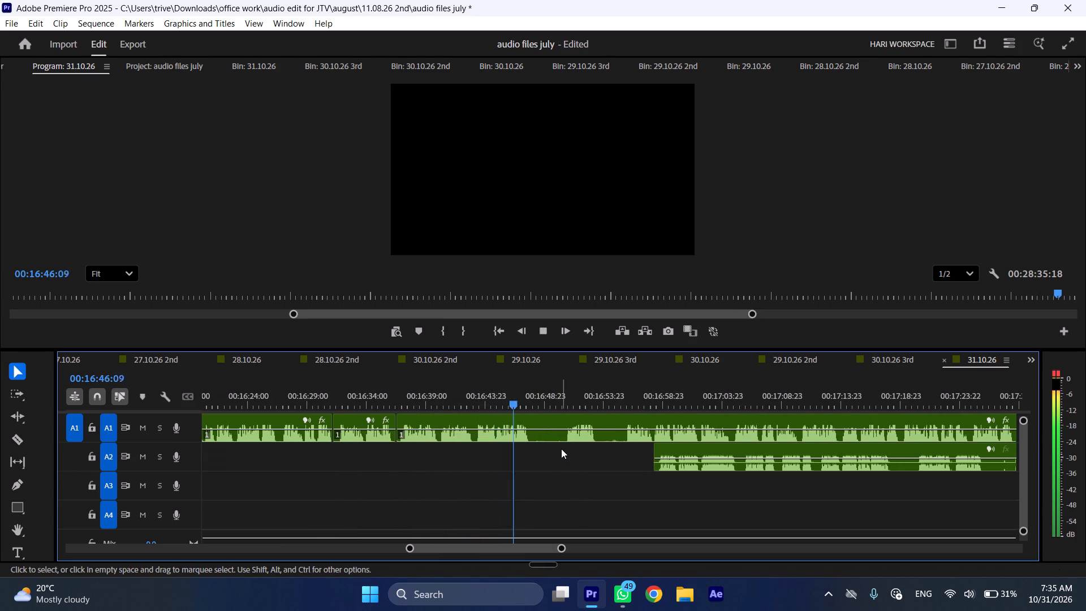
{"action": "key", "text": "space"}
{"action": "type", "text": "C"}
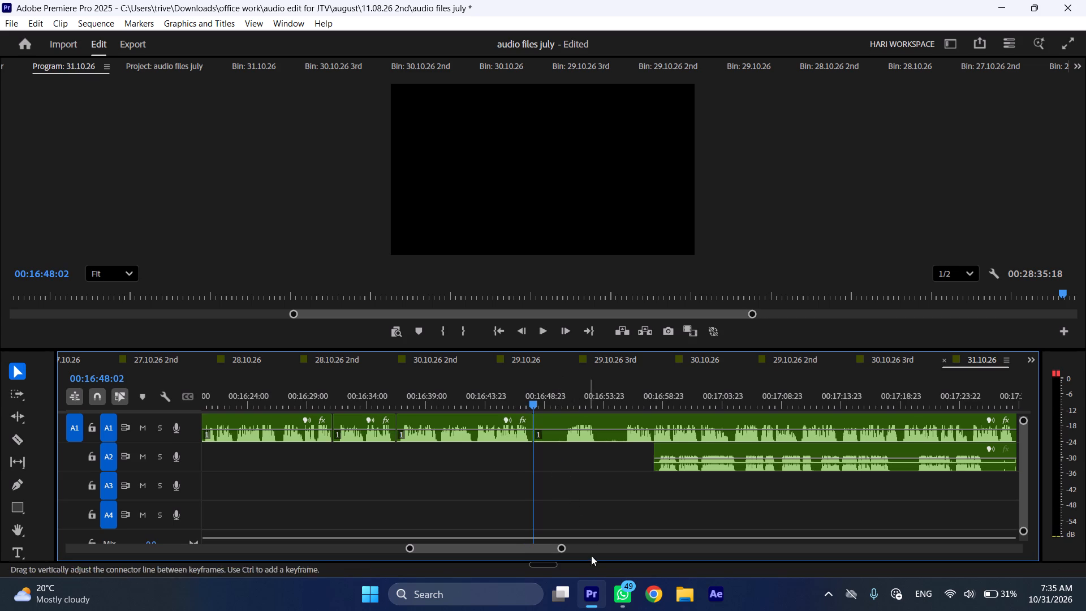
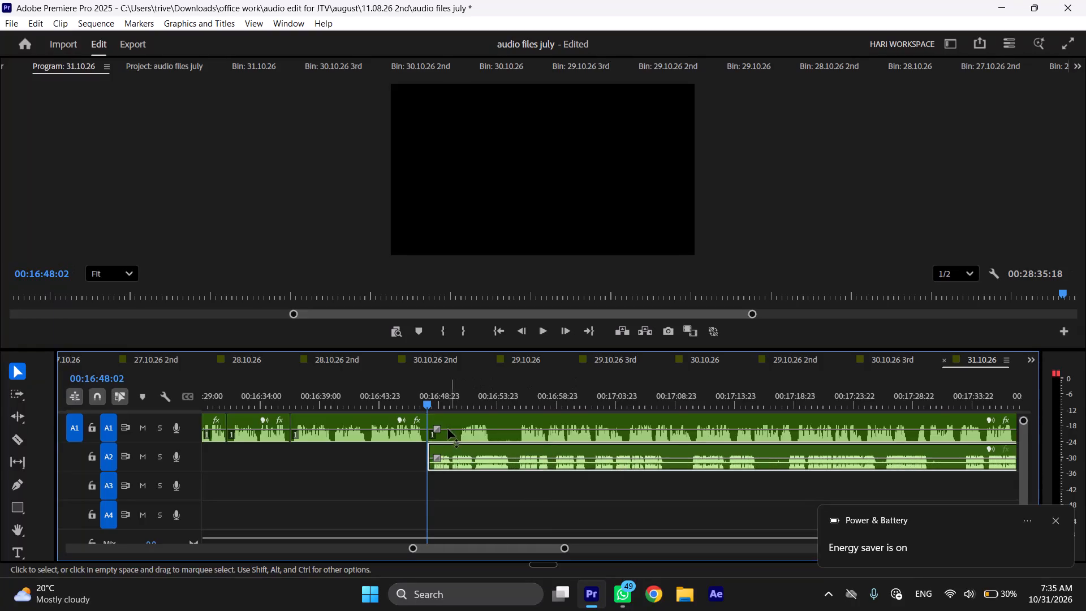
Move the A1 voice-over clip after the 00:16:48:02 cut later, so it starts at about 00:17:11, leaving the A2 recording in place.
{"action": "left_click_drag", "start_coordinate": [446, 416], "coordinate": [729, 416]}
{"action": "key", "text": "space"}
{"action": "key", "text": "l"}
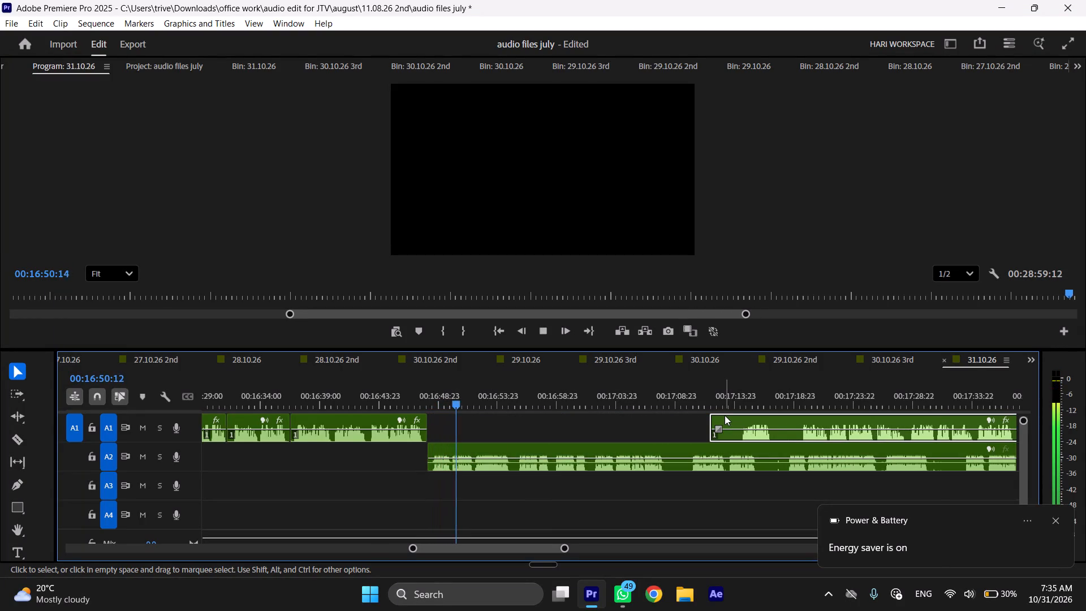
{"action": "left_click_drag", "start_coordinate": [724, 415], "coordinate": [714, 415]}
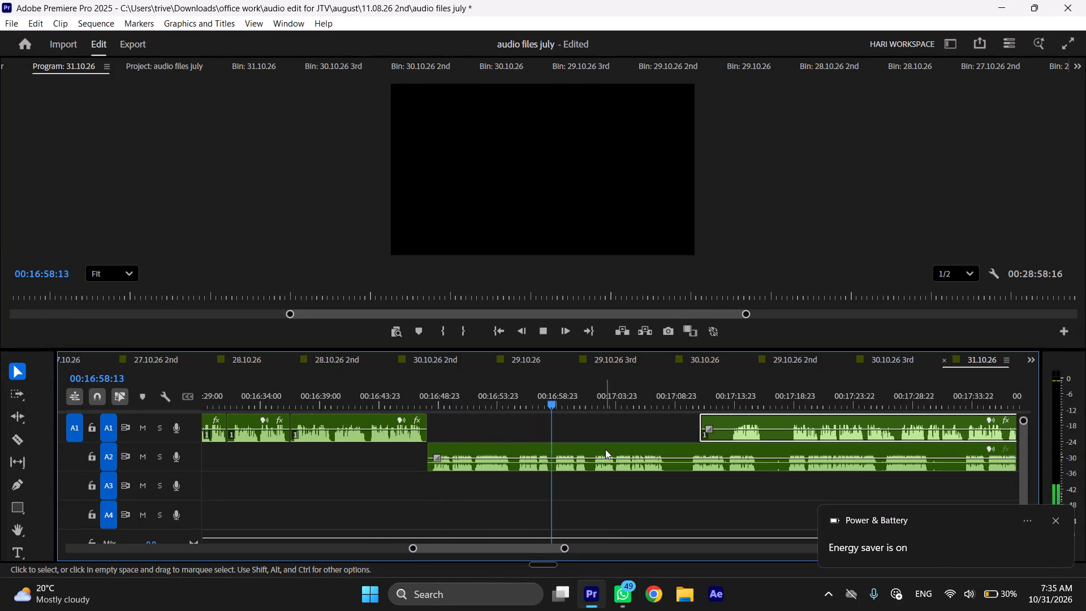
Dismiss the battery notification and replay the A2 recording from 00:16:52:18.
{"action": "left_click", "coordinate": [484, 390]}
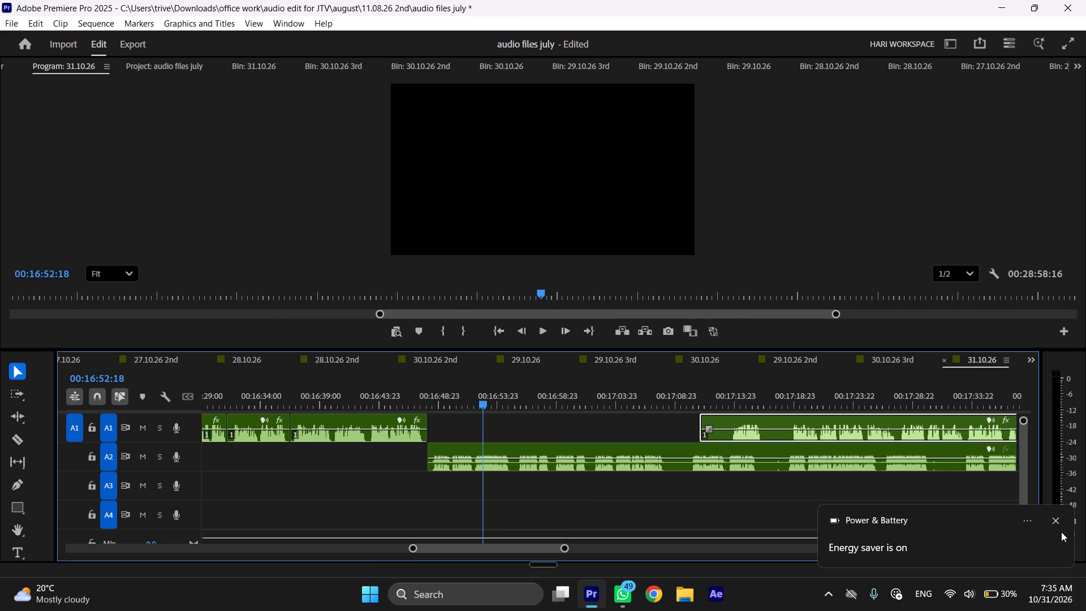
{"action": "left_click", "coordinate": [1051, 522]}
{"action": "key", "text": "space"}
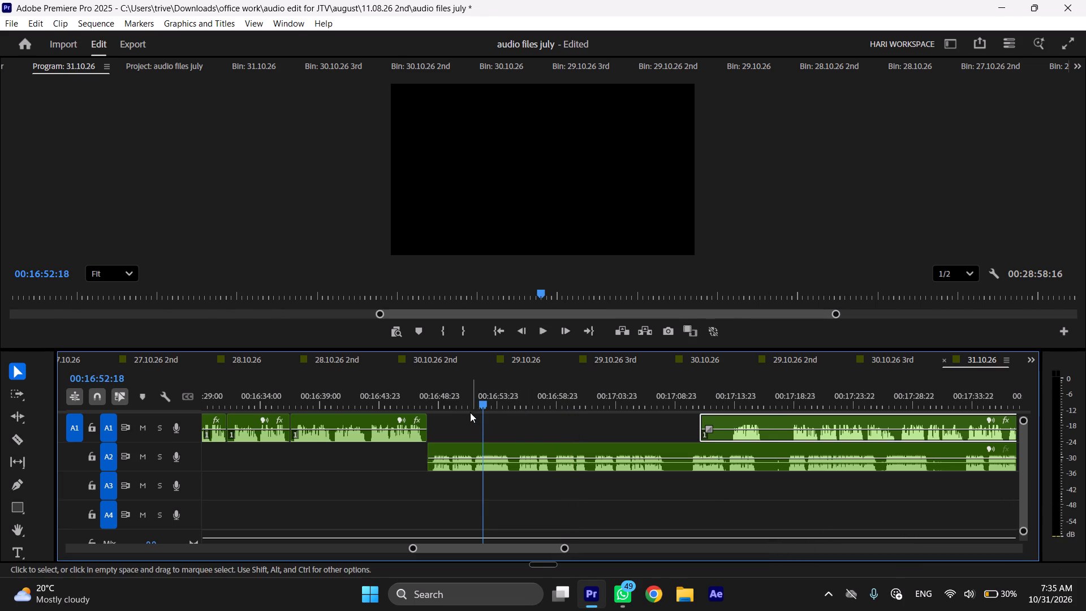
{"action": "key", "text": "space"}
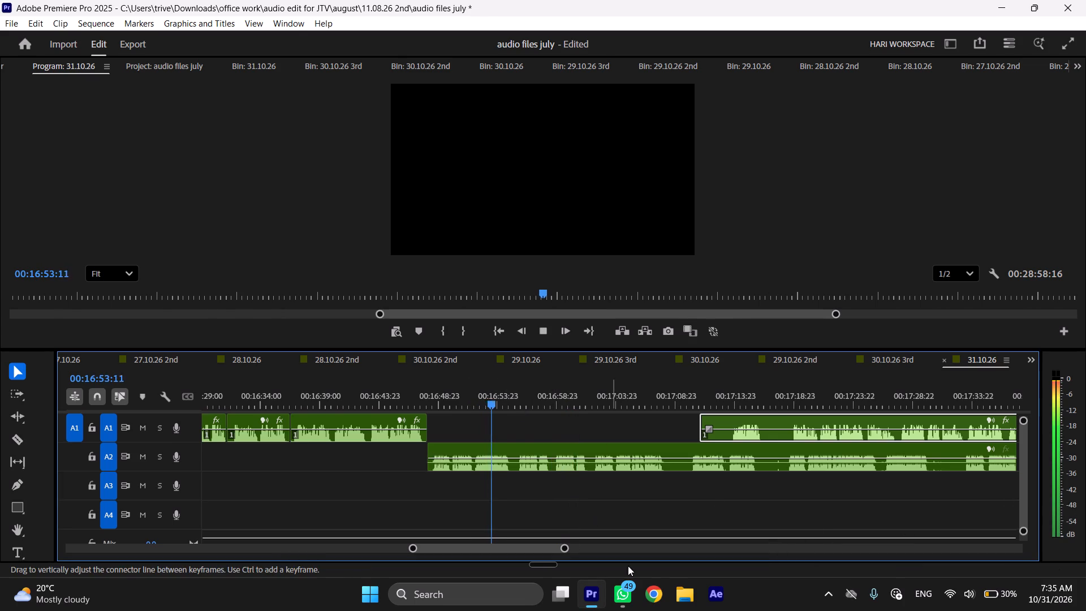
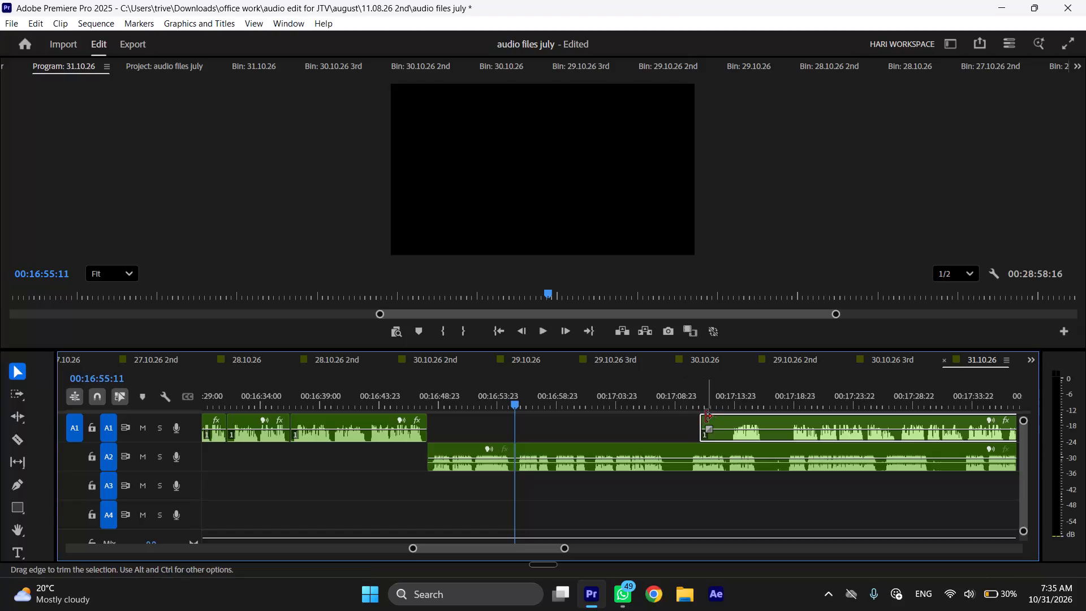
Trim the silent start of the later A1 voice-over clip to about 00:17:13, and cut that clip at 00:17:16:06.
{"action": "left_click_drag", "start_coordinate": [705, 416], "coordinate": [731, 420]}
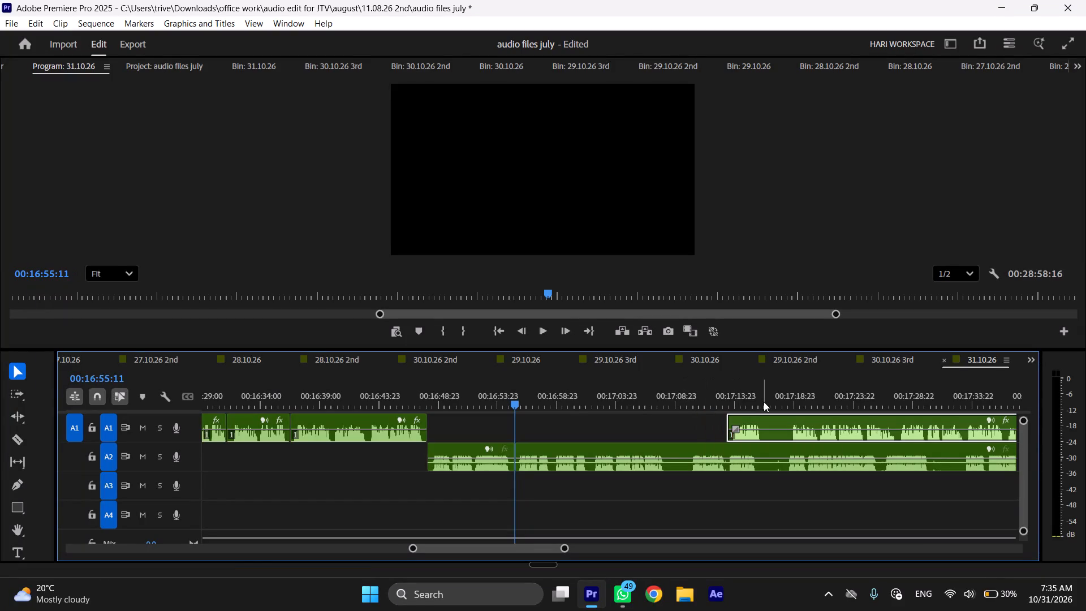
{"action": "left_click", "coordinate": [764, 402]}
{"action": "key", "text": "shift+c"}
Move the short A1 voice-over piece to the A2 cut near 00:16:55:11, and shift the following A2 recording to start where it ends.
{"action": "left_click_drag", "start_coordinate": [738, 415], "coordinate": [537, 421]}
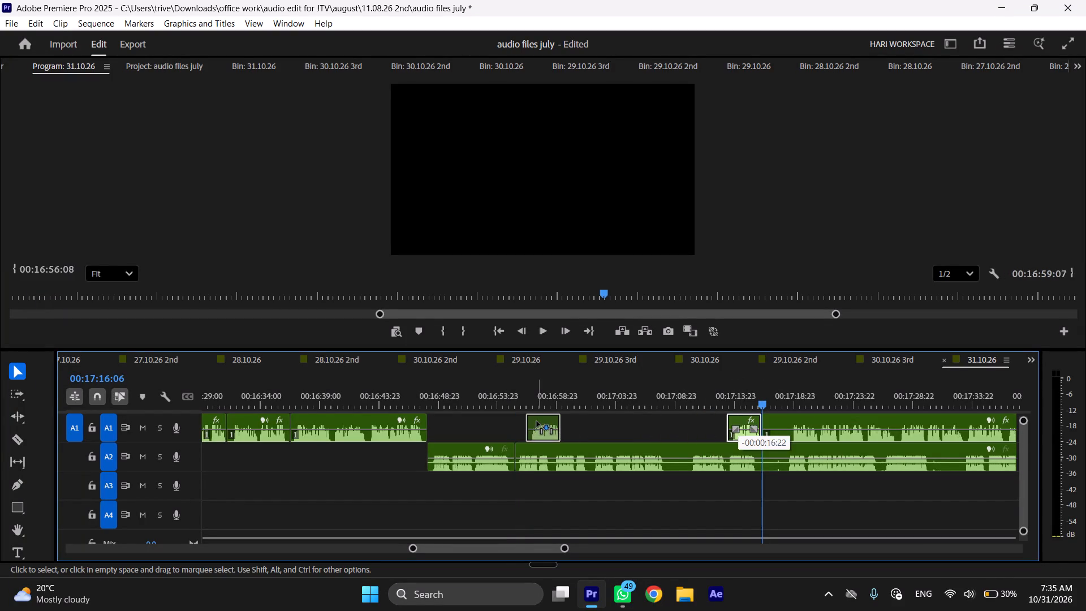
{"action": "left_click_drag", "start_coordinate": [537, 421], "coordinate": [529, 422]}
{"action": "left_click_drag", "start_coordinate": [534, 449], "coordinate": [574, 448]}
Play back the rearranged audio from 00:16:55:14.
{"action": "left_click", "coordinate": [518, 399]}
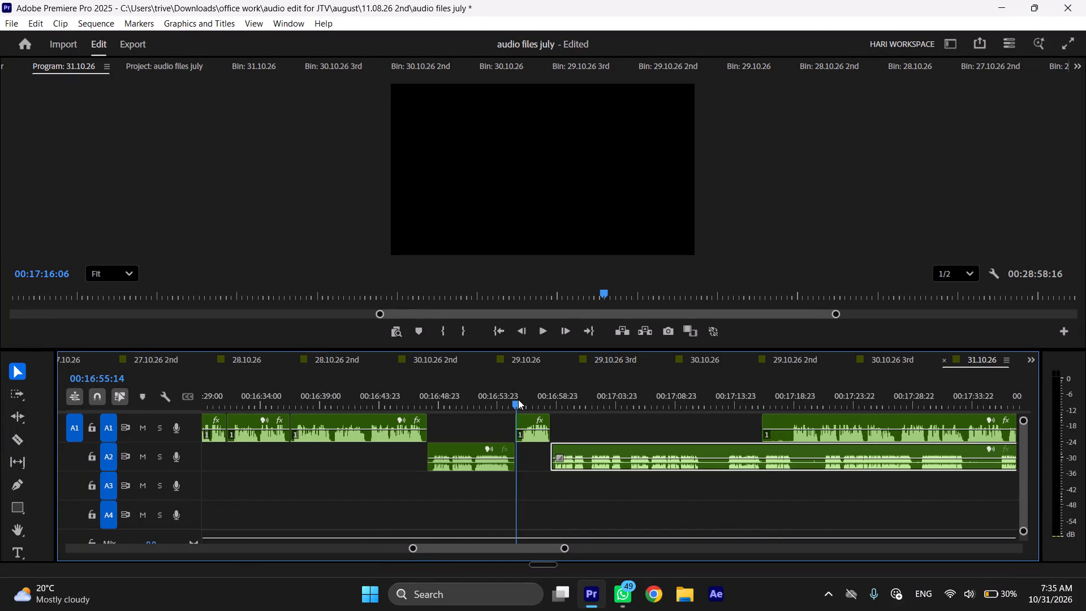
{"action": "key", "text": "space"}
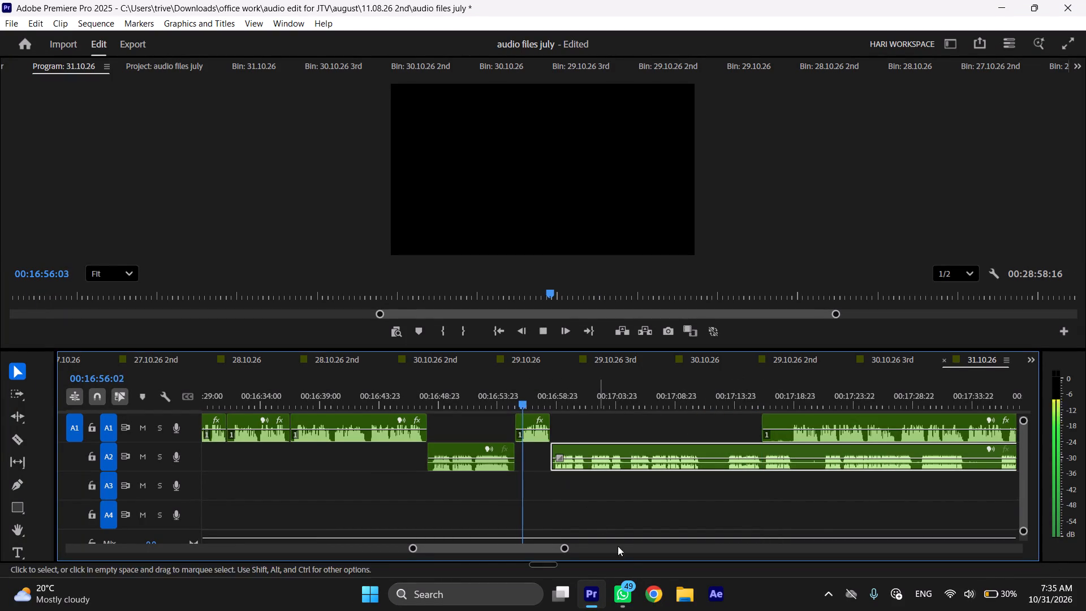
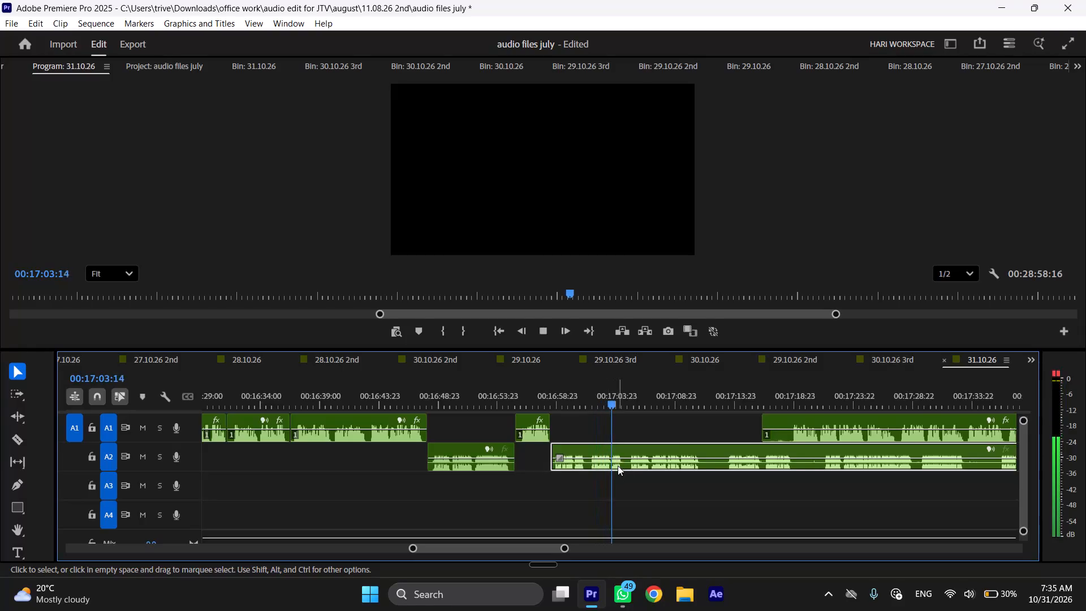
Cut the A2 recording at about 00:17:05:00 and ripple-delete the section before it, back to the end of the short A1 voice-over piece.
{"action": "scroll", "coordinate": [618, 468], "scroll_direction": "down", "scroll_amount": 2}
{"action": "left_click", "coordinate": [589, 401]}
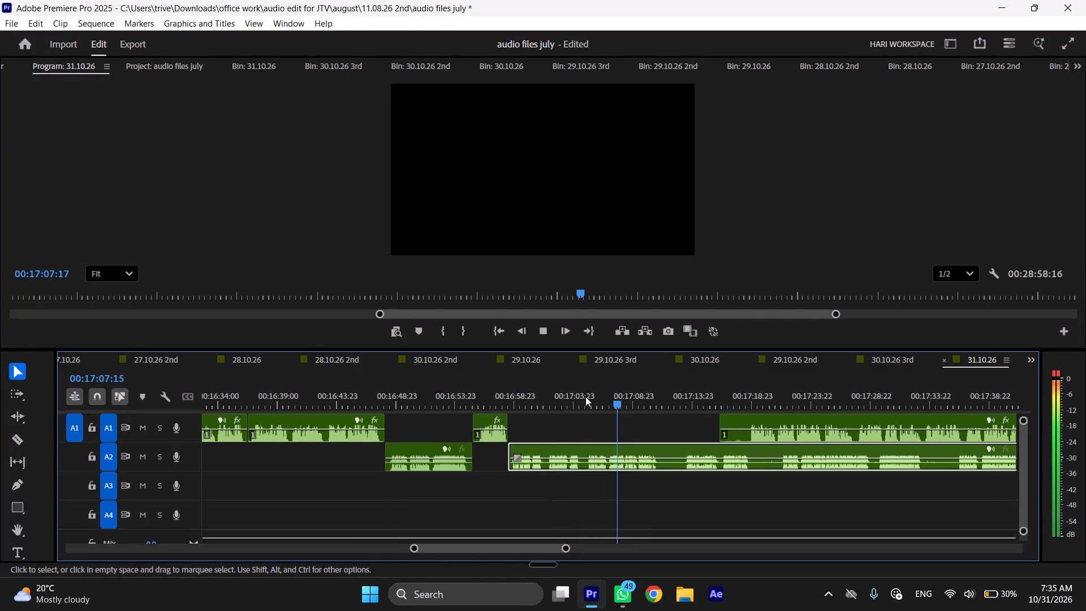
{"action": "left_click", "coordinate": [585, 397]}
{"action": "left_click", "coordinate": [588, 404]}
{"action": "key", "text": "shift+c"}
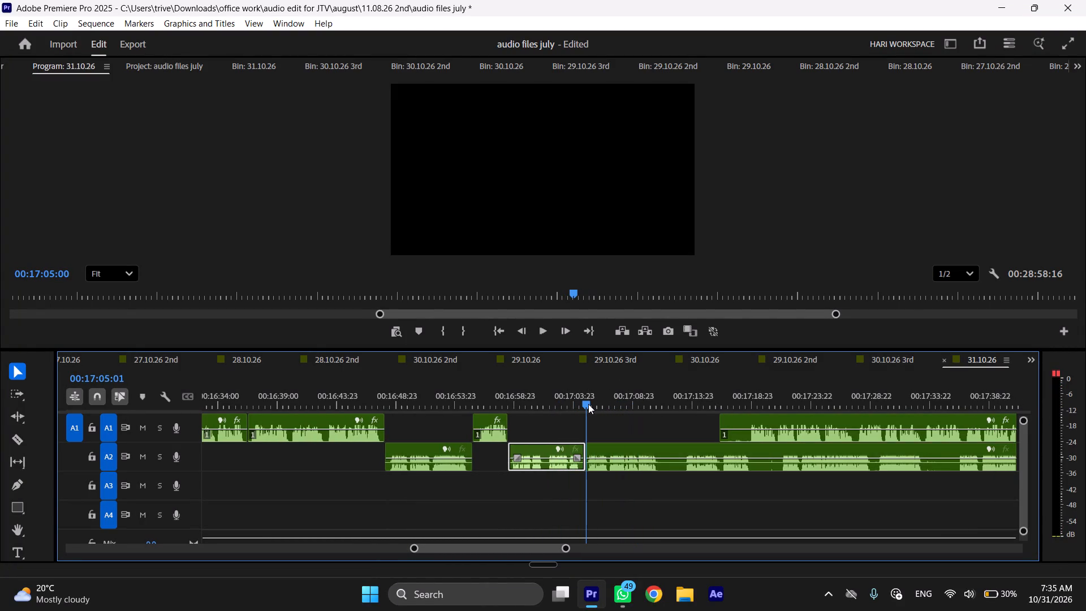
{"action": "key", "text": "ctrl+shift+d"}
Play back the shortened A2 recording from its new start near 00:16:58.
{"action": "key", "text": "space"}
{"action": "type", "text": "l"}
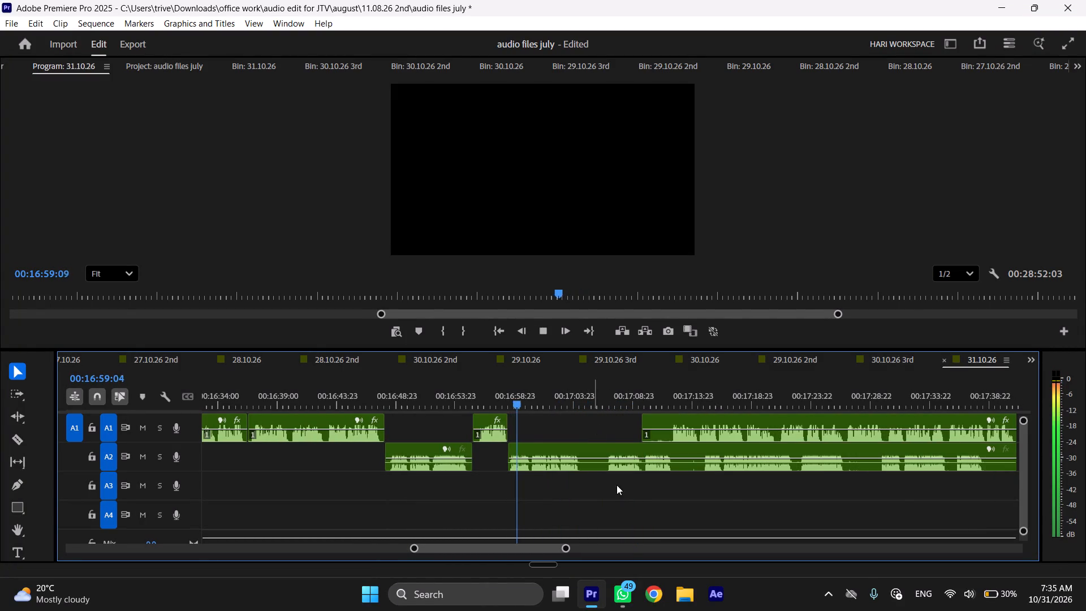
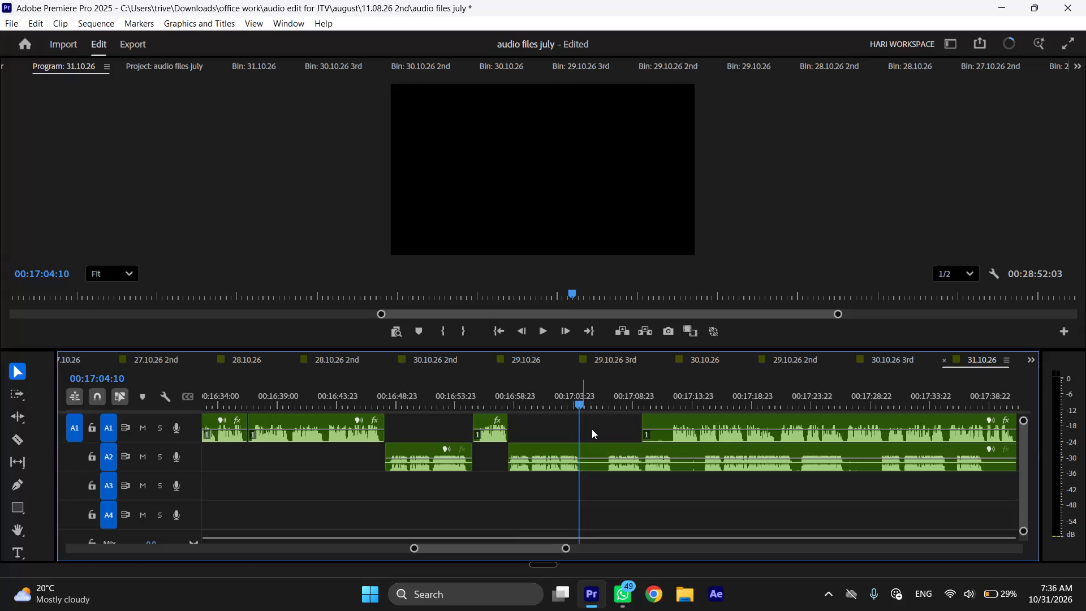
Trim about 2 seconds off the start of the long A1 voice-over clip and move it back to the playhead at 00:17:04:10.
{"action": "scroll", "coordinate": [598, 453], "scroll_direction": "down", "scroll_amount": 5}
{"action": "left_click_drag", "start_coordinate": [540, 415], "coordinate": [563, 420]}
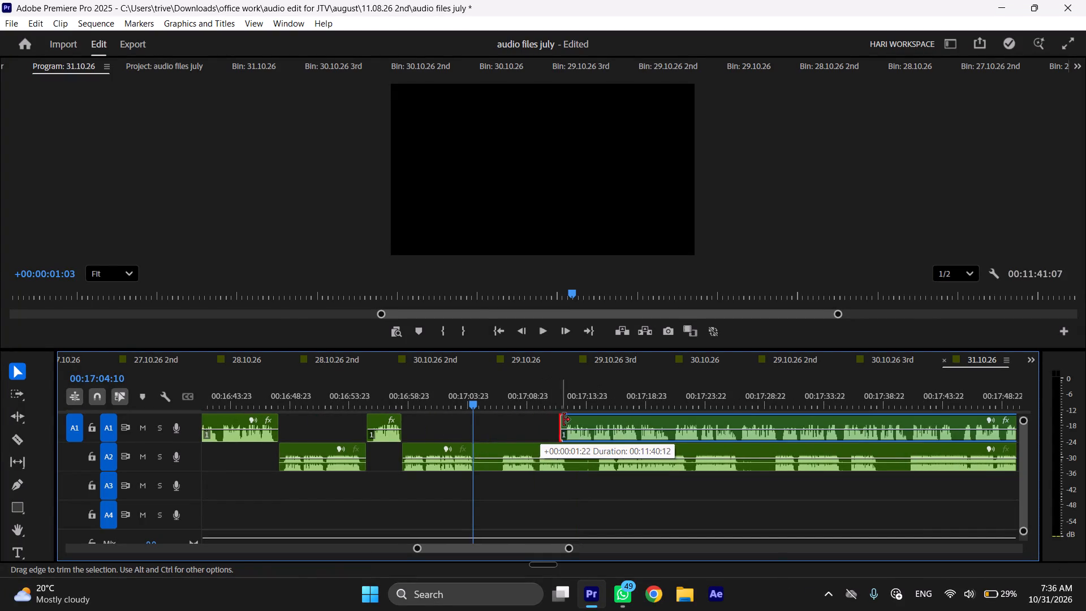
{"action": "left_click_drag", "start_coordinate": [563, 420], "coordinate": [565, 421]}
{"action": "left_click_drag", "start_coordinate": [590, 414], "coordinate": [506, 424]}
Move the remaining A2 recording from the playhead to about 00:17:50 and trim its silent start to about 00:17:52.
{"action": "scroll", "coordinate": [506, 425], "scroll_direction": "down", "scroll_amount": 6}
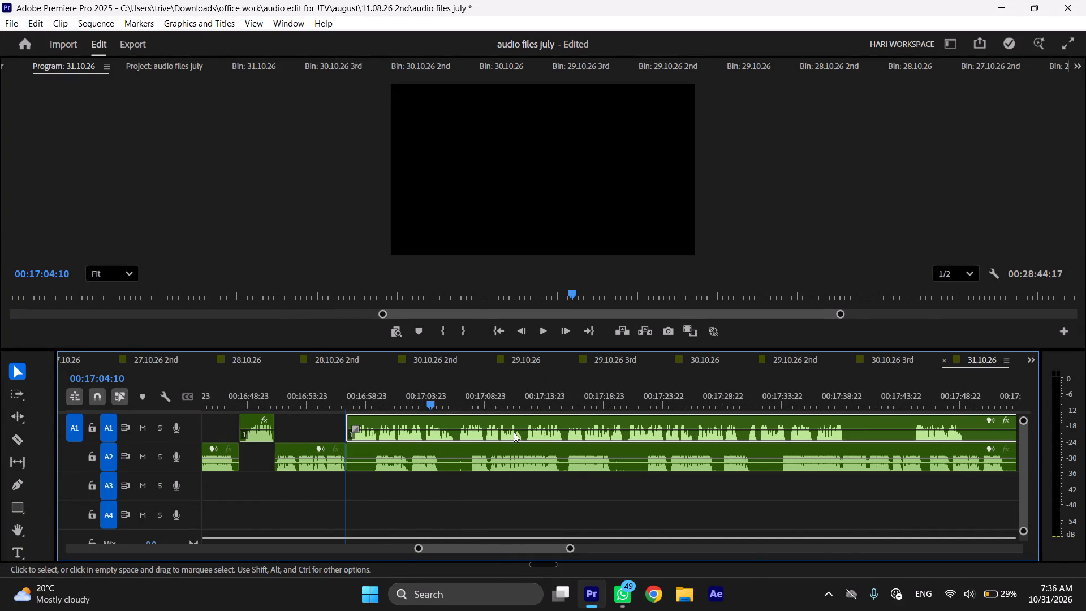
{"action": "left_click_drag", "start_coordinate": [362, 448], "coordinate": [905, 446]}
{"action": "left_click_drag", "start_coordinate": [895, 446], "coordinate": [920, 448]}
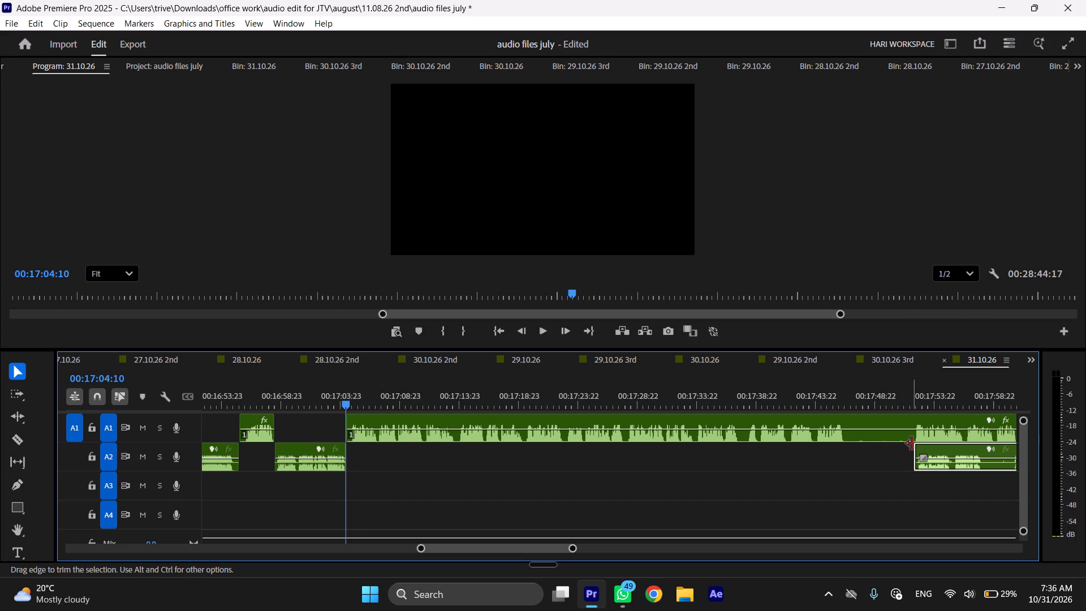
Play back the A1 voice-over at increased speed from 00:17:04:10 to about 00:17:26.
{"action": "key", "text": "space"}
{"action": "type", "text": "l"}
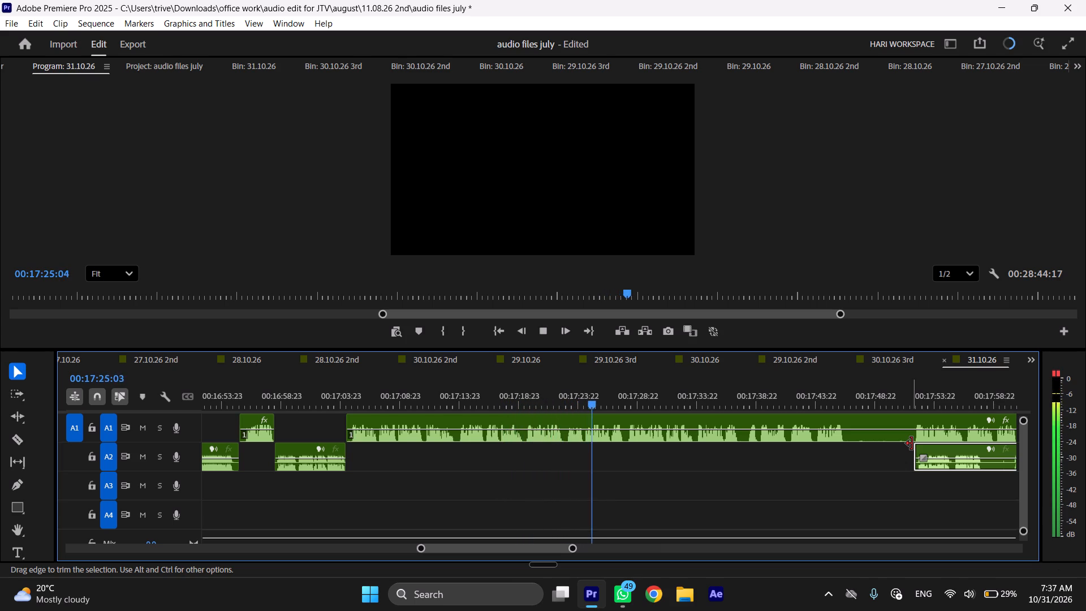
{"action": "key", "text": "space"}
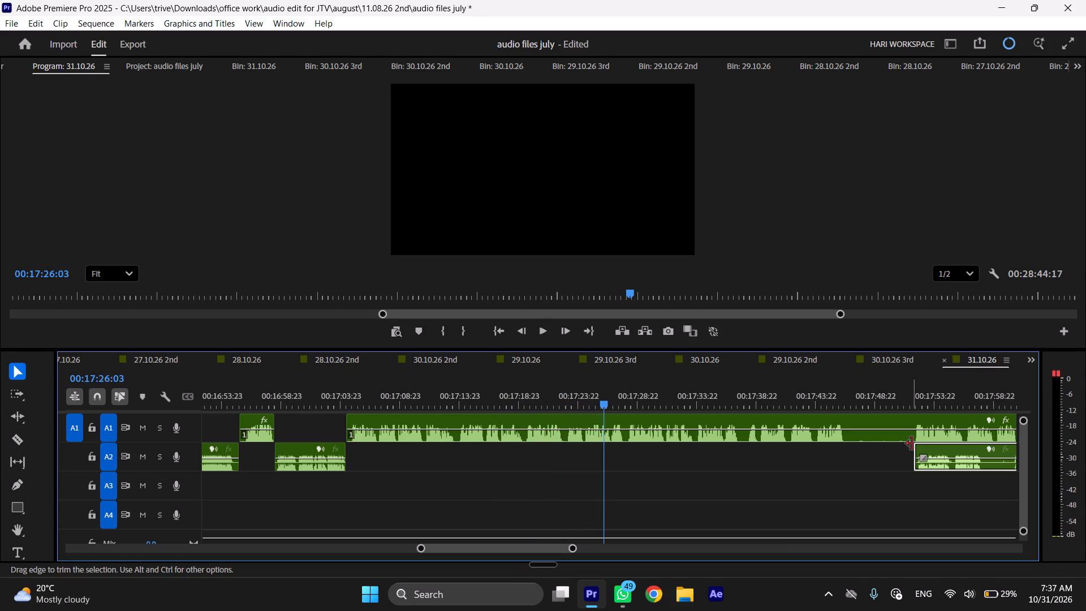
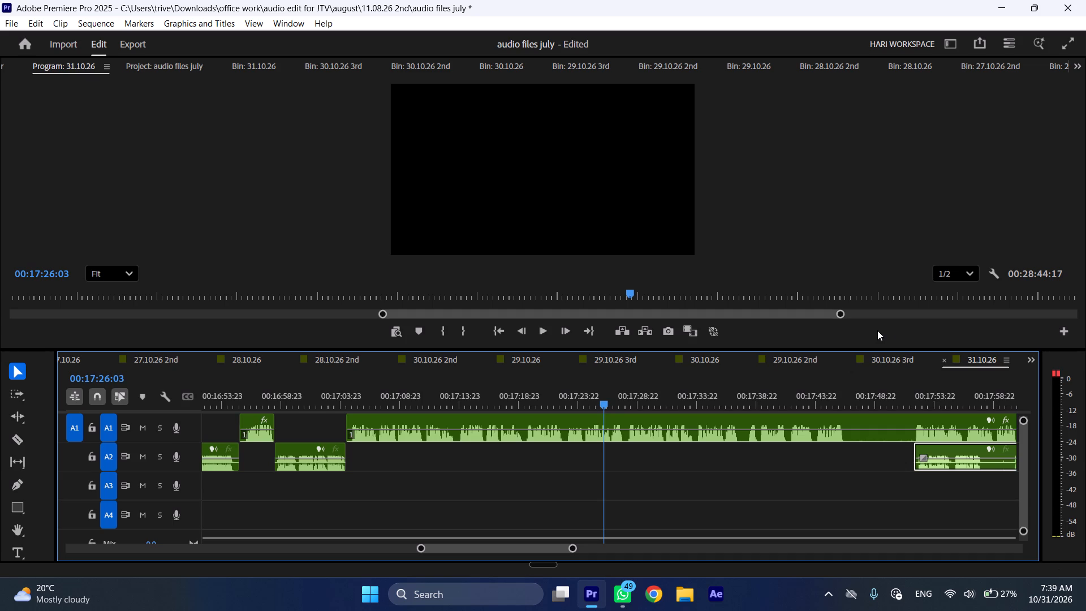
Replay the long A1 voice-over clip at increased speed from near its start at about 00:17:04.
{"action": "left_click", "coordinate": [348, 401]}
{"action": "key", "text": "space"}
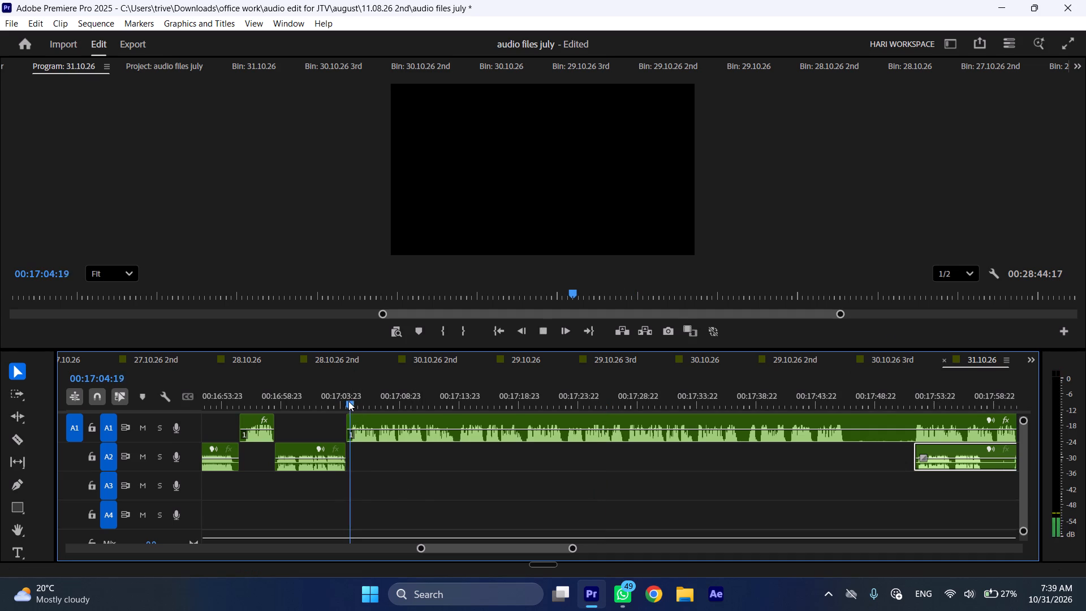
{"action": "type", "text": "l"}
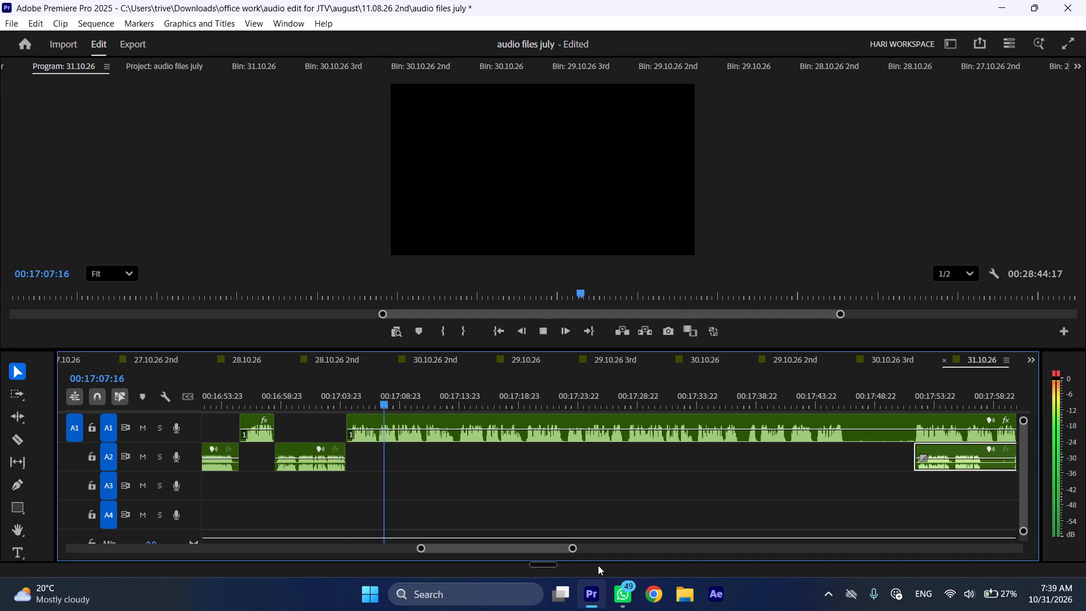
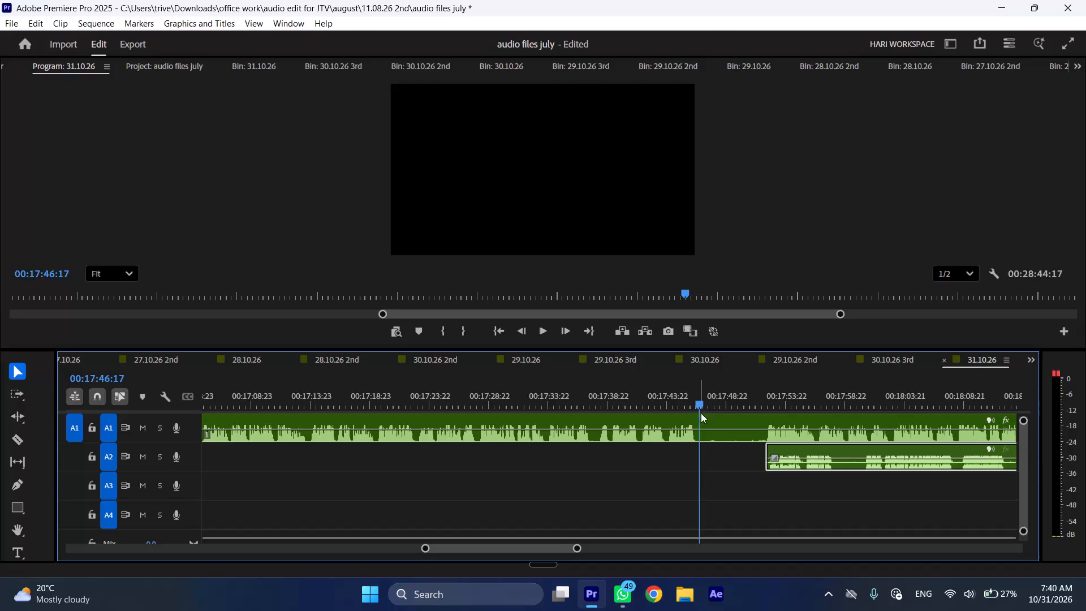
Move the A2 recording back to the playhead at 00:17:46:17 and shift the remaining A1 voice-over to about 00:18:08.
{"action": "scroll", "coordinate": [699, 418], "scroll_direction": "down", "scroll_amount": 6}
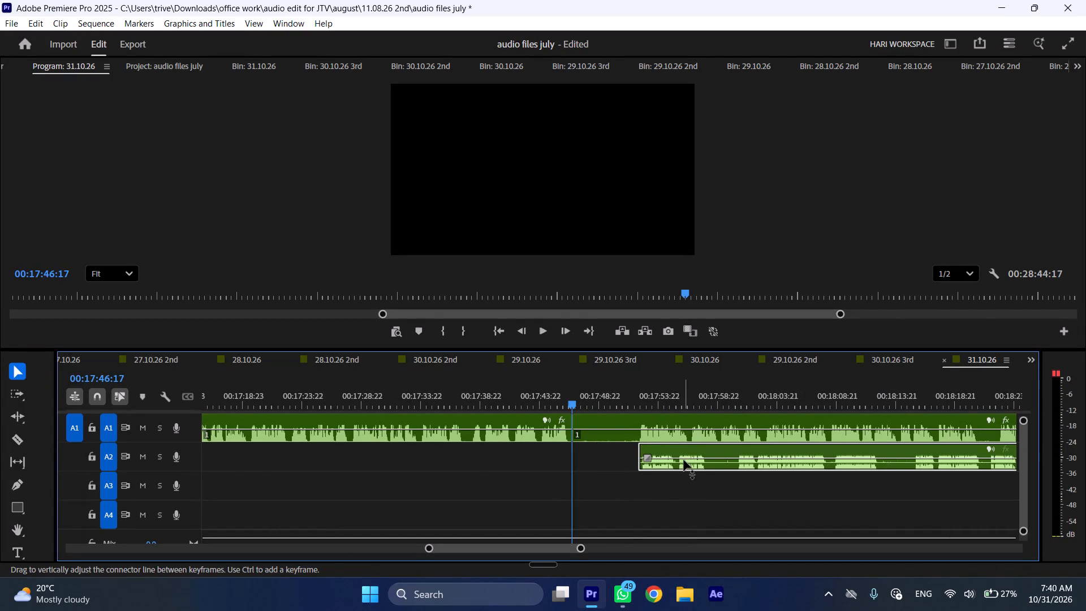
{"action": "left_click_drag", "start_coordinate": [662, 449], "coordinate": [595, 451]}
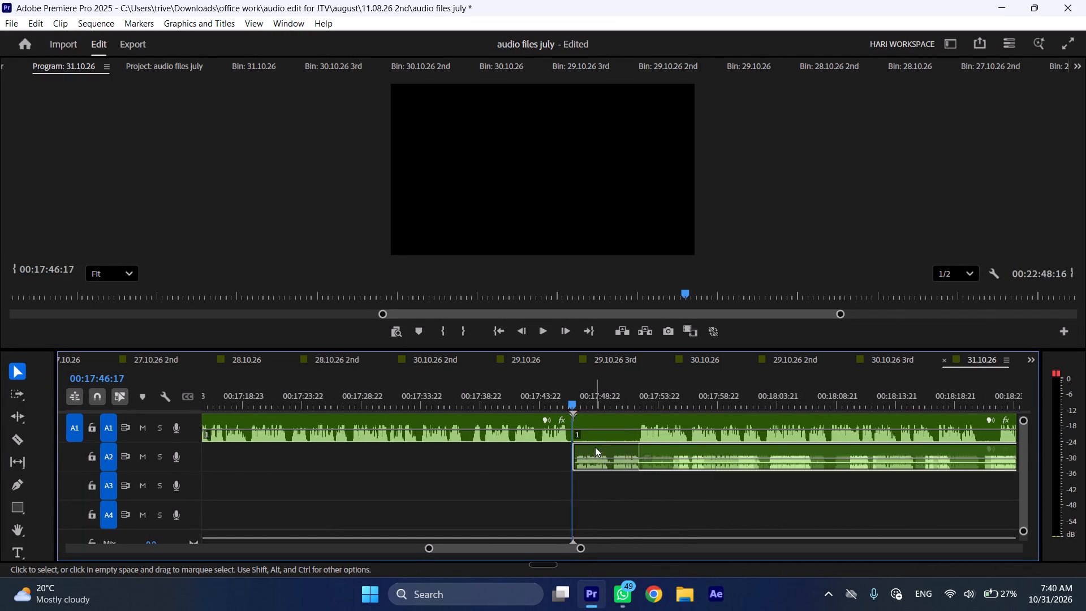
{"action": "left_click_drag", "start_coordinate": [592, 421], "coordinate": [850, 422]}
Play the A2 recording at increased speed and split it in the pause at 00:17:52:13.
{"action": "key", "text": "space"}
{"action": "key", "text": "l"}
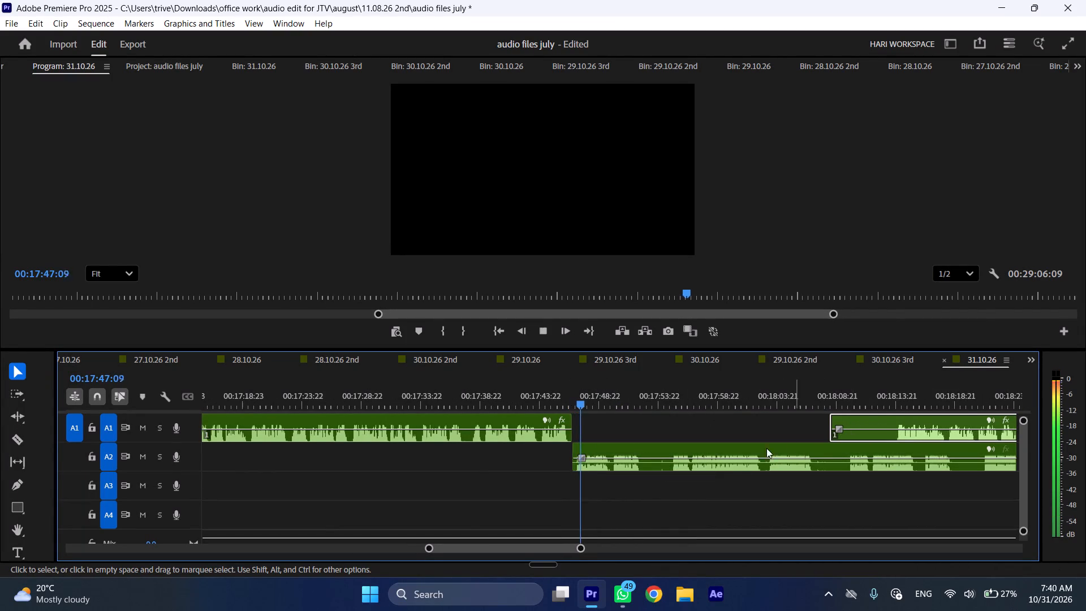
{"action": "scroll", "coordinate": [692, 456], "scroll_direction": "down", "scroll_amount": 6}
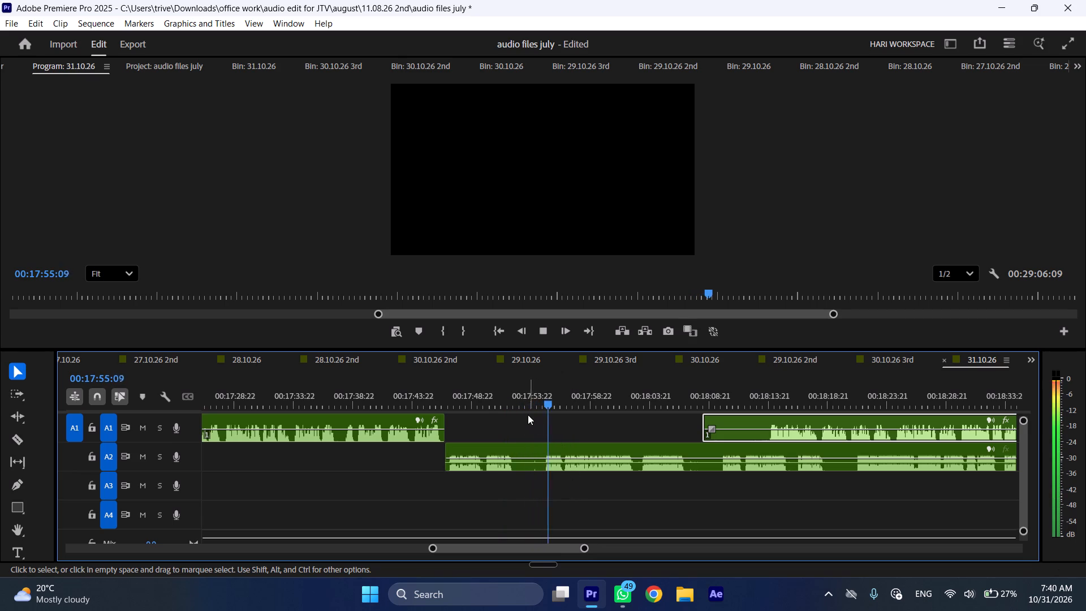
{"action": "left_click", "coordinate": [516, 402]}
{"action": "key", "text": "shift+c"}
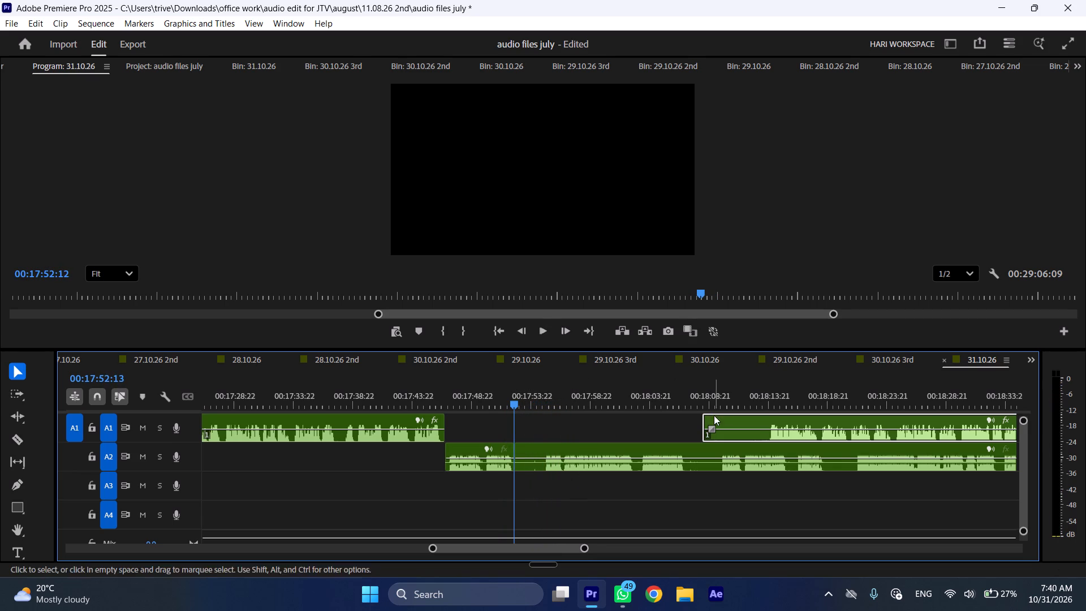
Trim about 5.5 seconds of silence off the start of the A1 voice-over and move it back to the playhead at 00:17:52:13.
{"action": "left_click_drag", "start_coordinate": [710, 416], "coordinate": [774, 422]}
{"action": "left_click_drag", "start_coordinate": [790, 416], "coordinate": [548, 421]}
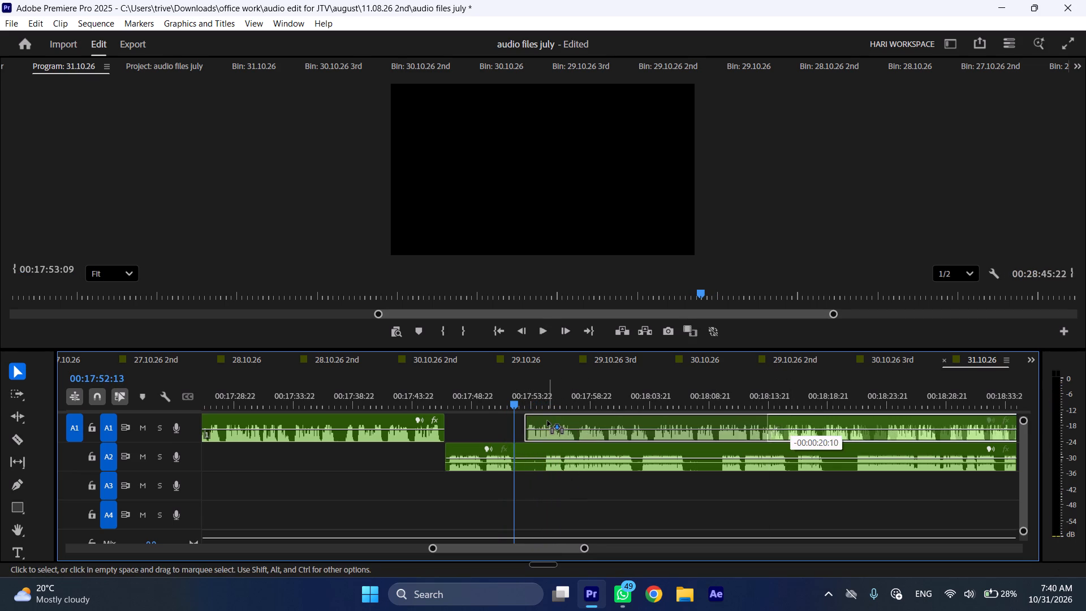
{"action": "left_click_drag", "start_coordinate": [548, 421], "coordinate": [547, 421]}
{"action": "left_click_drag", "start_coordinate": [550, 420], "coordinate": [540, 420]}
Move the remaining A2 recording from the playhead to about 00:18:30.
{"action": "left_click_drag", "start_coordinate": [529, 449], "coordinate": [775, 449]}
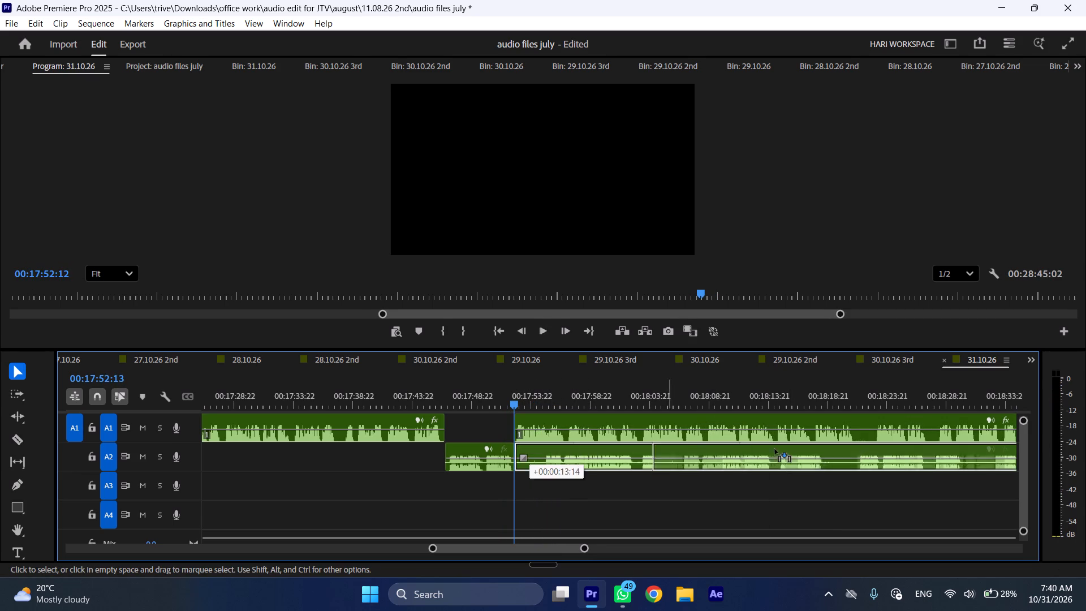
{"action": "left_click_drag", "start_coordinate": [775, 449], "coordinate": [977, 449]}
Play back the A1 voice-over at increased speed from 00:17:52:13.
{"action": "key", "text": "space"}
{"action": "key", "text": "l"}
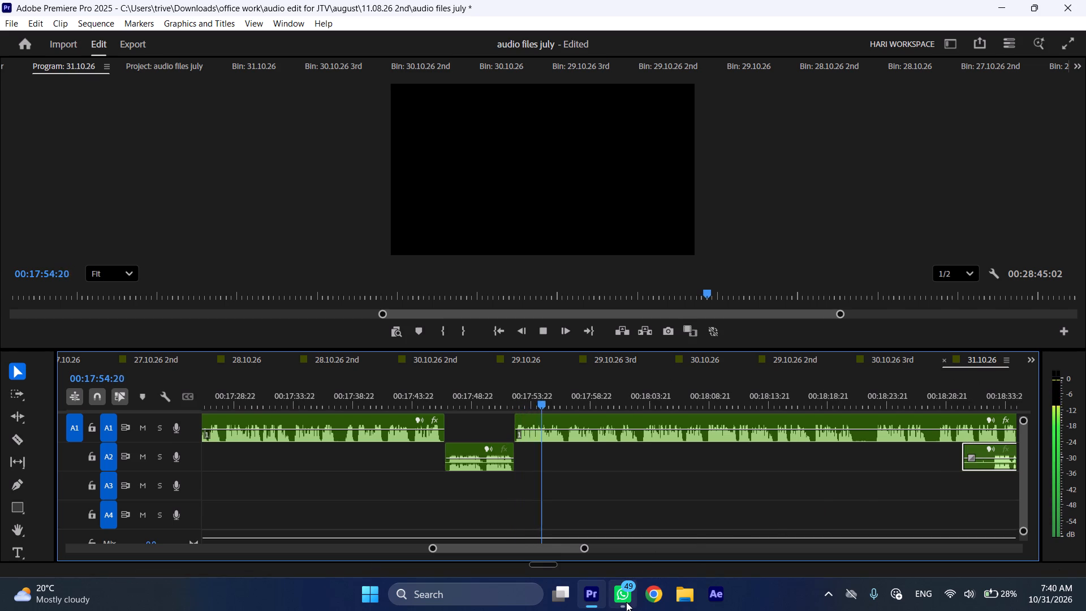
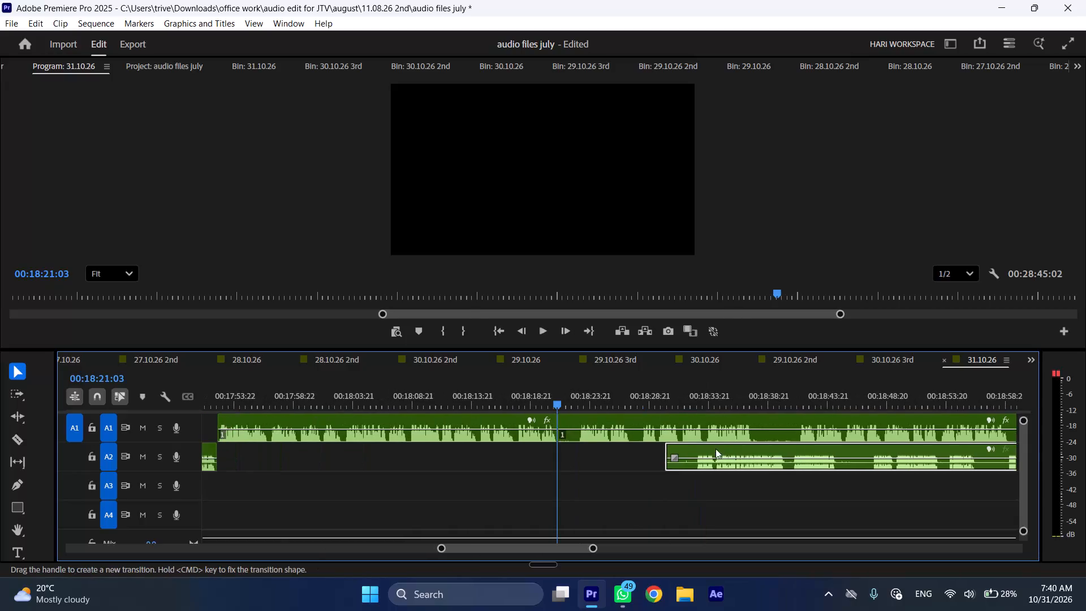
Trim about 2 seconds of silence off the start of the remaining A2 recording and move it to the playhead at 00:18:21:03.
{"action": "left_click_drag", "start_coordinate": [666, 449], "coordinate": [689, 454]}
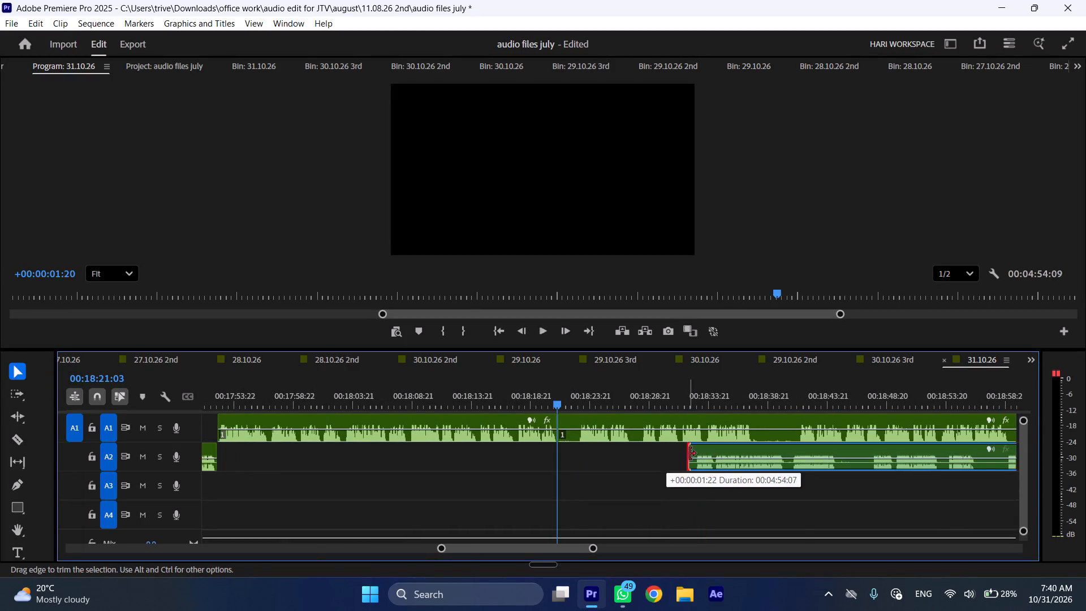
{"action": "left_click_drag", "start_coordinate": [689, 454], "coordinate": [695, 454]}
{"action": "left_click_drag", "start_coordinate": [712, 448], "coordinate": [579, 448]}
Play the A2 recording from 00:18:21:03 at increased speed and move the overlapping A1 voice-over clip to about 00:18:38.
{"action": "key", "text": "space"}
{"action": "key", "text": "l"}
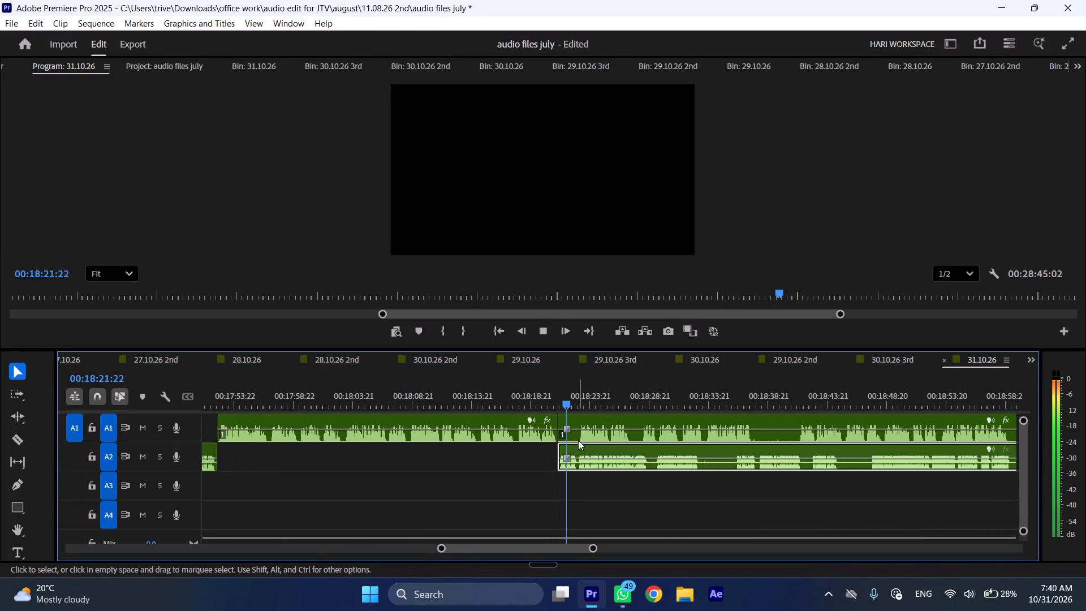
{"action": "left_click_drag", "start_coordinate": [566, 416], "coordinate": [581, 418]}
{"action": "left_click_drag", "start_coordinate": [599, 416], "coordinate": [787, 419]}
{"action": "scroll", "coordinate": [615, 439], "scroll_direction": "down", "scroll_amount": 7}
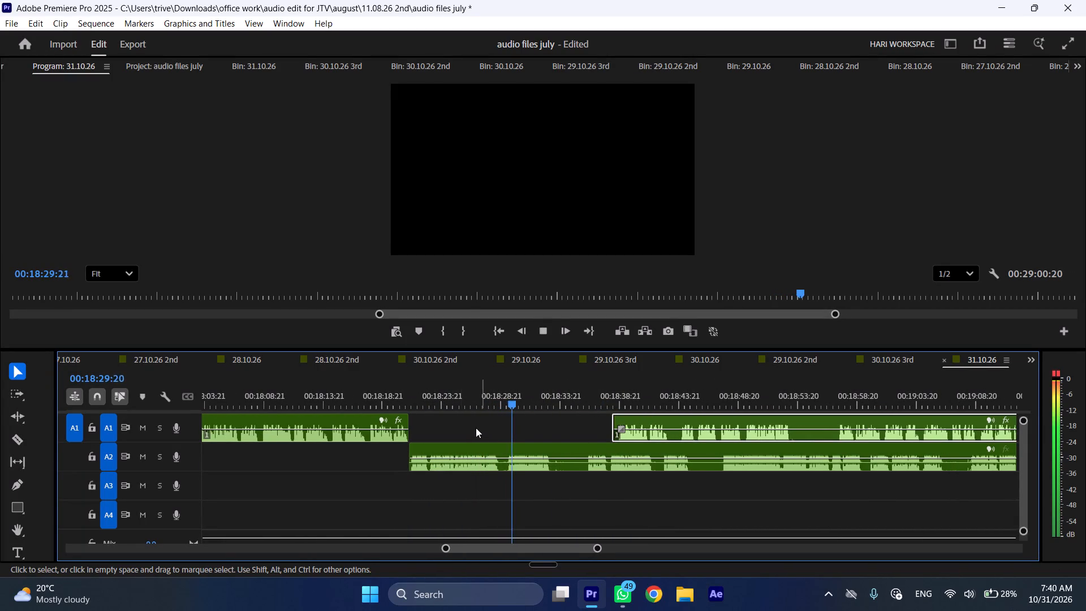
Cut the A2 recording at 00:18:22:20 and ripple-delete the short section before the cut.
{"action": "left_click", "coordinate": [431, 401]}
{"action": "left_click", "coordinate": [449, 459]}
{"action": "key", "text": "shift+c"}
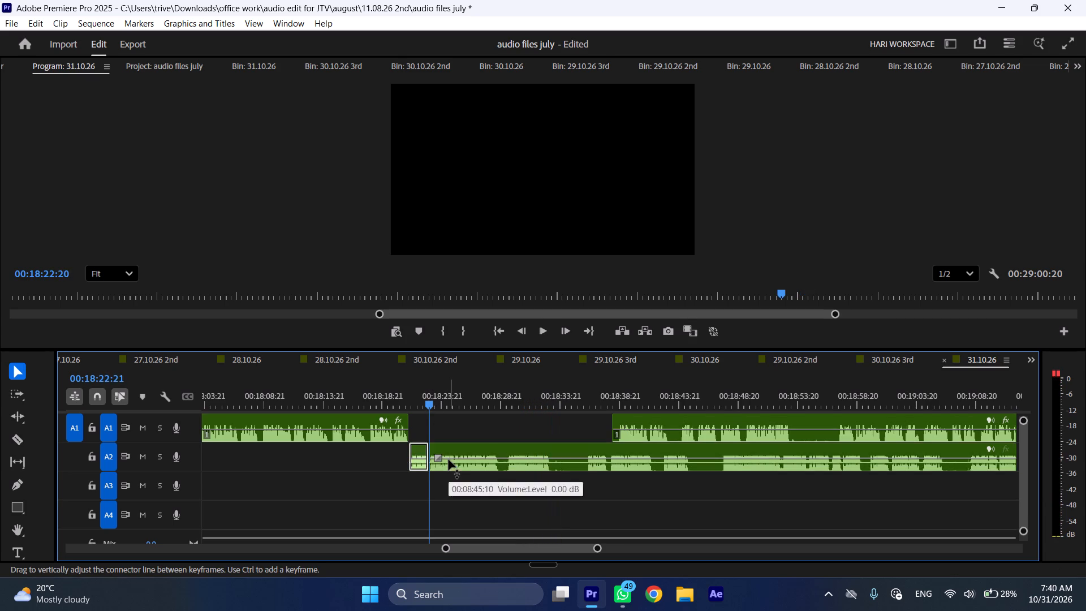
{"action": "key", "text": "ctrl+shift+d"}
Cut around the brief pause in the A2 recording at about 00:18:27:00 and ripple-delete it.
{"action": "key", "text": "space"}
{"action": "left_click", "coordinate": [481, 402]}
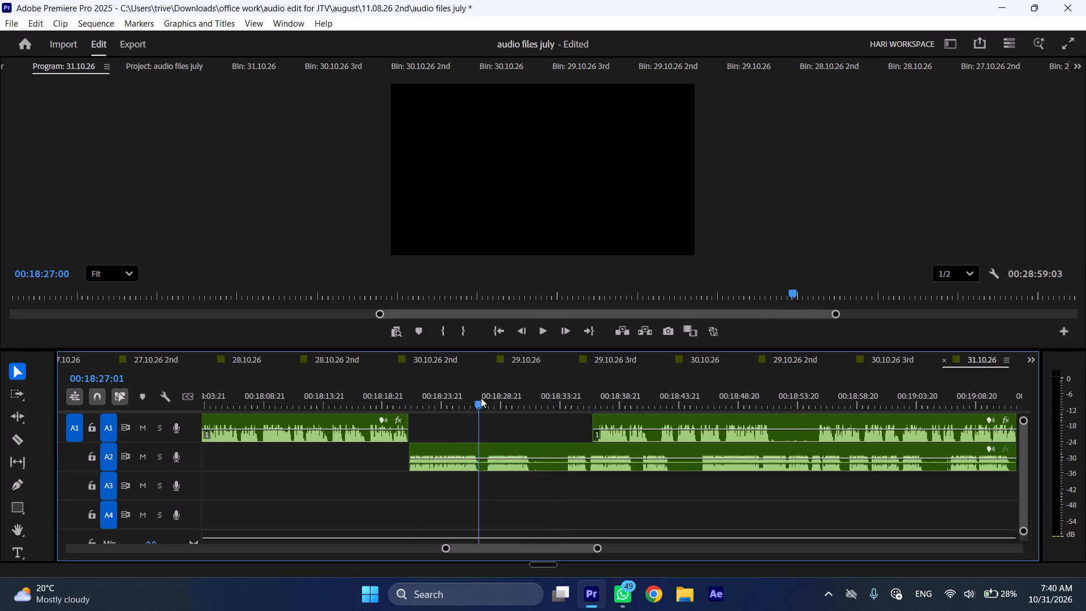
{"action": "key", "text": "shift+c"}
{"action": "left_click", "coordinate": [501, 454]}
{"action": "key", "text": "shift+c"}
{"action": "key", "text": "ctrl+shift+d"}
Cut the A2 recording at 00:18:31:04 and move the A1 voice-over clip back to start at that cut.
{"action": "left_click_drag", "start_coordinate": [516, 398], "coordinate": [530, 398]}
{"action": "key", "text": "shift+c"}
{"action": "left_click_drag", "start_coordinate": [610, 421], "coordinate": [545, 421]}
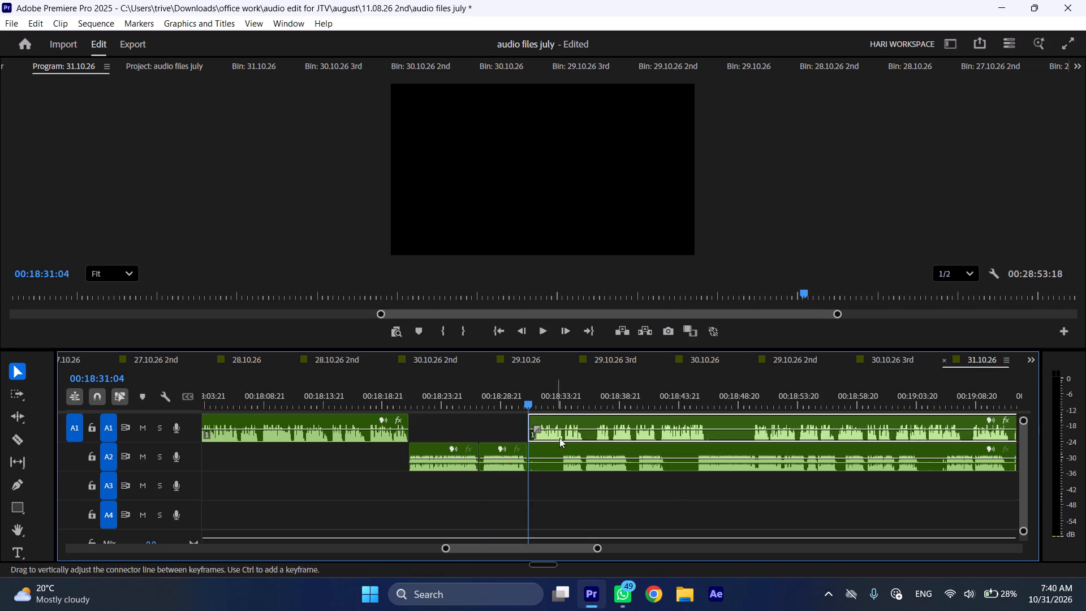
Move the remaining A2 recording to about 00:18:48 and play back the A1 voice-over from 00:18:31:04.
{"action": "left_click_drag", "start_coordinate": [557, 450], "coordinate": [759, 450]}
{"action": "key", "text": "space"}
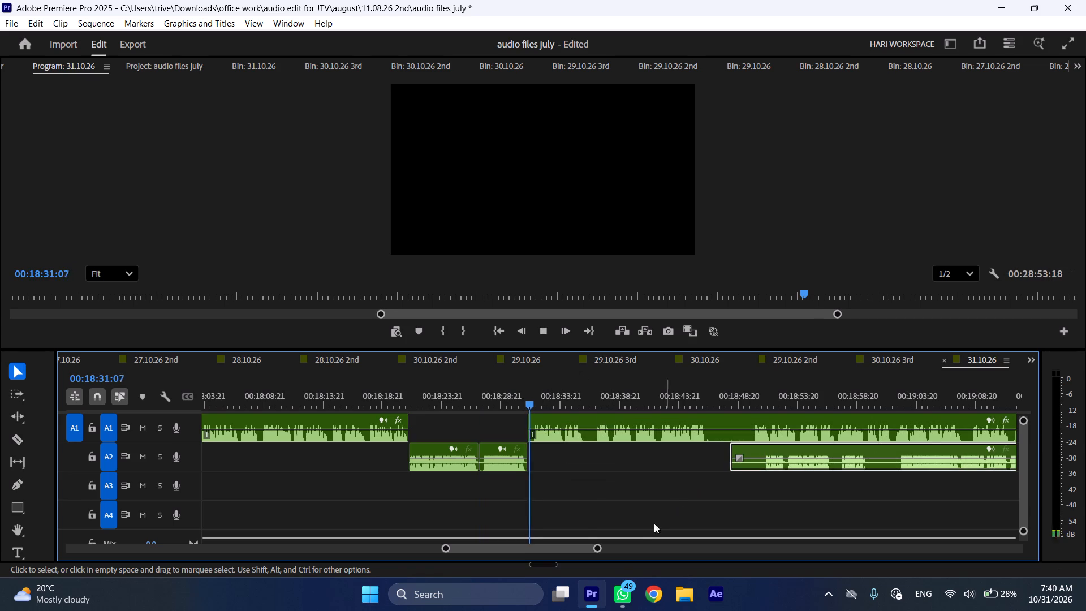
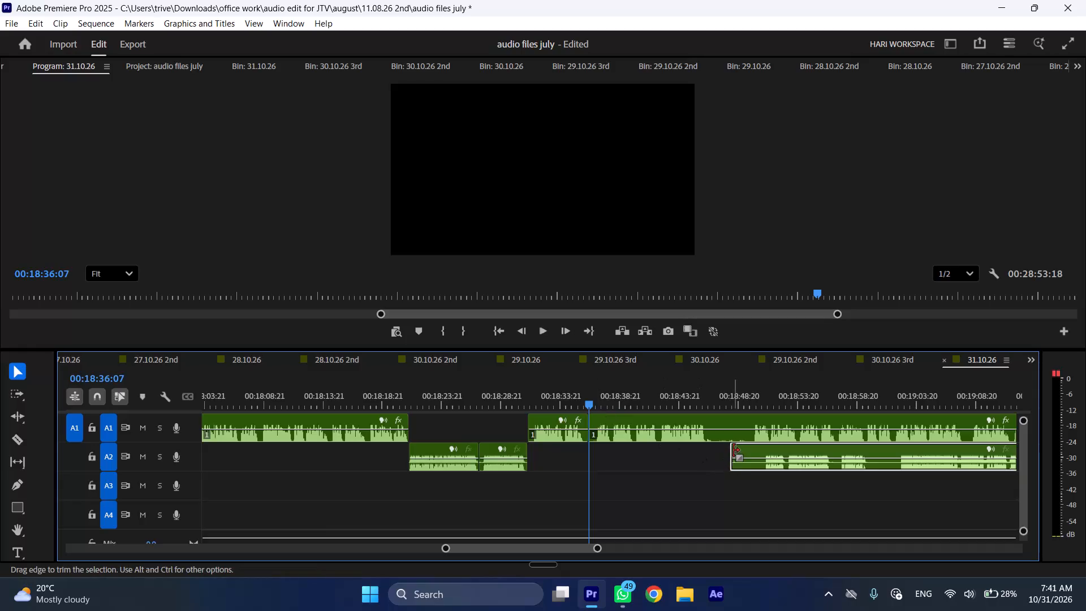
Trim the opening of the remaining A2 clip and position it against the end of the short A1 section at 00:18:36:07.
{"action": "left_click_drag", "start_coordinate": [733, 450], "coordinate": [768, 456]}
{"action": "left_click_drag", "start_coordinate": [787, 452], "coordinate": [636, 452]}
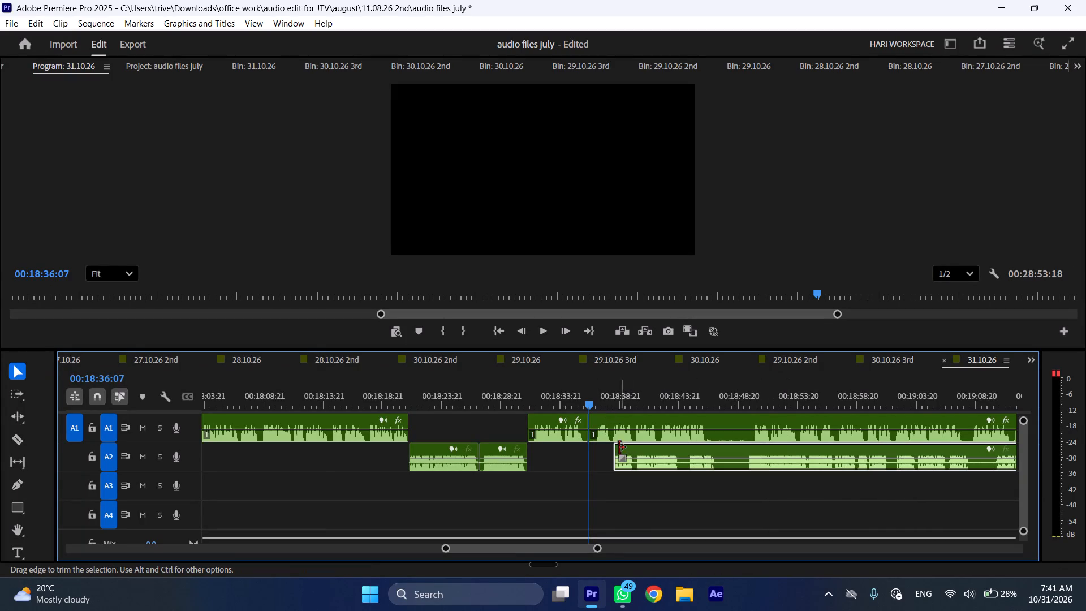
{"action": "left_click", "coordinate": [615, 448]}
{"action": "left_click_drag", "start_coordinate": [630, 449], "coordinate": [612, 449]}
Move the remaining A1 voice-over clip forward in time so it starts at about 00:18:48.
{"action": "left_click_drag", "start_coordinate": [605, 415], "coordinate": [614, 415]}
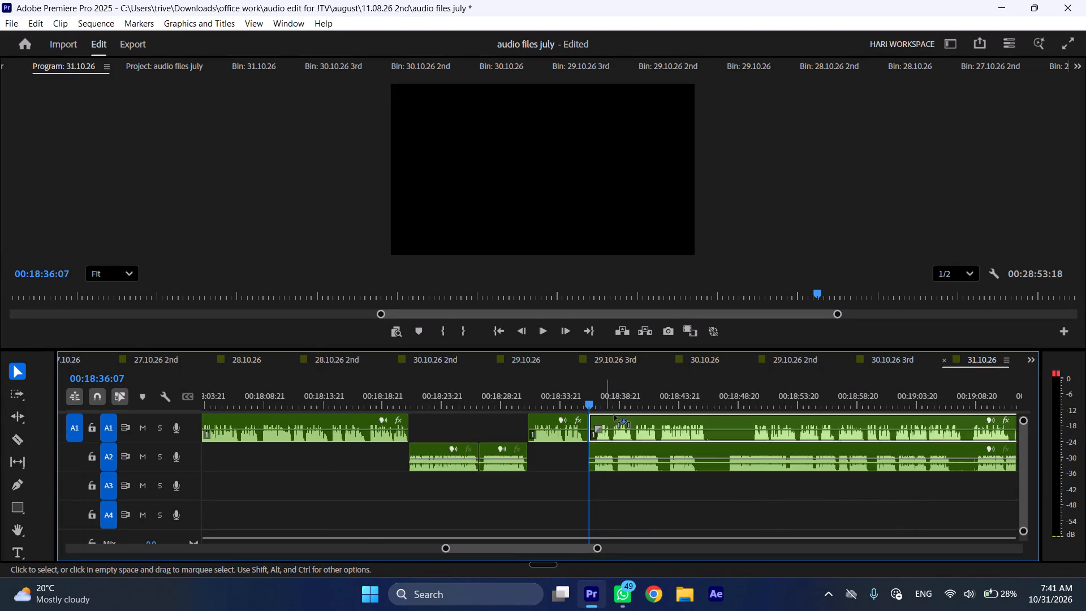
{"action": "left_click_drag", "start_coordinate": [614, 415], "coordinate": [751, 426]}
Play the A2 recording and ripple delete its short pause between about 00:18:42:10 and 00:18:42:23.
{"action": "key", "text": "space"}
{"action": "key", "text": "l"}
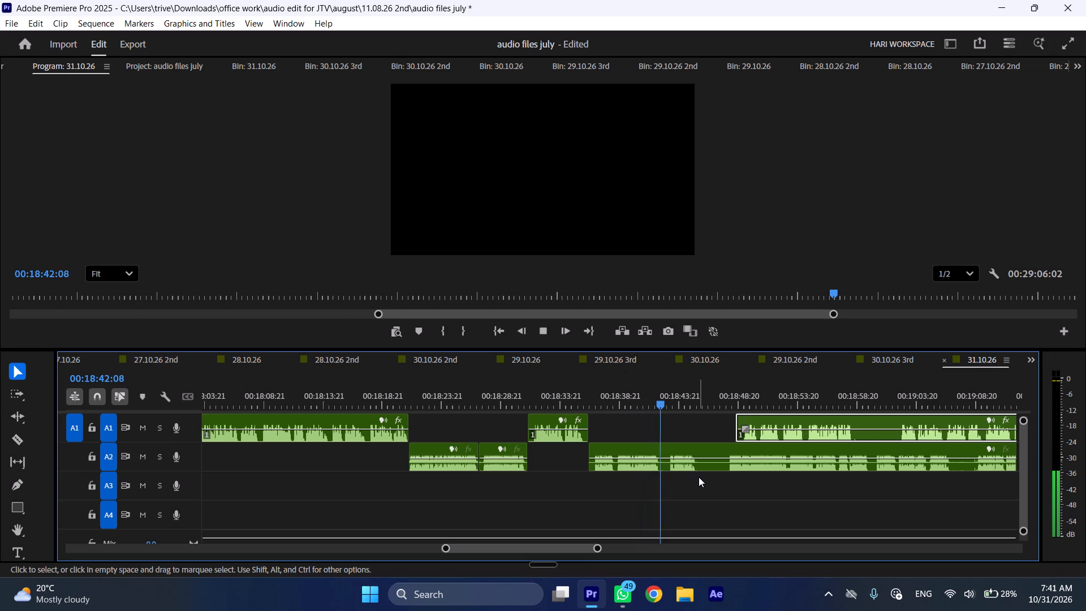
{"action": "key", "text": "space"}
{"action": "type", "text": "C"}
{"action": "key", "text": "space"}
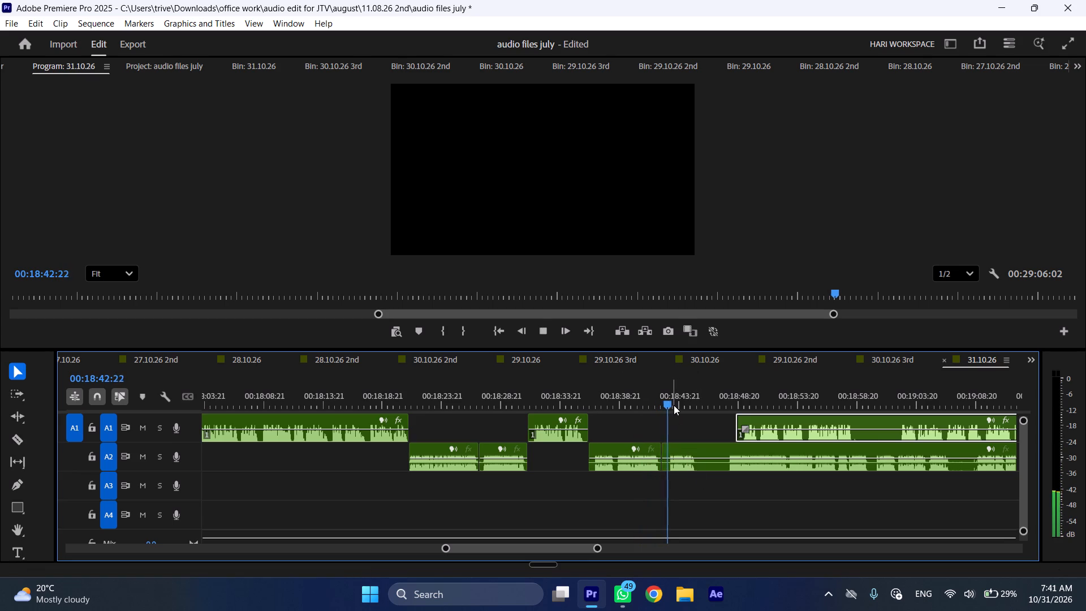
{"action": "left_click", "coordinate": [669, 401]}
{"action": "left_click", "coordinate": [687, 451]}
{"action": "key", "text": "shift+c"}
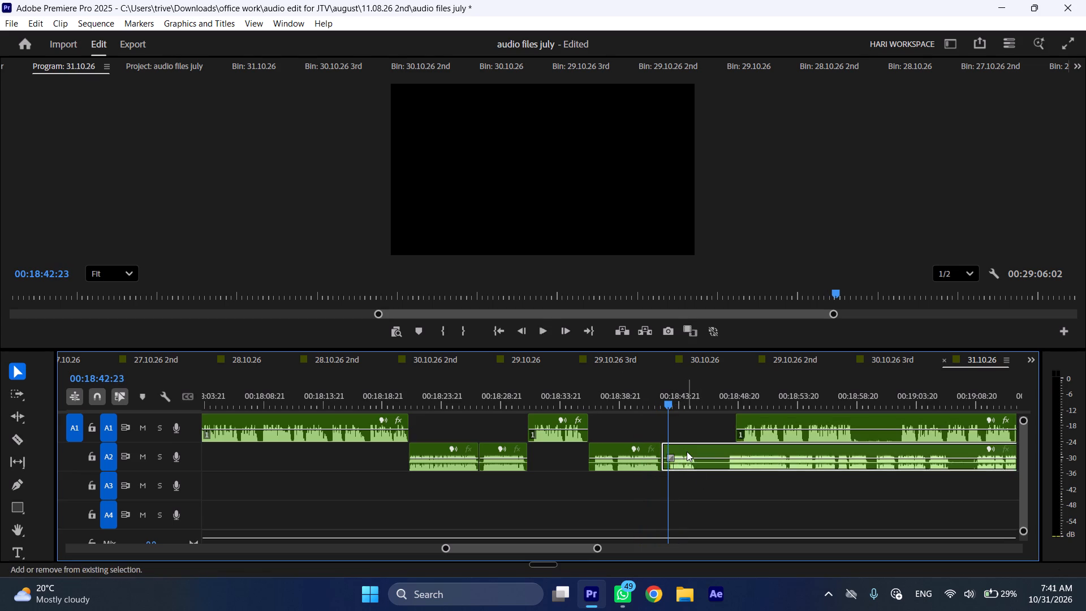
{"action": "key", "text": "ctrl+shift+d"}
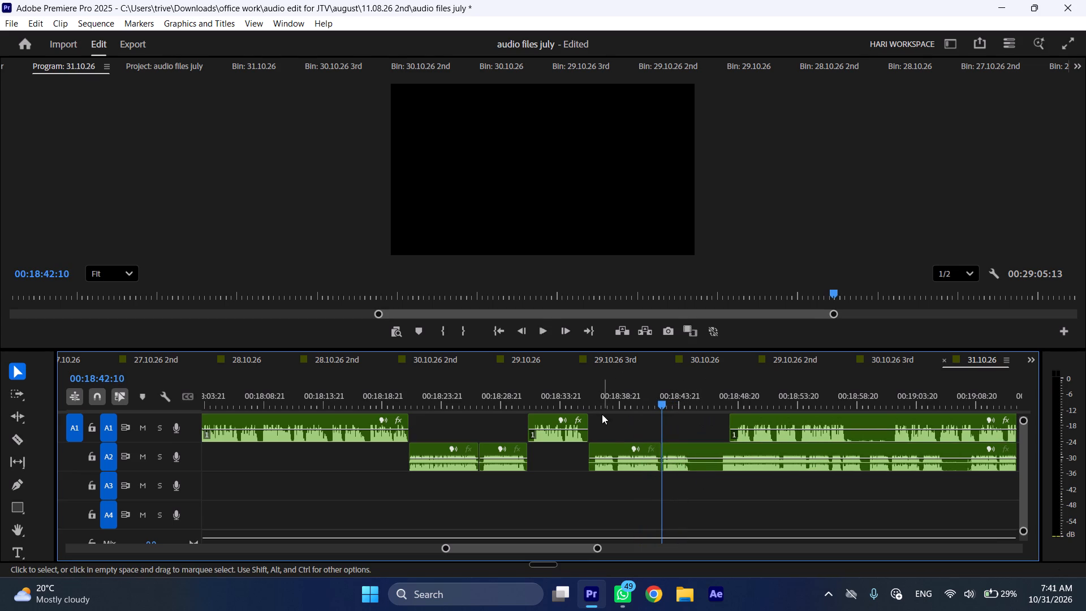
Split the A2 section at about 00:18:36:14 and ripple delete the sliver at its start.
{"action": "left_click", "coordinate": [594, 402]}
{"action": "left_click", "coordinate": [601, 444]}
{"action": "key", "text": "shift+c"}
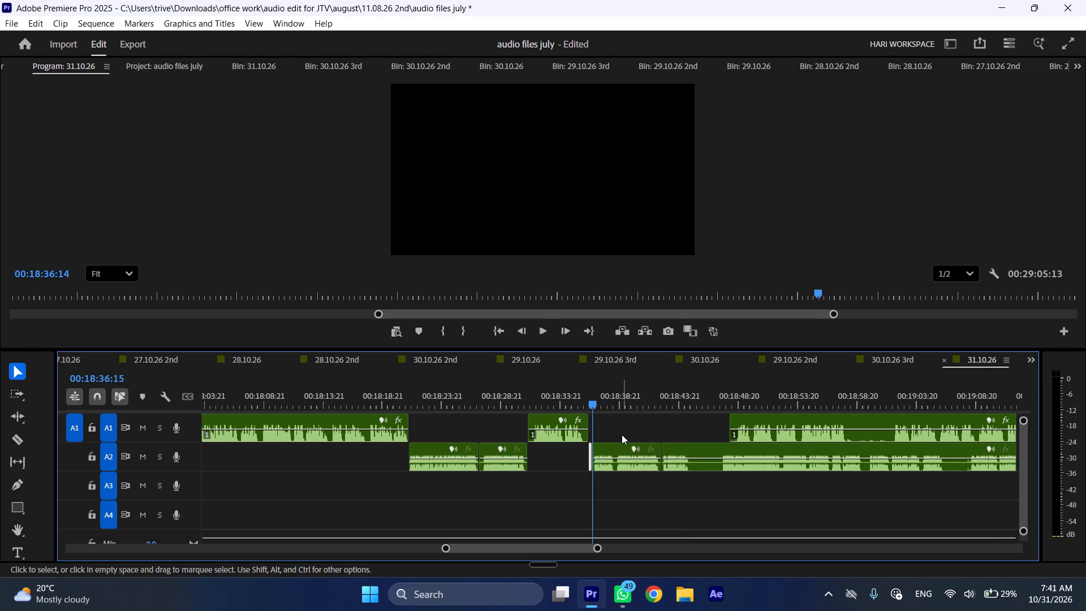
{"action": "key", "text": "ctrl+shift+d"}
Move the A1 clip against the end of the first A2 section at about 00:18:42, and the A2 remainder out to about 00:18:54.
{"action": "left_click_drag", "start_coordinate": [756, 415], "coordinate": [690, 422]}
{"action": "left_click_drag", "start_coordinate": [684, 448], "coordinate": [822, 453]}
Play the sequence at increased speed from about 00:18:40, across the transition from the A2 section to the A1 clip.
{"action": "left_click", "coordinate": [637, 395]}
{"action": "key", "text": "space"}
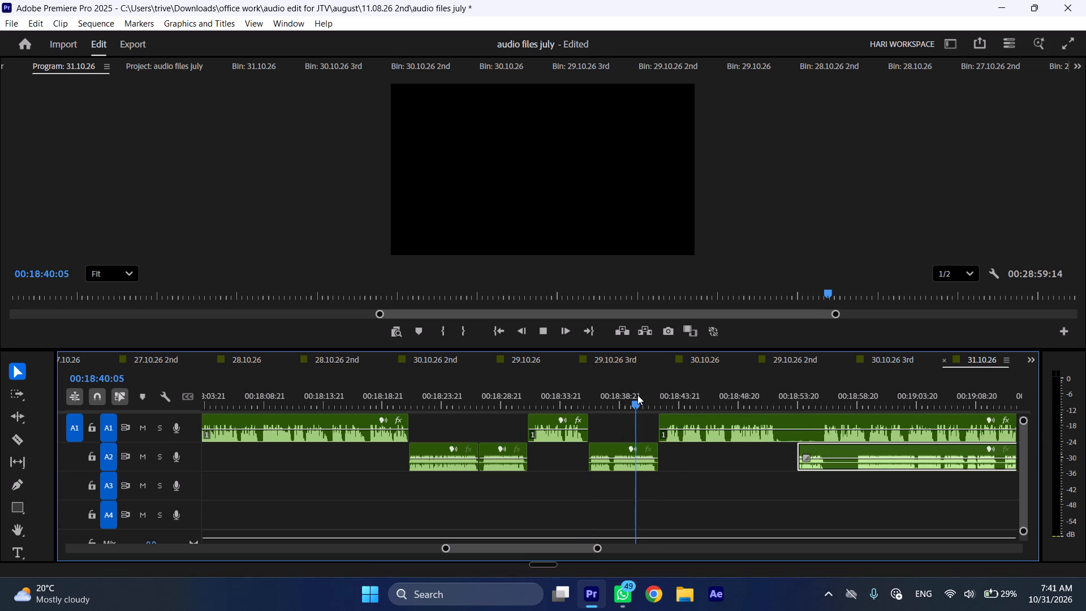
{"action": "type", "text": "l"}
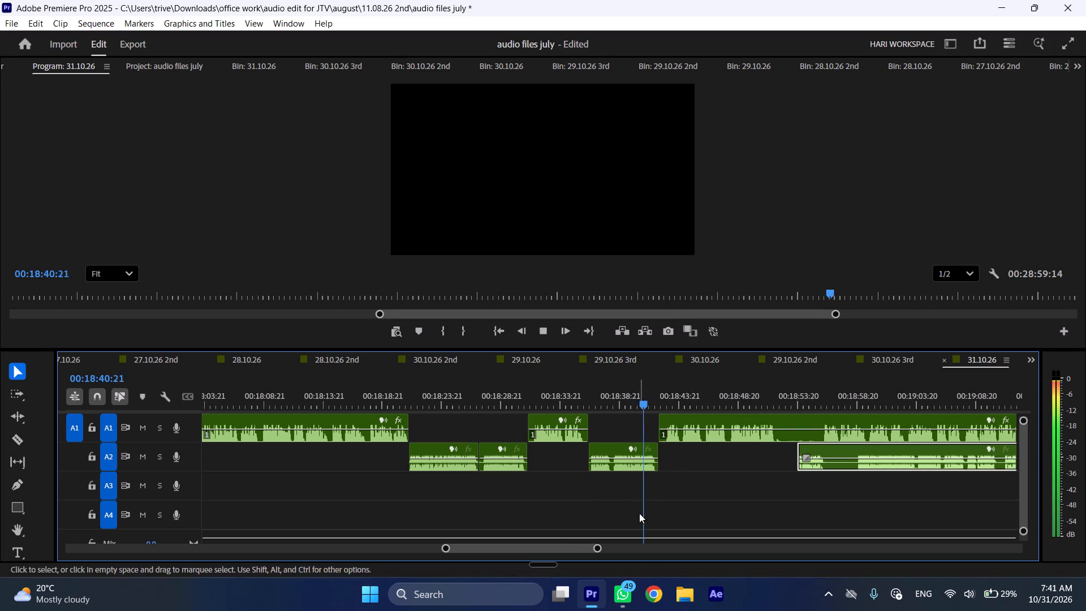
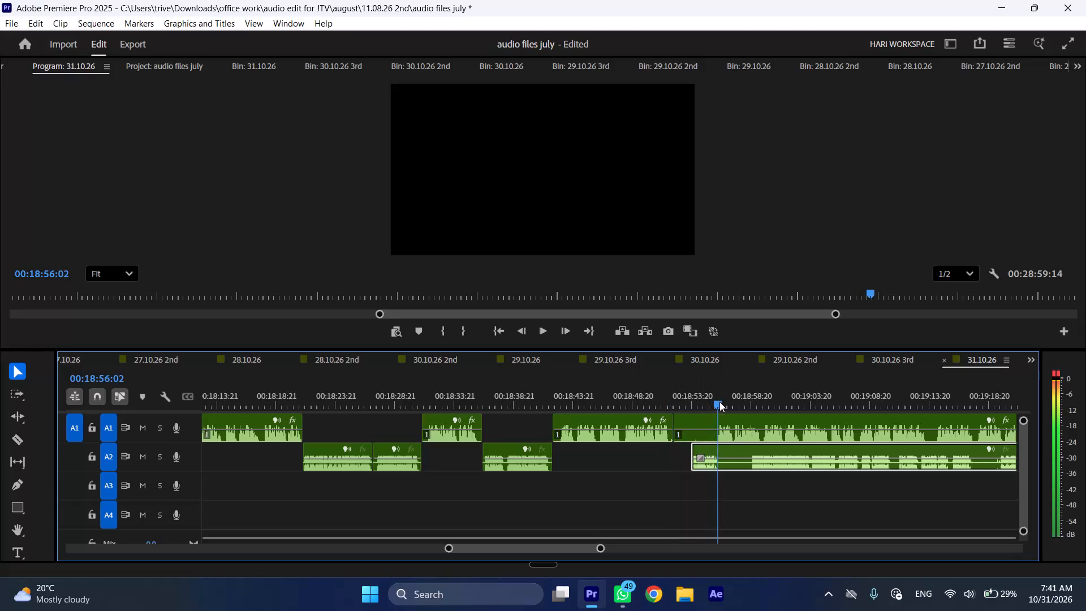
Split the A2 recording at about 00:18:56 and move the cut-off section against the end of the A1 clip at about 00:18:52.
{"action": "key", "text": "shift+c"}
{"action": "left_click_drag", "start_coordinate": [702, 449], "coordinate": [687, 449]}
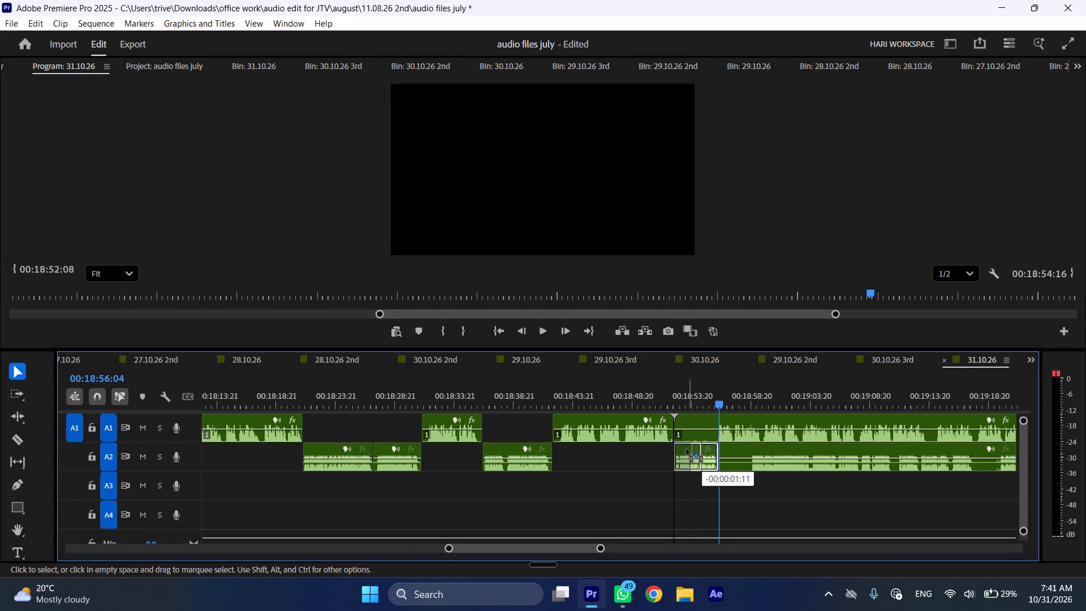
{"action": "left_click_drag", "start_coordinate": [687, 449], "coordinate": [684, 449]}
Trim about 3 seconds off the start of the following A1 clip and move it against the A2 section's end at about 00:18:54.
{"action": "scroll", "coordinate": [682, 445], "scroll_direction": "down", "scroll_amount": 6}
{"action": "left_click_drag", "start_coordinate": [550, 415], "coordinate": [578, 420]}
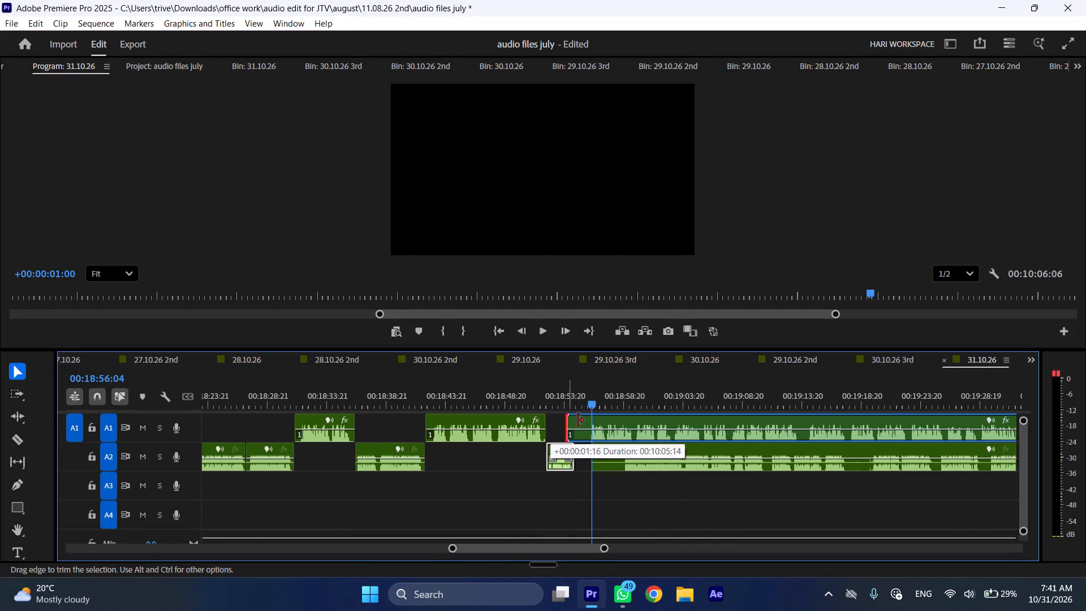
{"action": "left_click_drag", "start_coordinate": [578, 420], "coordinate": [589, 421]}
{"action": "left_click_drag", "start_coordinate": [613, 416], "coordinate": [602, 419]}
Trim the A2 remainder's start to about 00:18:58 and move the remainder out to about 00:19:13.
{"action": "left_click_drag", "start_coordinate": [598, 449], "coordinate": [627, 453]}
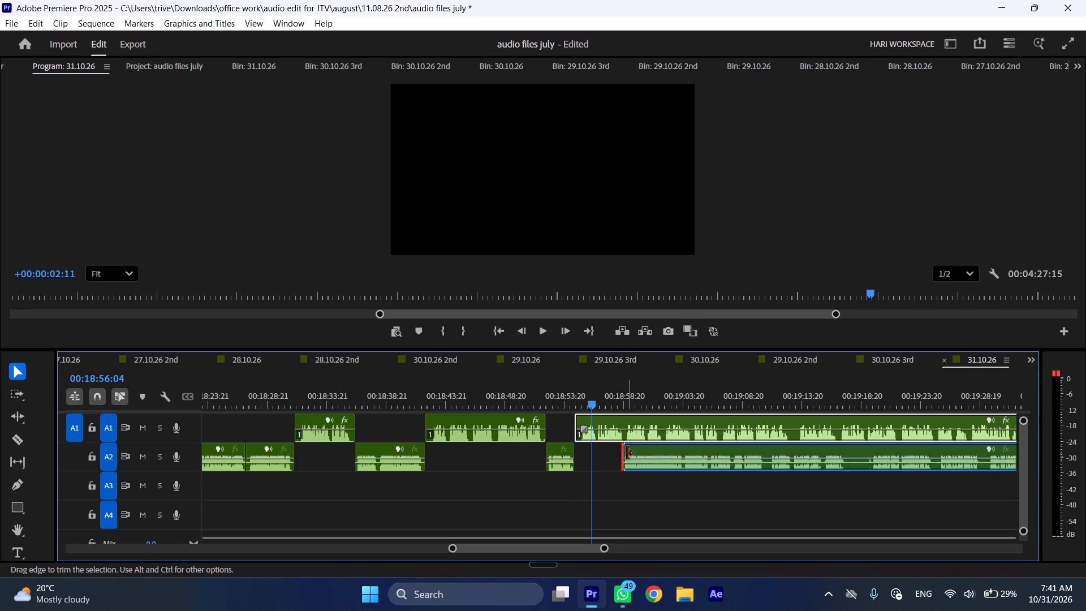
{"action": "left_click_drag", "start_coordinate": [645, 450], "coordinate": [822, 461]}
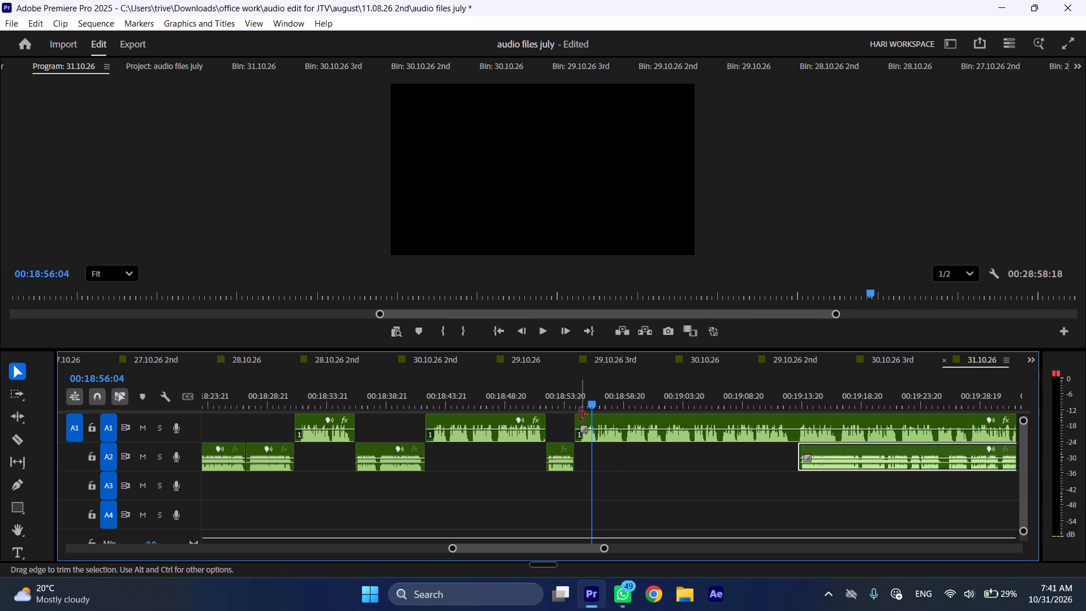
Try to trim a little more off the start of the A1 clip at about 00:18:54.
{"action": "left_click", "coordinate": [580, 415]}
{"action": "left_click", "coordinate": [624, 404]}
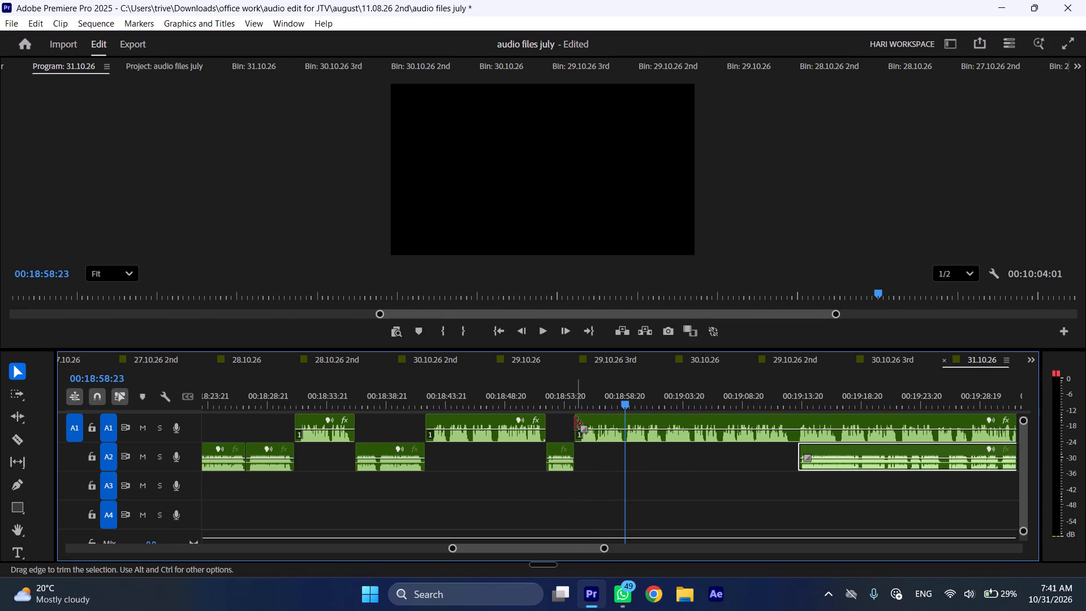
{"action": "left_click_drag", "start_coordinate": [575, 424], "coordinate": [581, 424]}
Play the sequence at increased speed from about 00:18:52, through the short A2 section towards the A1 clip.
{"action": "left_click", "coordinate": [545, 399]}
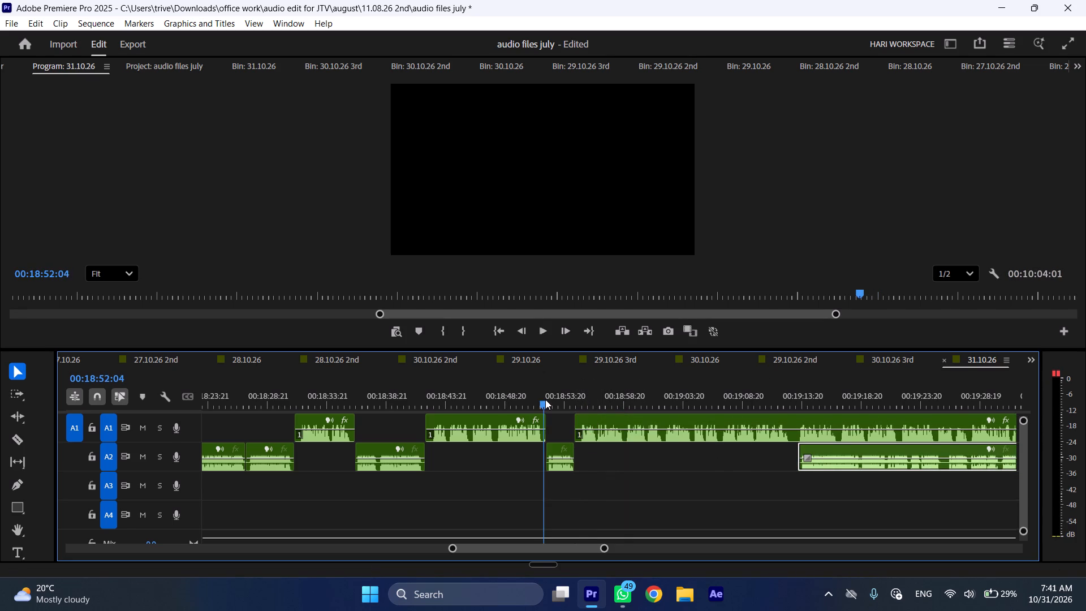
{"action": "key", "text": "space"}
{"action": "type", "text": "l"}
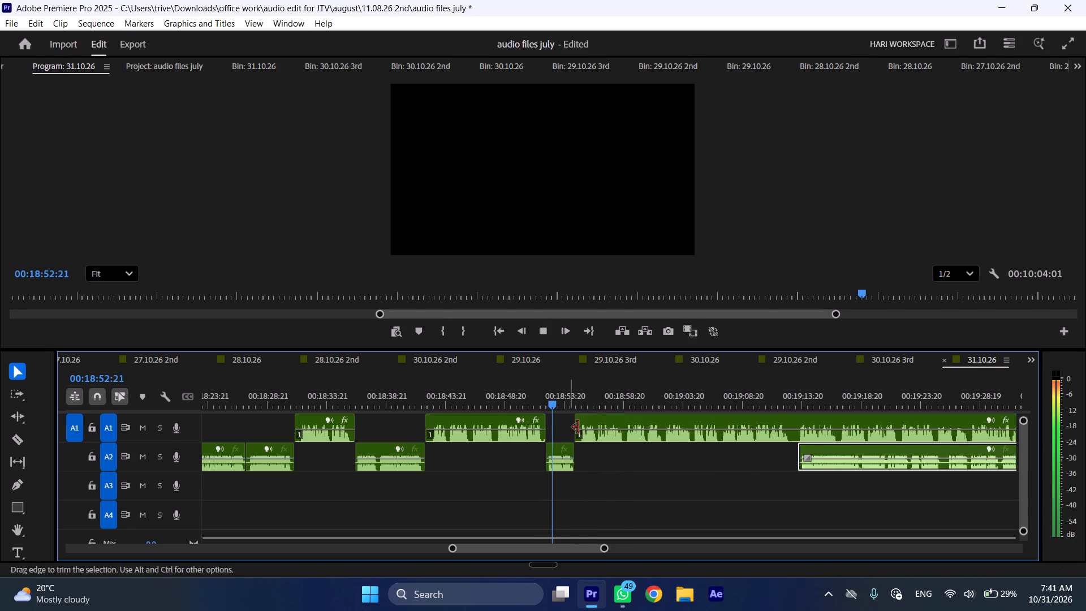
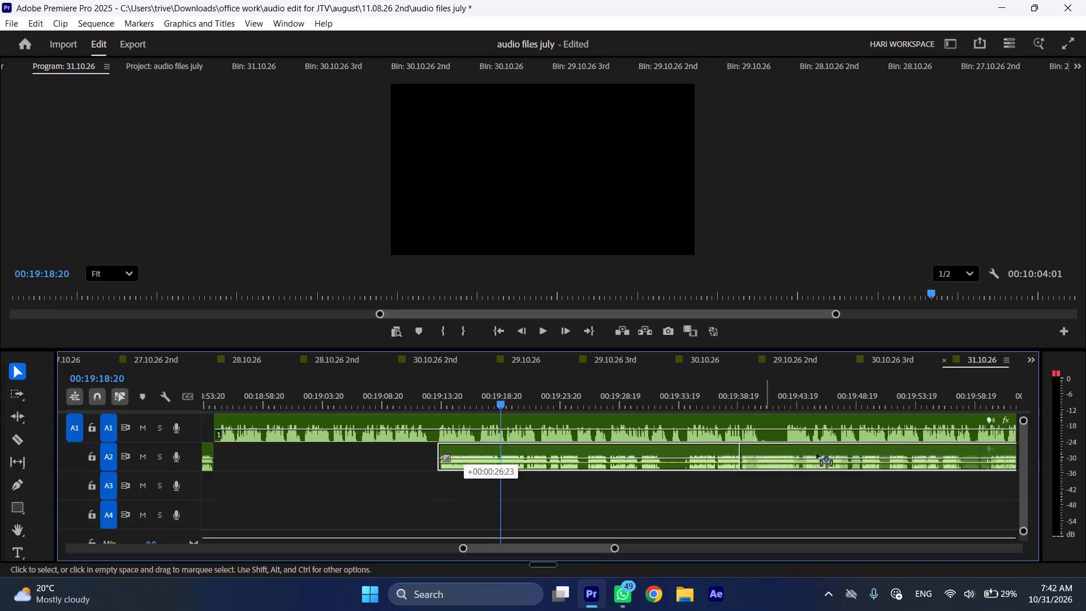
Cut a short unwanted piece out of the A1 clip at about 00:19:13 and close the gap.
{"action": "left_click_drag", "start_coordinate": [433, 394], "coordinate": [439, 394]}
{"action": "key", "text": "shift+c"}
{"action": "left_click", "coordinate": [458, 417]}
{"action": "key", "text": "shift+c"}
{"action": "key", "text": "ctrl+shift+d"}
Listen on from about 00:19:13, cut out the A1 piece between 00:19:32:17 and 00:19:33:14, and close the gap.
{"action": "key", "text": "space"}
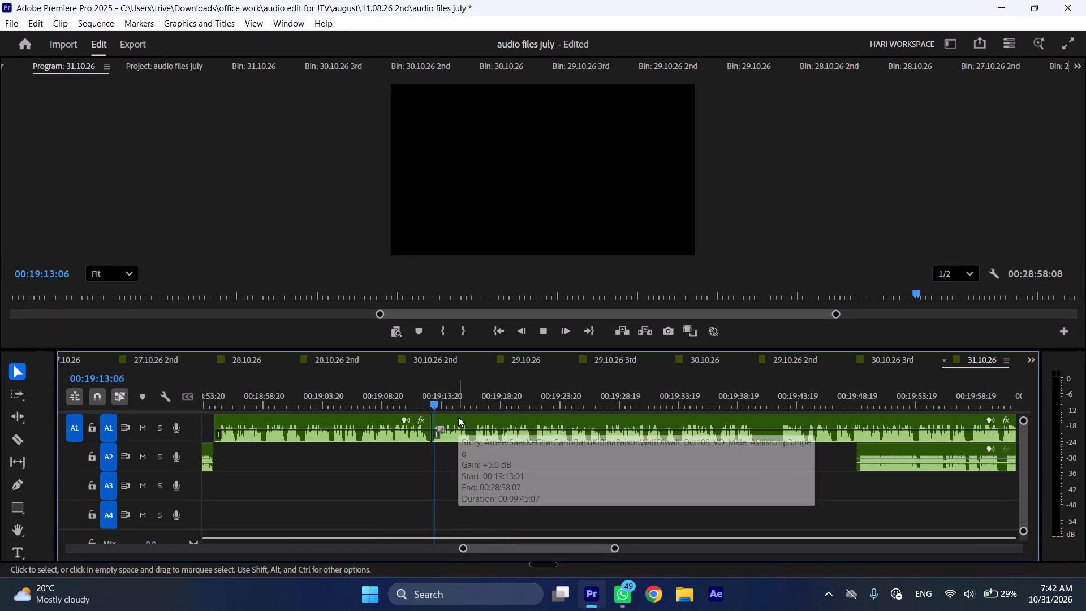
{"action": "type", "text": "l"}
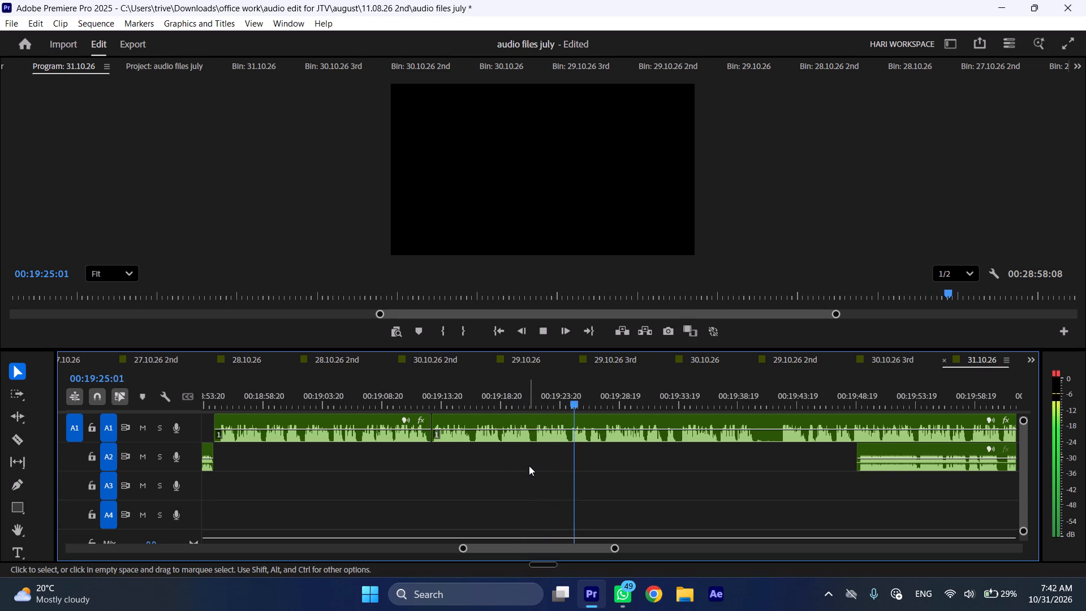
{"action": "scroll", "coordinate": [529, 466], "scroll_direction": "down", "scroll_amount": 4}
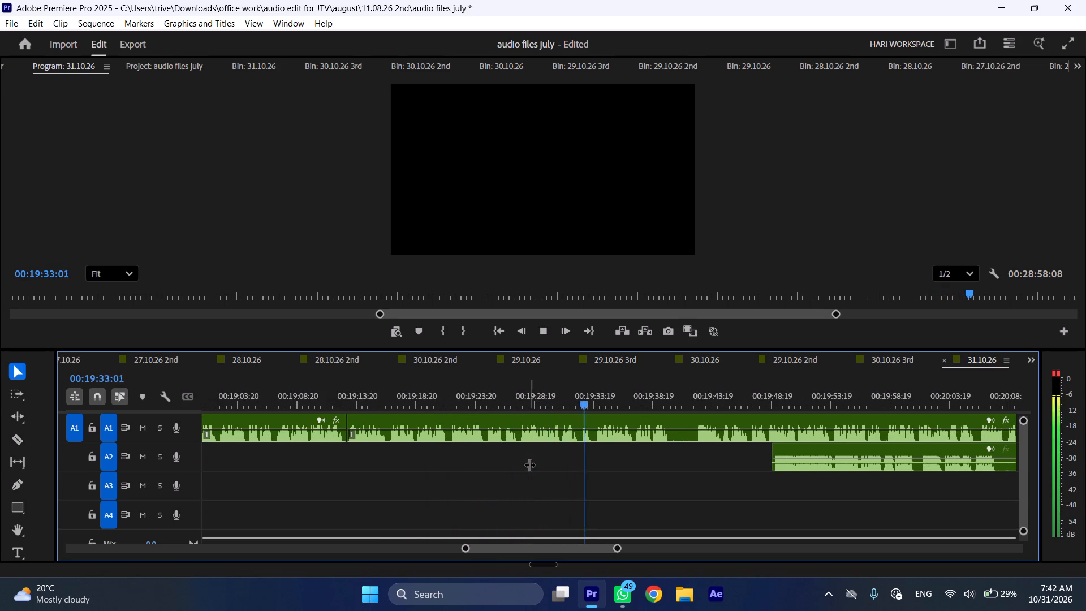
{"action": "left_click", "coordinate": [581, 401]}
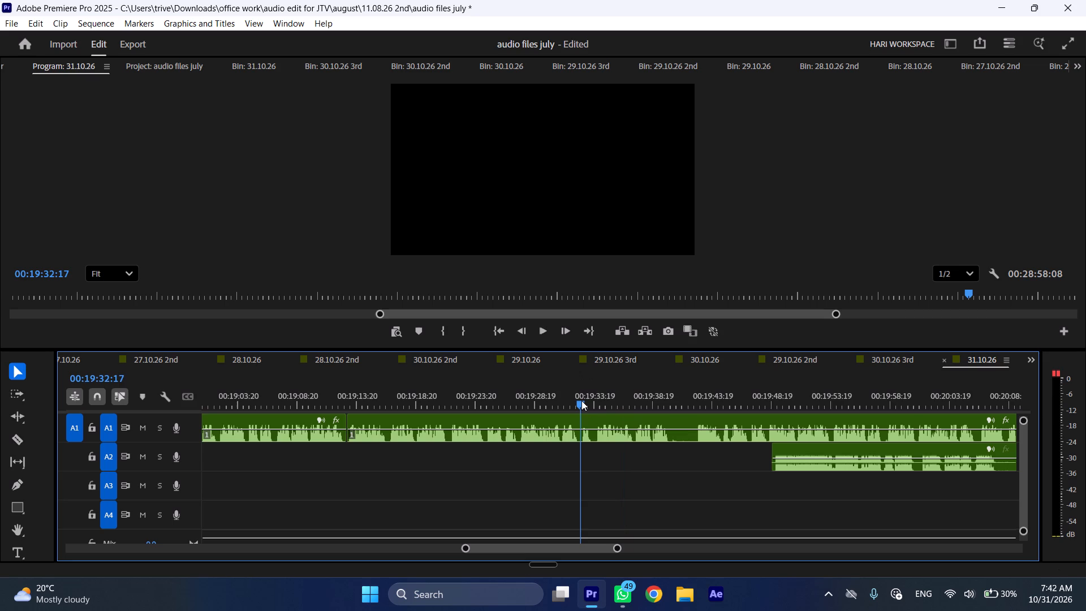
{"action": "key", "text": "shift+c"}
{"action": "left_click_drag", "start_coordinate": [581, 401], "coordinate": [592, 402]}
{"action": "left_click", "coordinate": [602, 428]}
{"action": "key", "text": "shift+c"}
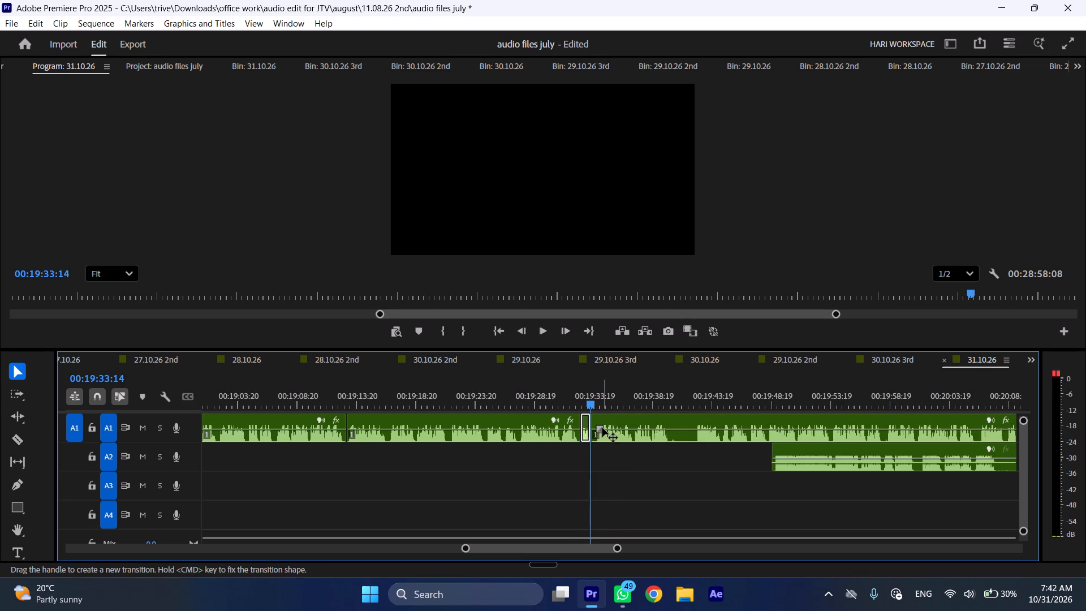
{"action": "key", "text": "ctrl+shift+d"}
Play on at increased speed to the pause in the A1 voice-over and split the clip at 00:19:39:08.
{"action": "key", "text": "space"}
{"action": "key", "text": "l"}
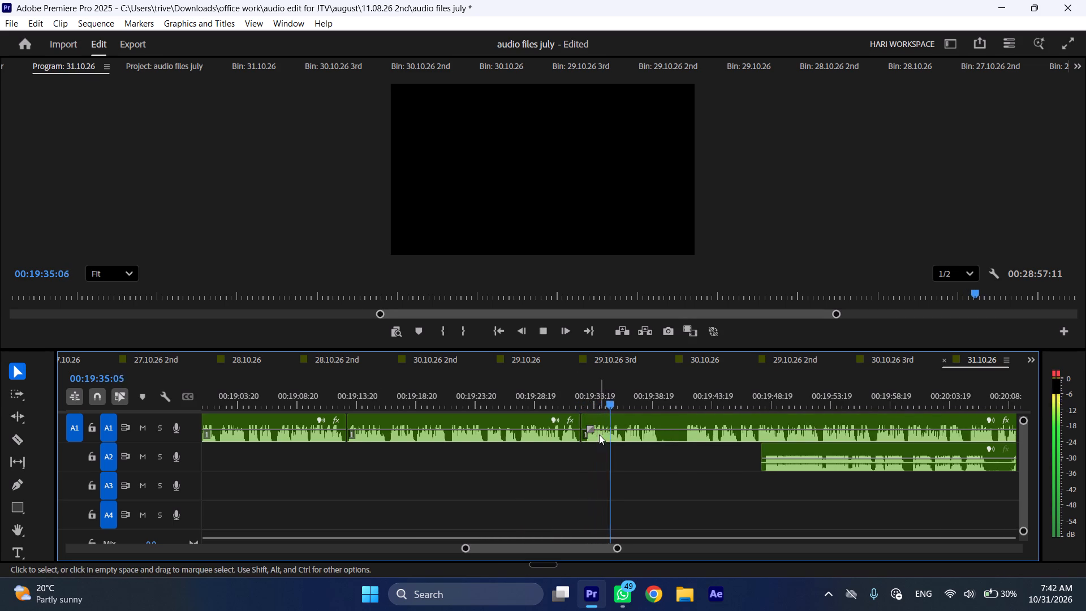
{"action": "scroll", "coordinate": [599, 434], "scroll_direction": "down", "scroll_amount": 6}
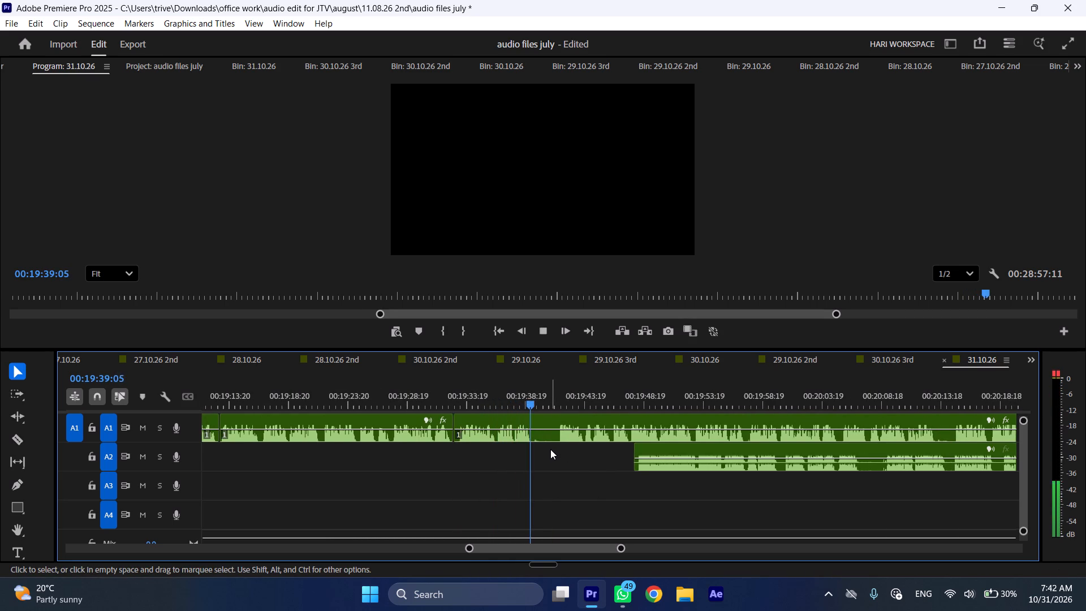
{"action": "key", "text": "space"}
{"action": "key", "text": "shift+c"}
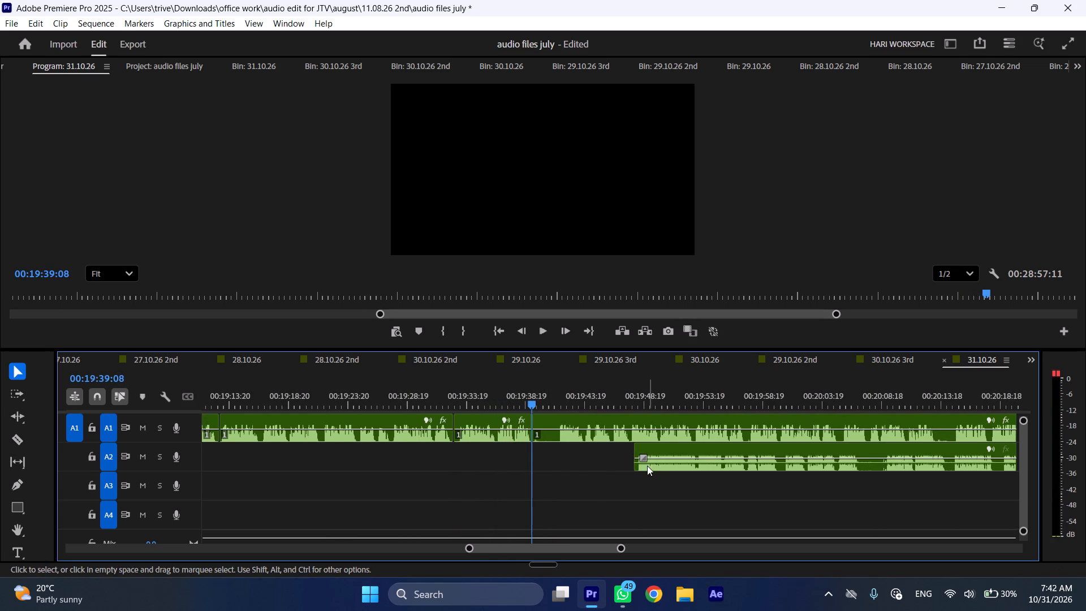
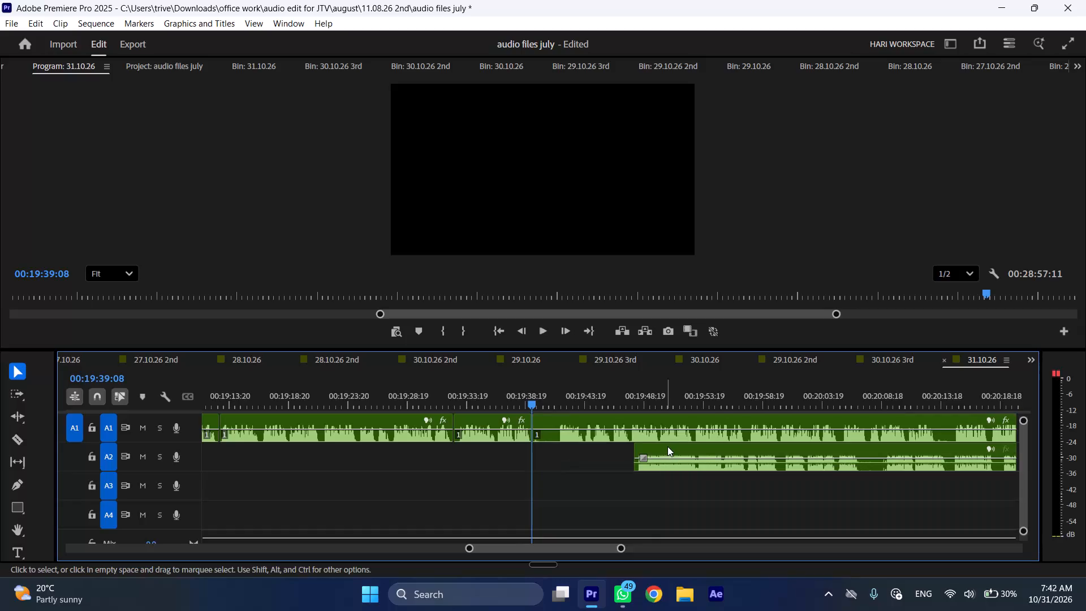
Move the A2 recording to start at 00:19:39:08 and shift the remaining A1 voice-over later, to about 00:20:10.
{"action": "left_click_drag", "start_coordinate": [669, 448], "coordinate": [567, 449]}
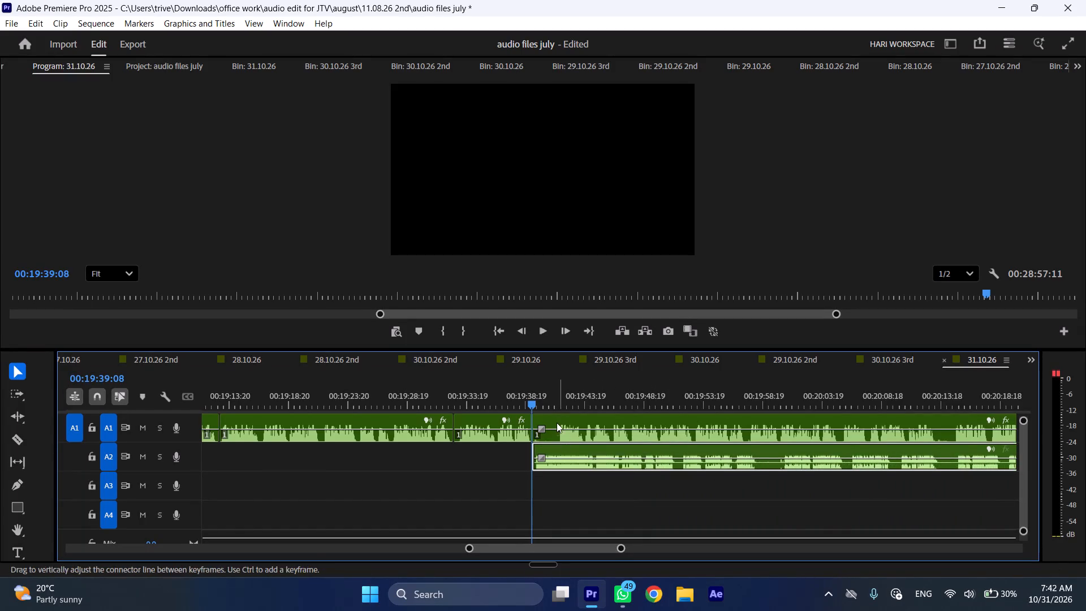
{"action": "left_click_drag", "start_coordinate": [556, 421], "coordinate": [893, 427]}
{"action": "key", "text": "space"}
{"action": "key", "text": "l"}
{"action": "left_click_drag", "start_coordinate": [864, 419], "coordinate": [888, 424]}
Listen on to the pause in the A2 recording and split the clip at 00:19:58:13.
{"action": "scroll", "coordinate": [637, 472], "scroll_direction": "down", "scroll_amount": 6}
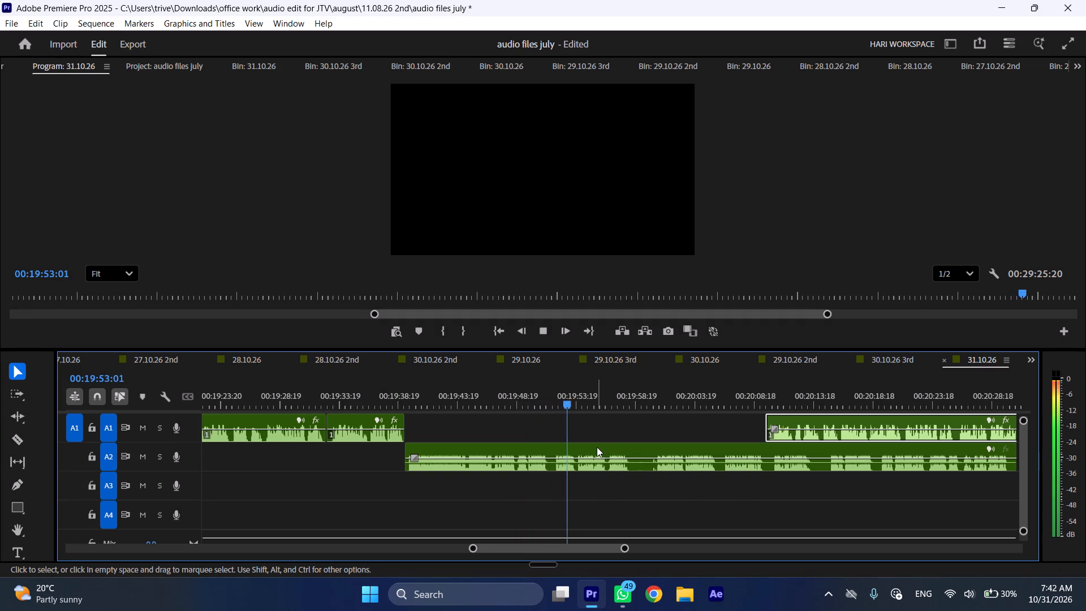
{"action": "scroll", "coordinate": [597, 447], "scroll_direction": "down", "scroll_amount": 5}
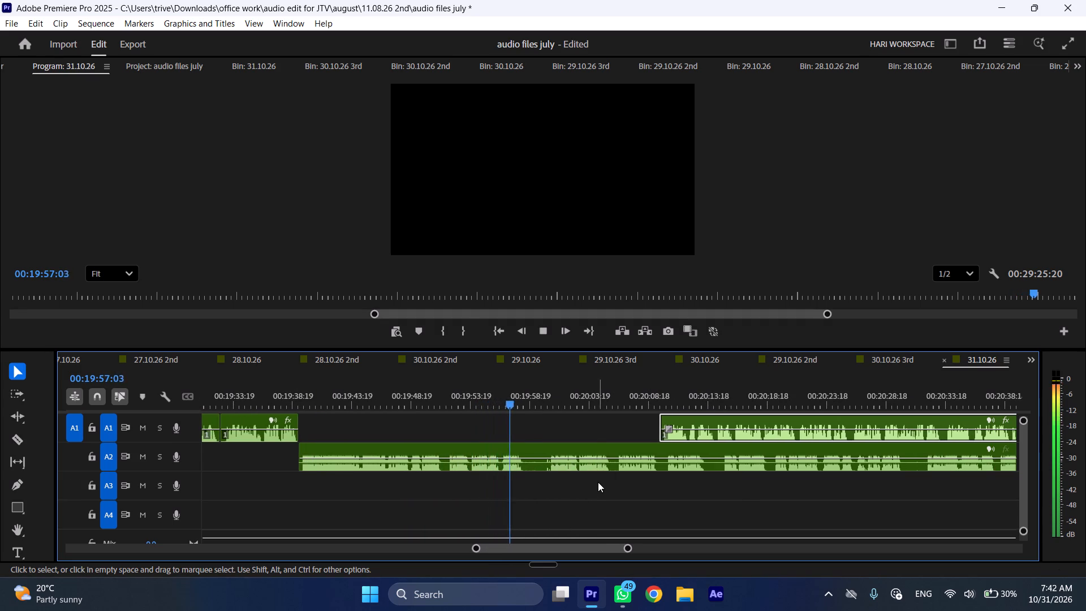
{"action": "key", "text": "space"}
{"action": "key", "text": "shift+c"}
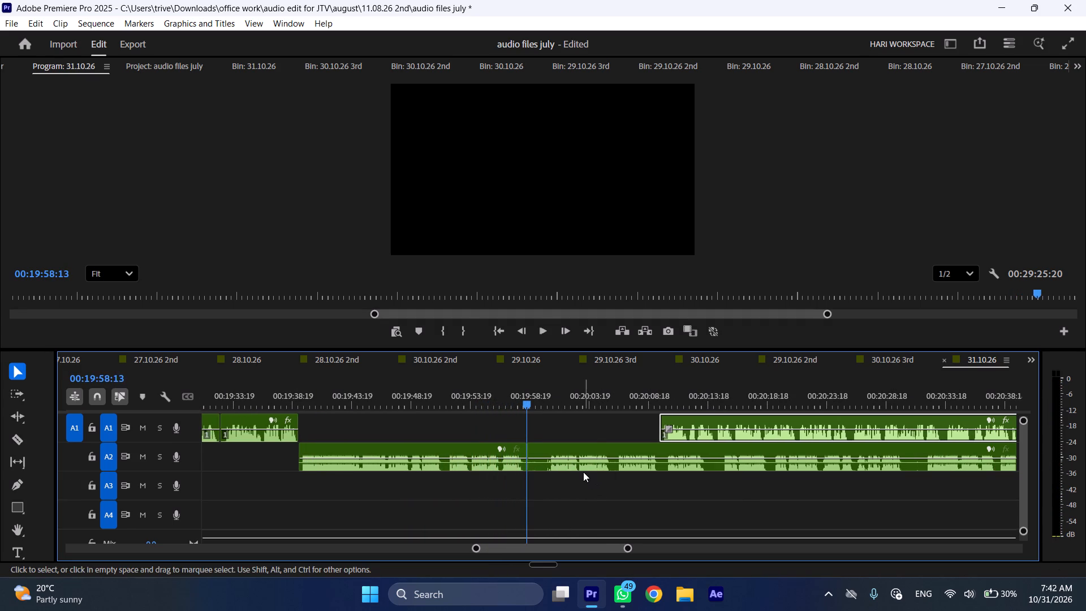
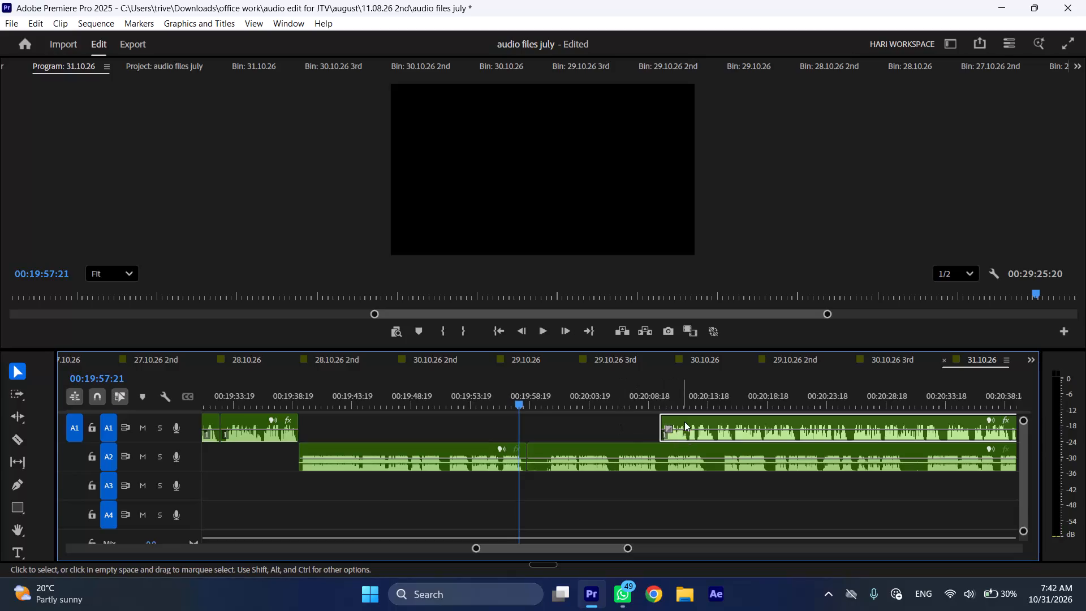
Move the A1 voice-over to start at the 00:19:58:13 cut and shift the remaining A2 recording later, to about 00:20:34.
{"action": "left_click_drag", "start_coordinate": [684, 420], "coordinate": [554, 421]}
{"action": "key", "text": "space"}
{"action": "left_click_drag", "start_coordinate": [546, 445], "coordinate": [575, 450]}
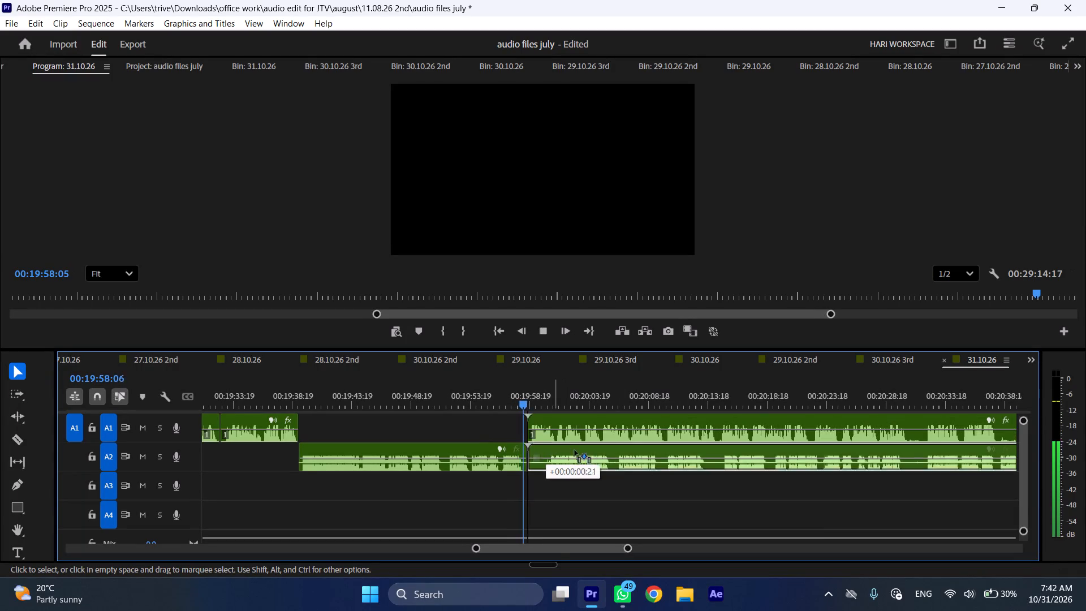
{"action": "left_click_drag", "start_coordinate": [575, 450], "coordinate": [973, 451]}
Listen on through the A1 voice-over and trim the silent start of the shifted A2 recording to about 00:20:36.
{"action": "key", "text": "l"}
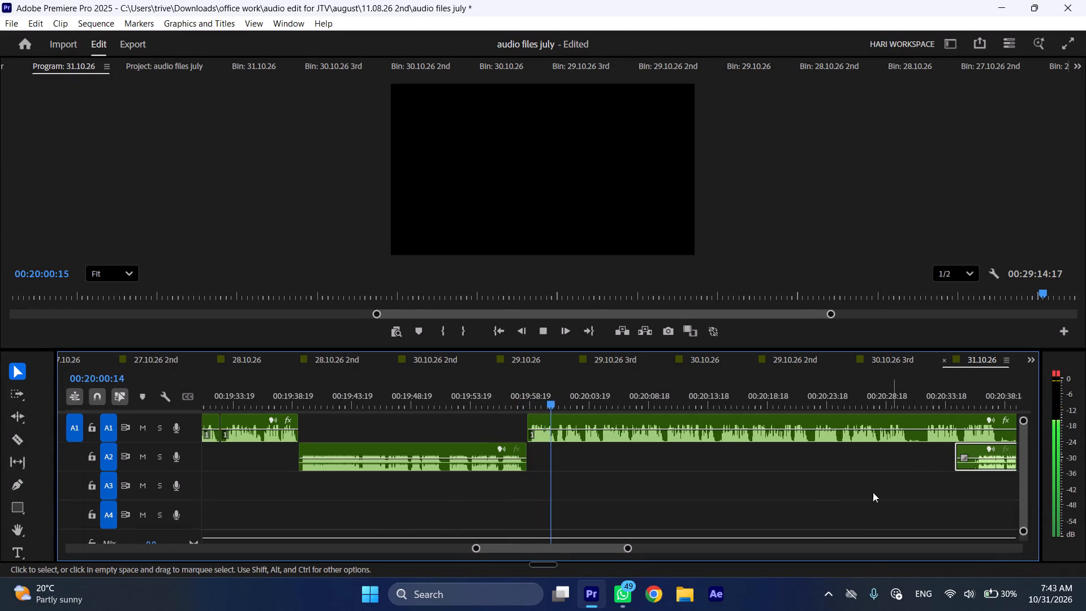
{"action": "scroll", "coordinate": [810, 494], "scroll_direction": "down", "scroll_amount": 8}
{"action": "left_click_drag", "start_coordinate": [788, 451], "coordinate": [807, 454]}
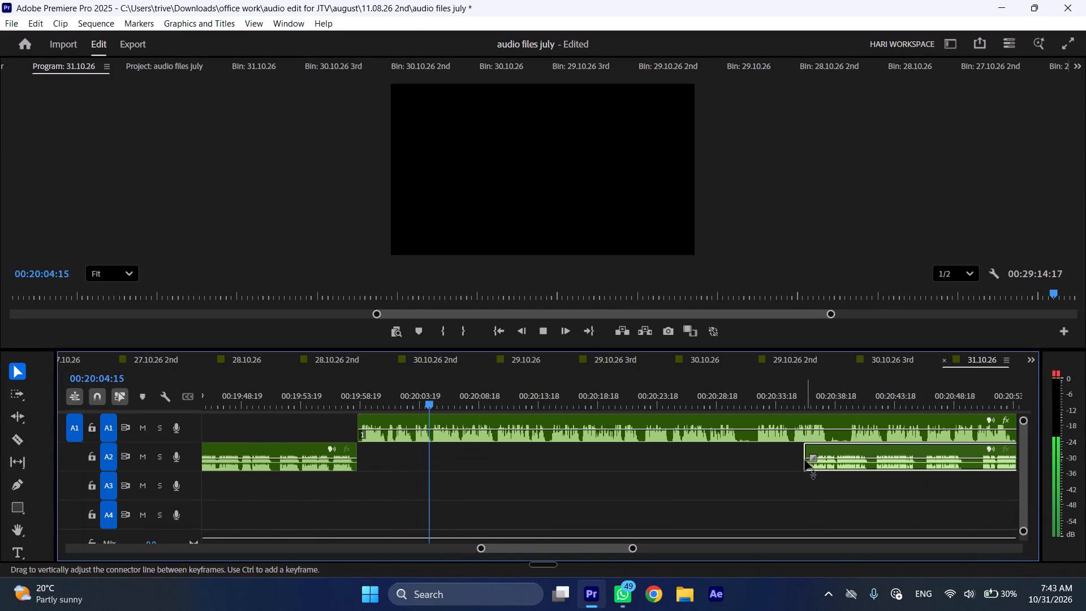
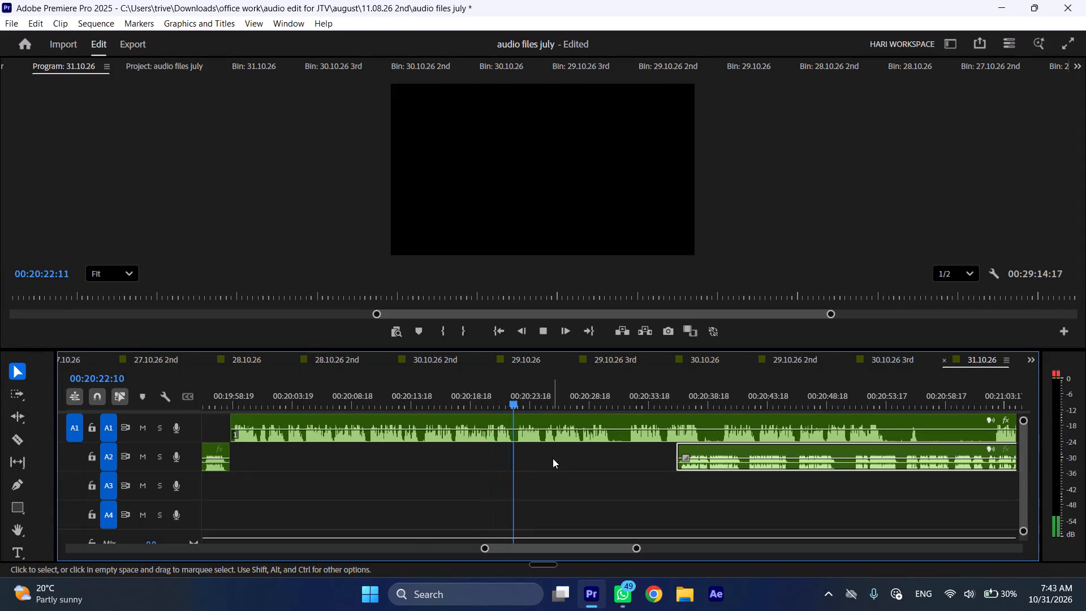
Listen on through the A1 voice-over, cut it at about 00:20:31 and move the A2 recording to start at the cut.
{"action": "scroll", "coordinate": [553, 458], "scroll_direction": "down", "scroll_amount": 5}
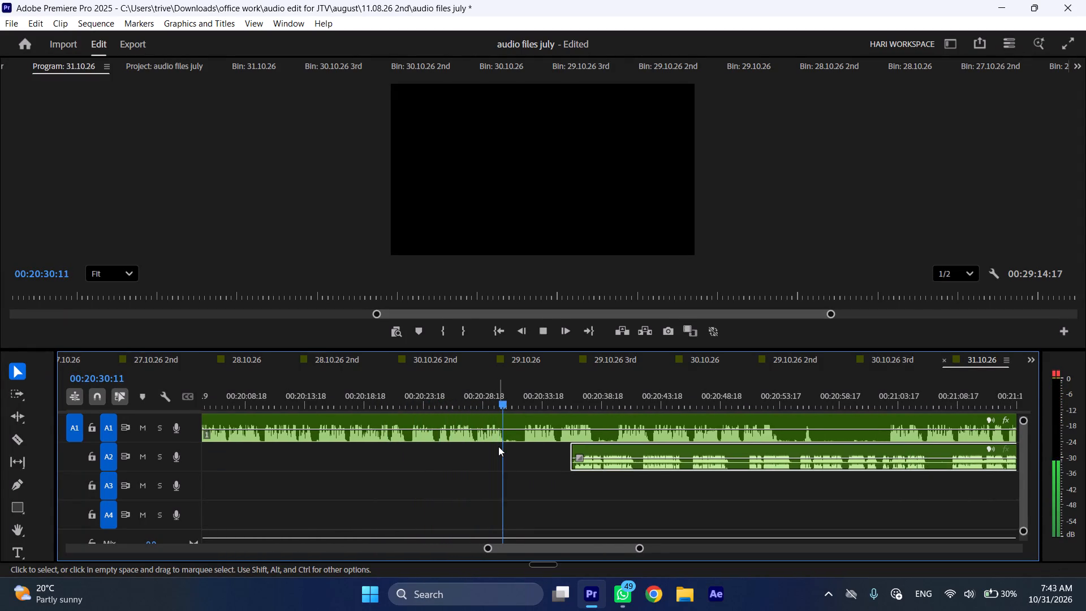
{"action": "key", "text": "space"}
{"action": "type", "text": "C"}
{"action": "left_click_drag", "start_coordinate": [590, 453], "coordinate": [533, 456]}
Shift the remaining A1 voice-over later and trim its silent start to about 00:20:41.
{"action": "left_click_drag", "start_coordinate": [528, 418], "coordinate": [643, 428]}
{"action": "key", "text": "space"}
{"action": "left_click_drag", "start_coordinate": [627, 420], "coordinate": [639, 421]}
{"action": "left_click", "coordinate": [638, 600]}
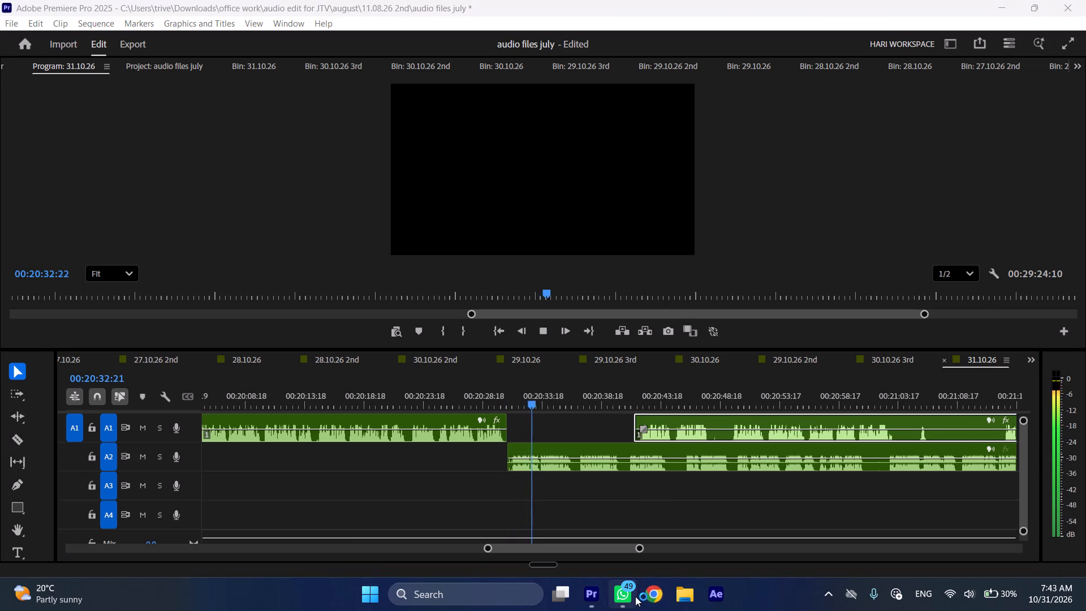
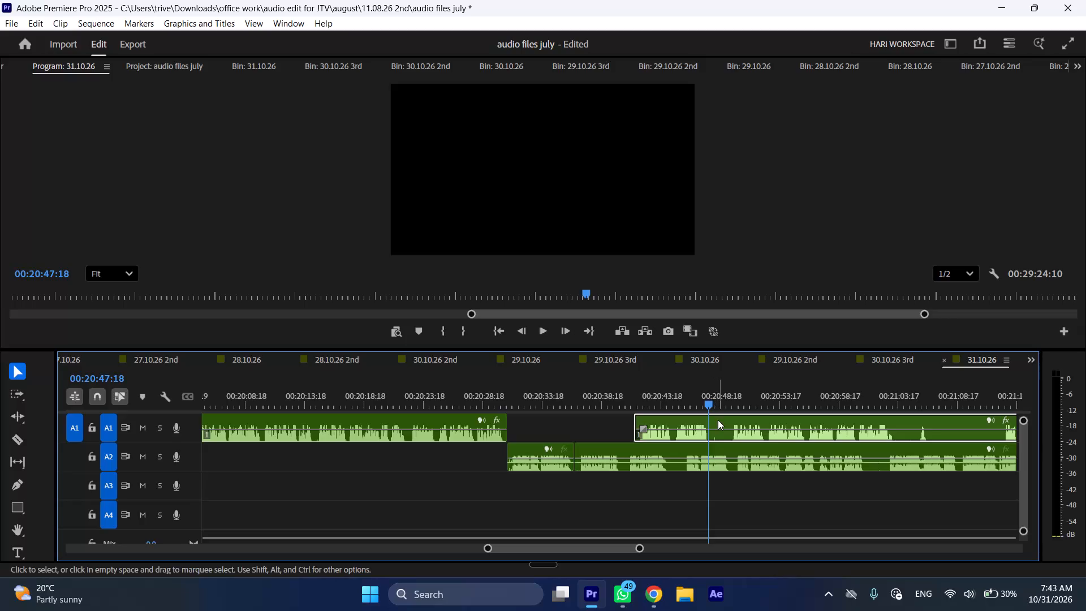
Cut the A1 voice-over at 00:20:47:18, insert the section before it at the A2 cut near 00:20:36, and play back the join.
{"action": "key", "text": "shift+c"}
{"action": "left_click_drag", "start_coordinate": [662, 416], "coordinate": [602, 420]}
{"action": "left_click", "coordinate": [563, 395]}
{"action": "key", "text": "space"}
{"action": "key", "text": "l"}
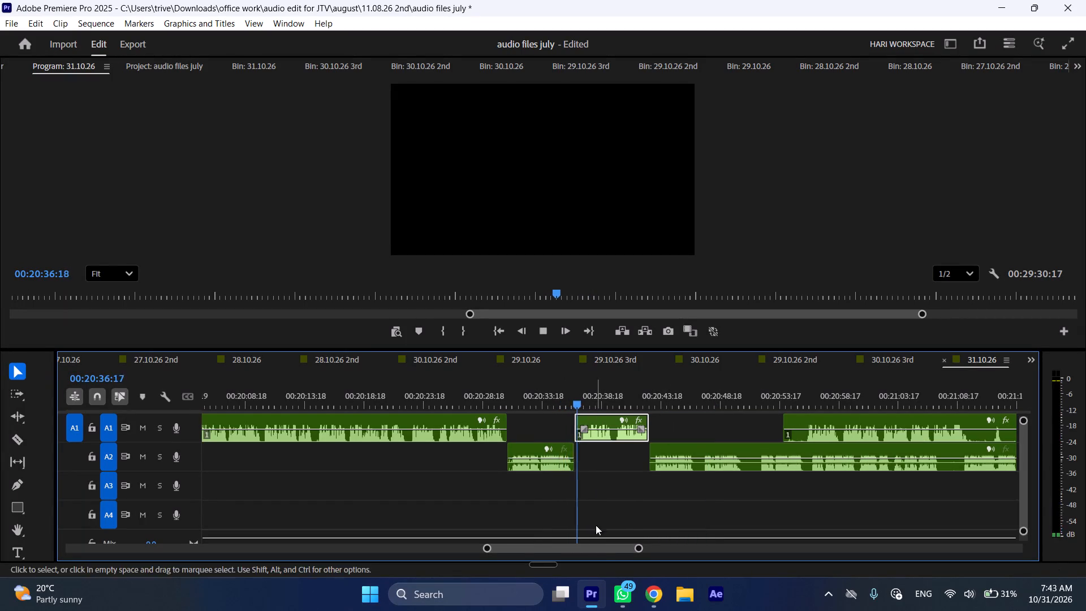
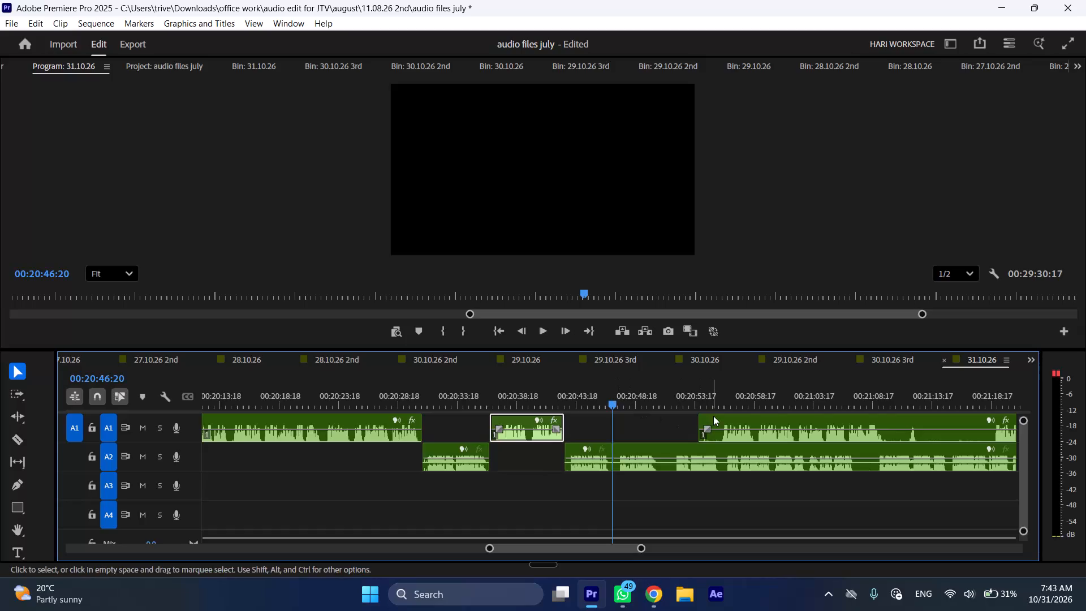
Trim about 1 second off the start of the next A1 voice-over section and move it to start at 00:20:46:20.
{"action": "left_click_drag", "start_coordinate": [704, 416], "coordinate": [718, 420]}
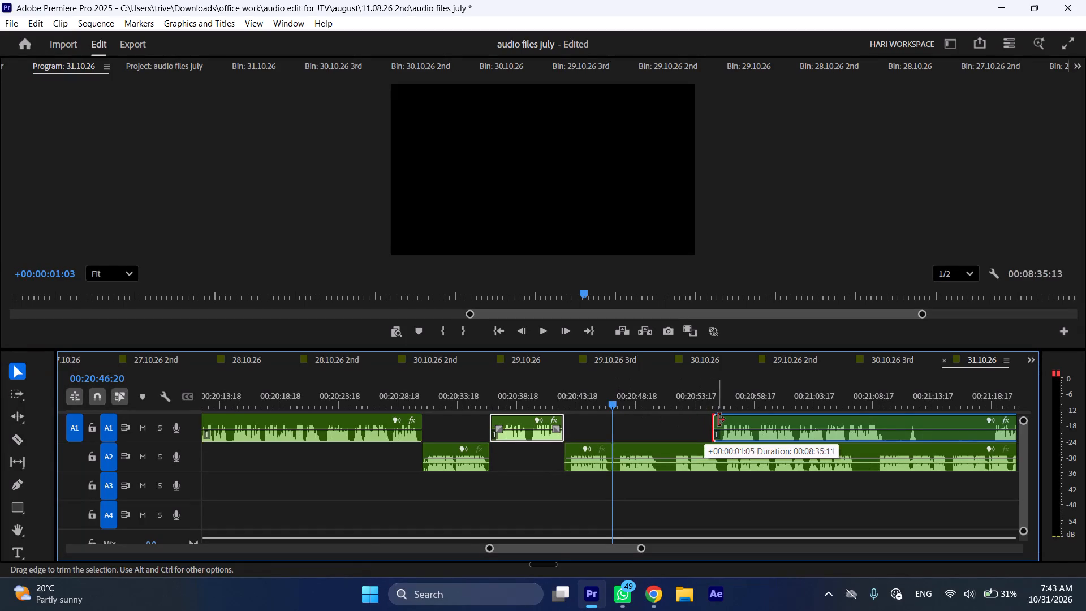
{"action": "left_click_drag", "start_coordinate": [718, 420], "coordinate": [720, 420]}
{"action": "left_click_drag", "start_coordinate": [736, 416], "coordinate": [636, 420]}
Move the A2 recording after the 00:20:46:20 cut clear of the A1 voice-over, to about 00:21:36, while playing back the new join.
{"action": "left_click_drag", "start_coordinate": [635, 444], "coordinate": [867, 451]}
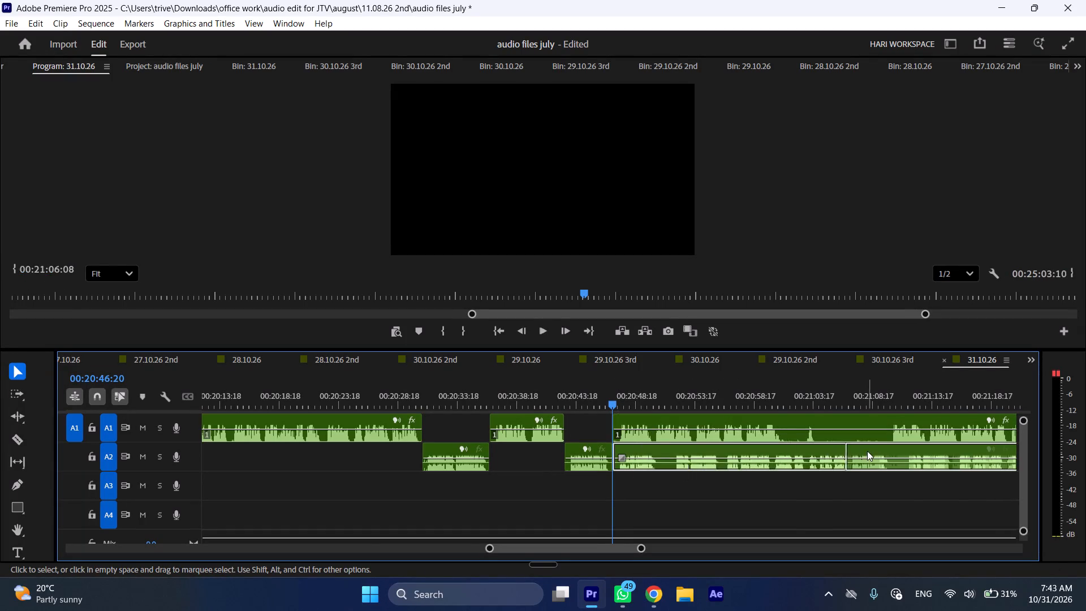
{"action": "key", "text": "space"}
{"action": "key", "text": "l"}
{"action": "scroll", "coordinate": [657, 488], "scroll_direction": "down", "scroll_amount": 10}
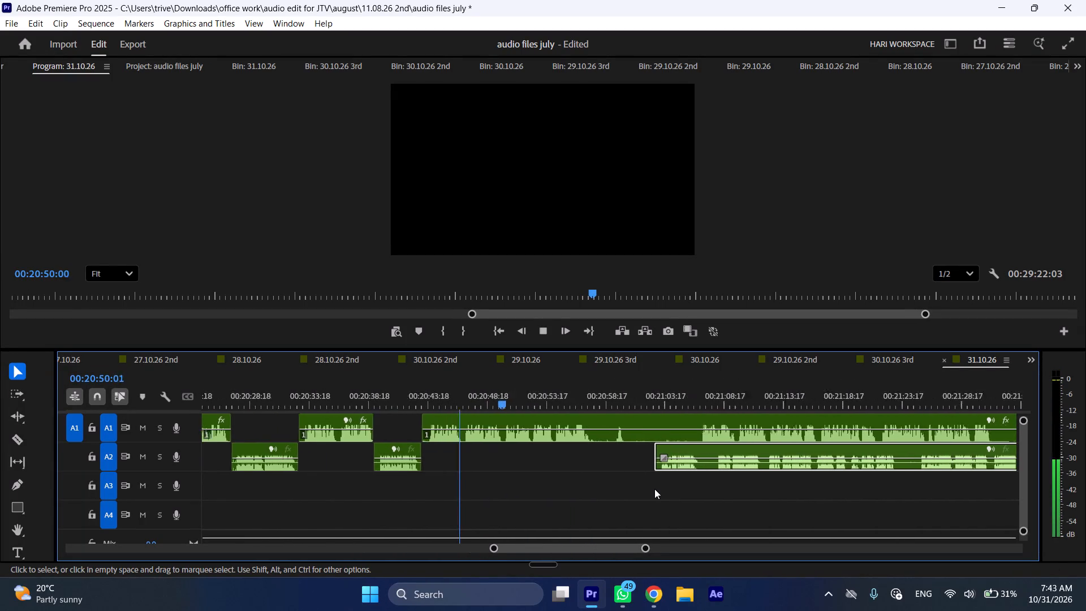
{"action": "scroll", "coordinate": [654, 489], "scroll_direction": "down", "scroll_amount": 2}
{"action": "left_click", "coordinate": [596, 448]}
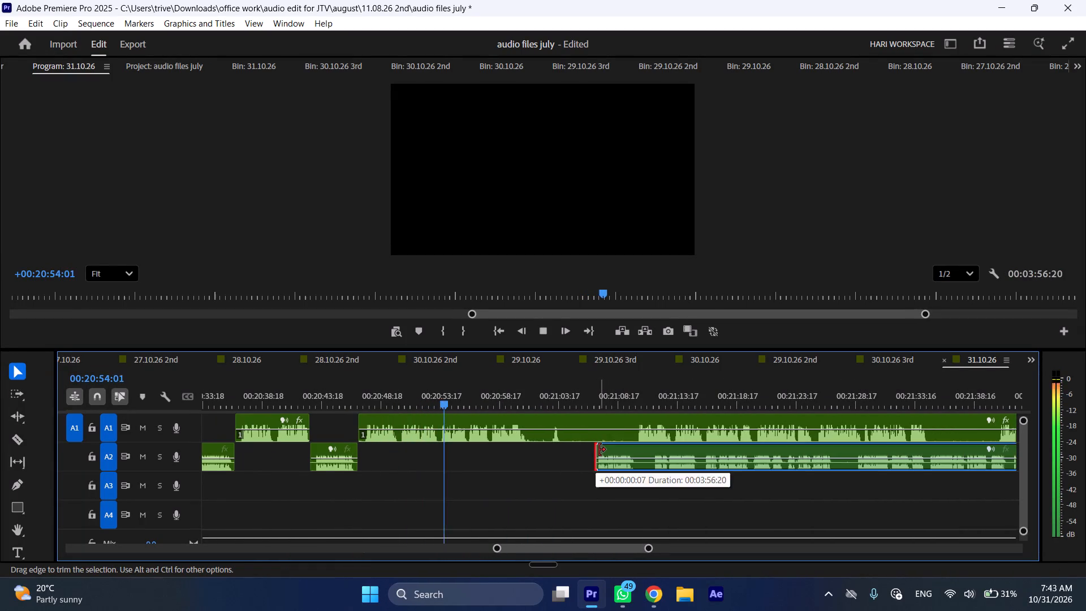
{"action": "left_click_drag", "start_coordinate": [613, 449], "coordinate": [961, 451]}
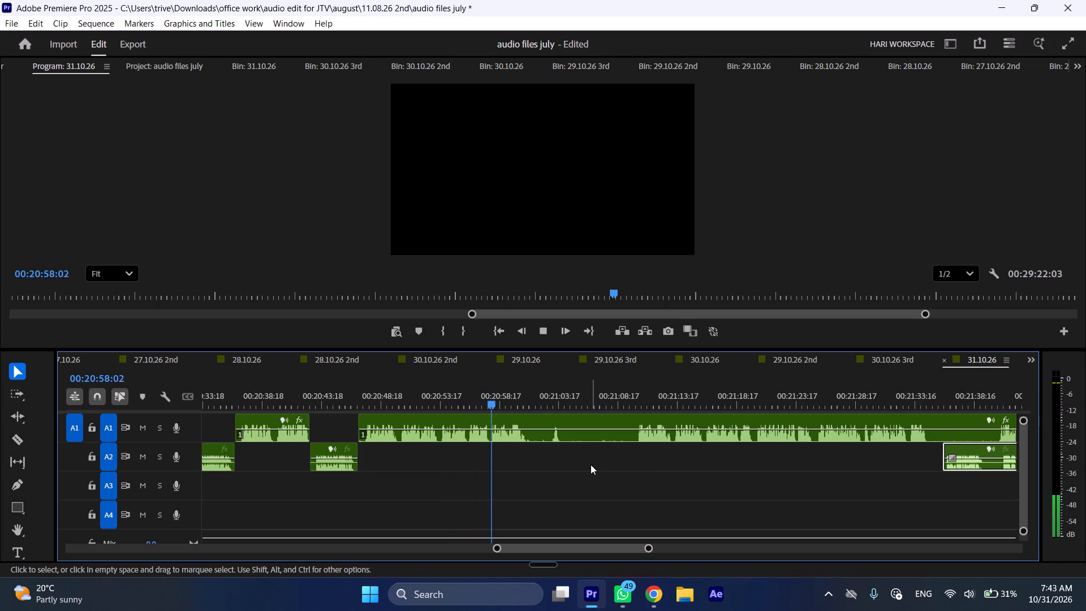
Stop playback at 00:21:01:06 and cut the A1 voice-over there.
{"action": "key", "text": "space"}
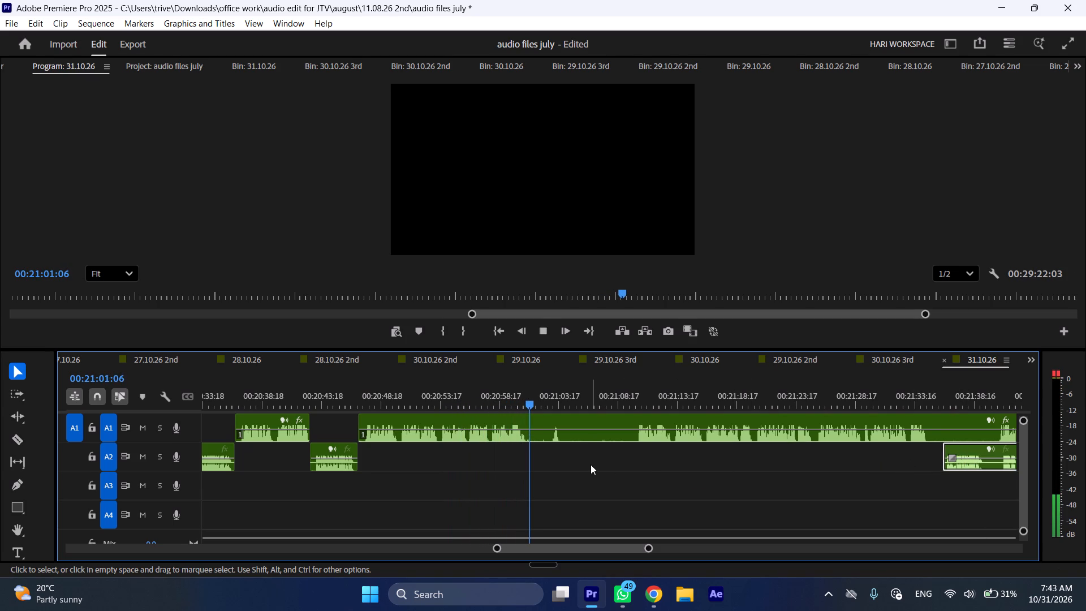
{"action": "type", "text": "C"}
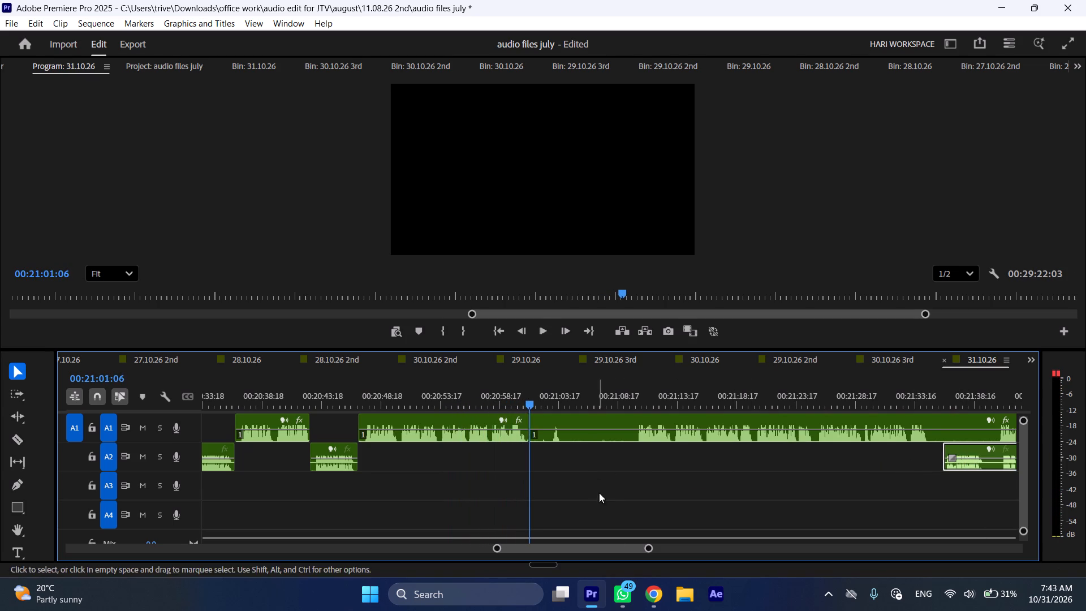
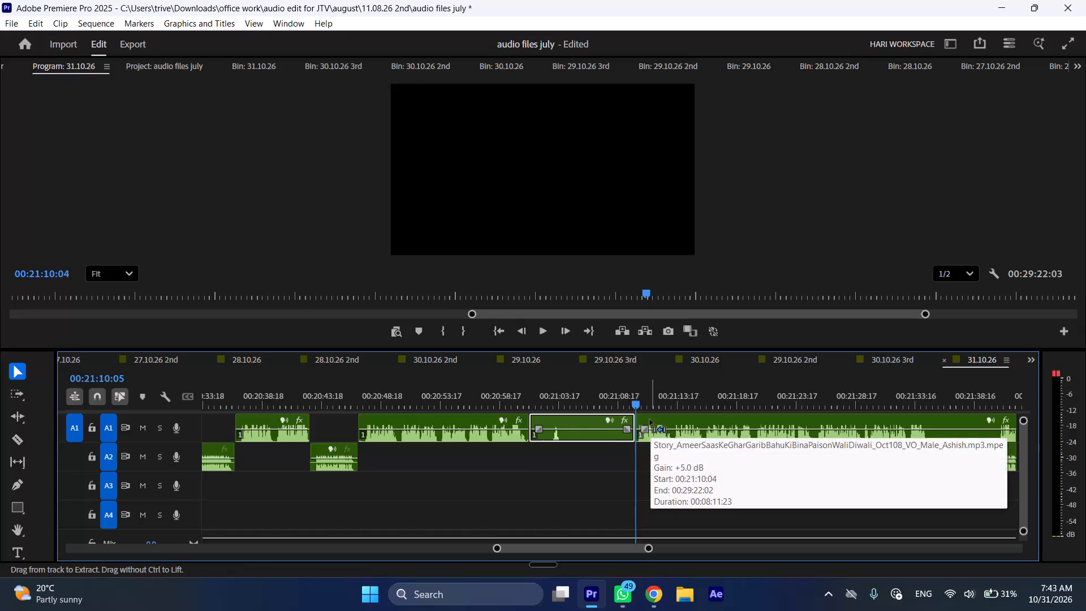
Ripple-delete the A1 voice-over section between the cuts at 00:21:01:06 and 00:21:10:04, and play back the join.
{"action": "key", "text": "ctrl+shift+d"}
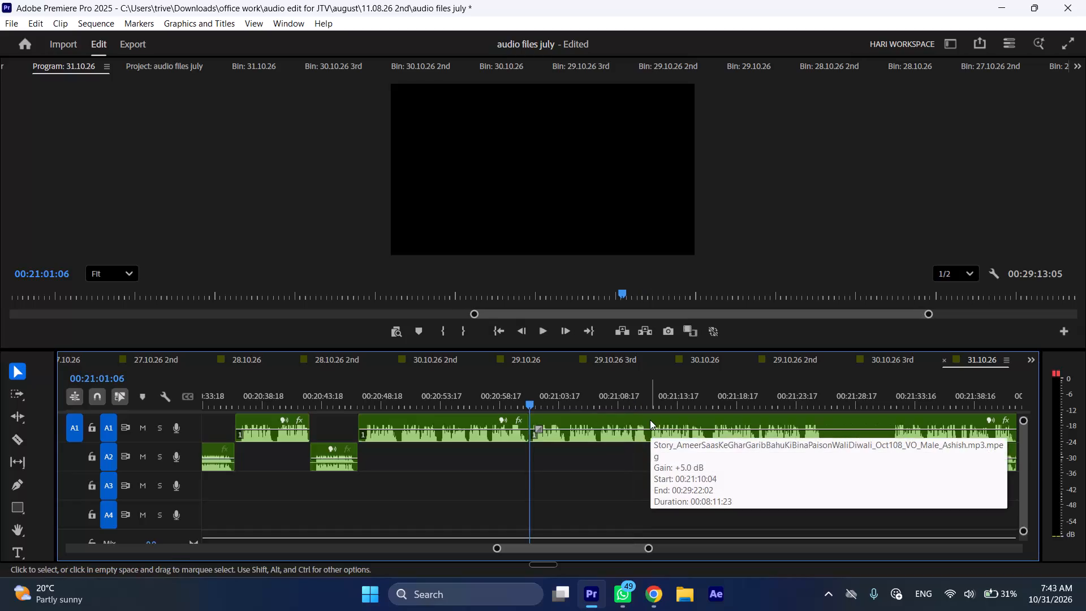
{"action": "key", "text": "space"}
{"action": "key", "text": "l"}
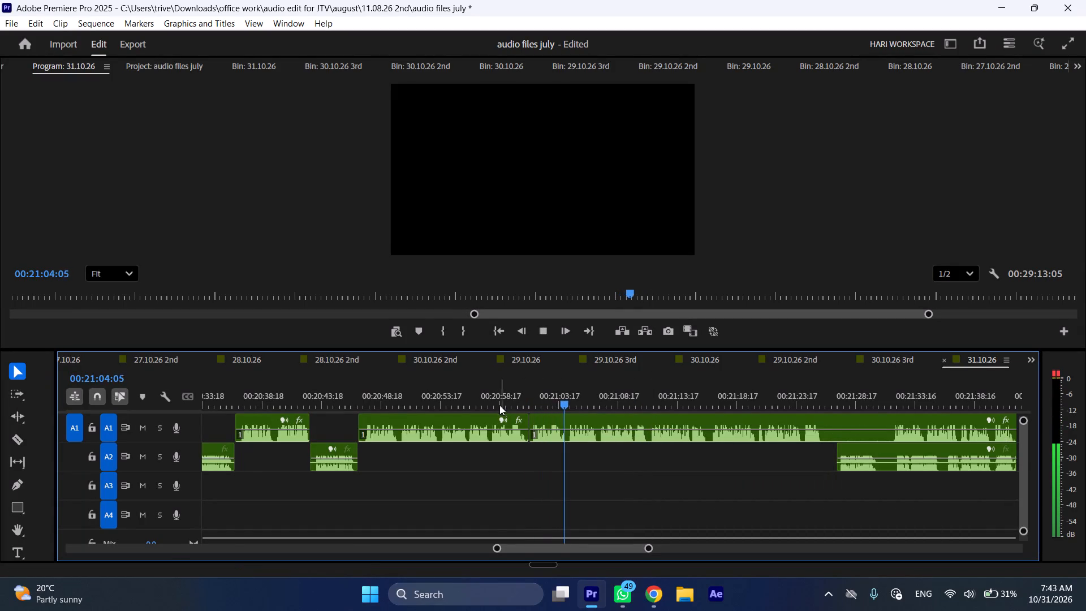
Cut the A1 voice-over at 00:20:57:22, ripple-delete the short section up to the 00:21:01:06 cut, and play back the join.
{"action": "left_click", "coordinate": [492, 401]}
{"action": "key", "text": "space"}
{"action": "left_click", "coordinate": [492, 401]}
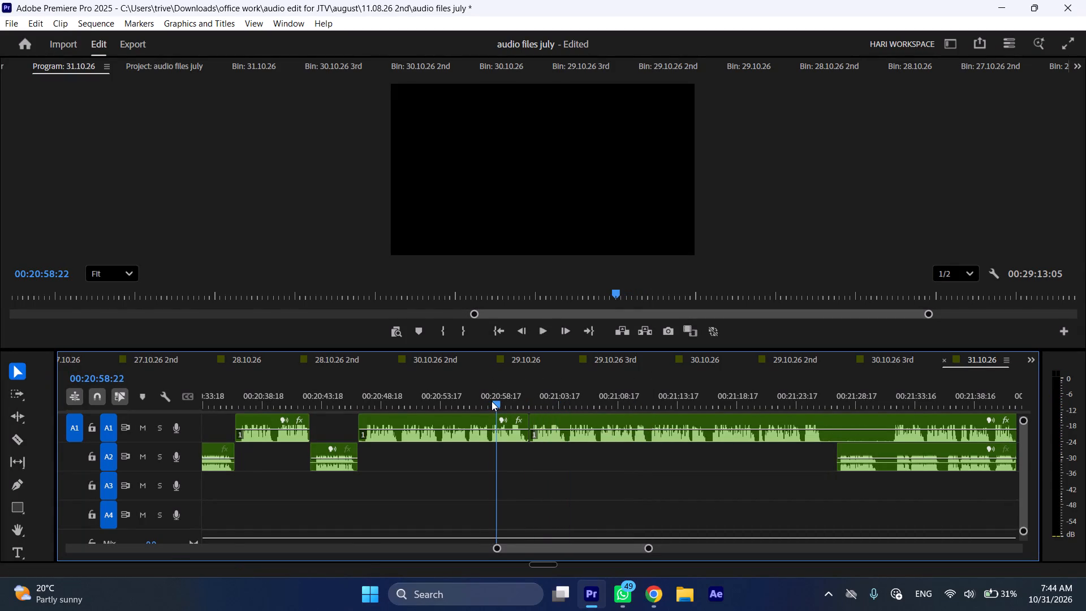
{"action": "key", "text": "space"}
{"action": "left_click", "coordinate": [491, 401]}
{"action": "left_click", "coordinate": [505, 434]}
{"action": "key", "text": "shift+c"}
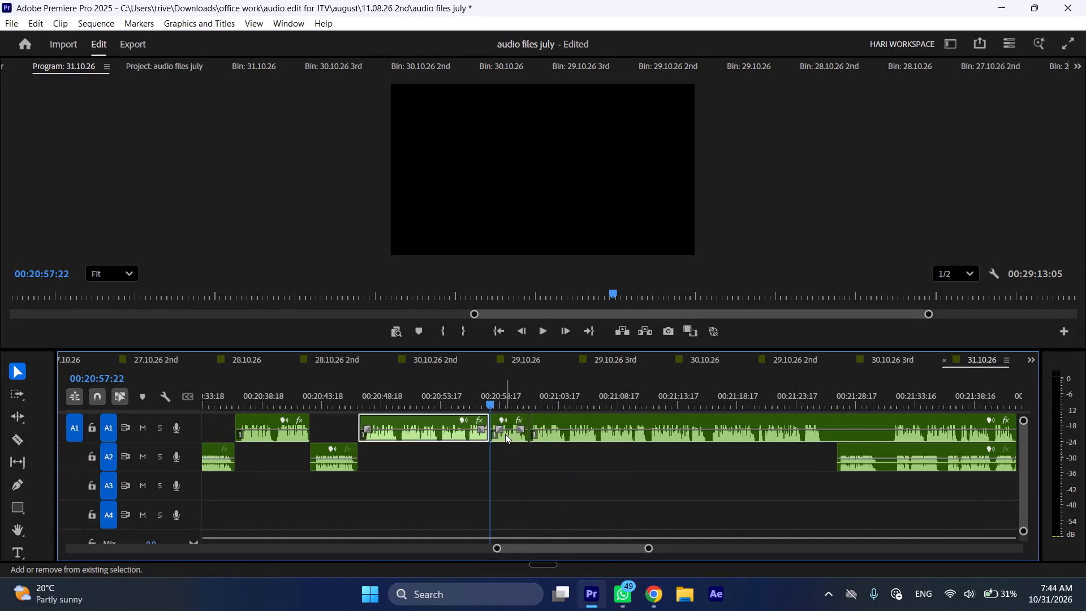
{"action": "left_click", "coordinate": [506, 435]}
{"action": "key", "text": "ctrl+shift+d"}
{"action": "key", "text": "space"}
{"action": "type", "text": "l"}
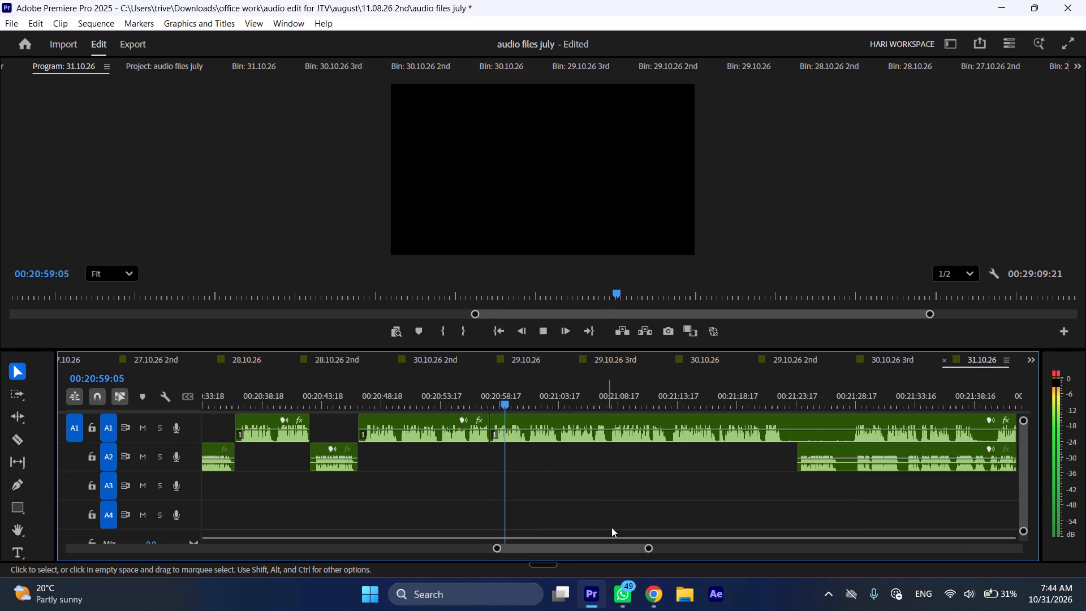
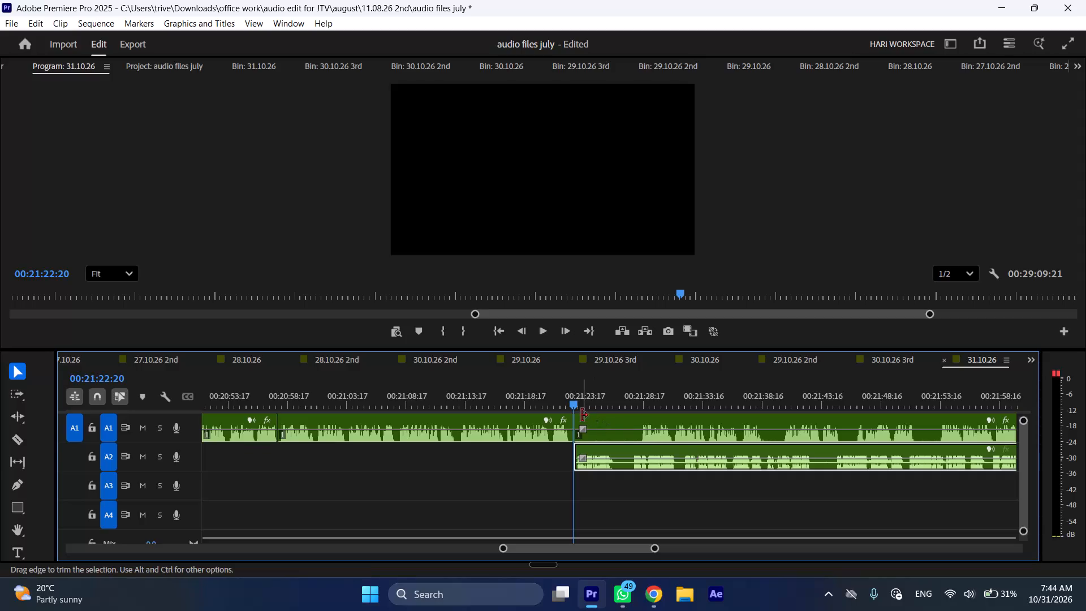
Trim the start of the A1 voice-over clip after 00:21:22:20 forward to about 00:21:28, where its speech begins.
{"action": "left_click_drag", "start_coordinate": [581, 416], "coordinate": [645, 419]}
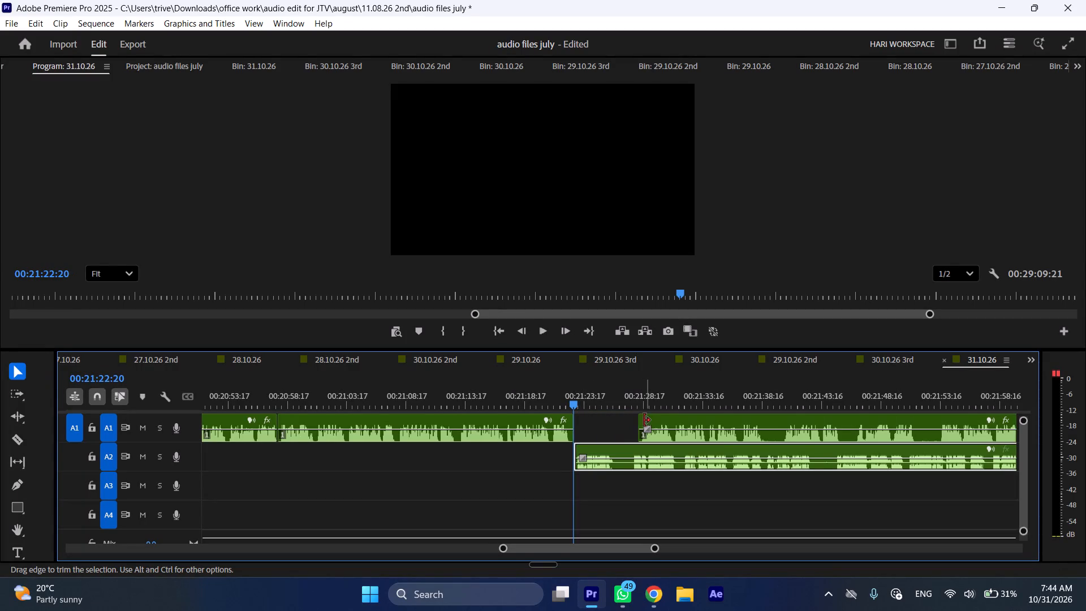
Play the A2 recording from 00:21:22:20 and cut it at 00:21:26:06, after its first spoken phrase.
{"action": "key", "text": "space"}
{"action": "key", "text": "l"}
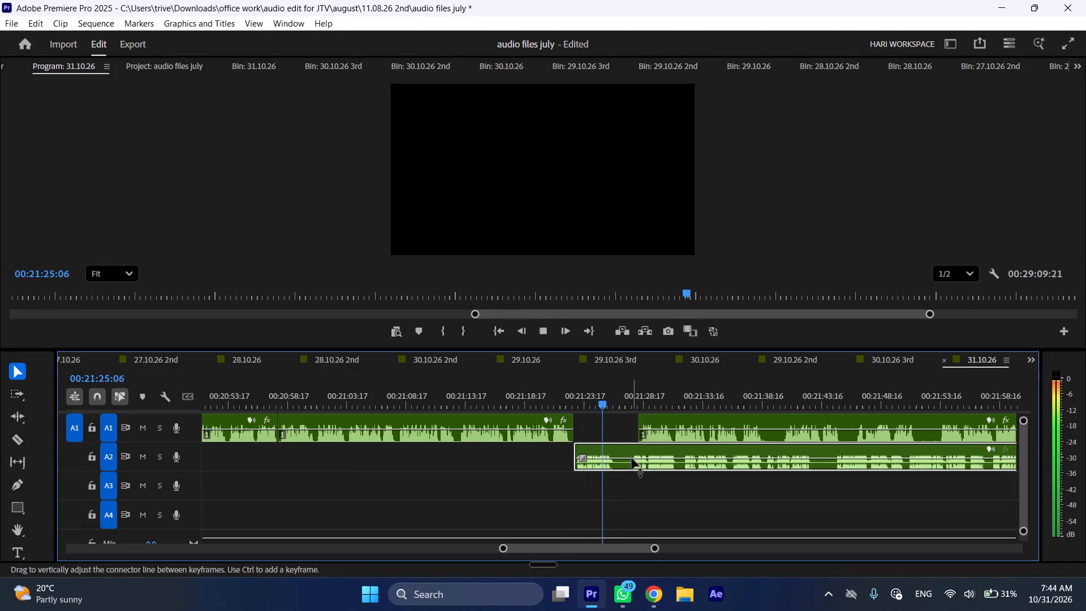
{"action": "key", "text": "space"}
{"action": "type", "text": "C"}
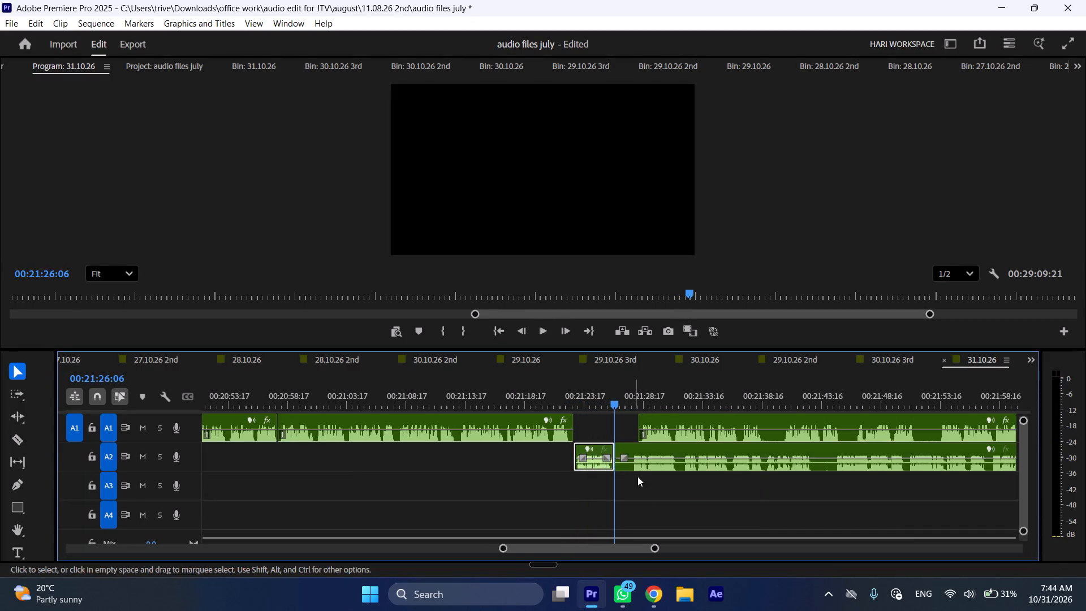
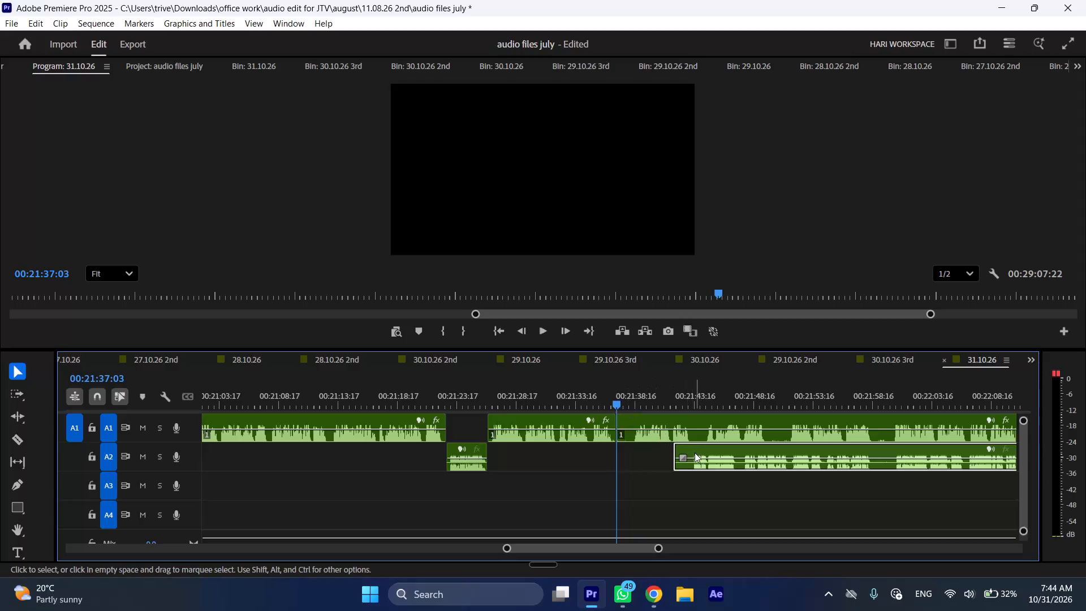
Trim the silent start of the A2 recording after 00:21:37:03 and move the clip back to begin at 00:21:37:03.
{"action": "left_click_drag", "start_coordinate": [680, 453], "coordinate": [697, 455]}
{"action": "left_click_drag", "start_coordinate": [713, 449], "coordinate": [641, 448]}
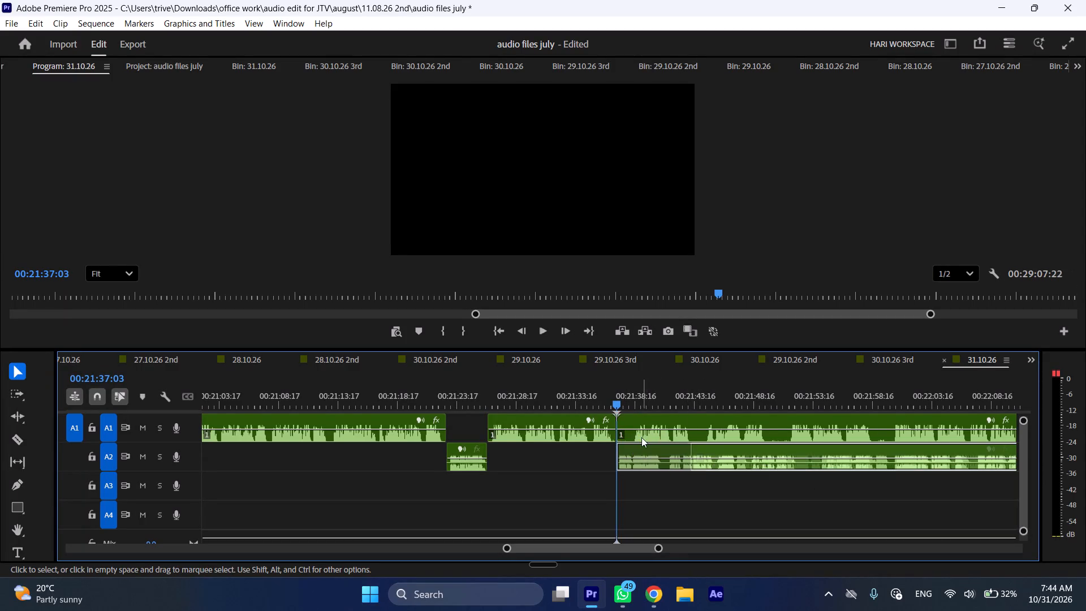
Move the A1 voice-over clip at 00:21:37:03 forward to about 00:21:45 and play the A2 recording from 00:21:37:03.
{"action": "left_click_drag", "start_coordinate": [643, 418], "coordinate": [736, 421]}
{"action": "key", "text": "space"}
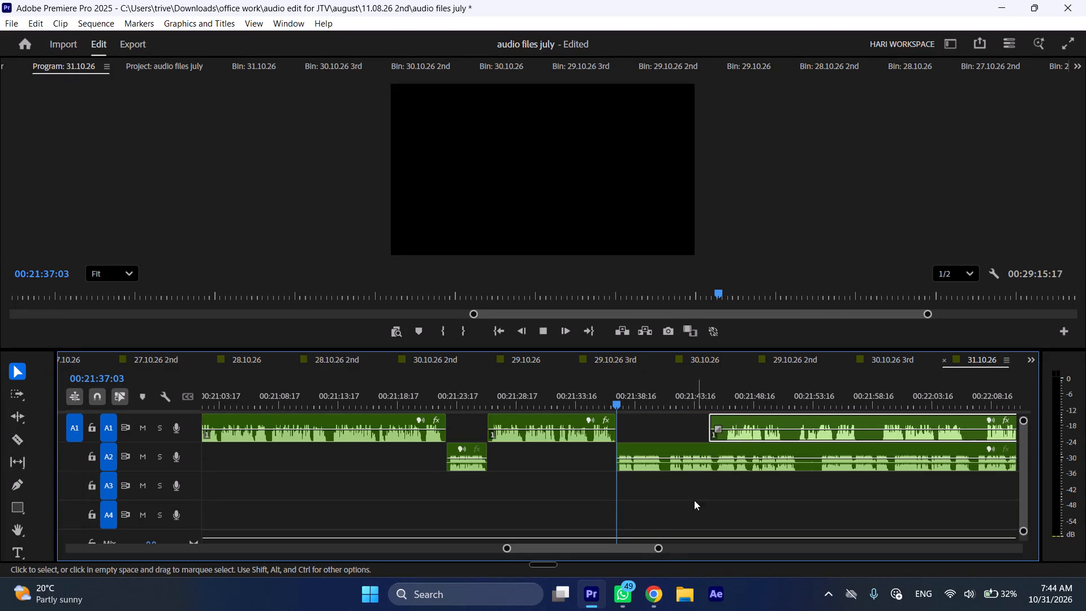
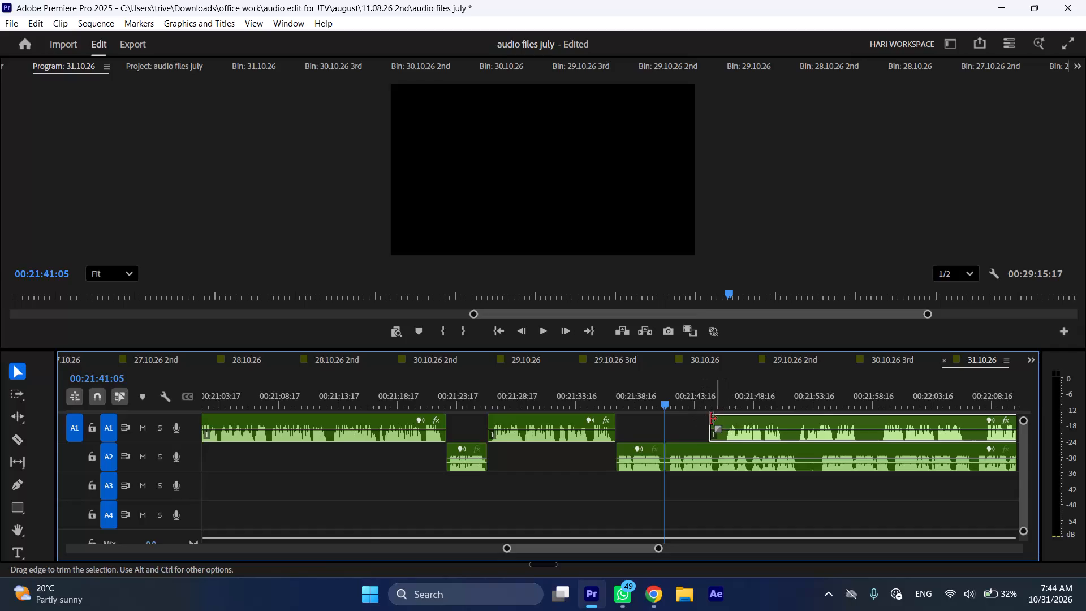
Trim about one second off the start of the A1 voice-over at 00:21:45 and move it back to begin at 00:21:41:05.
{"action": "left_click_drag", "start_coordinate": [712, 419], "coordinate": [724, 421]}
{"action": "left_click_drag", "start_coordinate": [769, 420], "coordinate": [746, 421]}
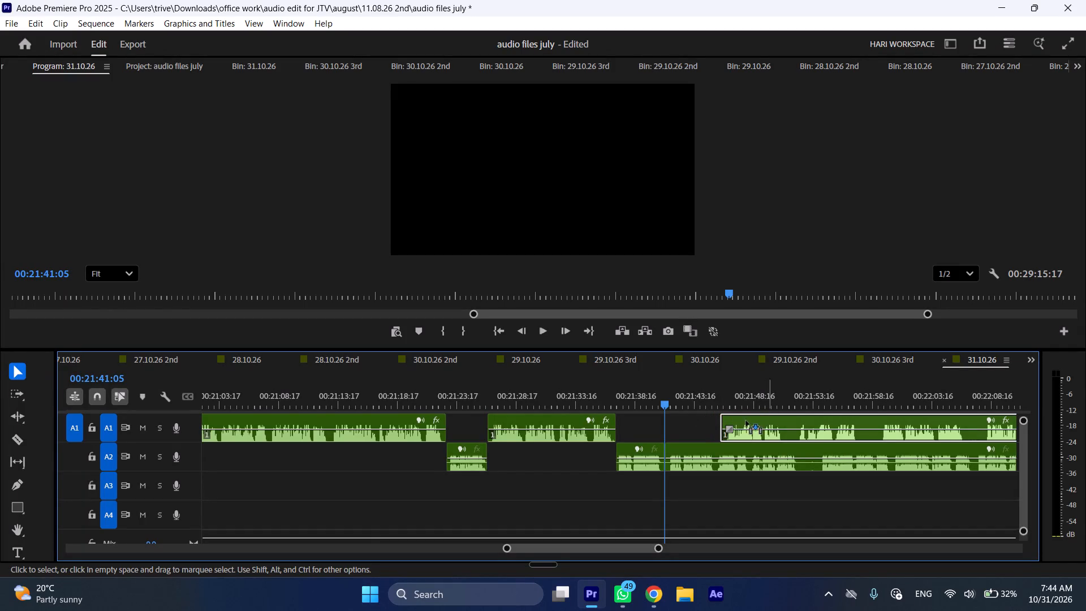
{"action": "left_click_drag", "start_coordinate": [746, 421], "coordinate": [711, 421]}
Move the A2 recording starting at 00:21:41:05 forward to about 00:21:49, and split the A1 voice-over at 00:21:46:11.
{"action": "left_click_drag", "start_coordinate": [697, 451], "coordinate": [794, 454]}
{"action": "key", "text": "space"}
{"action": "key", "text": "l"}
{"action": "scroll", "coordinate": [679, 470], "scroll_direction": "down", "scroll_amount": 7}
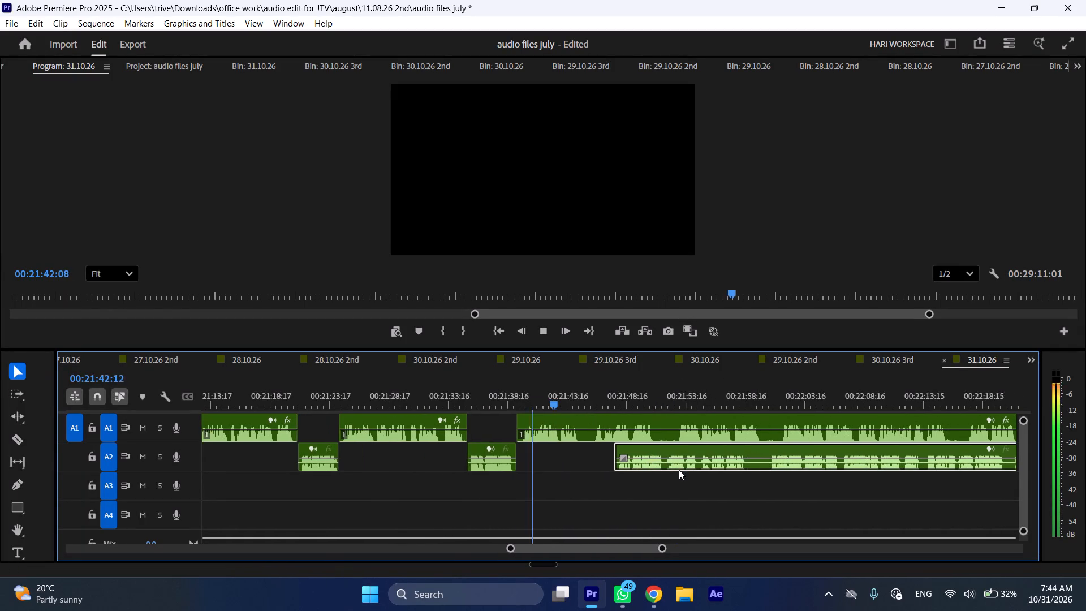
{"action": "key", "text": "space"}
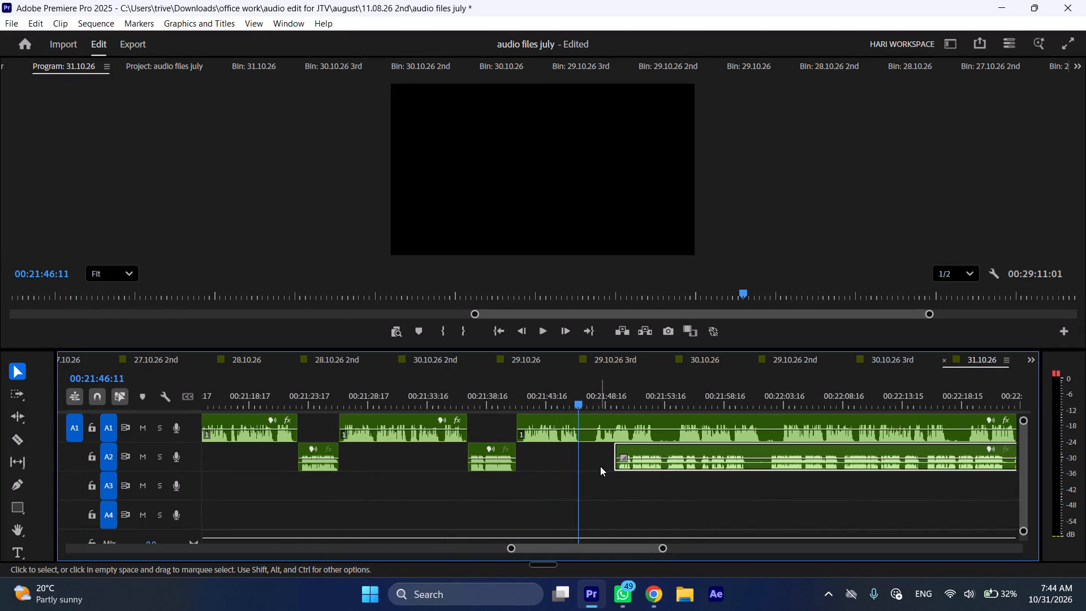
{"action": "key", "text": "shift+c"}
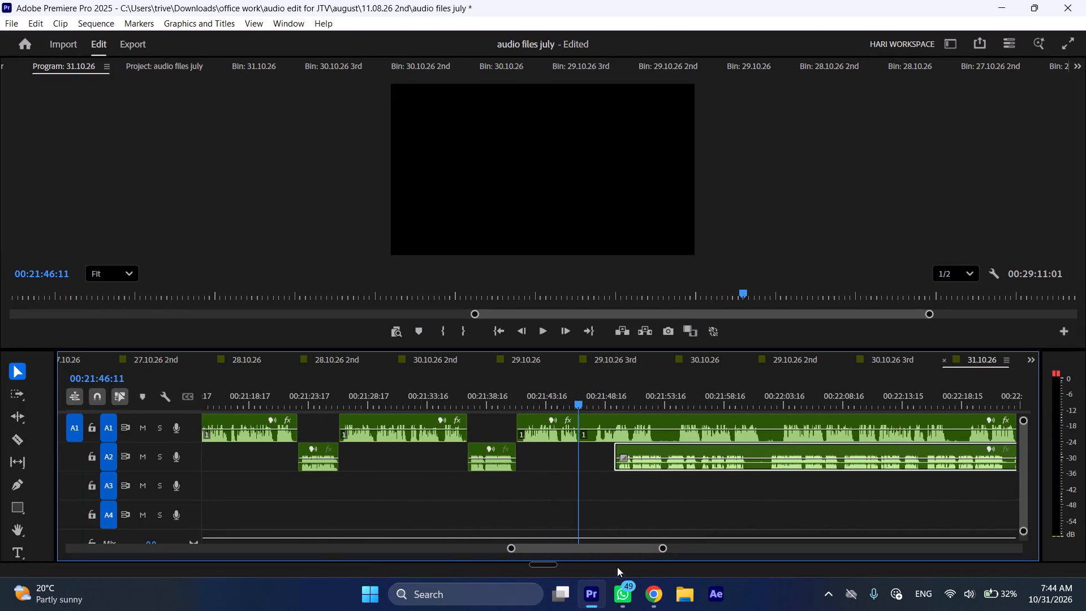
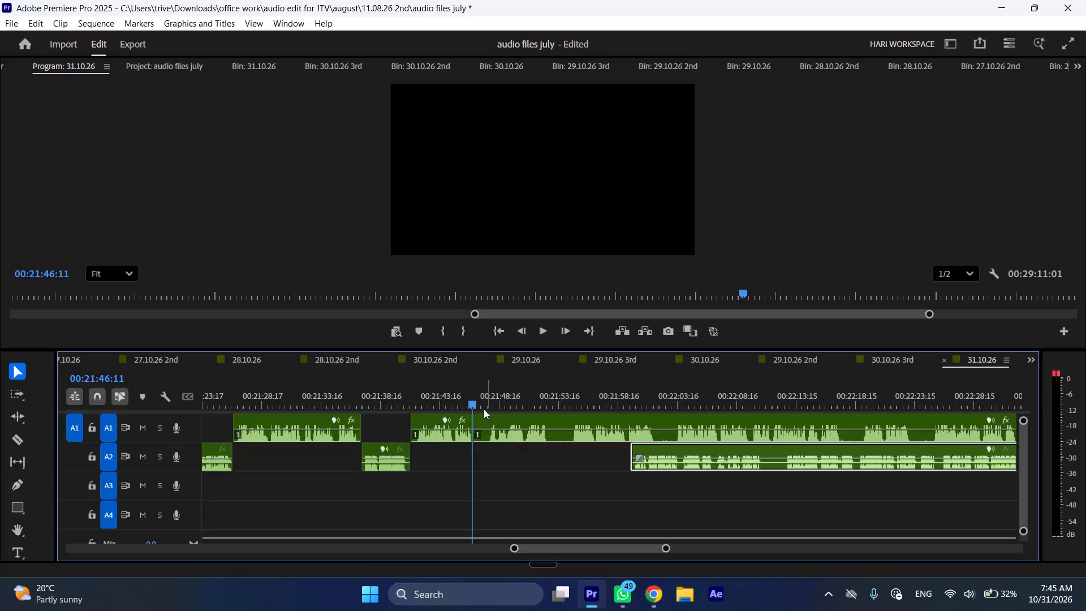
Cut the A1 voice-over section between 00:21:46:11 and 00:21:47:16 and close the gap.
{"action": "left_click_drag", "start_coordinate": [484, 409], "coordinate": [490, 408]}
{"action": "left_click", "coordinate": [488, 399]}
{"action": "left_click", "coordinate": [510, 440]}
{"action": "key", "text": "shift+c"}
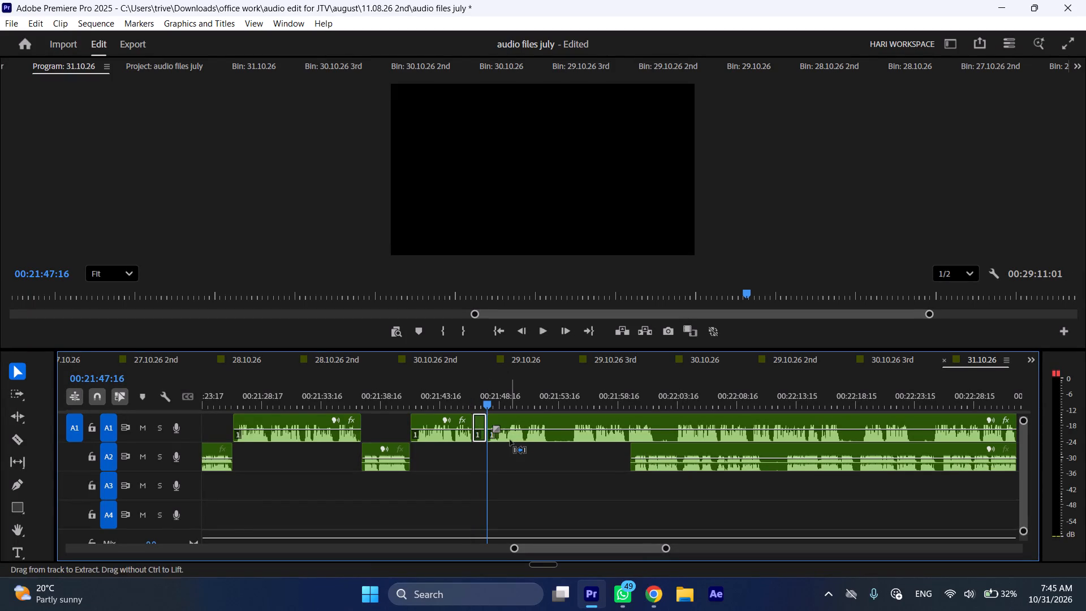
{"action": "key", "text": "ctrl+shift+d"}
Split the A1 voice-over at the pause at 00:21:52:01 and move the A2 recording back to begin there.
{"action": "key", "text": "space"}
{"action": "type", "text": "l"}
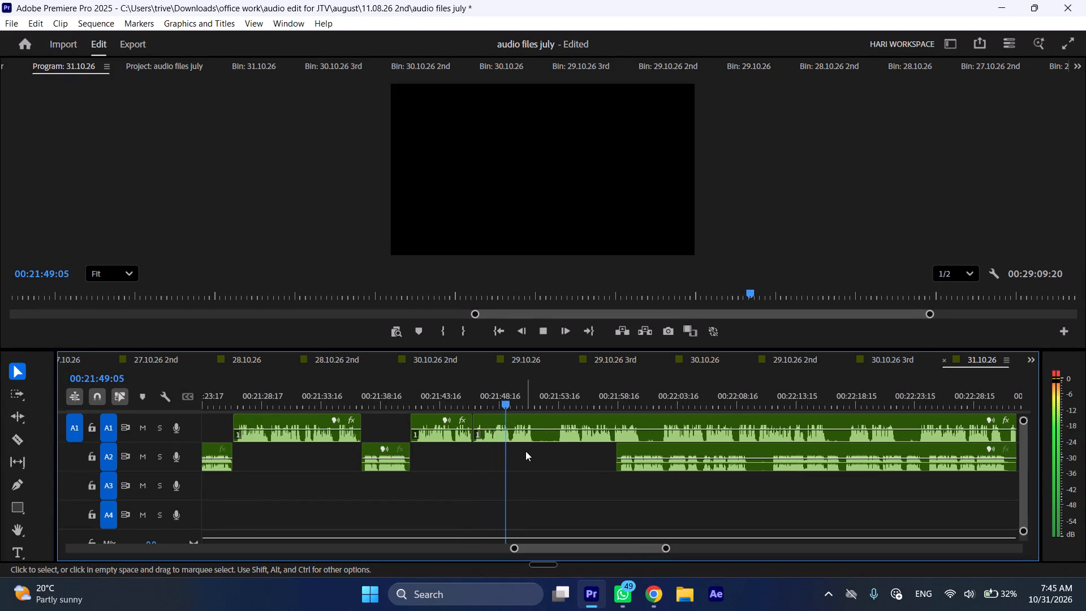
{"action": "key", "text": "space"}
{"action": "key", "text": "shift+c"}
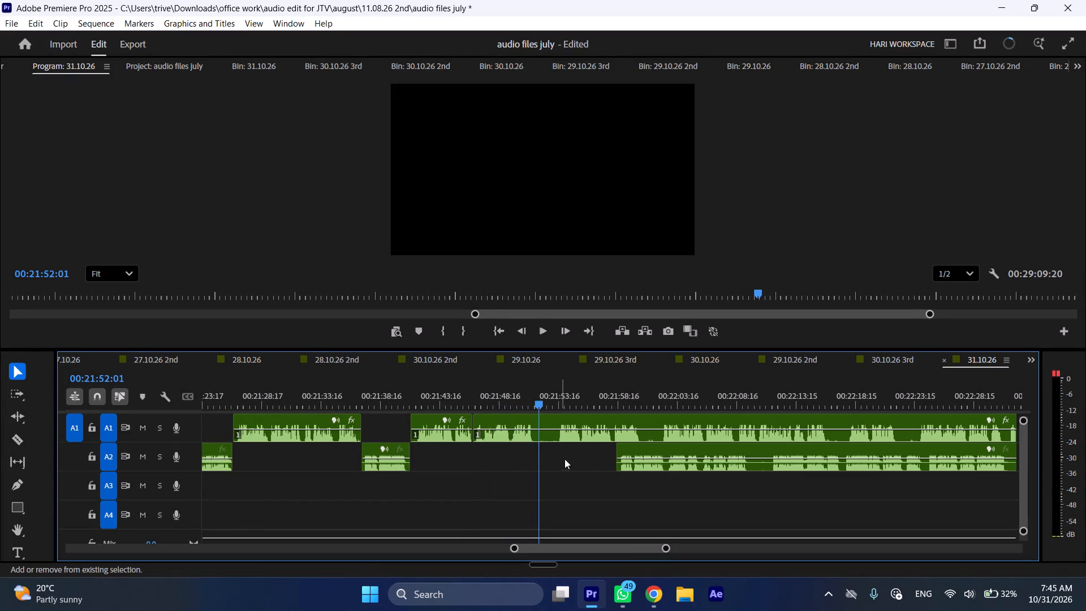
{"action": "left_click_drag", "start_coordinate": [647, 450], "coordinate": [567, 450]}
Move the remaining A1 voice-over forward to about 00:22:04 and trim about one second off its start.
{"action": "left_click_drag", "start_coordinate": [563, 419], "coordinate": [659, 419]}
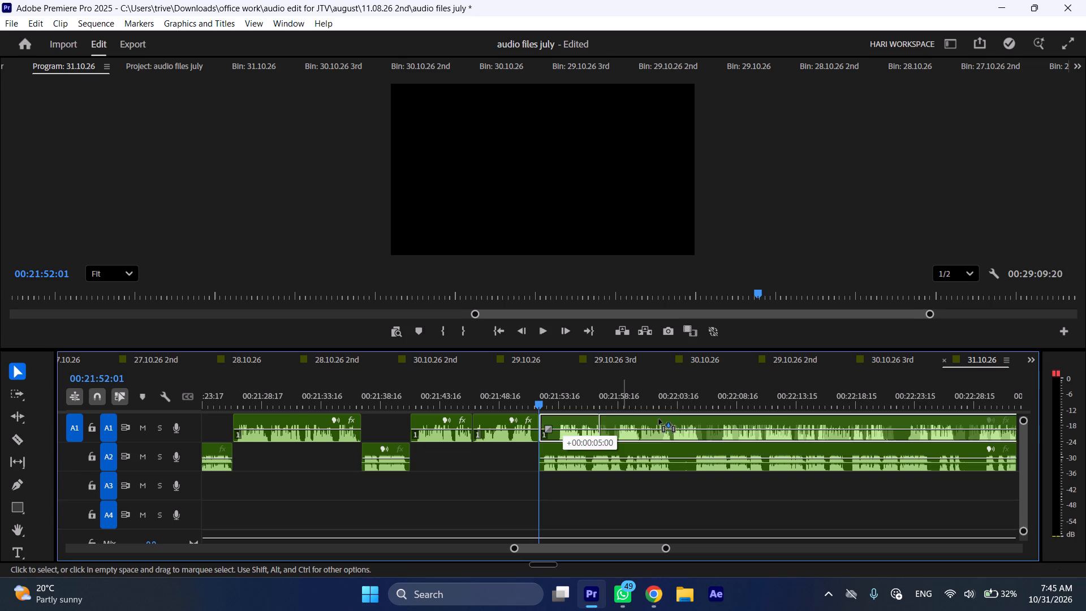
{"action": "left_click_drag", "start_coordinate": [659, 419], "coordinate": [706, 419]}
{"action": "key", "text": "l"}
{"action": "key", "text": "l"}
{"action": "left_click_drag", "start_coordinate": [682, 421], "coordinate": [696, 423]}
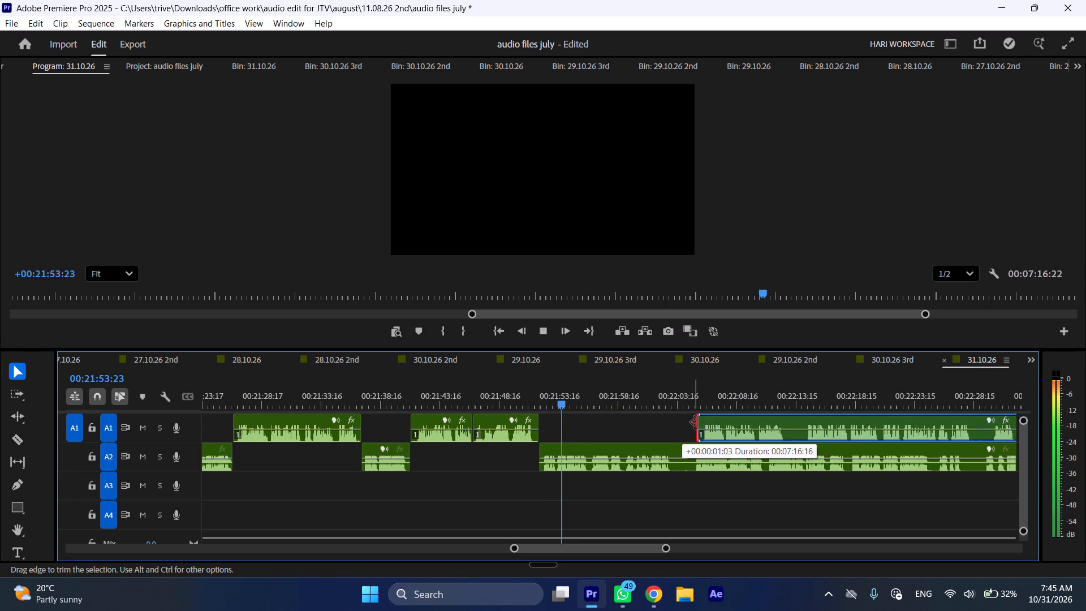
{"action": "left_click_drag", "start_coordinate": [696, 423], "coordinate": [697, 423]}
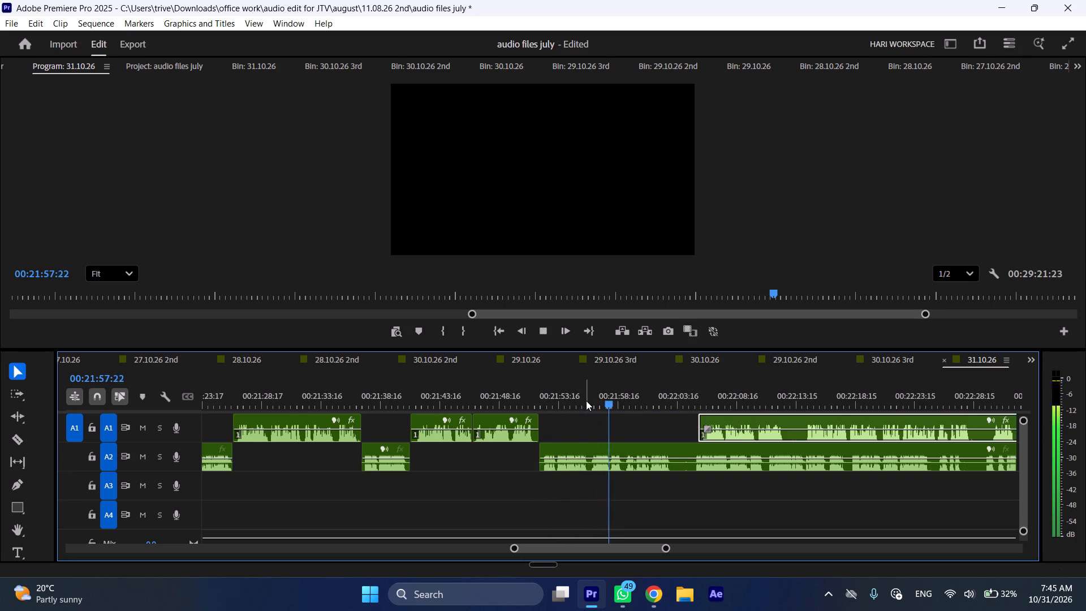
Split the A2 recording at 00:21:56:07 and move the remaining A1 voice-over back to begin there.
{"action": "left_click", "coordinate": [591, 400]}
{"action": "key", "text": "shift+c"}
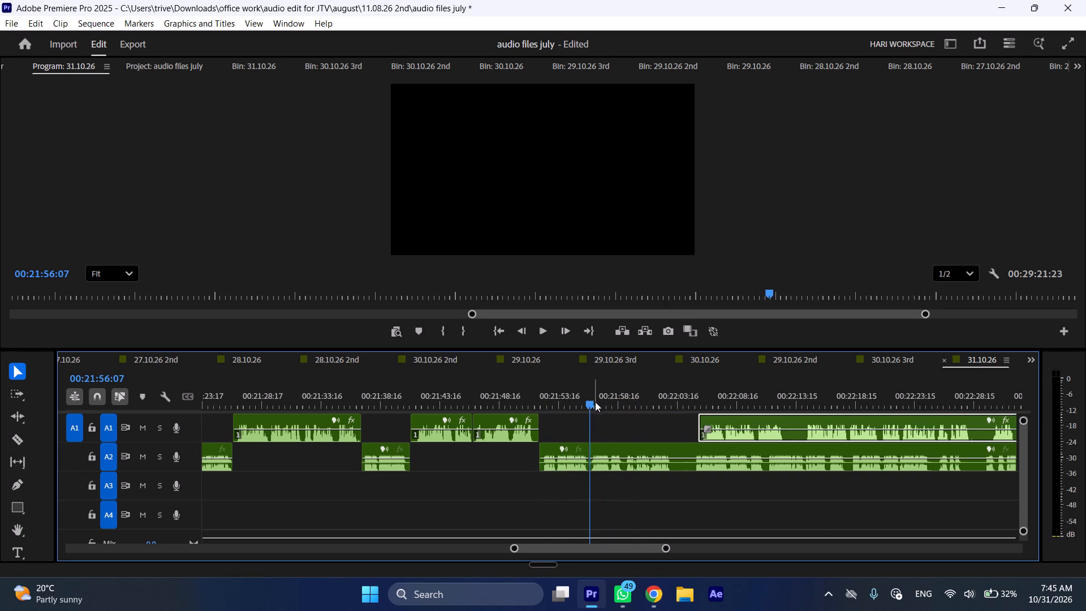
{"action": "left_click_drag", "start_coordinate": [730, 420], "coordinate": [614, 422]}
Split the A1 voice-over at about 00:22:03 and shift the remaining A2 recording to begin at that cut.
{"action": "left_click_drag", "start_coordinate": [624, 448], "coordinate": [669, 452]}
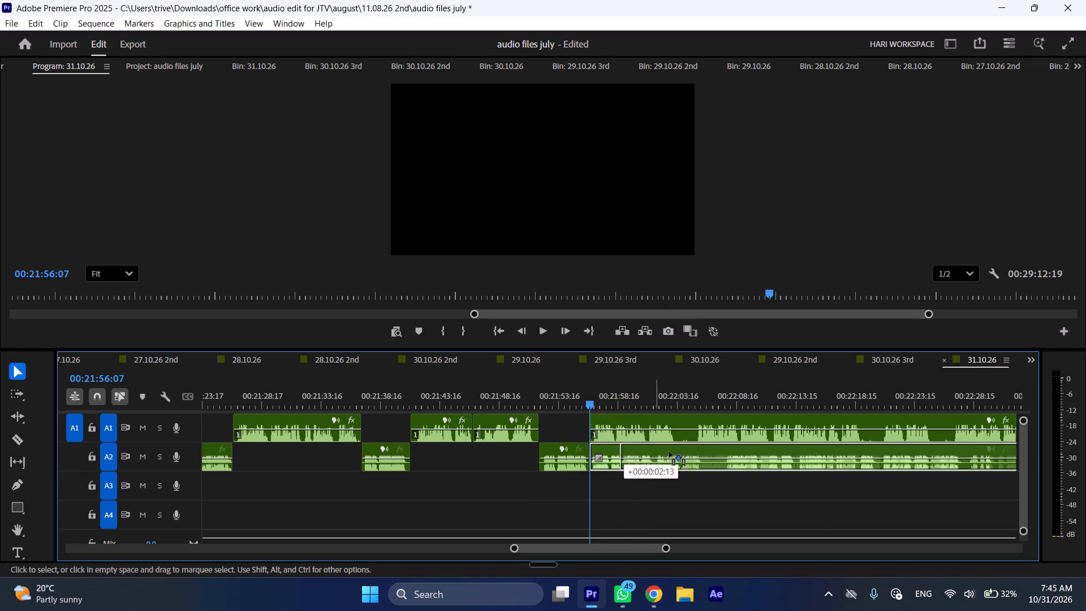
{"action": "left_click_drag", "start_coordinate": [669, 452], "coordinate": [738, 453]}
{"action": "left_click", "coordinate": [674, 402]}
{"action": "key", "text": "shift+c"}
{"action": "left_click_drag", "start_coordinate": [723, 448], "coordinate": [703, 449]}
Move the remaining A1 voice-over forward to about 00:22:14 and play the sequence from about 00:21:54.
{"action": "left_click_drag", "start_coordinate": [688, 419], "coordinate": [817, 419]}
{"action": "left_click", "coordinate": [564, 390]}
{"action": "key", "text": "space"}
{"action": "type", "text": "l"}
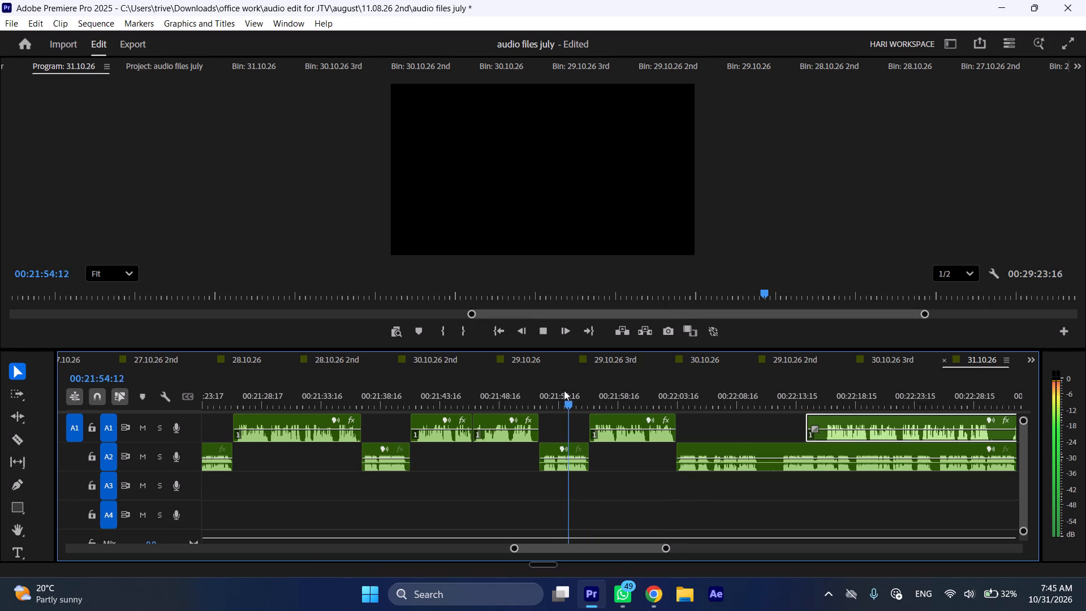
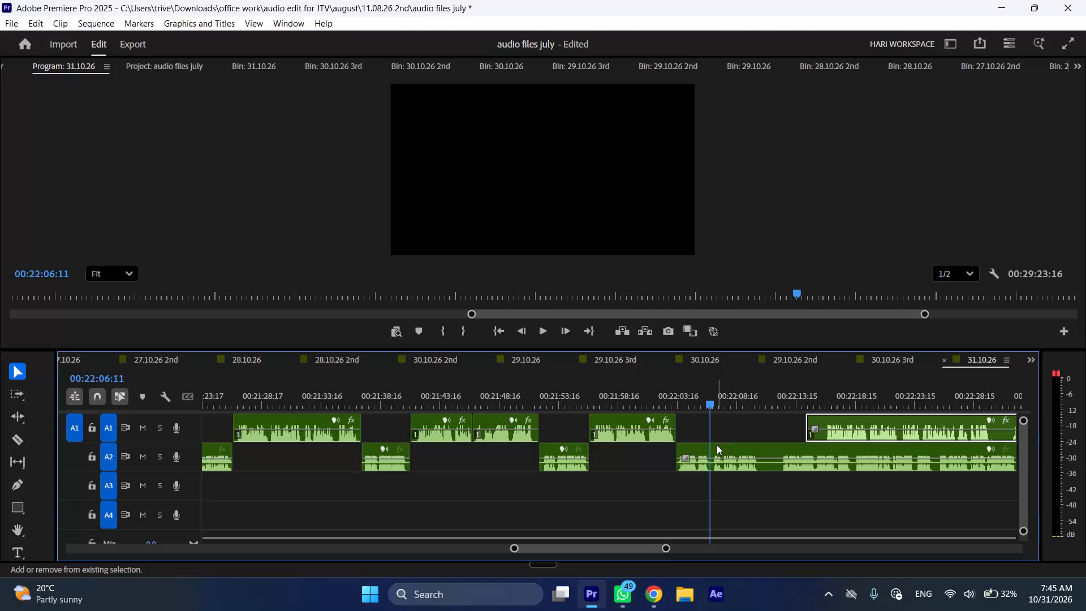
Split the A2 recording at 00:22:06:11.
{"action": "key", "text": "shift+c"}
Trim about 1.4 seconds off the start of the remaining A1 voice-over and move it back to begin at the 00:22:06:11 cut.
{"action": "scroll", "coordinate": [712, 468], "scroll_direction": "down", "scroll_amount": 7}
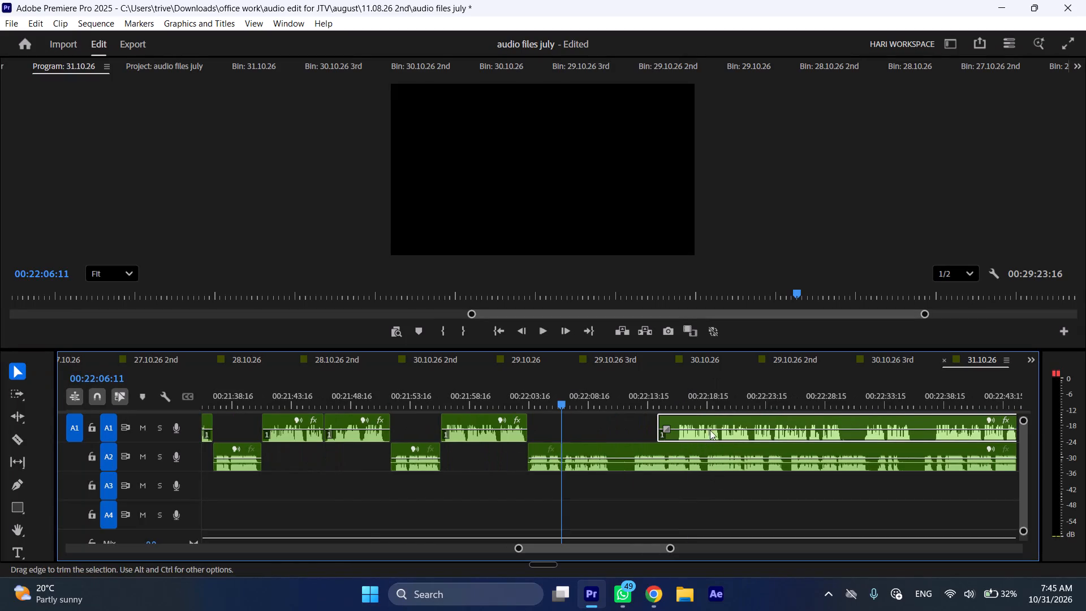
{"action": "left_click_drag", "start_coordinate": [664, 416], "coordinate": [681, 418]}
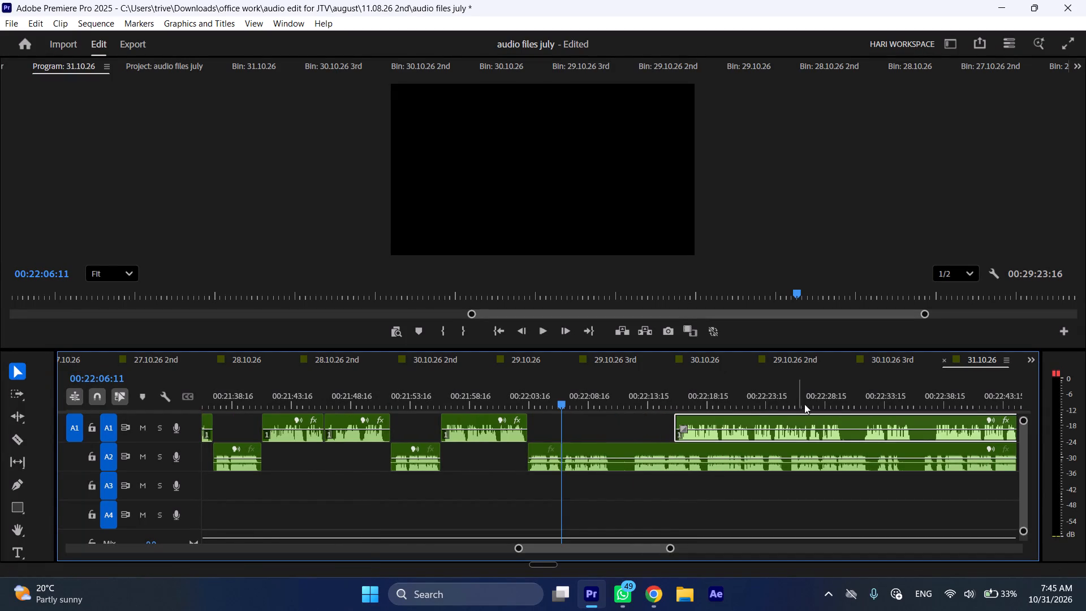
{"action": "left_click_drag", "start_coordinate": [755, 420], "coordinate": [641, 421]}
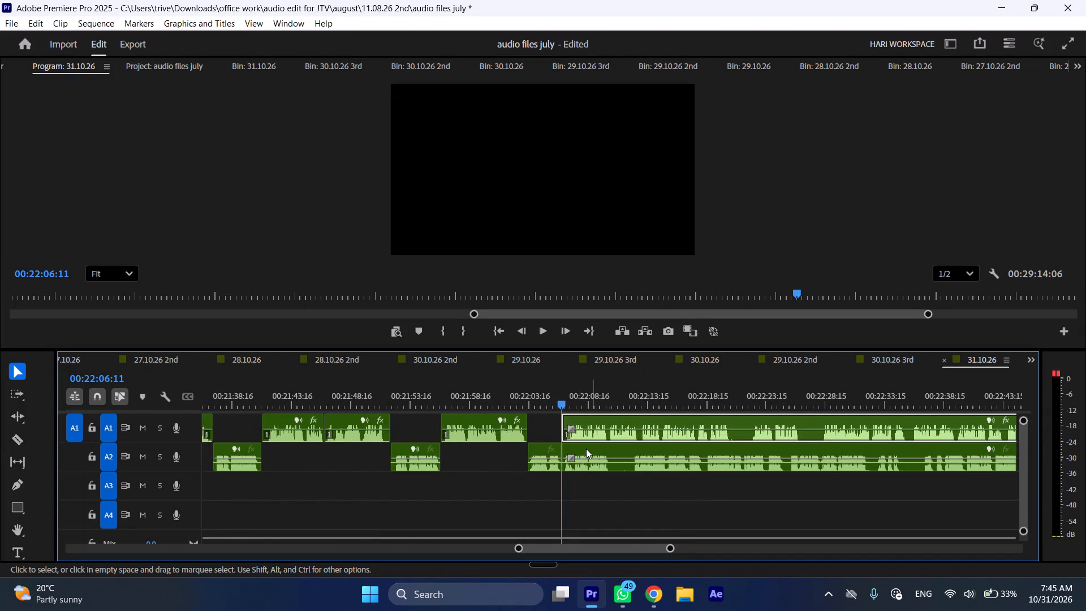
Move the remaining A2 recording forward to about 00:22:21 and play the sequence from 00:22:06:11 at increased speed.
{"action": "left_click_drag", "start_coordinate": [585, 449], "coordinate": [765, 449]}
{"action": "key", "text": "space"}
{"action": "key", "text": "l"}
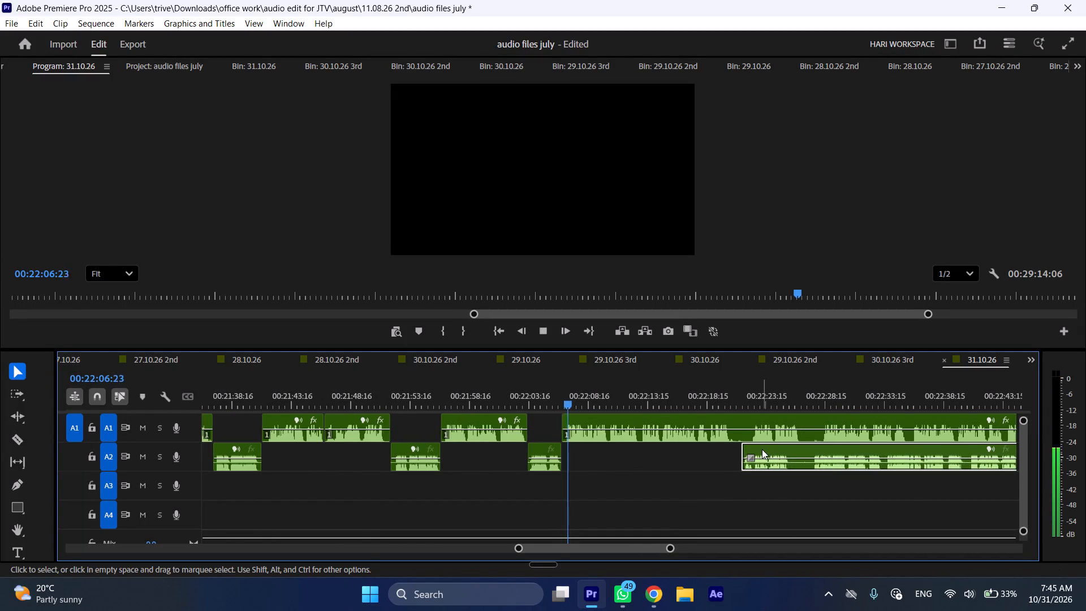
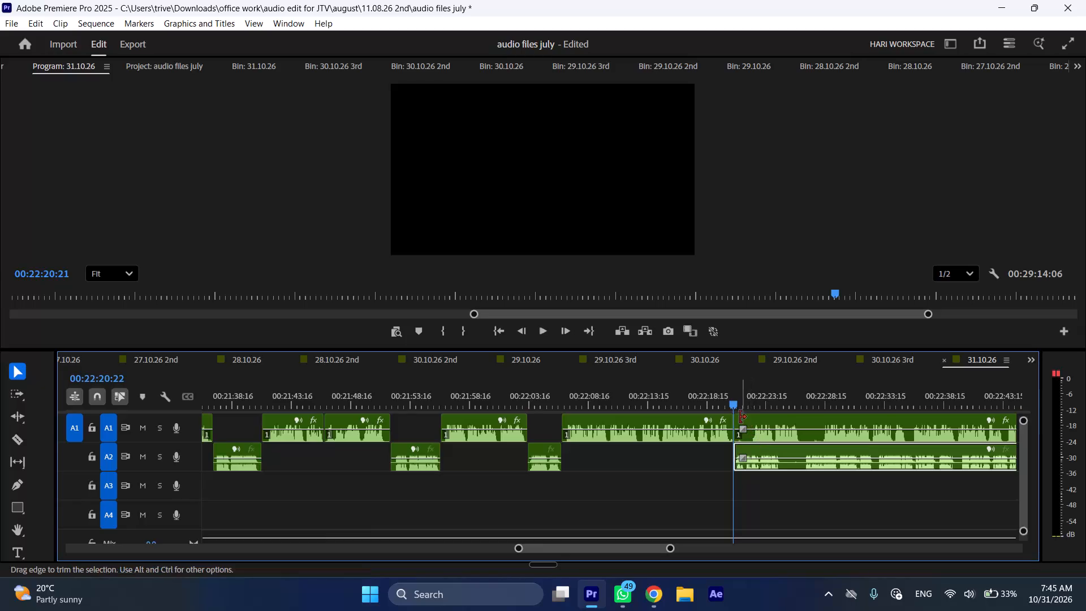
Trim about 1.3 seconds off the start of the remaining A1 voice-over and move it forward to about 00:22:26.
{"action": "left_click_drag", "start_coordinate": [736, 416], "coordinate": [752, 418]}
{"action": "left_click_drag", "start_coordinate": [768, 420], "coordinate": [811, 423]}
Split the A2 recording at 00:22:24:23 and move the remaining A1 voice-over back to begin at that cut.
{"action": "left_click", "coordinate": [782, 407]}
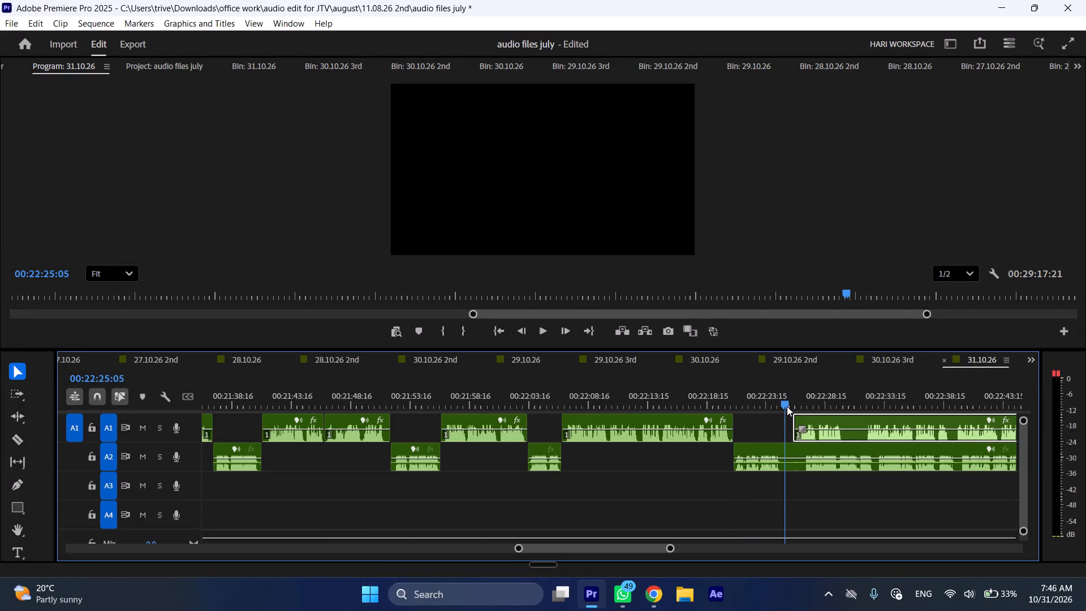
{"action": "key", "text": "shift+c"}
{"action": "left_click_drag", "start_coordinate": [811, 419], "coordinate": [803, 420]}
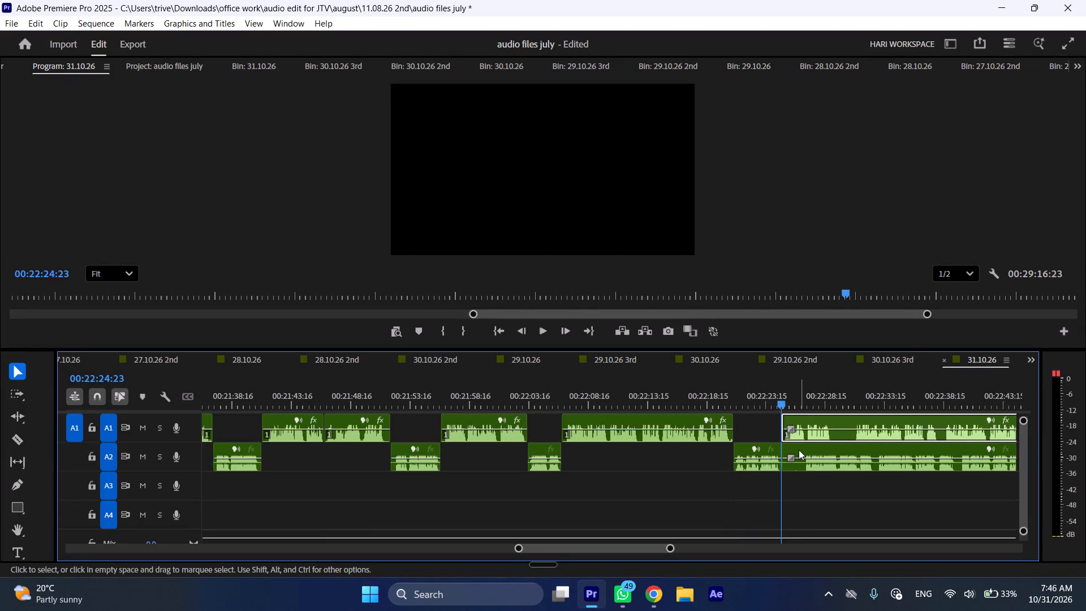
Move the remaining A2 recording forward and trim about 1.5 seconds off its start so it begins at about 00:22:33.
{"action": "left_click_drag", "start_coordinate": [799, 450], "coordinate": [877, 461]}
{"action": "left_click_drag", "start_coordinate": [859, 451], "coordinate": [876, 451]}
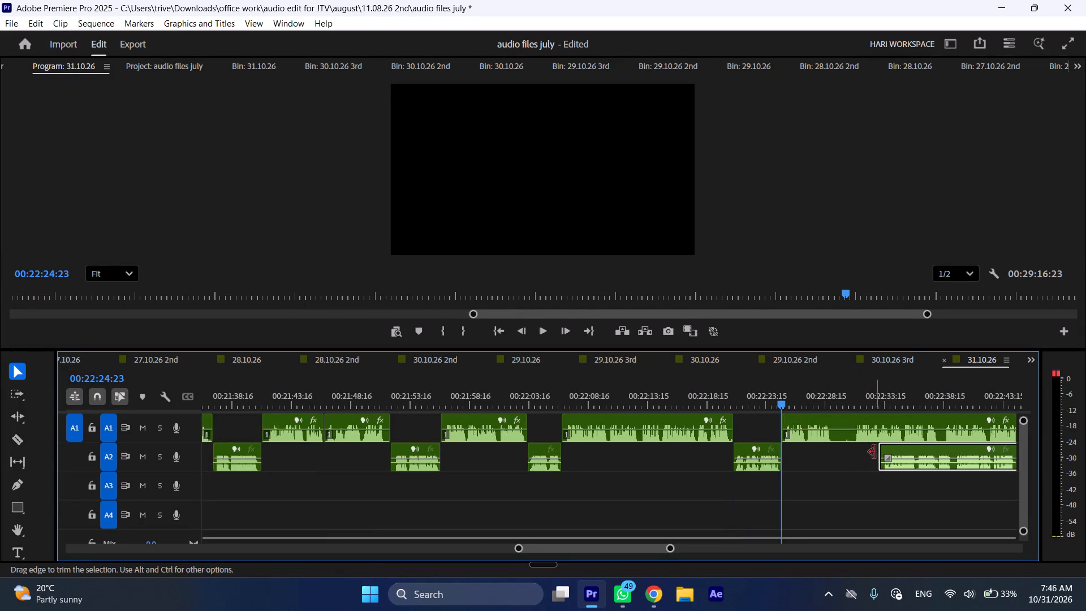
Play the sequence from about 00:22:20 at increased speed and split the A1 voice-over at 00:22:29:07.
{"action": "left_click", "coordinate": [728, 398]}
{"action": "key", "text": "space"}
{"action": "key", "text": "l"}
{"action": "scroll", "coordinate": [692, 485], "scroll_direction": "down", "scroll_amount": 5}
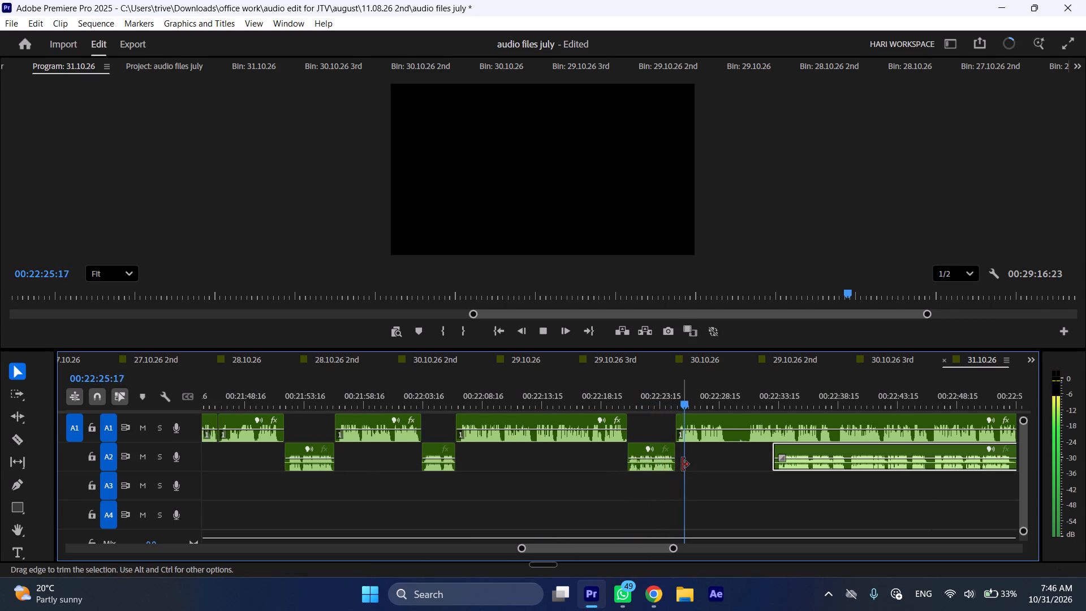
{"action": "key", "text": "space"}
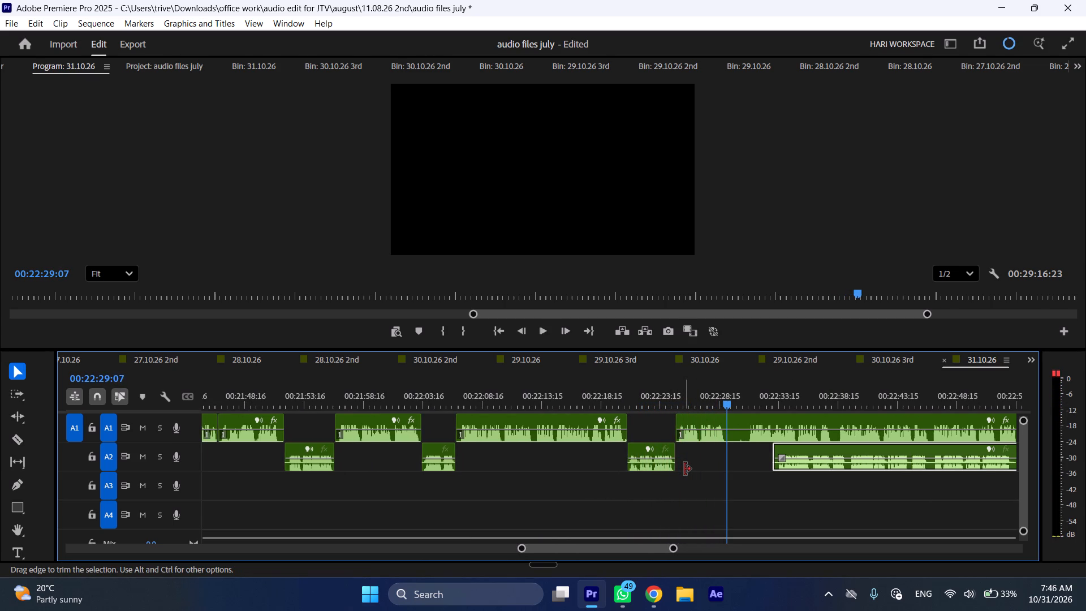
{"action": "type", "text": "C"}
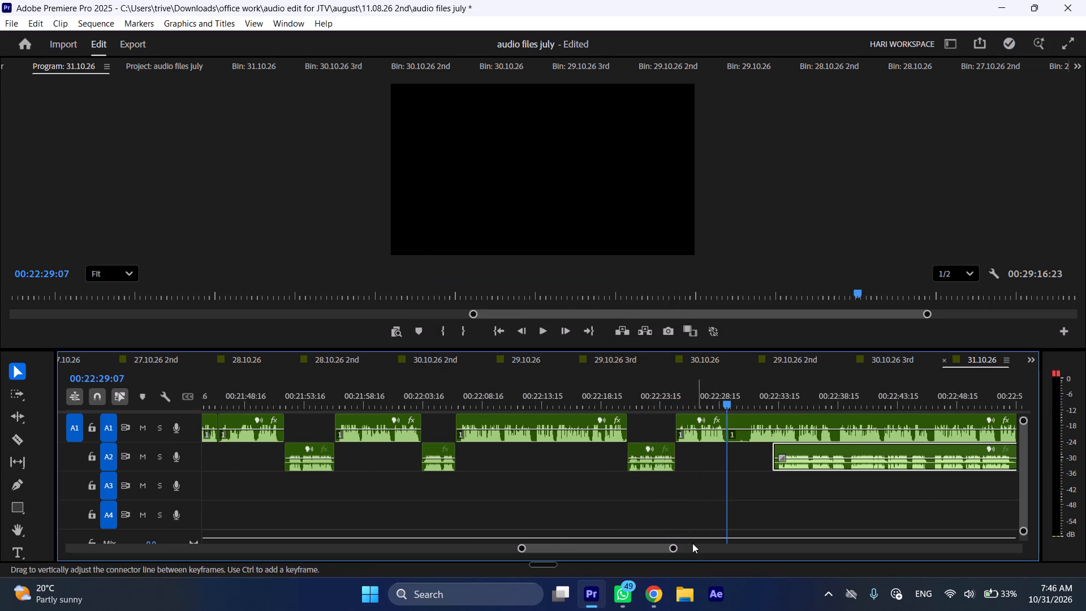
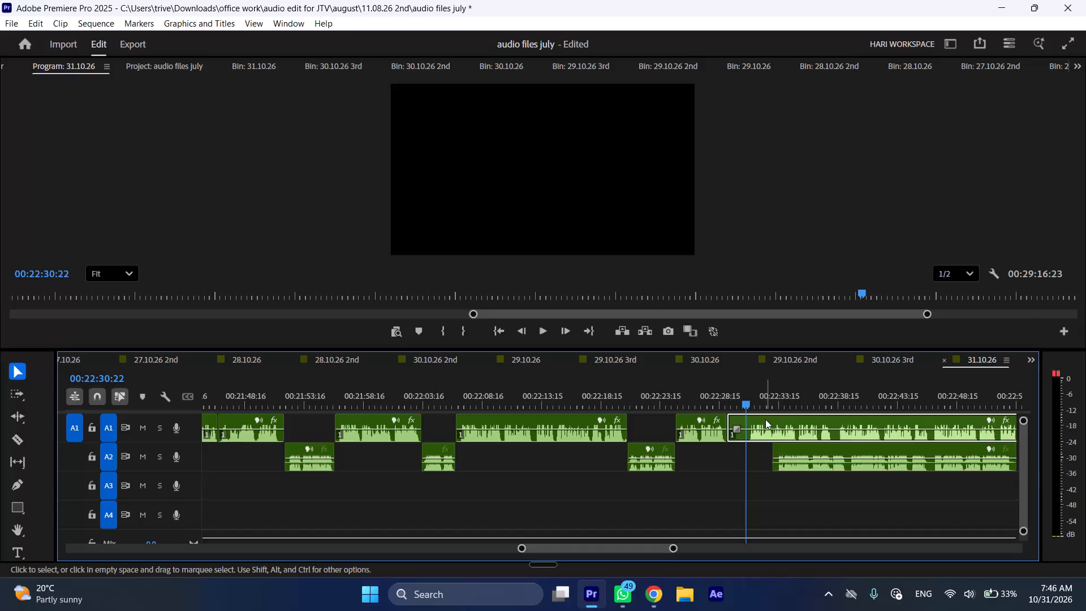
Cut the A1 voice-over at 00:22:30:22 and ripple-delete the portion back to the split at 00:22:29:07, about 1.6 seconds.
{"action": "key", "text": "shift+c"}
{"action": "key", "text": "ctrl+shift+d"}
Move the remaining A2 recording forward so it begins at about 00:23:01.
{"action": "scroll", "coordinate": [736, 438], "scroll_direction": "down", "scroll_amount": 13}
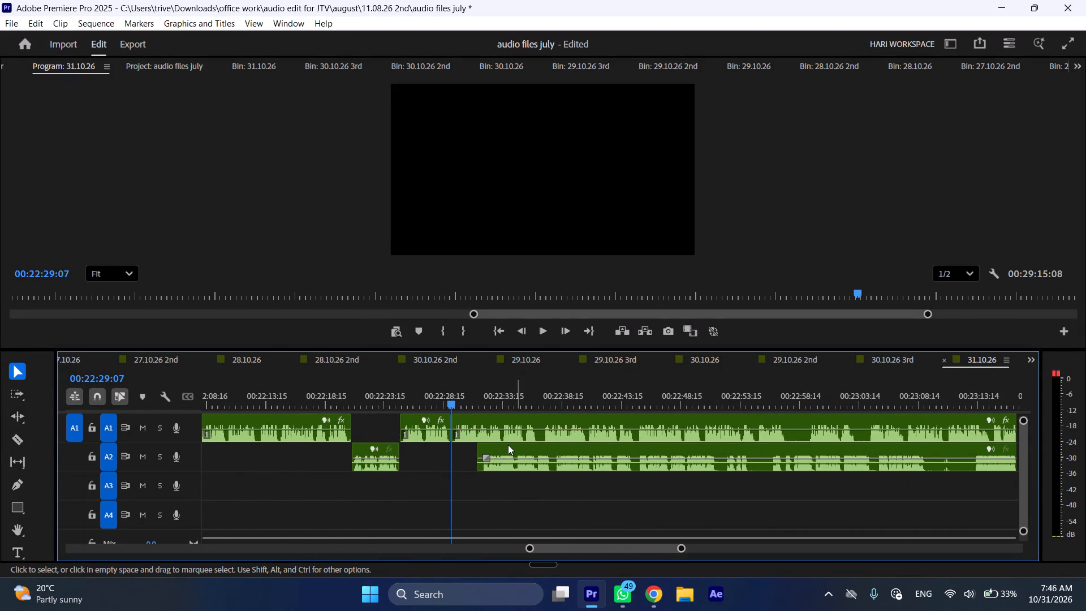
{"action": "left_click_drag", "start_coordinate": [501, 446], "coordinate": [850, 454]}
Play on at increased speed, split the A1 voice-over at 00:22:36:15 and ripple-delete about 7 frames there.
{"action": "key", "text": "space"}
{"action": "key", "text": "l"}
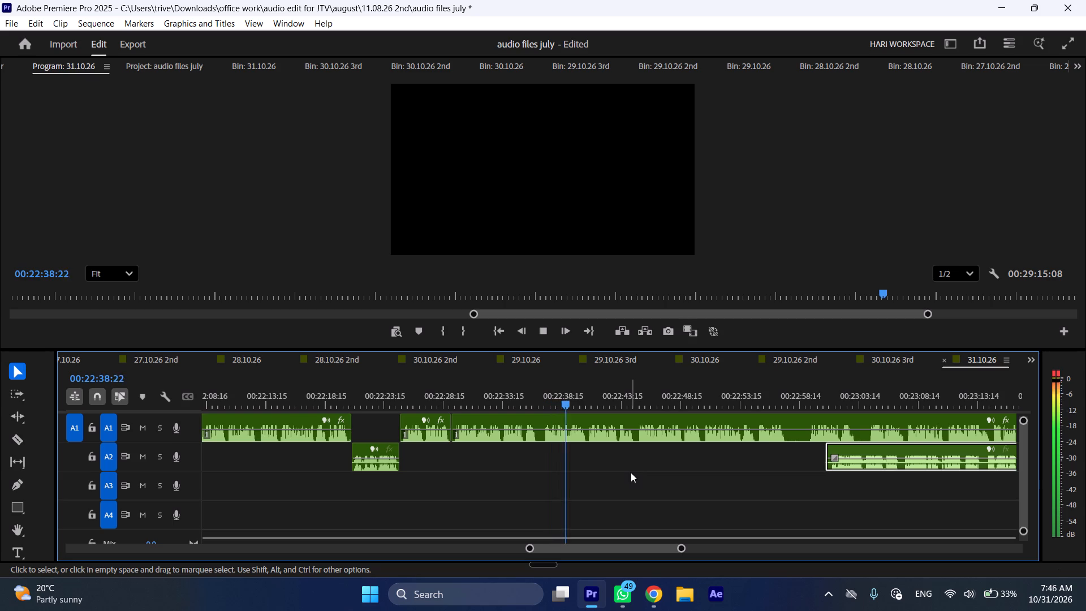
{"action": "left_click_drag", "start_coordinate": [536, 402], "coordinate": [538, 402]}
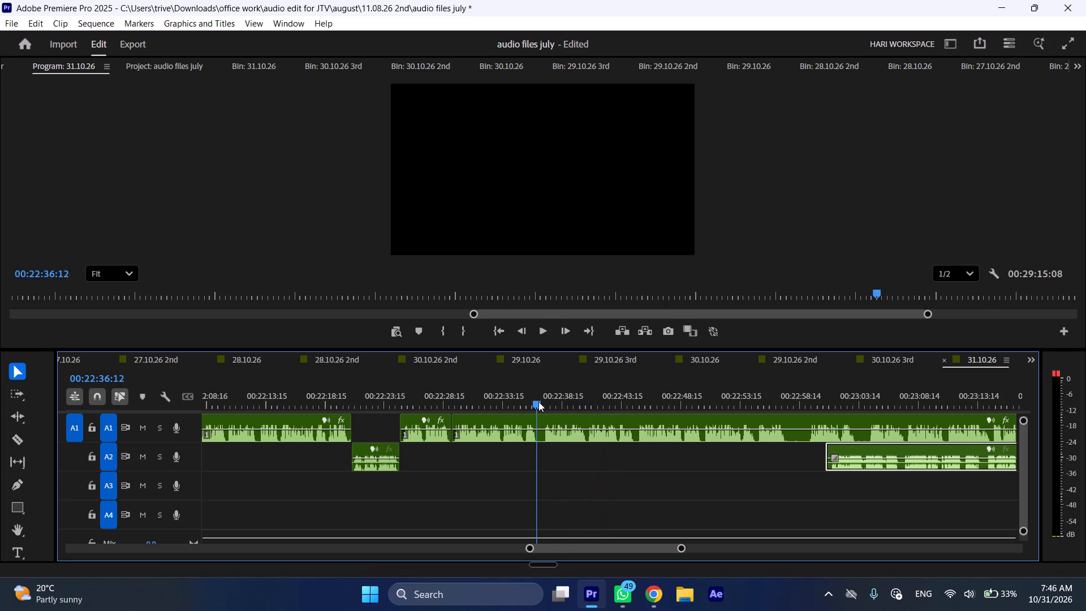
{"action": "left_click_drag", "start_coordinate": [538, 402], "coordinate": [544, 403]}
{"action": "key", "text": "shift+c"}
{"action": "left_click", "coordinate": [555, 423]}
{"action": "key", "text": "shift+c"}
{"action": "key", "text": "ctrl+shift+d"}
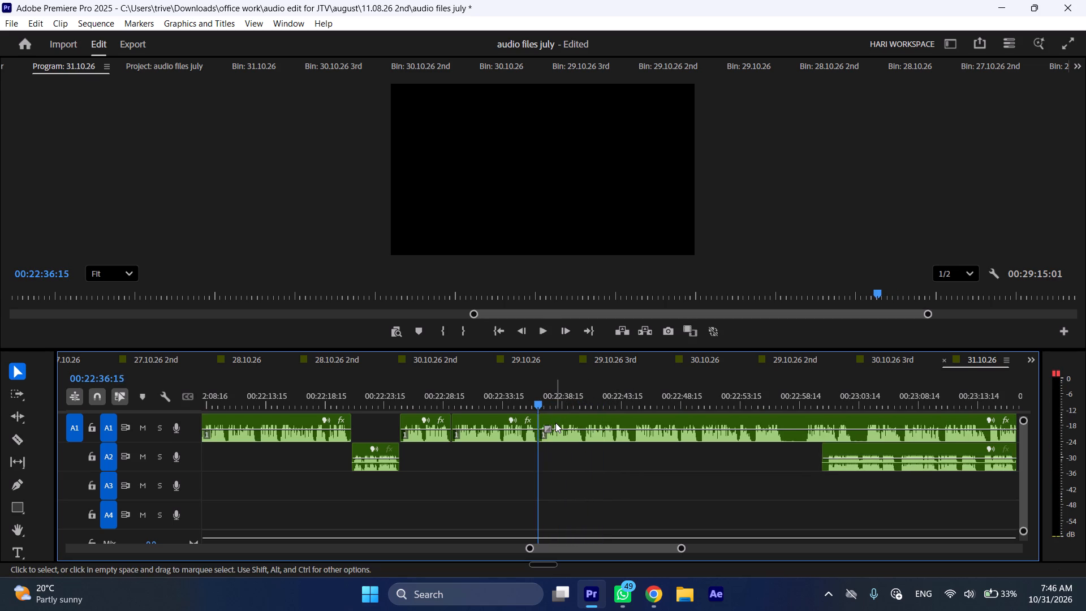
Play the sequence from 00:22:36:15 at increased speed to review the remaining A1 voice-over.
{"action": "key", "text": "space"}
{"action": "type", "text": "l"}
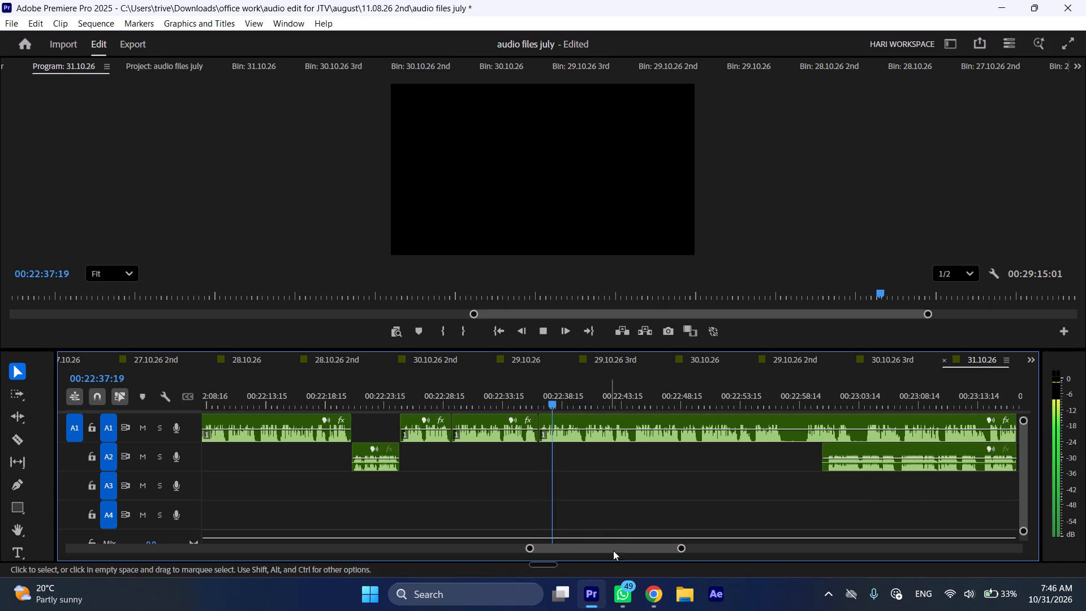
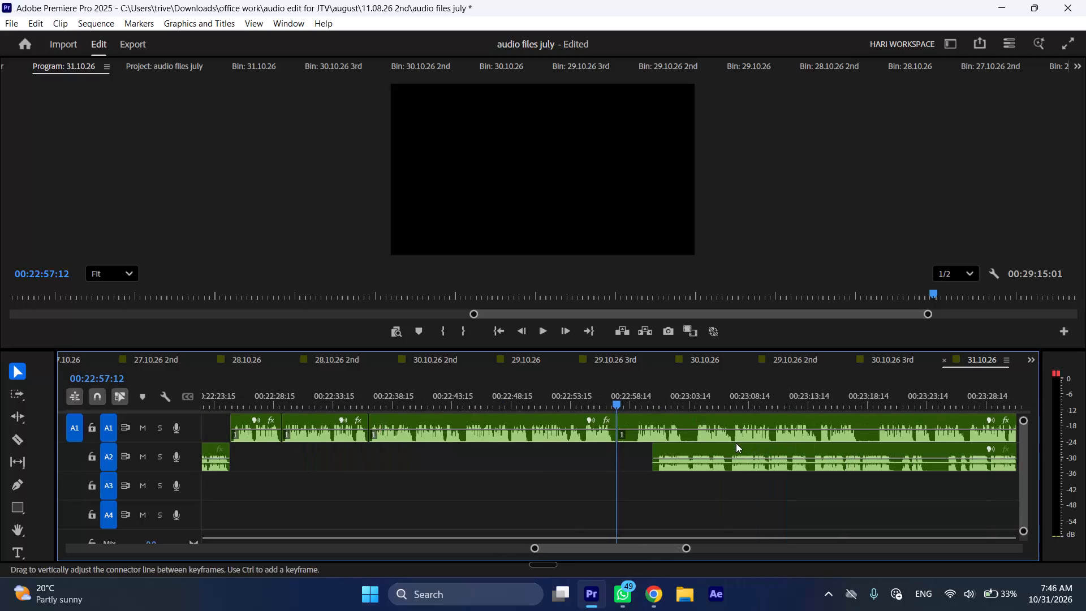
Move the remaining A2 recording back so it begins at 00:22:57:12, where the reviewed A1 voice-over section ends.
{"action": "left_click_drag", "start_coordinate": [727, 448], "coordinate": [677, 449]}
{"action": "left_click_drag", "start_coordinate": [677, 449], "coordinate": [688, 449]}
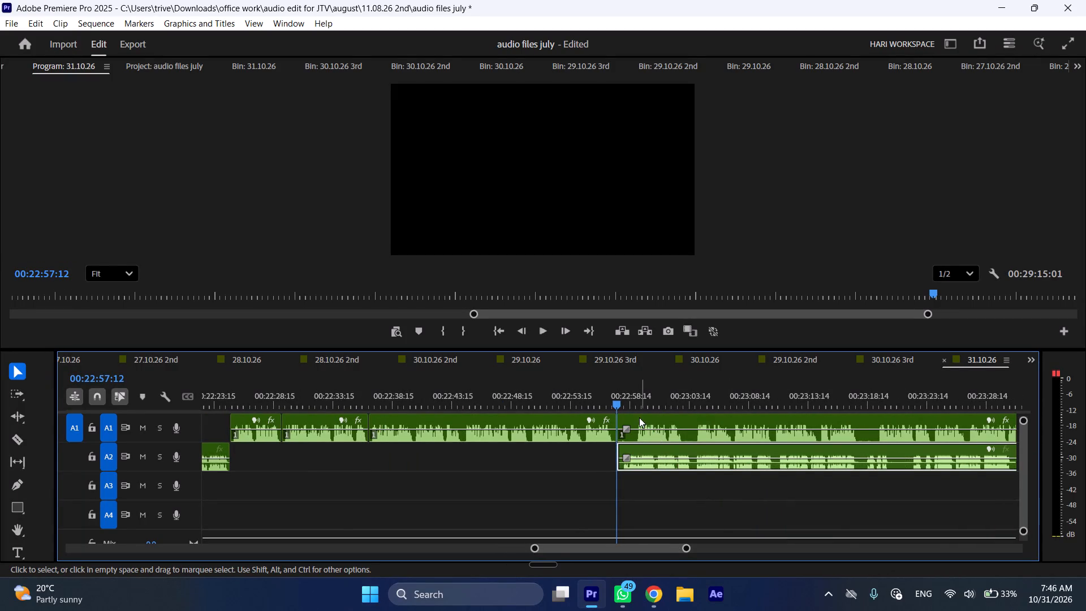
Move the remaining A1 voice-over about 15 seconds later so it begins at about 00:23:12.
{"action": "left_click_drag", "start_coordinate": [639, 418], "coordinate": [818, 418]}
Play the sequence from 00:22:57:12 at increased speed to review the A2 recording.
{"action": "key", "text": "space"}
{"action": "key", "text": "l"}
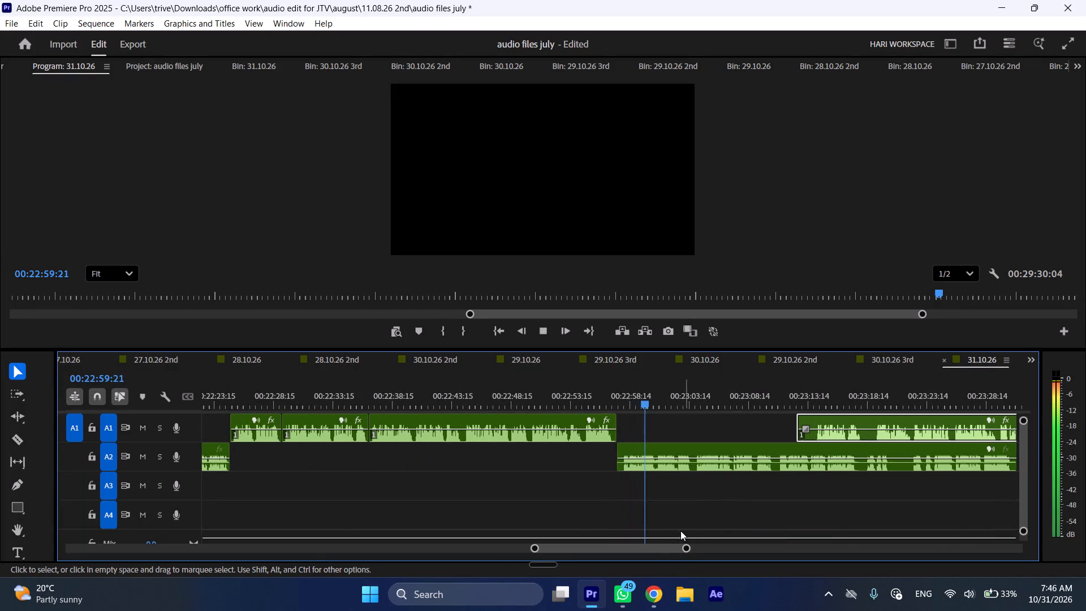
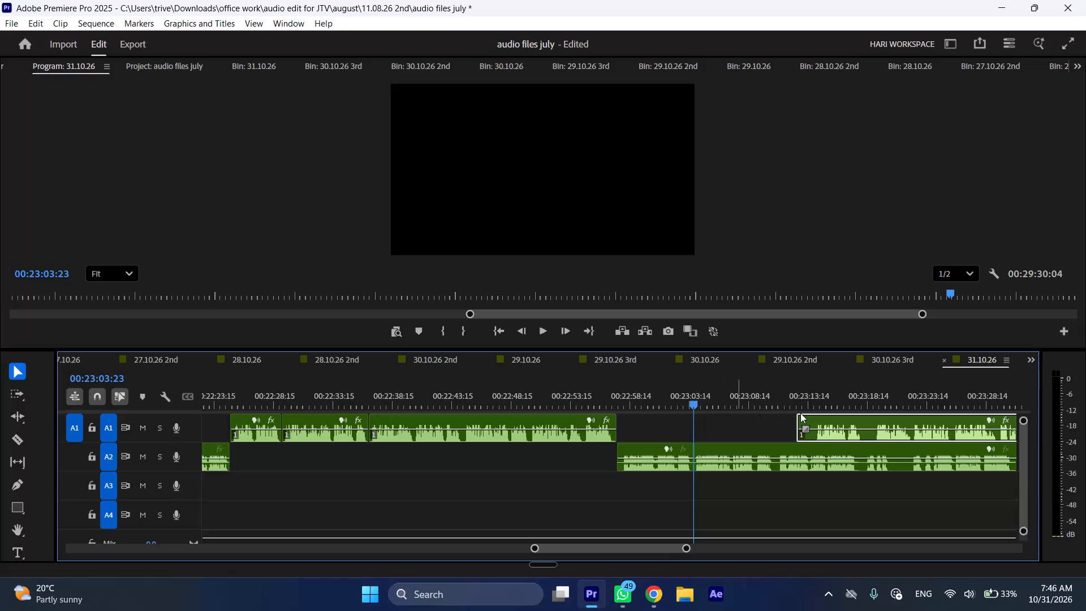
Move the remaining A1 voice-over back so it begins at 00:23:03:23, where the reviewed A2 recording section ends.
{"action": "left_click_drag", "start_coordinate": [800, 413], "coordinate": [813, 416]}
{"action": "left_click_drag", "start_coordinate": [800, 417], "coordinate": [816, 420]}
{"action": "left_click_drag", "start_coordinate": [833, 422], "coordinate": [726, 422]}
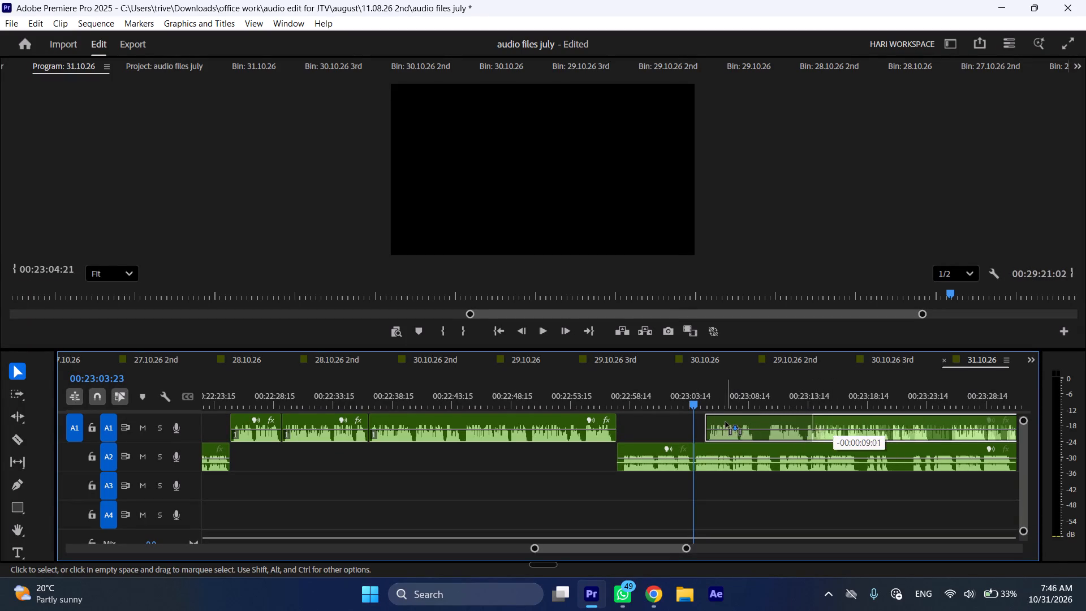
{"action": "left_click_drag", "start_coordinate": [726, 422], "coordinate": [723, 422]}
Move the remaining A2 recording about 8 seconds later so it begins at about 00:23:12.
{"action": "left_click_drag", "start_coordinate": [718, 446], "coordinate": [817, 450]}
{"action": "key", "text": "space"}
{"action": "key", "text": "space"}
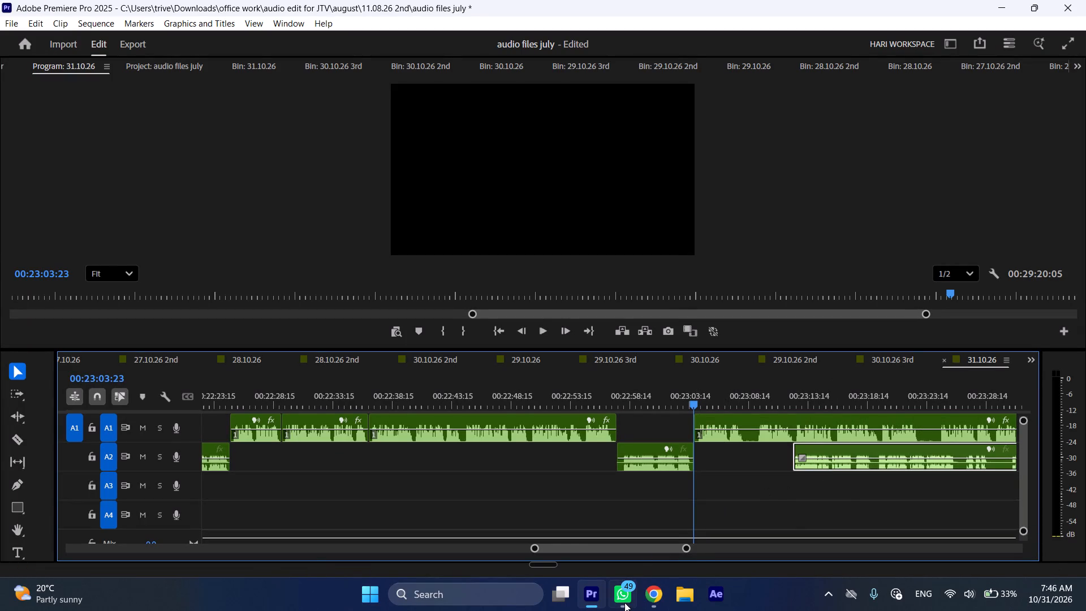
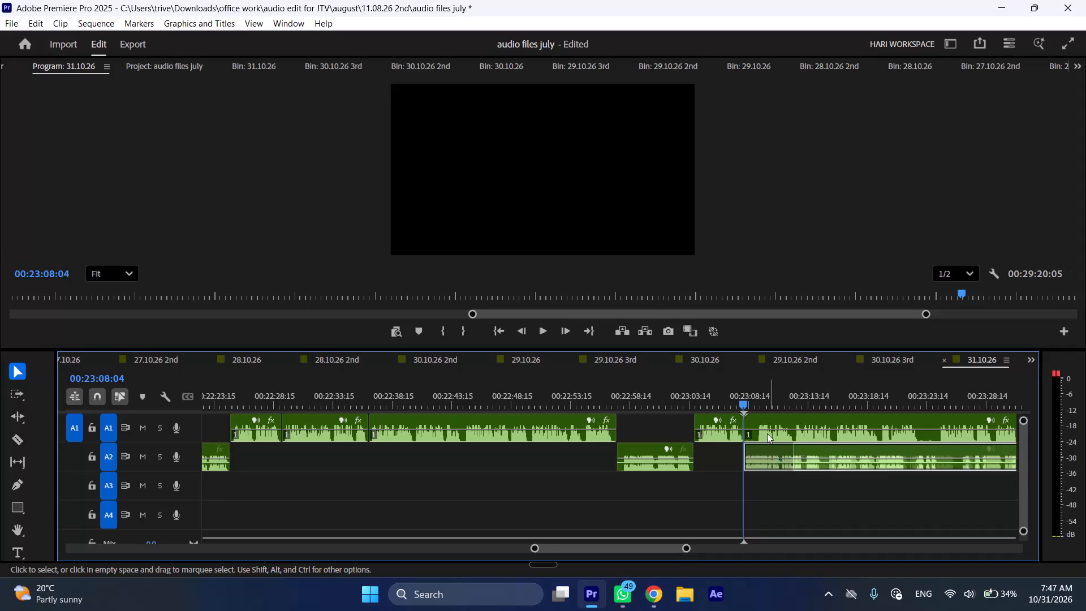
Move the remaining A1 voice-over about 14 seconds later and trim about 1 second off its start while playing the A2 recording.
{"action": "left_click_drag", "start_coordinate": [761, 419], "coordinate": [928, 420]}
{"action": "key", "text": "space"}
{"action": "key", "text": "l"}
{"action": "scroll", "coordinate": [767, 470], "scroll_direction": "down", "scroll_amount": 7}
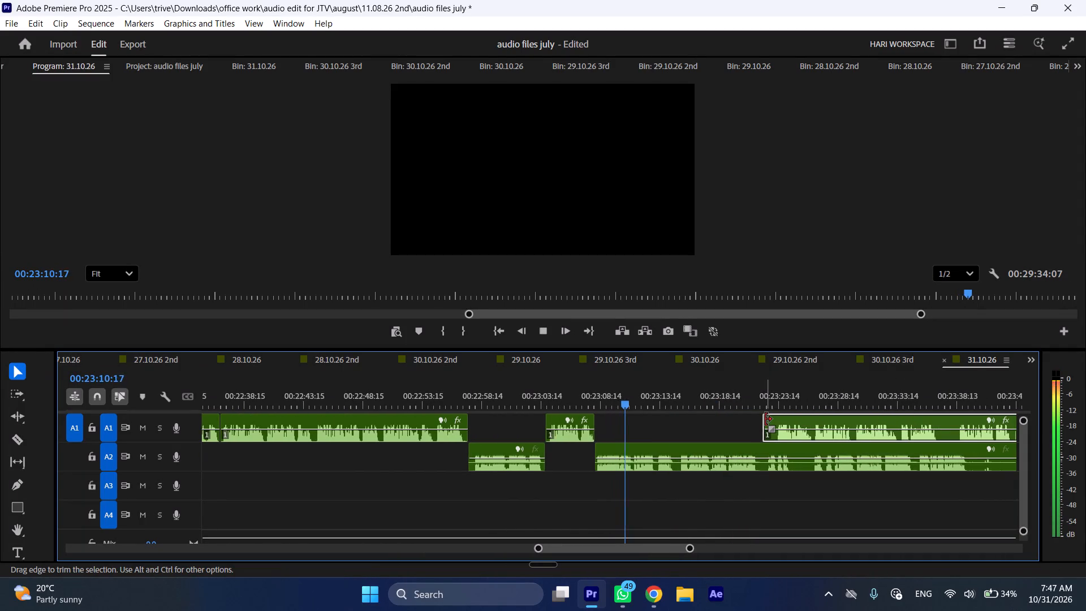
{"action": "left_click_drag", "start_coordinate": [765, 419], "coordinate": [777, 421]}
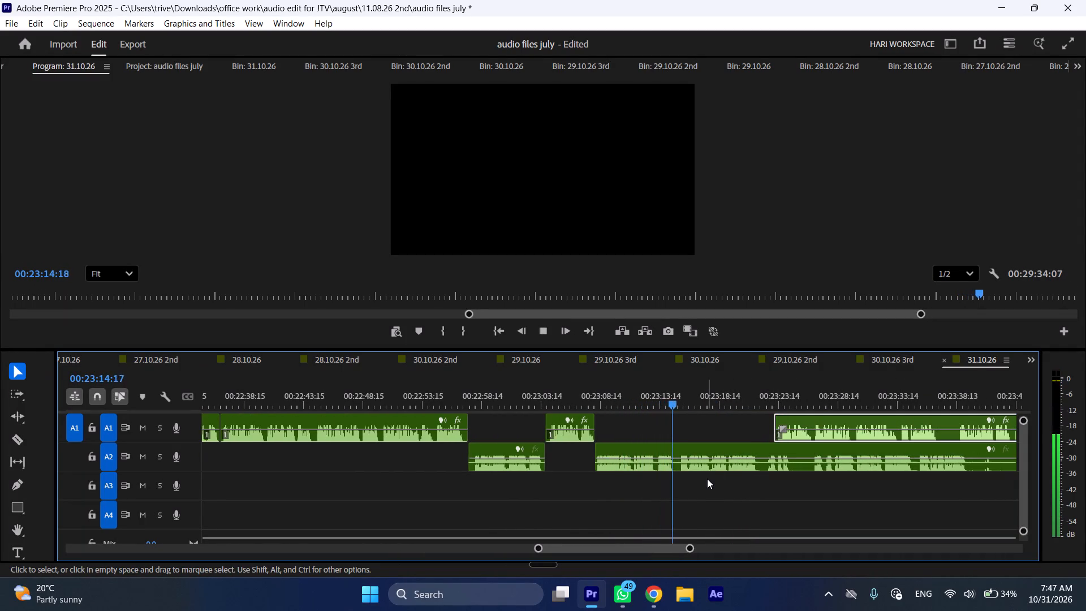
Cut the A2 recording at 00:23:14:20.
{"action": "left_click", "coordinate": [675, 402]}
{"action": "key", "text": "shift+c"}
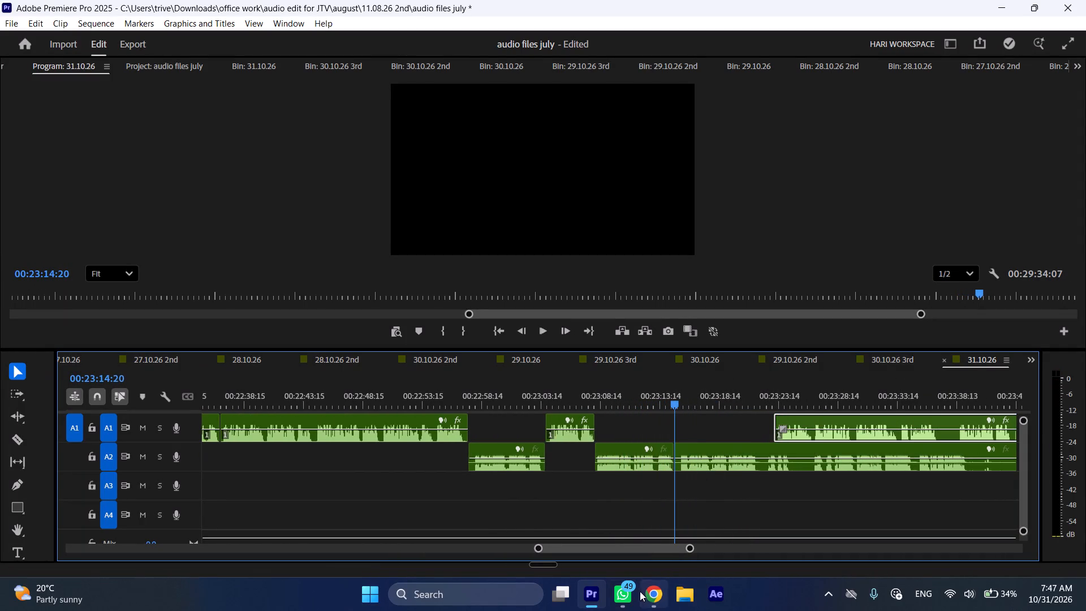
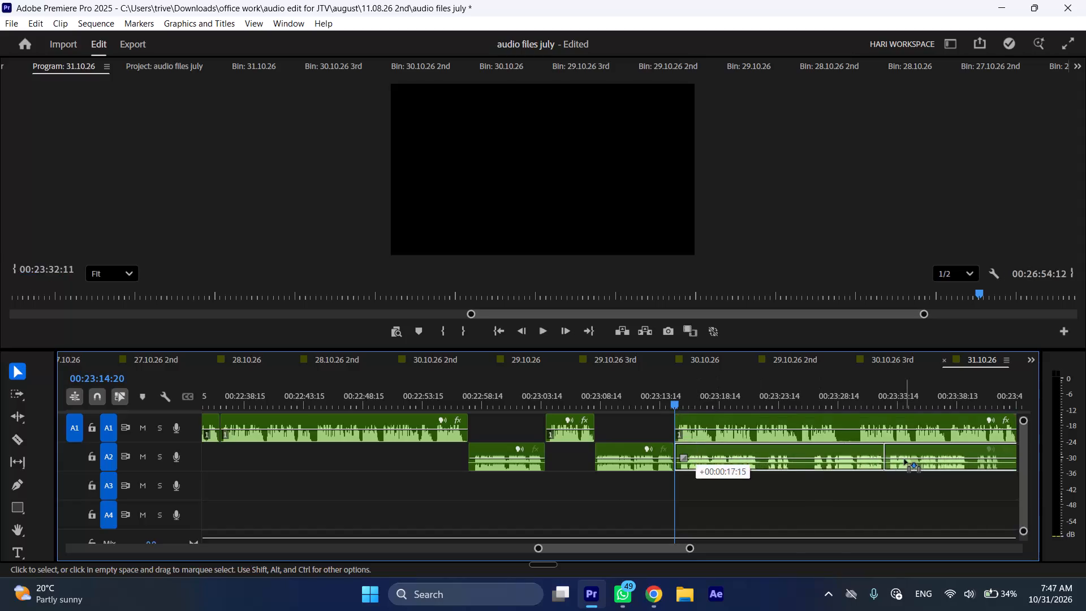
Play the sequence at increased speed from 00:23:14:20 to review the A1 voice-over section before the remaining A2 recording.
{"action": "key", "text": "space"}
{"action": "key", "text": "l"}
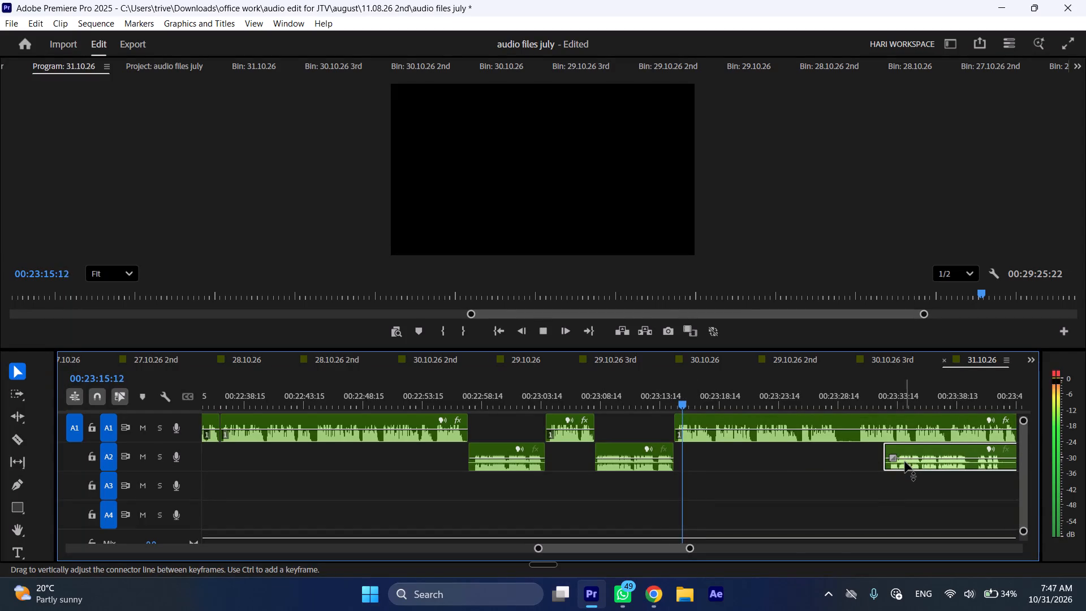
{"action": "scroll", "coordinate": [807, 471], "scroll_direction": "down", "scroll_amount": 5}
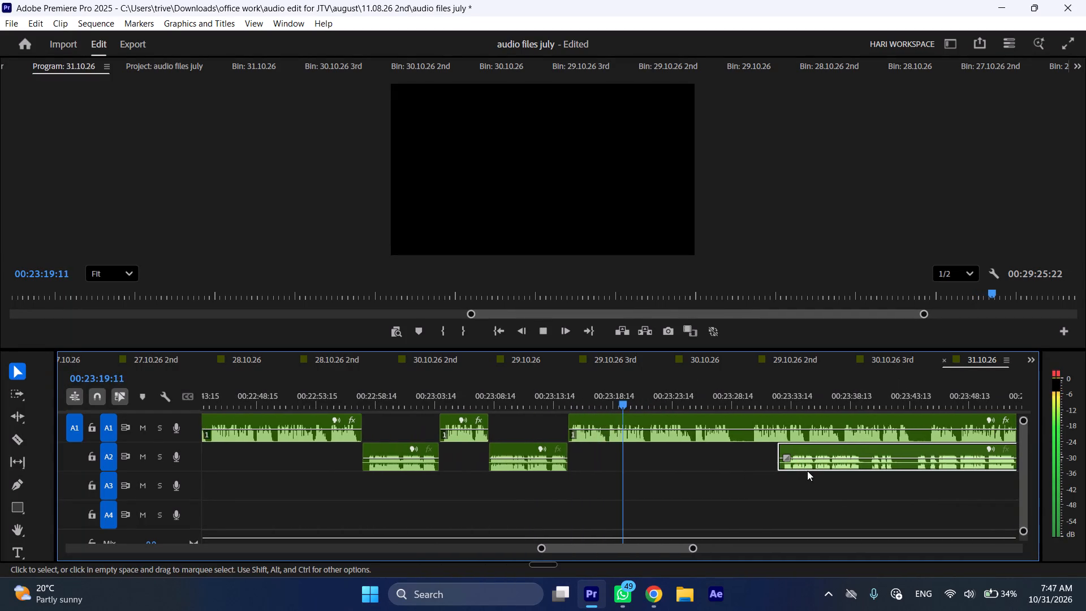
{"action": "scroll", "coordinate": [716, 479], "scroll_direction": "down", "scroll_amount": 4}
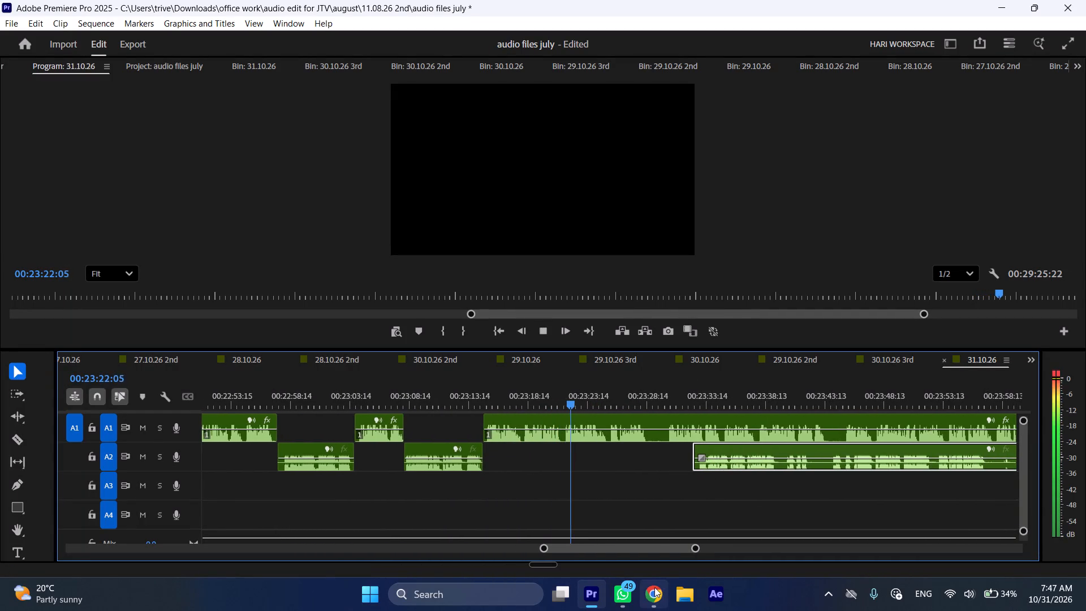
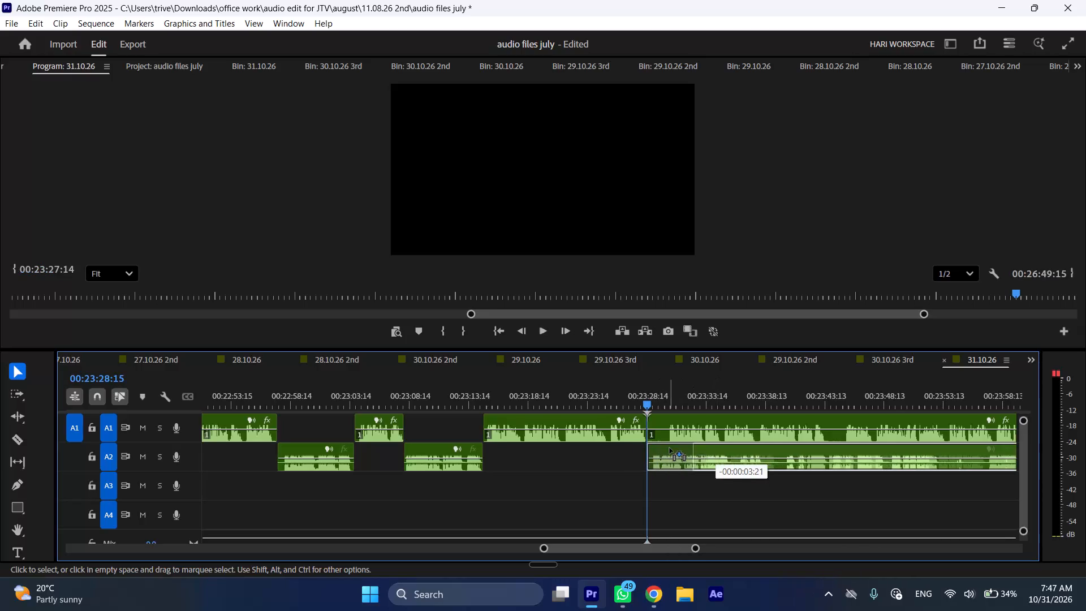
Shift the remaining A1 voice-over section later, clear of the A2 recording's opening, and trim its silent start to about 00:23:42.
{"action": "left_click_drag", "start_coordinate": [663, 416], "coordinate": [813, 417]}
{"action": "key", "text": "space"}
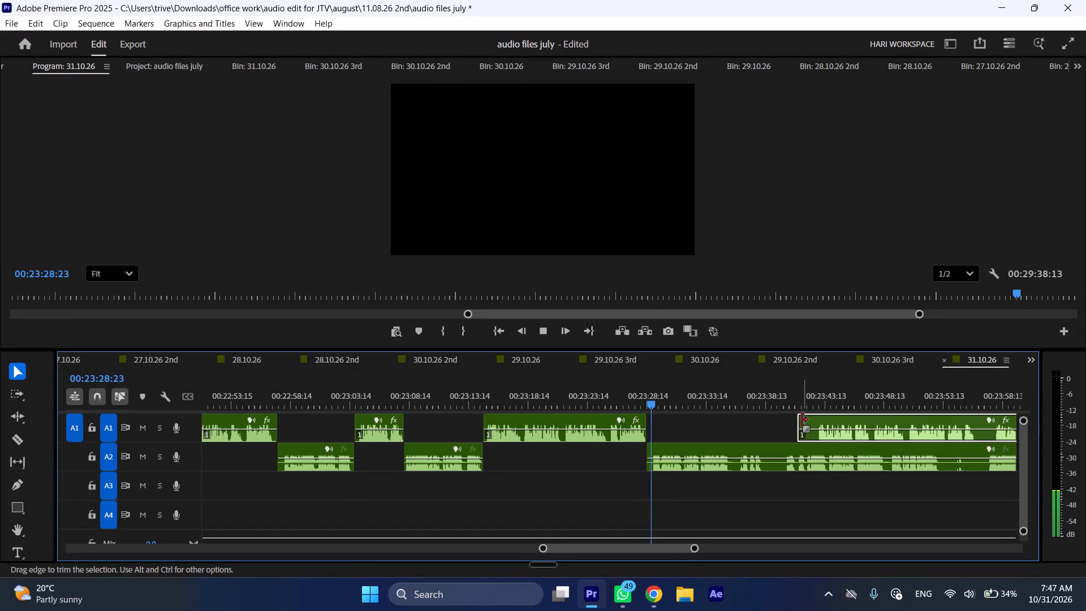
{"action": "key", "text": "l"}
{"action": "left_click_drag", "start_coordinate": [799, 423], "coordinate": [816, 425]}
Cut the A2 recording at 00:23:29:01 and ripple-delete the short piece before it, closing the gap after the A1 section.
{"action": "left_click", "coordinate": [654, 398]}
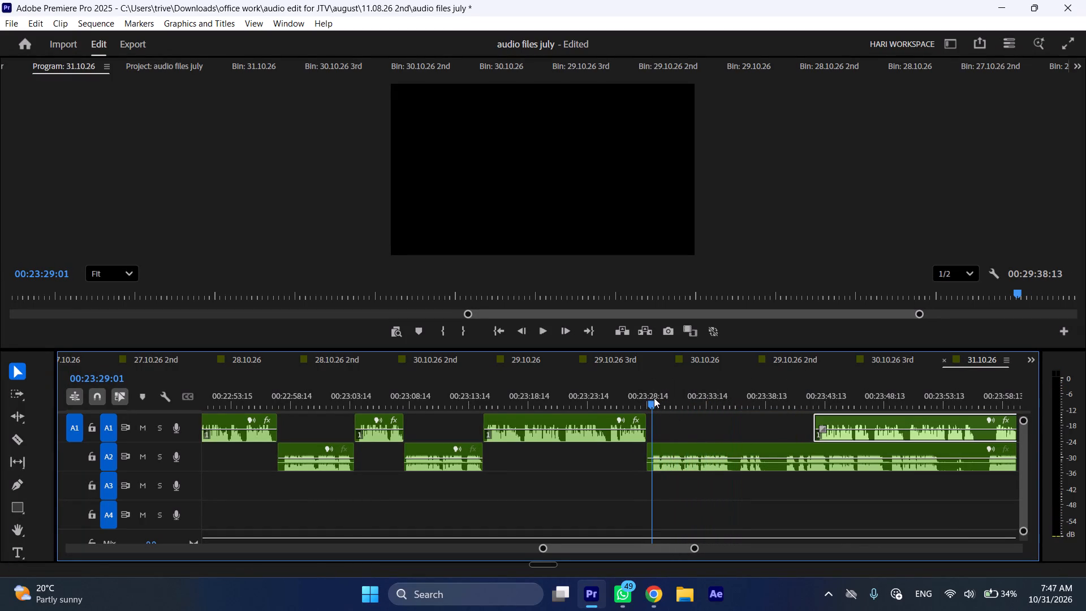
{"action": "left_click", "coordinate": [673, 457]}
{"action": "key", "text": "shift+c"}
{"action": "key", "text": "ctrl+shift+d"}
Cut the A2 recording at 00:23:35:07, at the end of its first spoken passage.
{"action": "left_click_drag", "start_coordinate": [716, 391], "coordinate": [721, 391]}
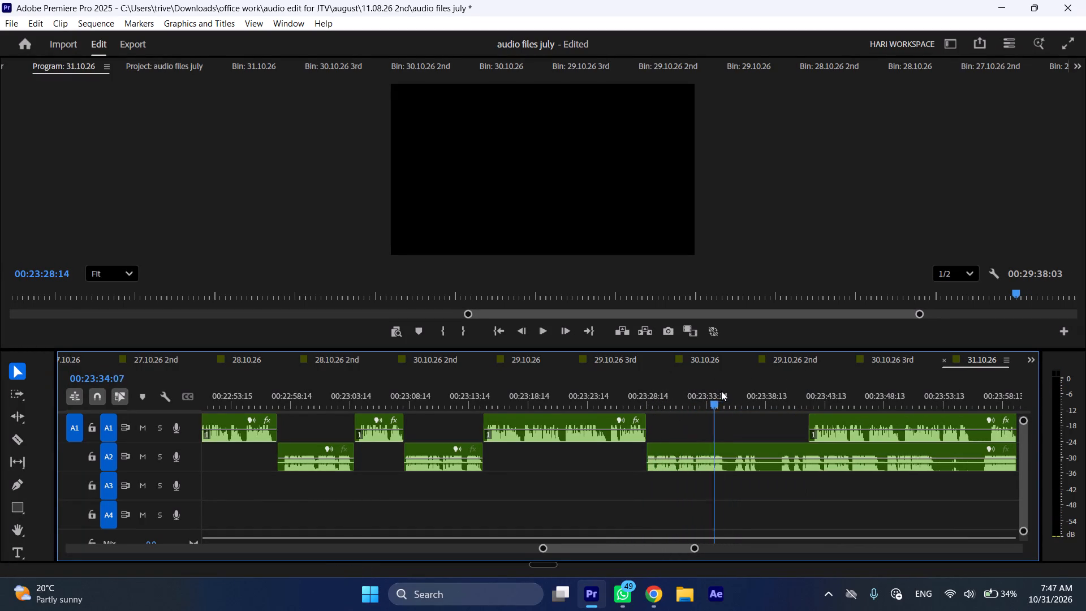
{"action": "left_click_drag", "start_coordinate": [721, 391], "coordinate": [729, 391]}
{"action": "key", "text": "shift+c"}
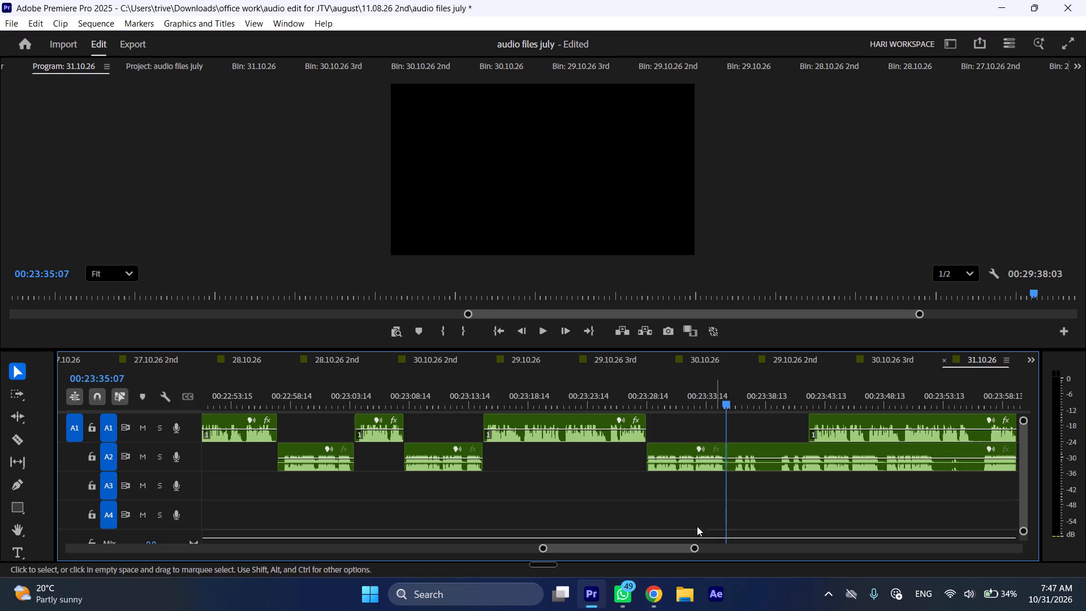
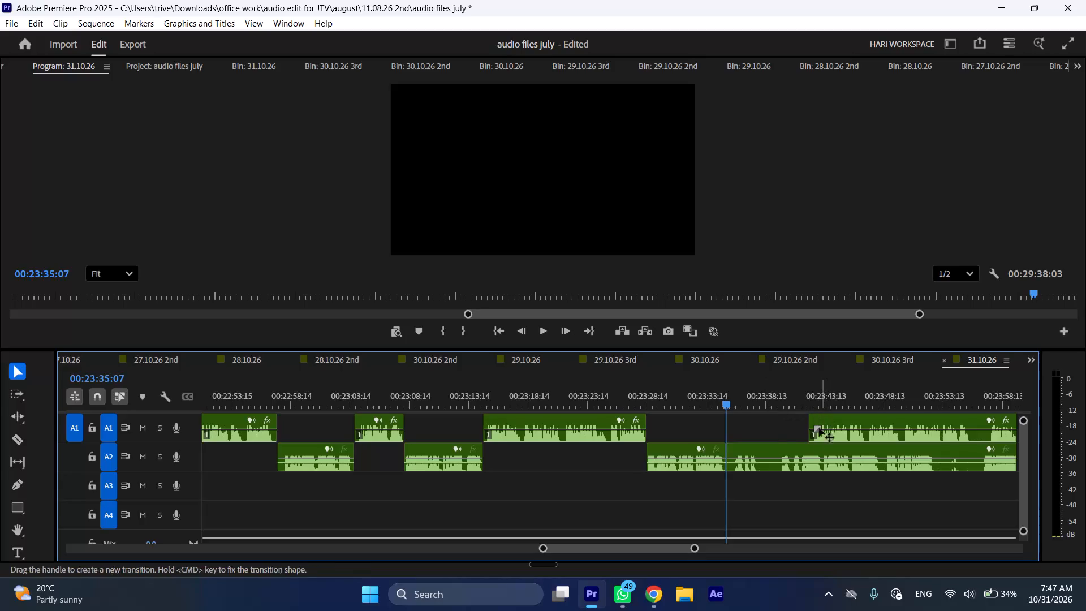
Cut the A2 recording at 00:23:35:19 and ripple-delete the short piece before it back to the previous cut.
{"action": "key", "text": "space"}
{"action": "key", "text": "space"}
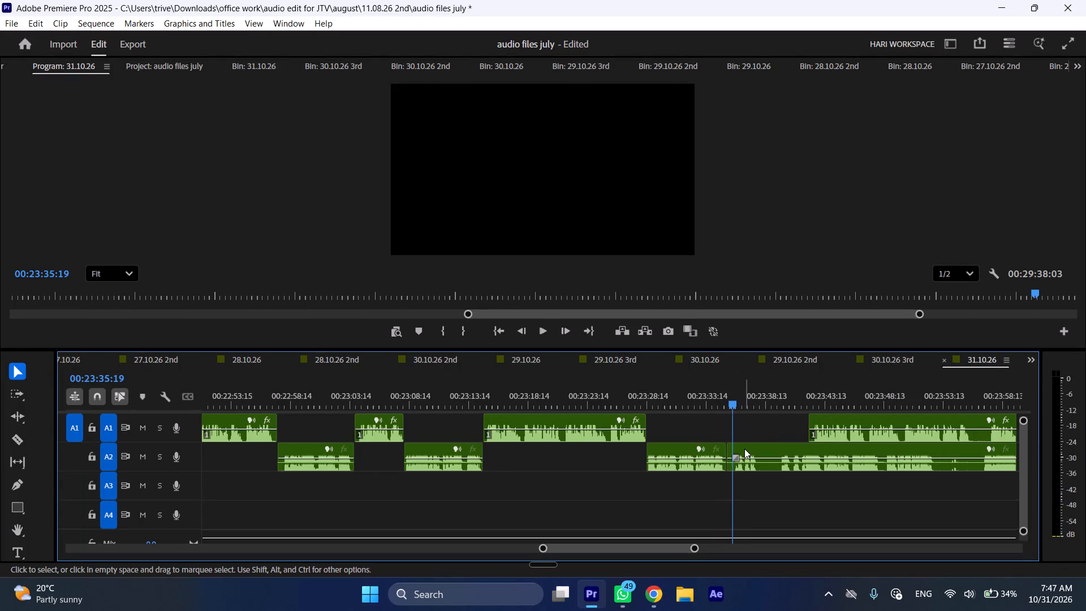
{"action": "left_click", "coordinate": [744, 449]}
{"action": "key", "text": "shift+c"}
{"action": "key", "text": "ctrl+shift+d"}
Play on through the next short passage of the A2 recording and cut it at 00:23:37:12.
{"action": "key", "text": "space"}
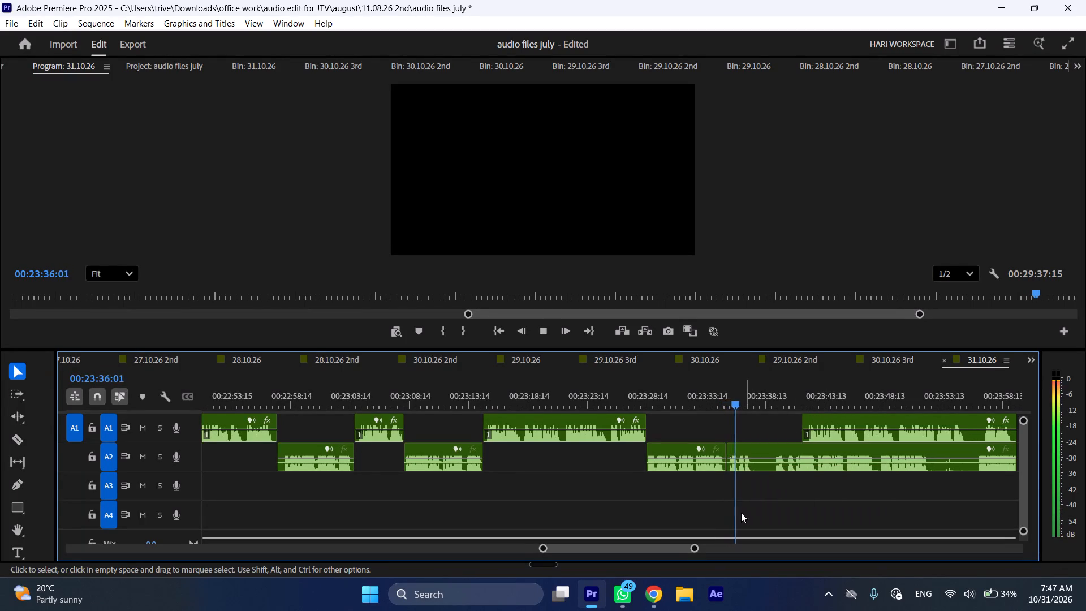
{"action": "scroll", "coordinate": [739, 496], "scroll_direction": "down", "scroll_amount": 4}
{"action": "key", "text": "space"}
{"action": "key", "text": "shift+c"}
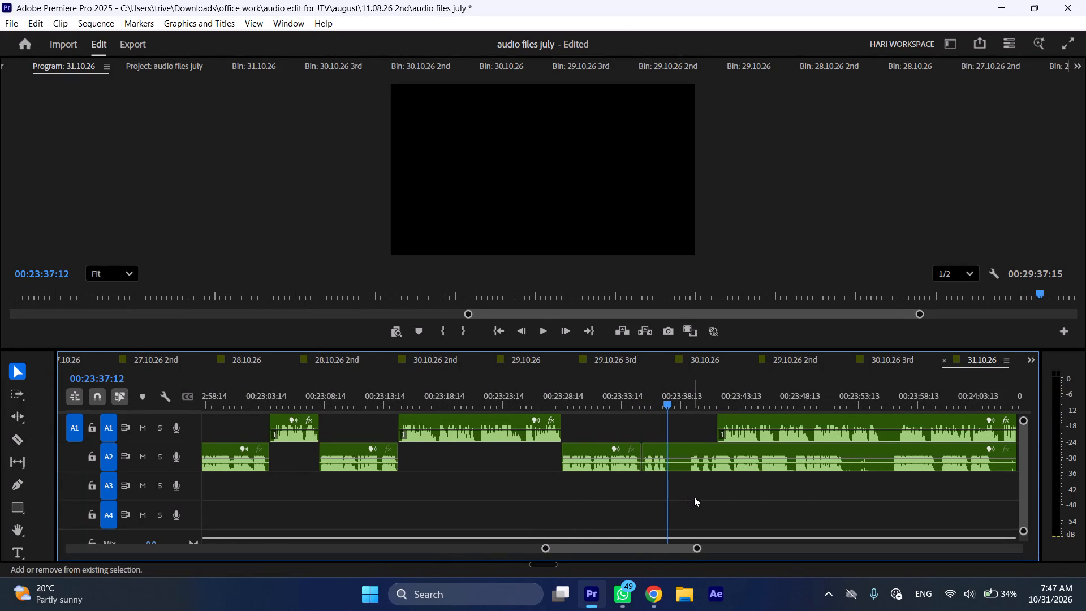
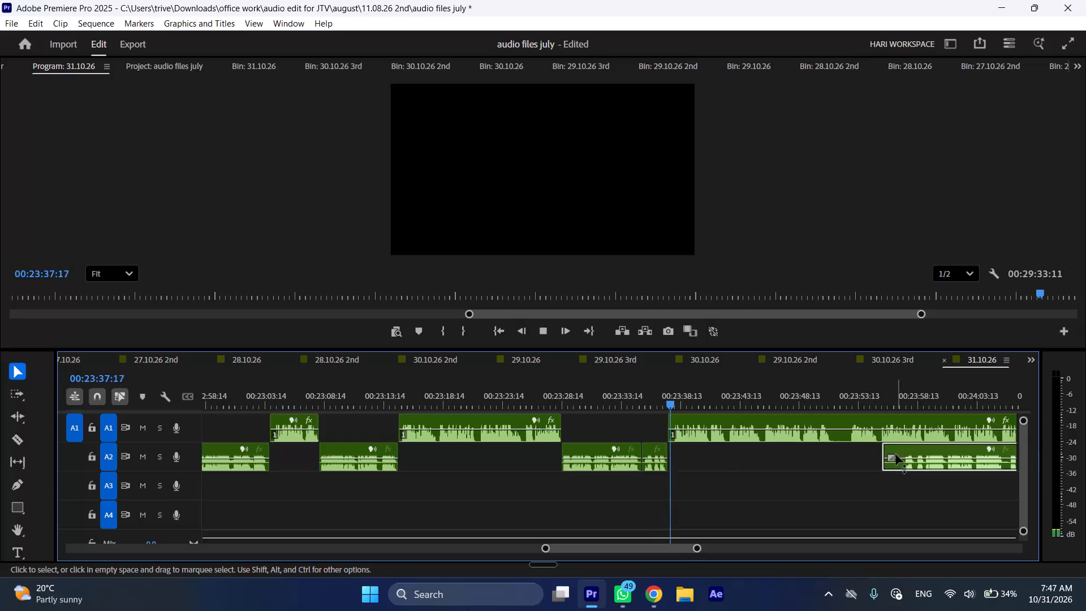
Play on through the A1 voice-over at faster speed while trimming about 1.5 seconds off the start of the upcoming A2 clip.
{"action": "key", "text": "l"}
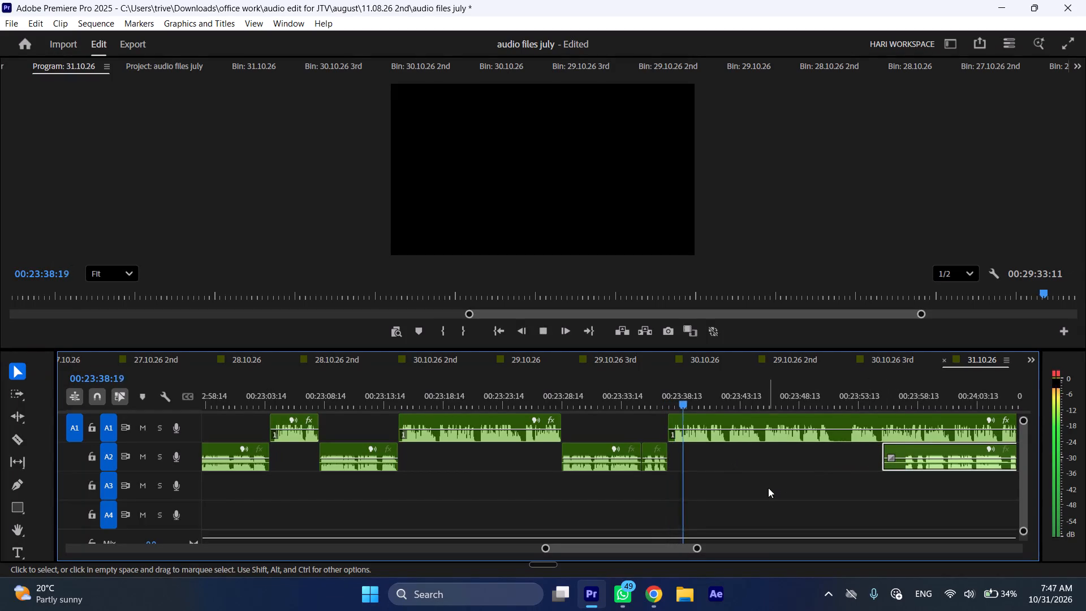
{"action": "scroll", "coordinate": [691, 477], "scroll_direction": "down", "scroll_amount": 10}
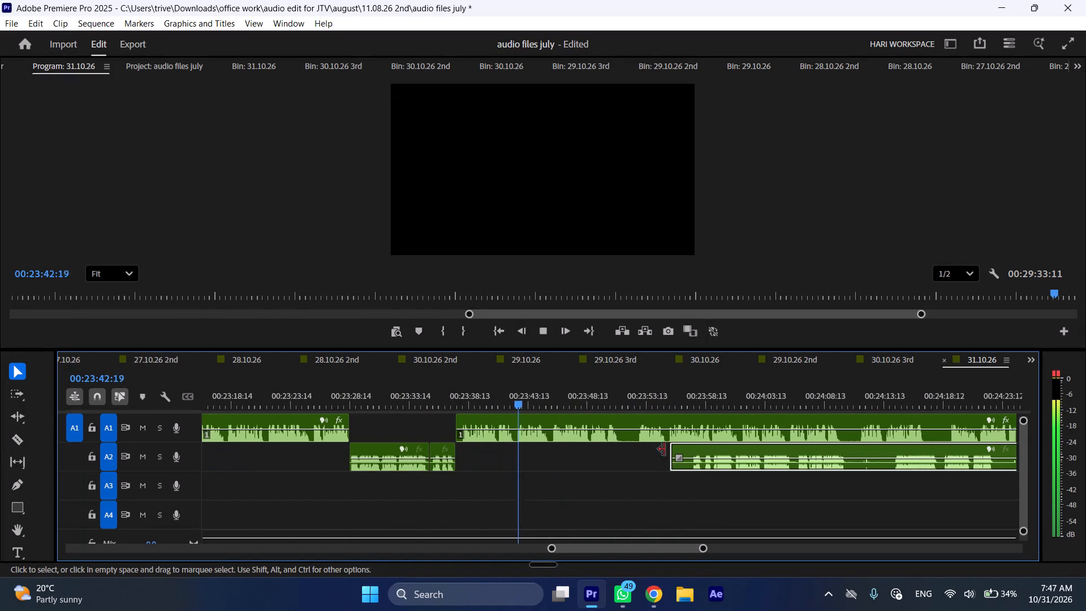
{"action": "left_click_drag", "start_coordinate": [673, 451], "coordinate": [690, 454]}
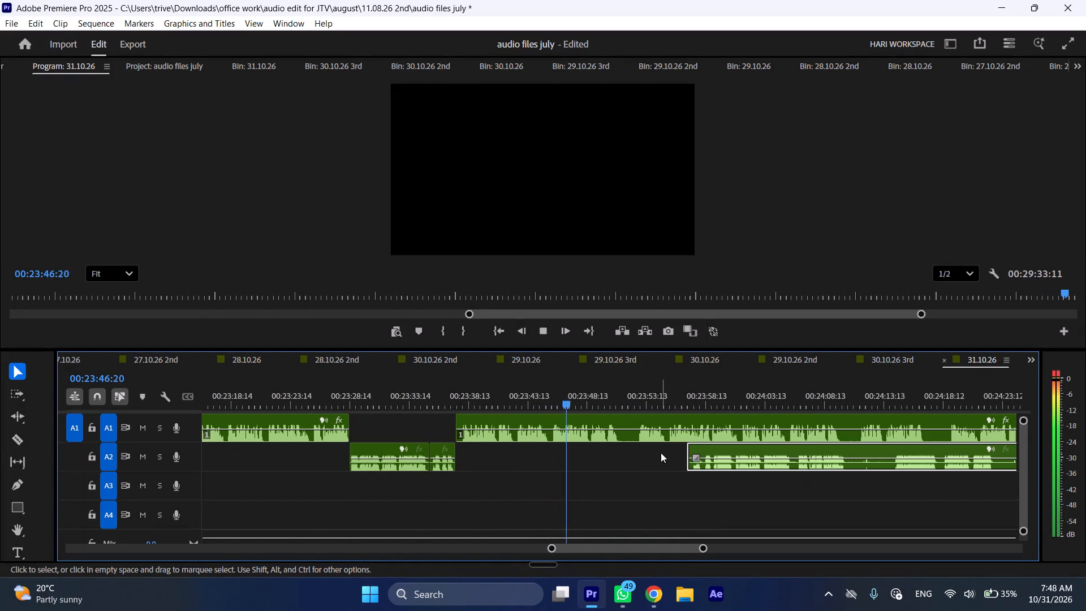
{"action": "scroll", "coordinate": [603, 461], "scroll_direction": "down", "scroll_amount": 4}
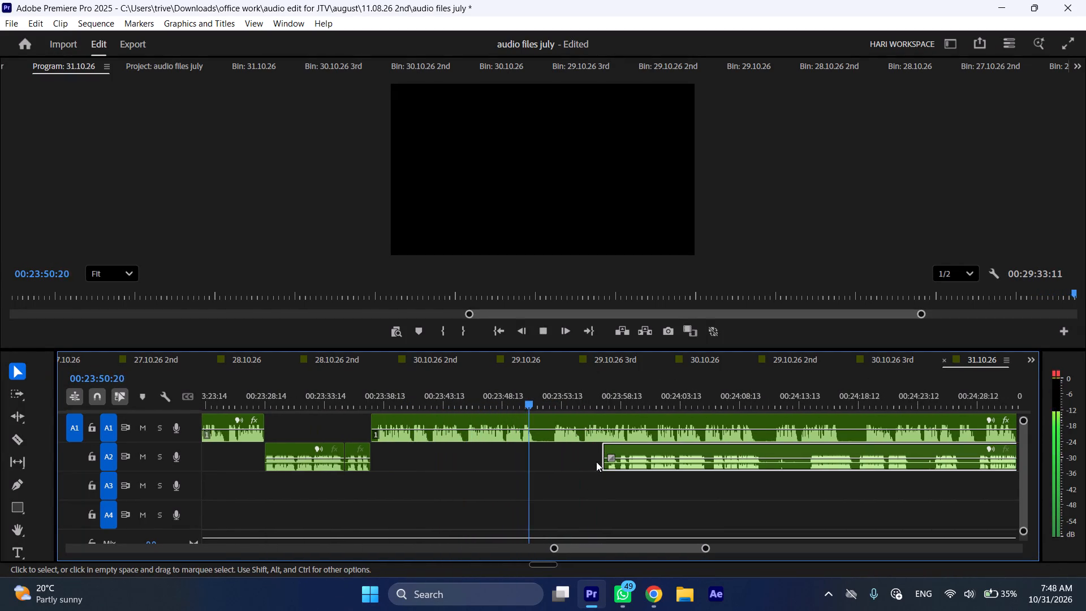
Stop playback at the pause in the voice-over and cut the A1 clip at 00:23:51:07.
{"action": "key", "text": "space"}
{"action": "left_click", "coordinate": [541, 403]}
{"action": "key", "text": "shift+c"}
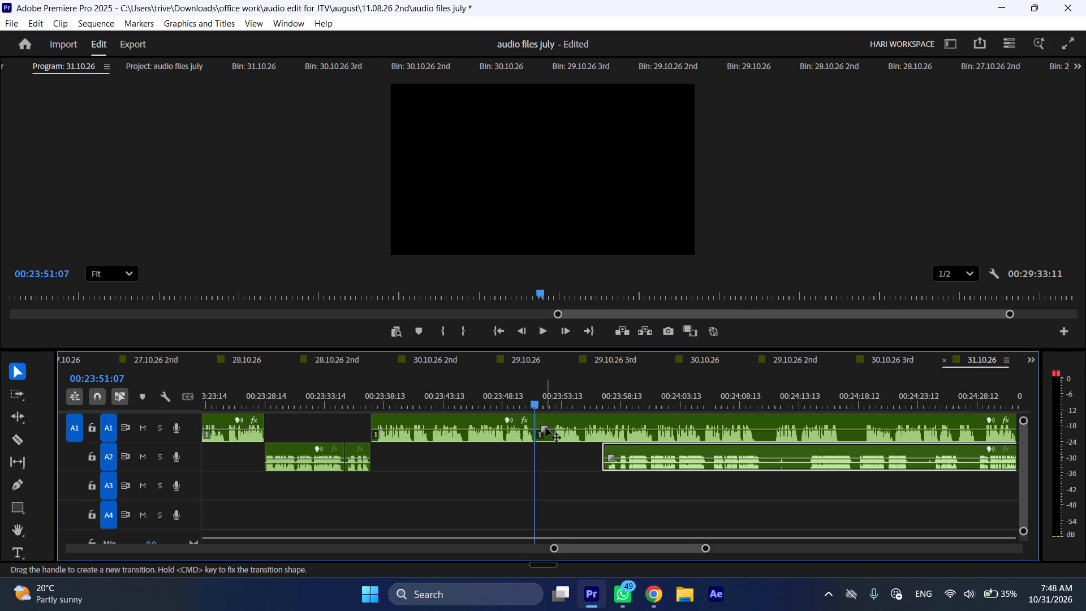
Move the A2 recording back to start at the 00:23:51:07 cut and shift the remaining A1 voice-over about 20 seconds later.
{"action": "scroll", "coordinate": [546, 429], "scroll_direction": "down", "scroll_amount": 5}
{"action": "left_click_drag", "start_coordinate": [522, 452], "coordinate": [451, 450]}
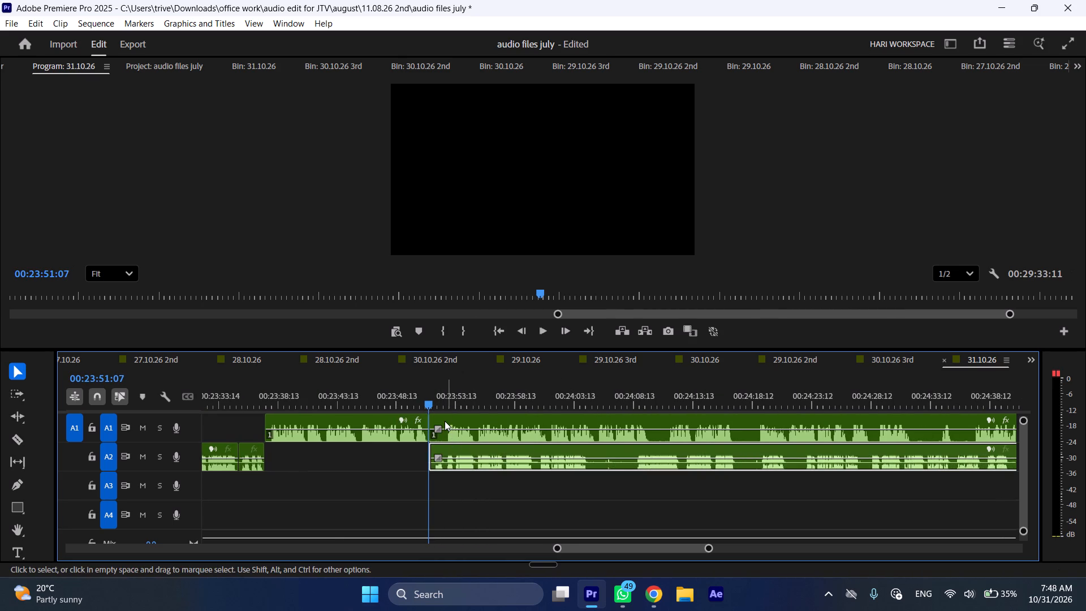
{"action": "left_click_drag", "start_coordinate": [445, 420], "coordinate": [678, 420]}
Play the A2 recording at faster speed from the 00:23:51:07 cut.
{"action": "key", "text": "space"}
{"action": "key", "text": "l"}
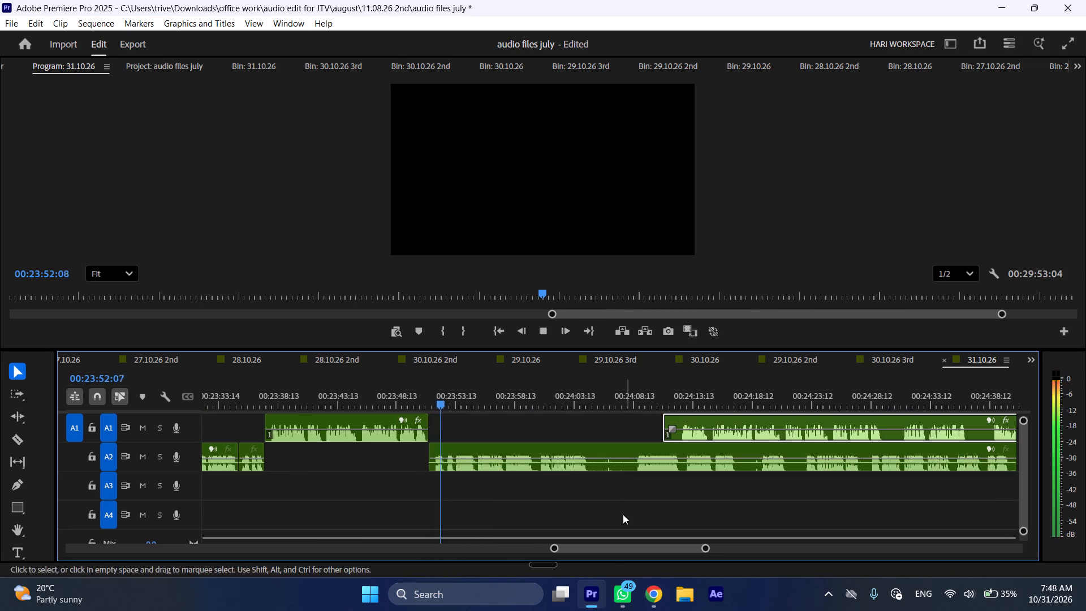
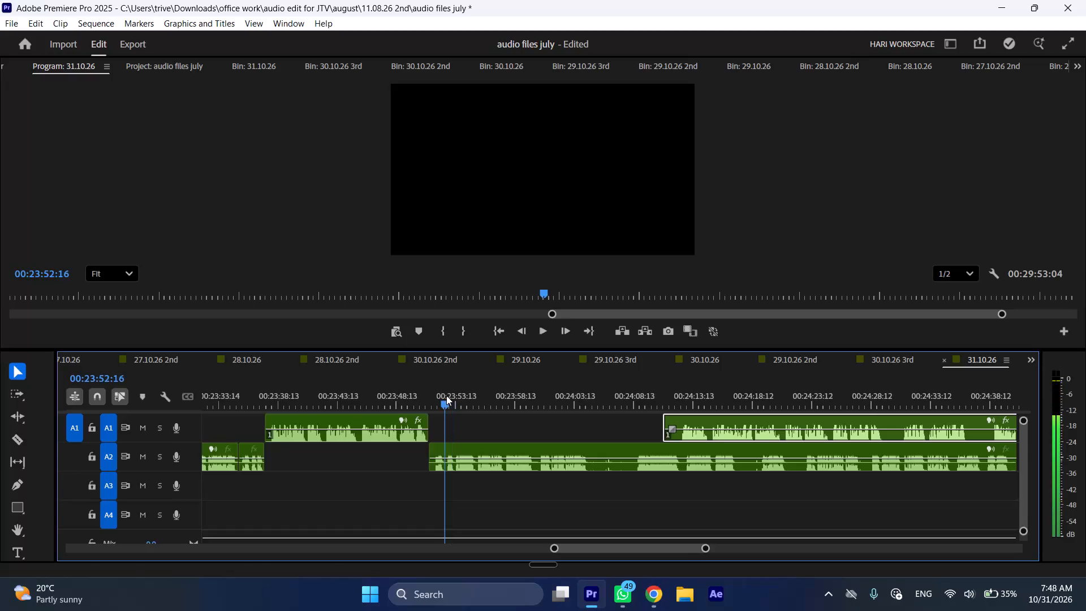
Cut the A2 recording at 00:23:52:16 and ripple-delete the short piece between the 00:23:51:07 cut and this point.
{"action": "left_click", "coordinate": [476, 455]}
{"action": "key", "text": "shift+c"}
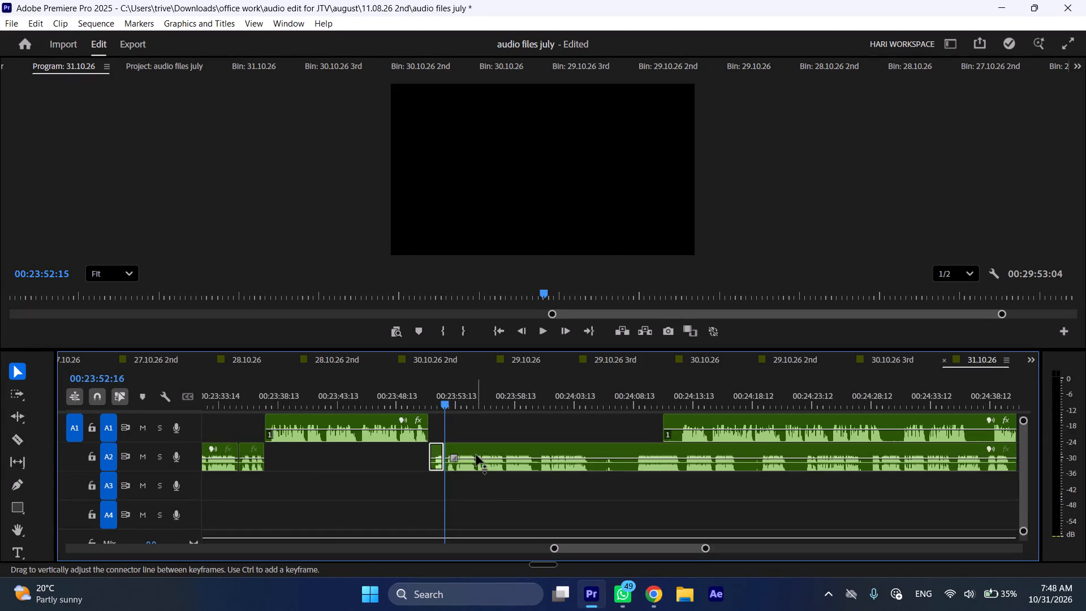
{"action": "key", "text": "ctrl+shift+d"}
Play the A2 recording at faster speed from about 00:23:56 and stop at 00:23:58:22.
{"action": "left_click", "coordinate": [493, 390]}
{"action": "key", "text": "space"}
{"action": "key", "text": "l"}
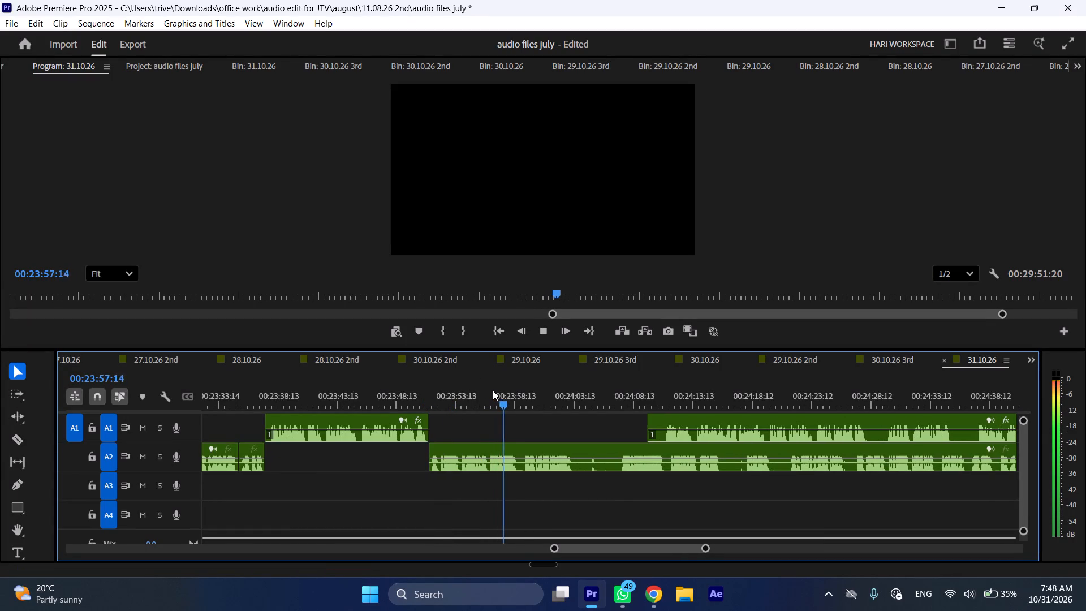
{"action": "key", "text": "space"}
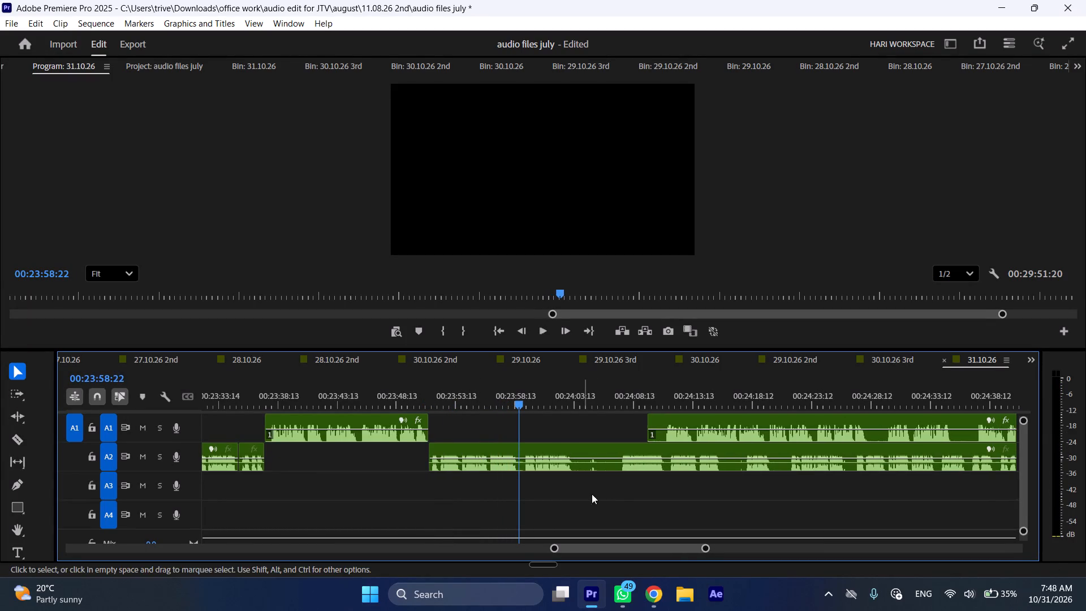
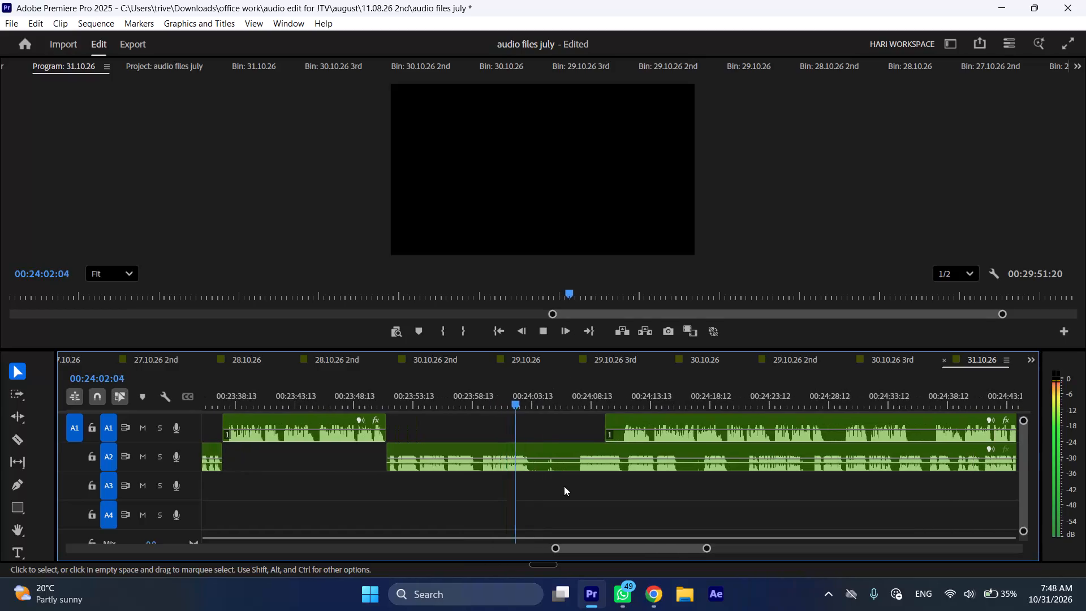
Play the A2 recording on to the end of the spoken phrase and cut it at 00:24:03:11.
{"action": "key", "text": "space"}
{"action": "key", "text": "space"}
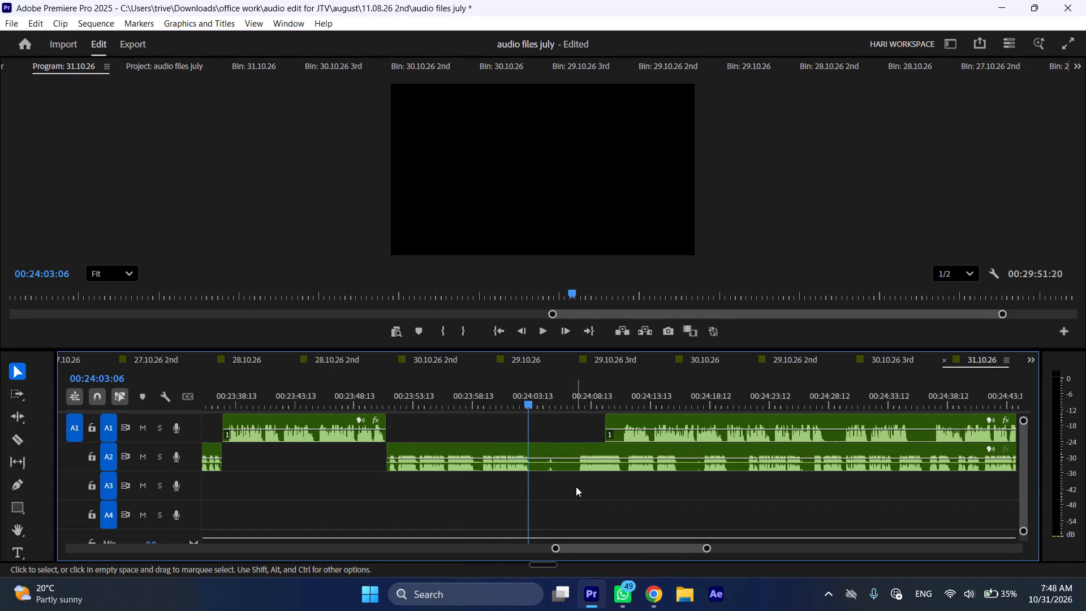
{"action": "key", "text": "space"}
{"action": "key", "text": "shift+c"}
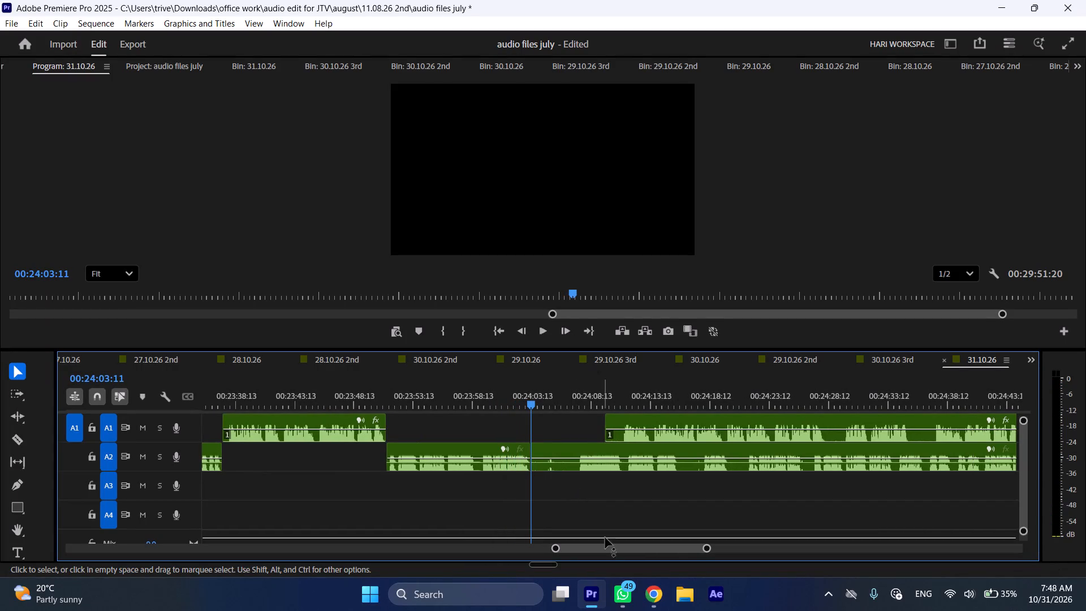
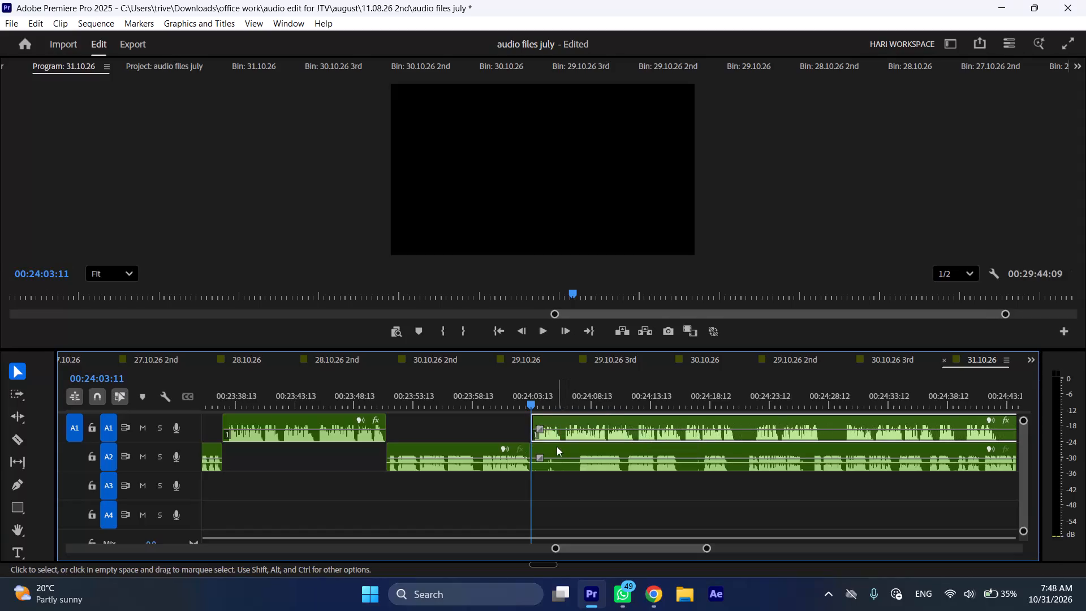
Move the remaining A2 clip about 28 seconds along the sequence and trim about 3.5 seconds off its start while A1 plays from 00:24:03:11.
{"action": "left_click_drag", "start_coordinate": [554, 449], "coordinate": [893, 464]}
{"action": "key", "text": "space"}
{"action": "key", "text": "l"}
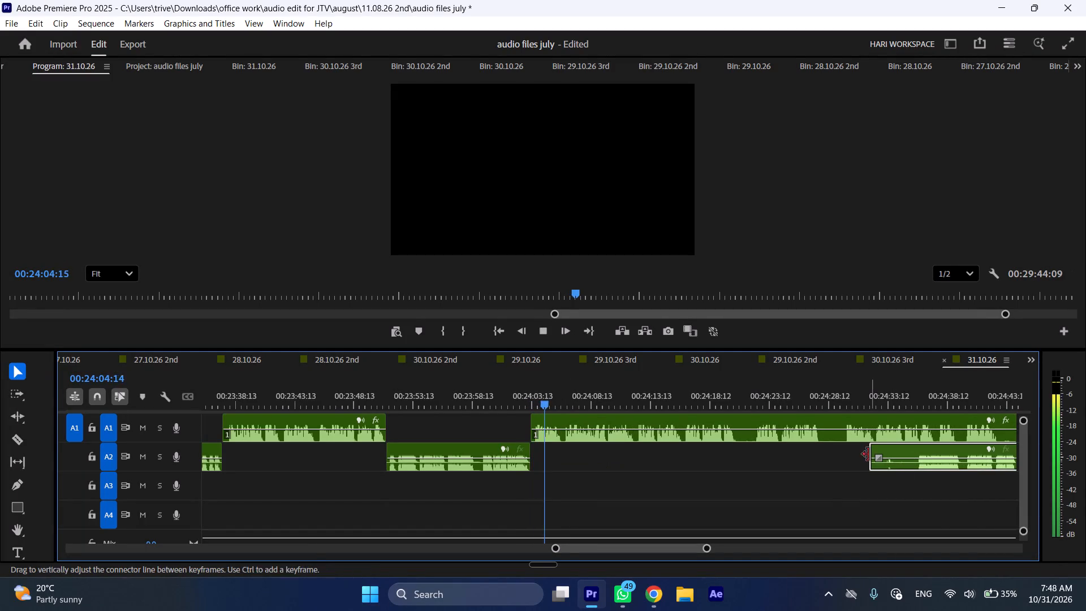
{"action": "left_click_drag", "start_coordinate": [866, 451], "coordinate": [908, 457]}
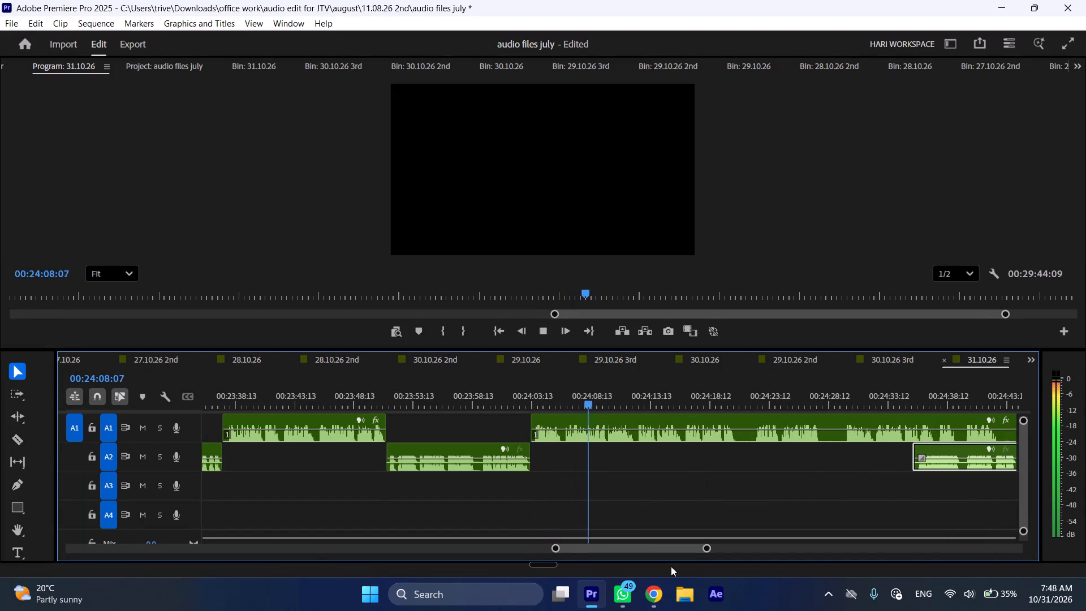
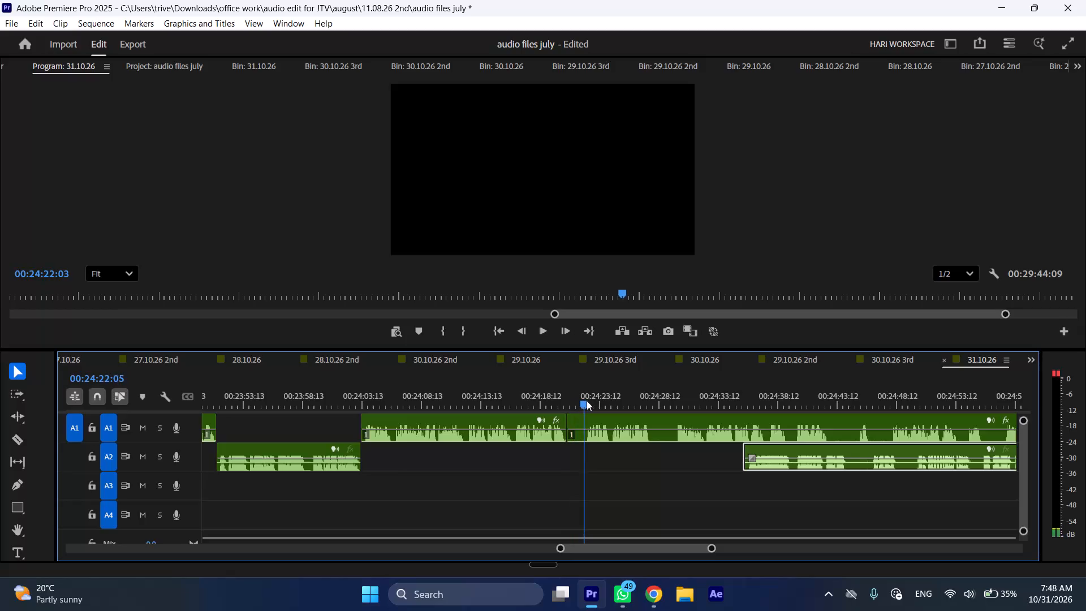
Cut the A1 voice-over at 00:24:22:09 and ripple-delete the short piece before the cut.
{"action": "left_click", "coordinate": [601, 429]}
{"action": "key", "text": "shift+c"}
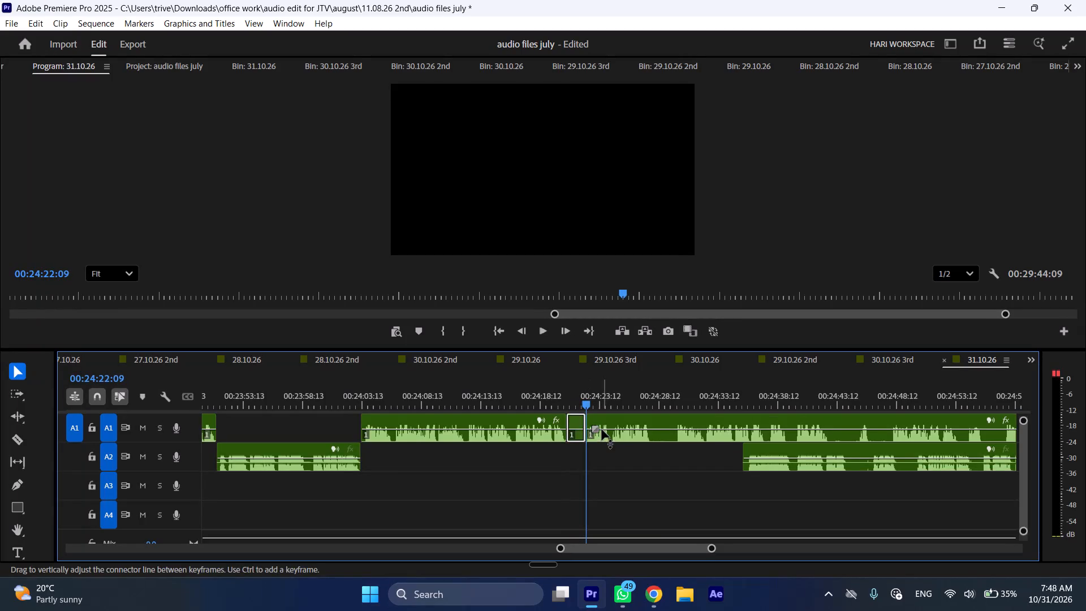
{"action": "key", "text": "ctrl+shift+d"}
Cut the A1 voice-over clip at 00:24:26:10.
{"action": "left_click_drag", "start_coordinate": [615, 390], "coordinate": [636, 393]}
{"action": "key", "text": "shift+c"}
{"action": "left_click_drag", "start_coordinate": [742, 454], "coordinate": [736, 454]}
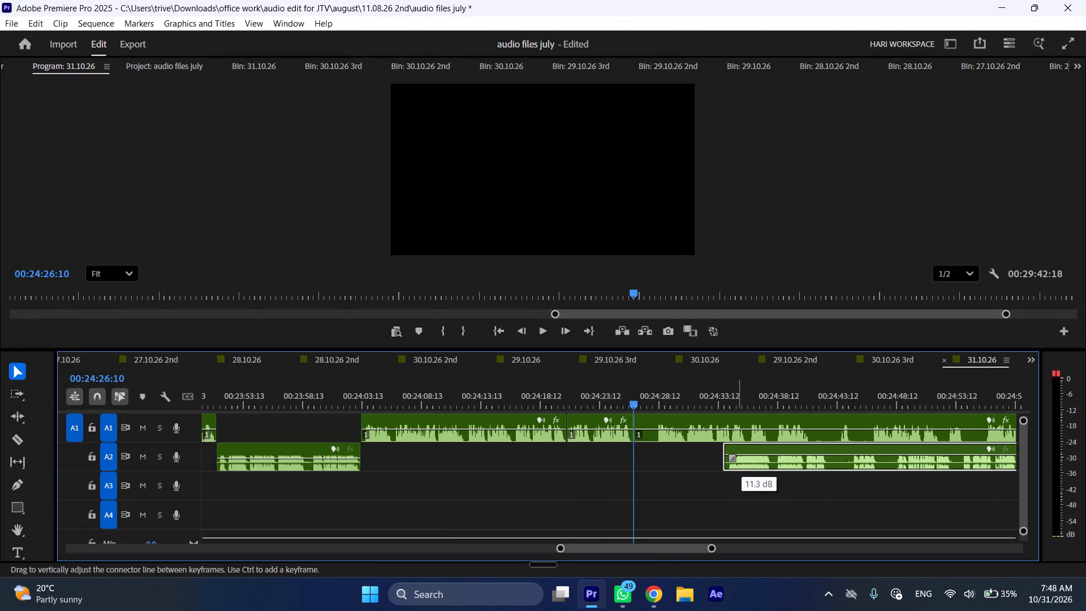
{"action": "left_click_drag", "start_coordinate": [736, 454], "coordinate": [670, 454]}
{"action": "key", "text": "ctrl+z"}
Move the A2 clip back so it starts at the 00:24:26:10 cut, and shift the remaining A1 clip about 13 seconds later.
{"action": "left_click_drag", "start_coordinate": [765, 448], "coordinate": [696, 449]}
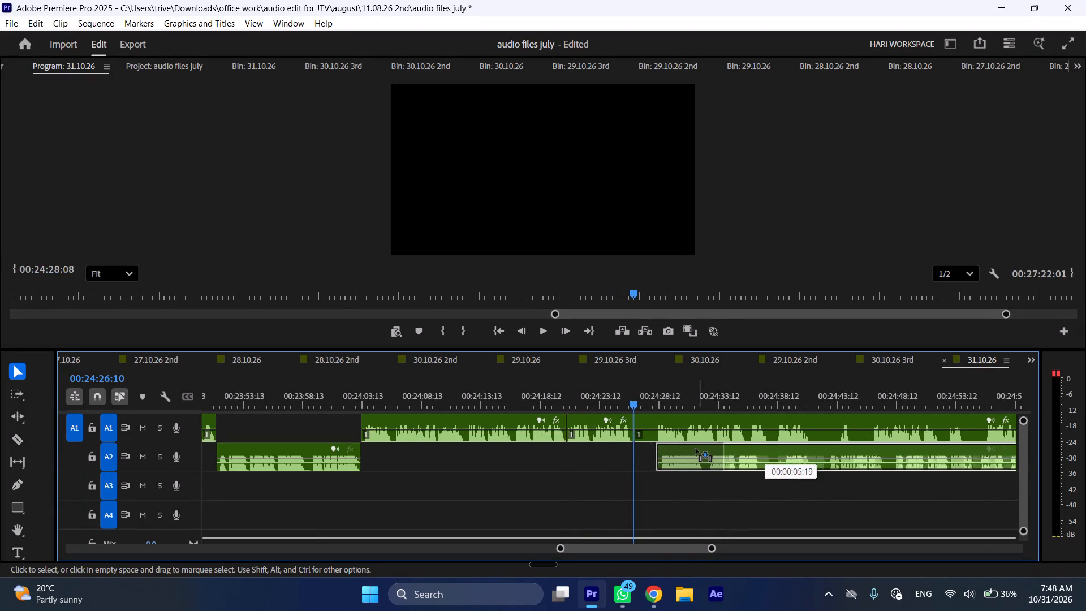
{"action": "left_click_drag", "start_coordinate": [696, 449], "coordinate": [678, 449]}
{"action": "left_click_drag", "start_coordinate": [666, 420], "coordinate": [819, 428]}
Play the A2 recording from 00:24:26:10, cut it at 00:24:30:21 and ripple-delete the section before the cut.
{"action": "key", "text": "space"}
{"action": "key", "text": "l"}
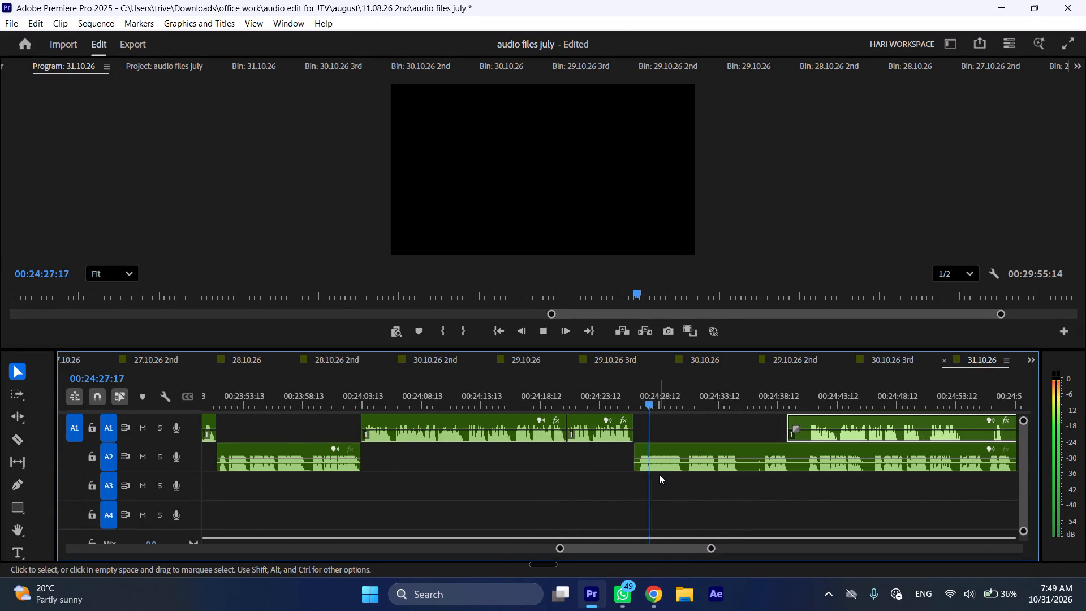
{"action": "scroll", "coordinate": [659, 474], "scroll_direction": "down", "scroll_amount": 5}
{"action": "key", "text": "space"}
{"action": "key", "text": "space"}
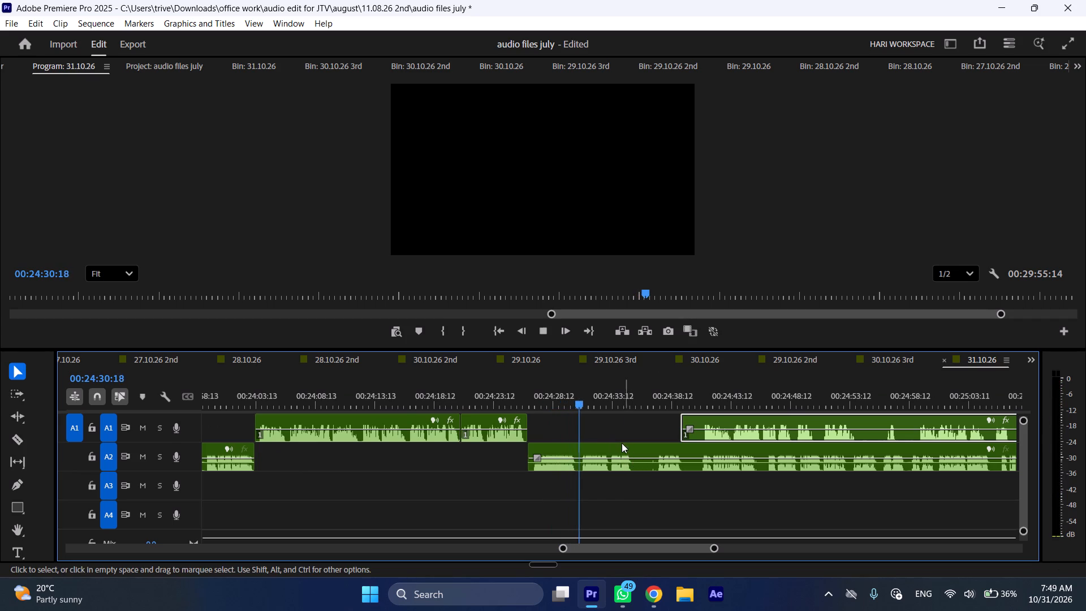
{"action": "left_click_drag", "start_coordinate": [577, 402], "coordinate": [582, 404]}
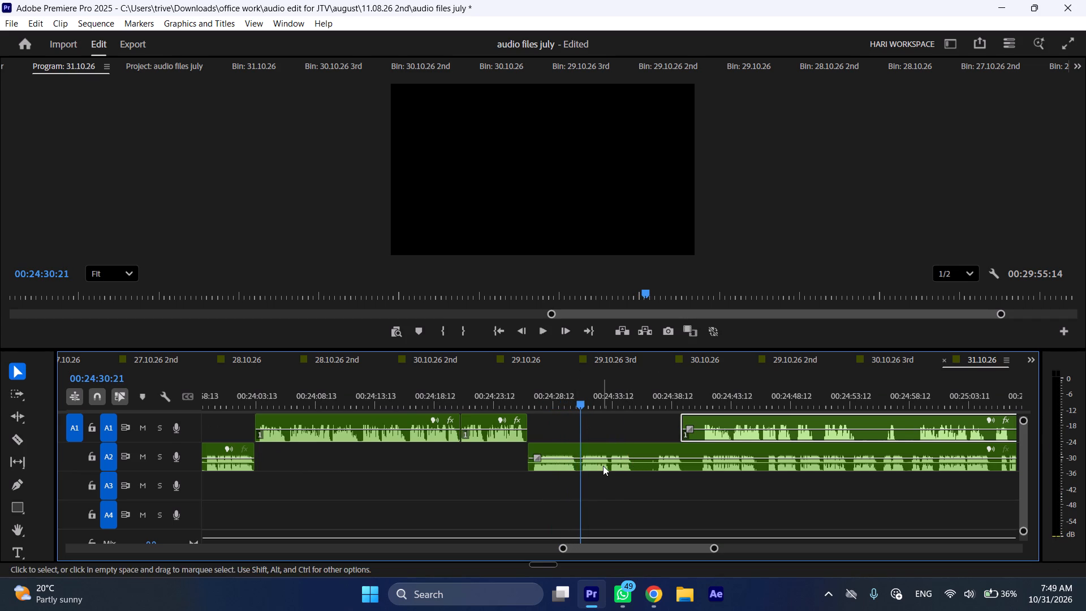
{"action": "left_click", "coordinate": [603, 466]}
{"action": "key", "text": "shift+c"}
{"action": "key", "text": "ctrl+shift+d"}
Play the next A2 section from 00:24:26:10 and cut the recording at 00:24:30:22.
{"action": "key", "text": "space"}
{"action": "type", "text": "l"}
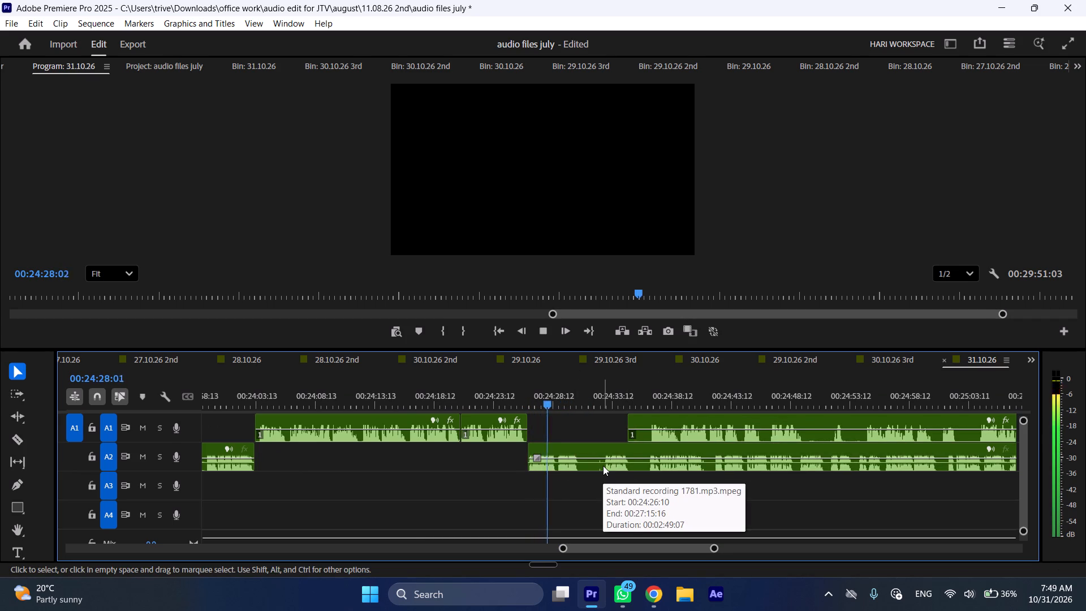
{"action": "key", "text": "space"}
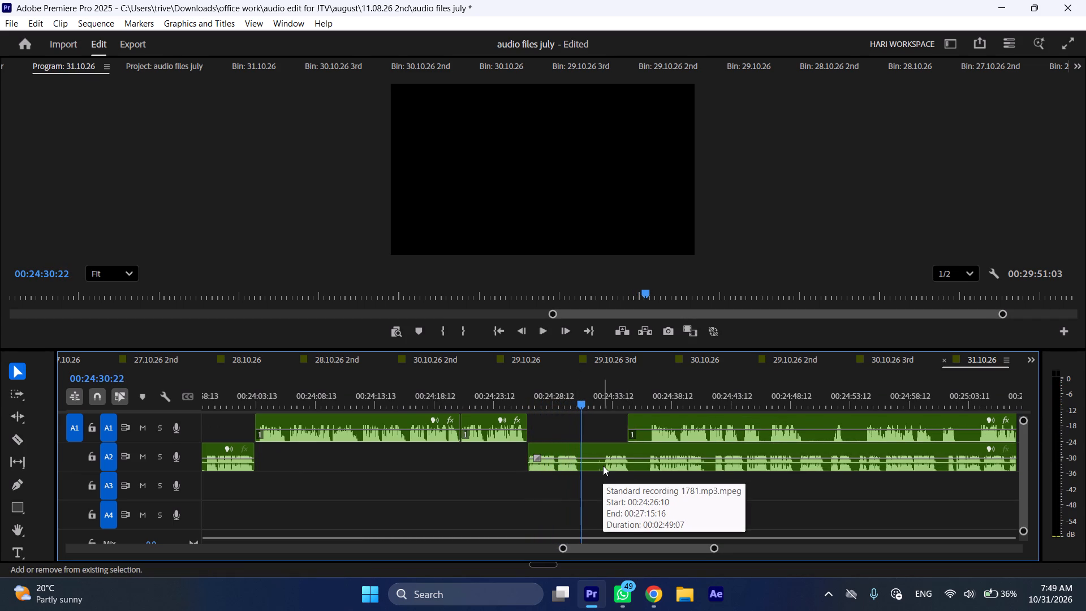
{"action": "type", "text": "C"}
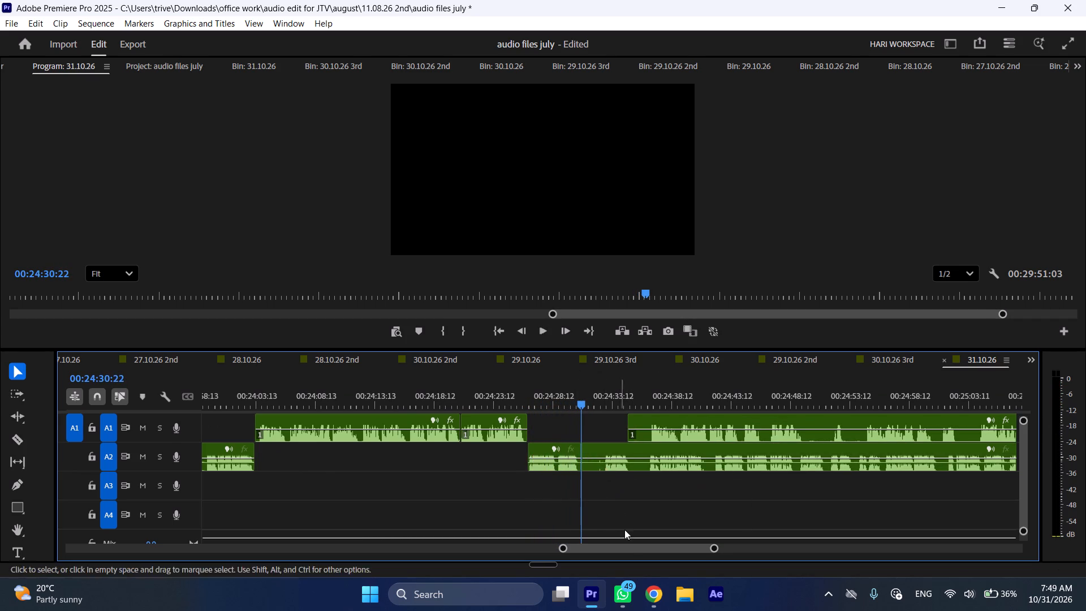
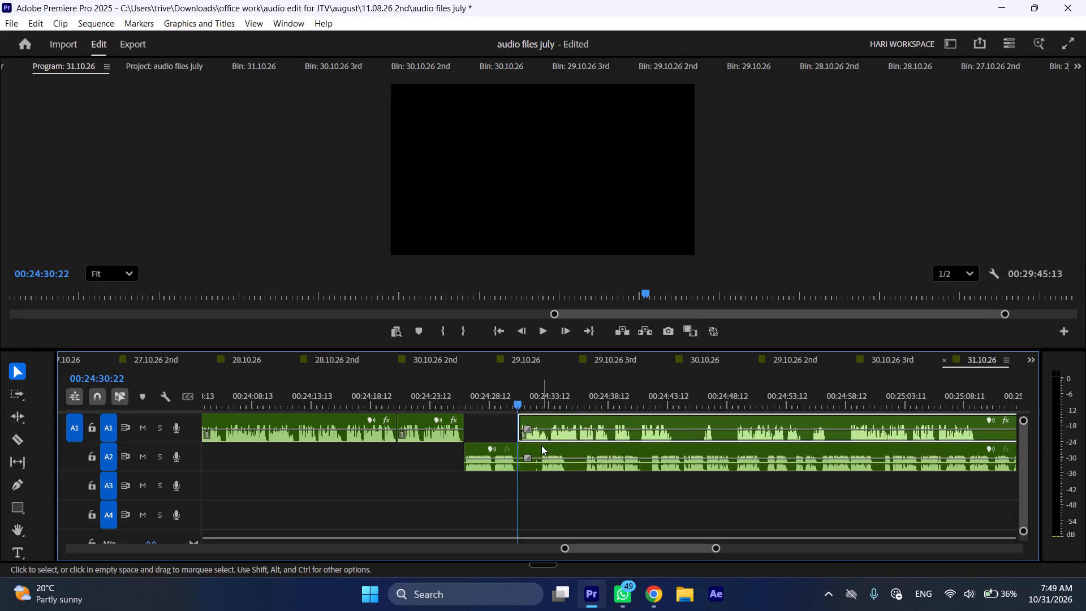
Shift the remaining A2 recording after the 00:24:30:22 cut about 37 seconds later, clear of the A1 voice-over section.
{"action": "left_click_drag", "start_coordinate": [541, 445], "coordinate": [966, 455]}
{"action": "key", "text": "space"}
{"action": "type", "text": "l"}
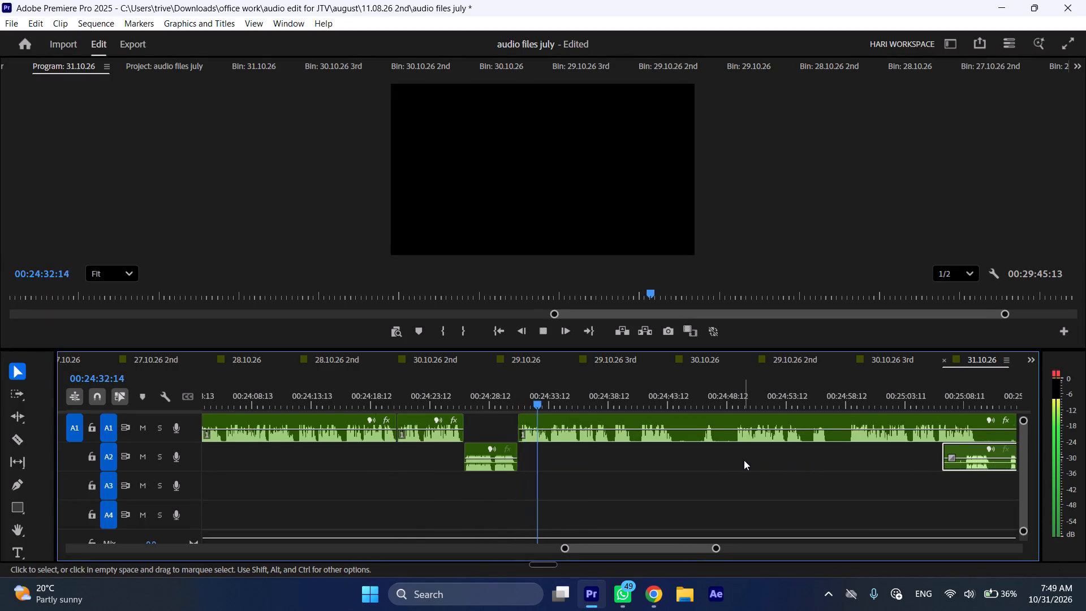
{"action": "scroll", "coordinate": [744, 460], "scroll_direction": "down", "scroll_amount": 6}
{"action": "left_click_drag", "start_coordinate": [816, 454], "coordinate": [833, 454]}
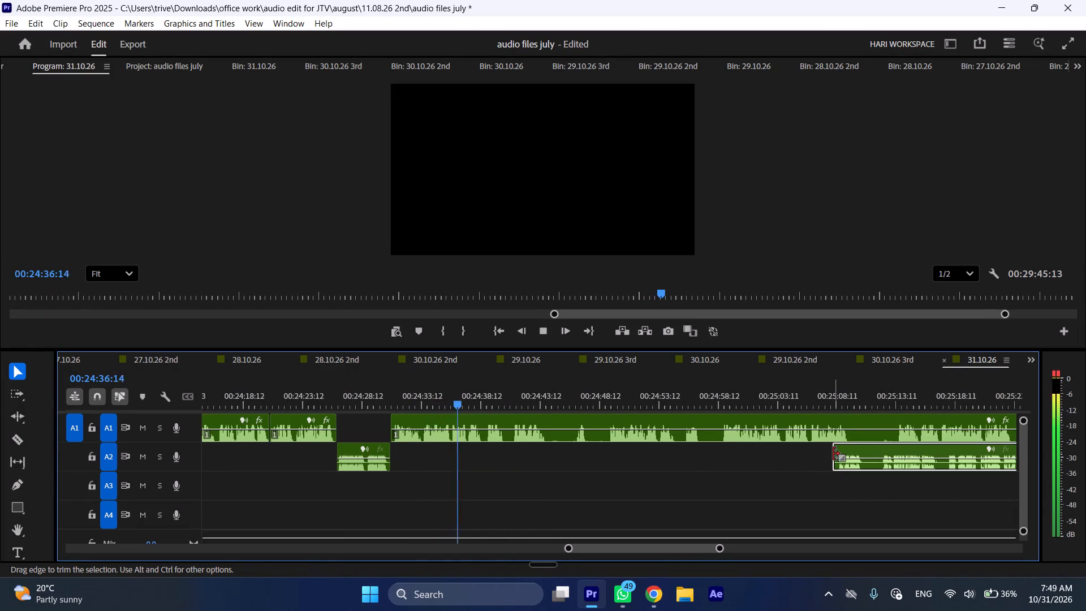
Play back the joins between the A1 and A2 sections from about 00:24:19, then review the A1 voice-over following 00:24:30:22.
{"action": "left_click", "coordinate": [256, 388]}
{"action": "key", "text": "space"}
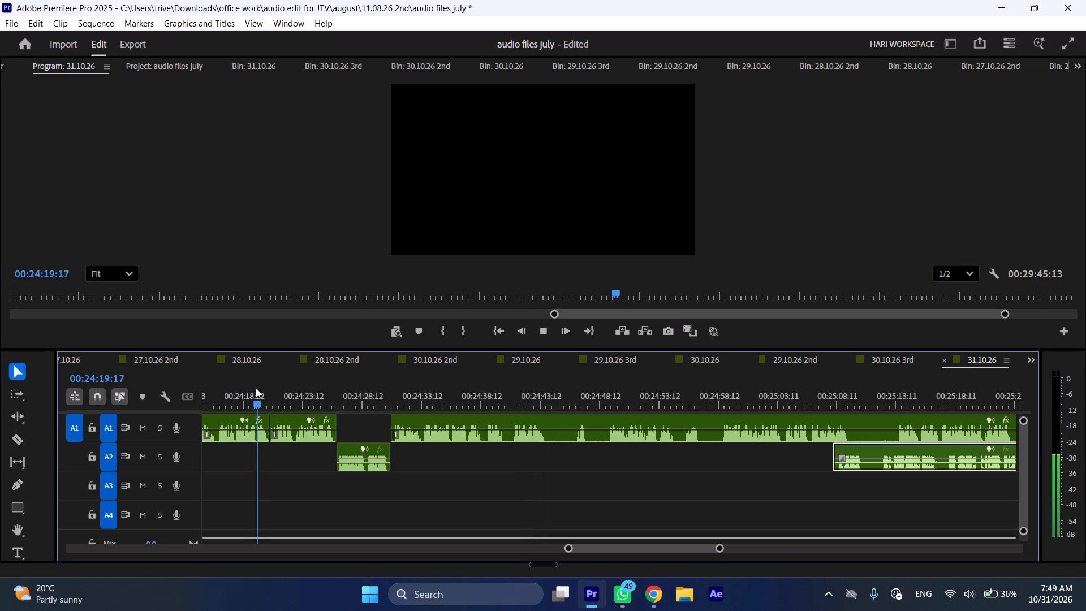
{"action": "left_click", "coordinate": [314, 395]}
{"action": "key", "text": "space"}
{"action": "left_click", "coordinate": [406, 392]}
{"action": "key", "text": "space"}
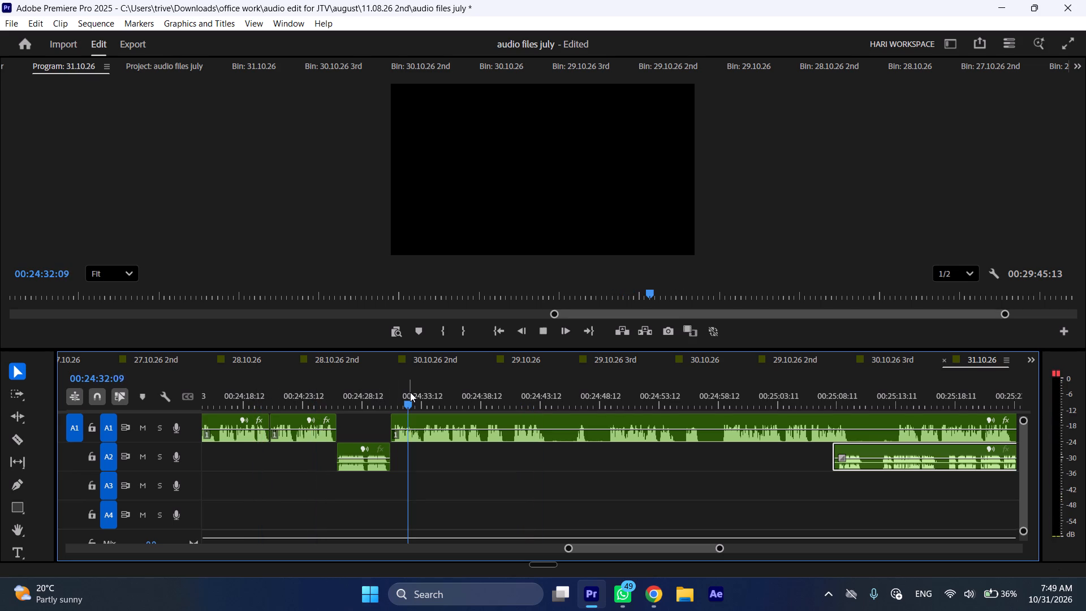
{"action": "type", "text": "l"}
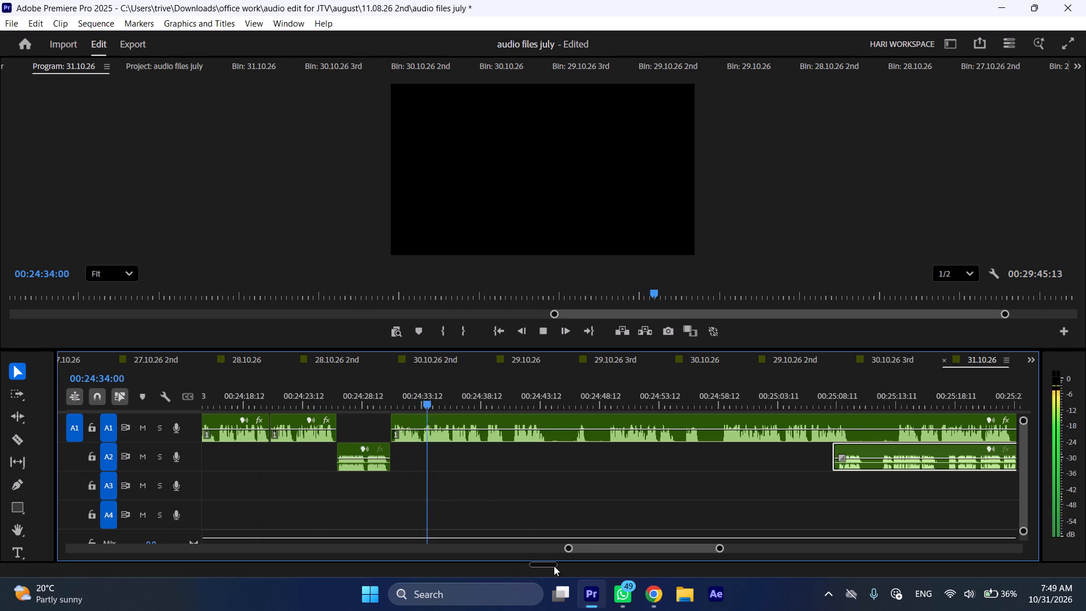
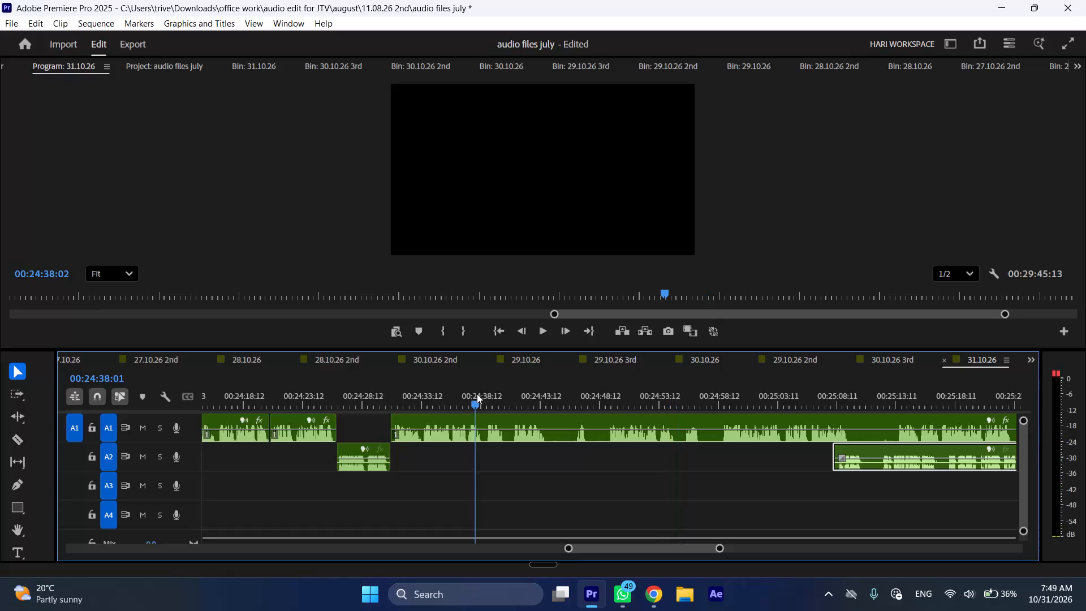
Split the A1 voice-over at about 00:24:38:18 and at 00:24:41:01, and ripple-delete the section between the cuts.
{"action": "key", "text": "space"}
{"action": "key", "text": "space"}
{"action": "type", "text": "C"}
{"action": "key", "text": "space"}
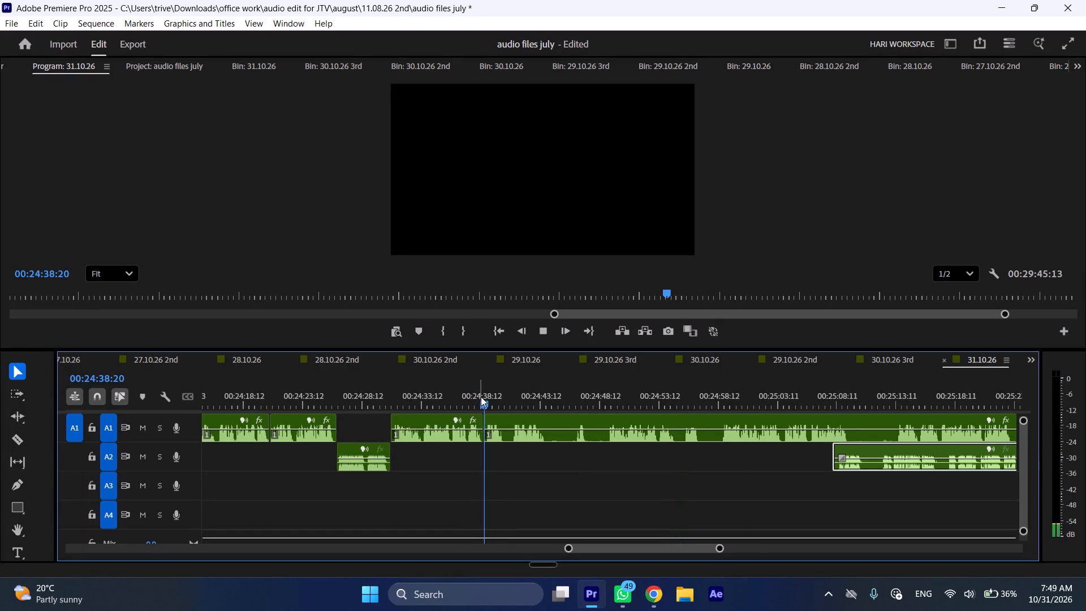
{"action": "key", "text": "l"}
{"action": "key", "text": "space"}
{"action": "left_click", "coordinate": [527, 425]}
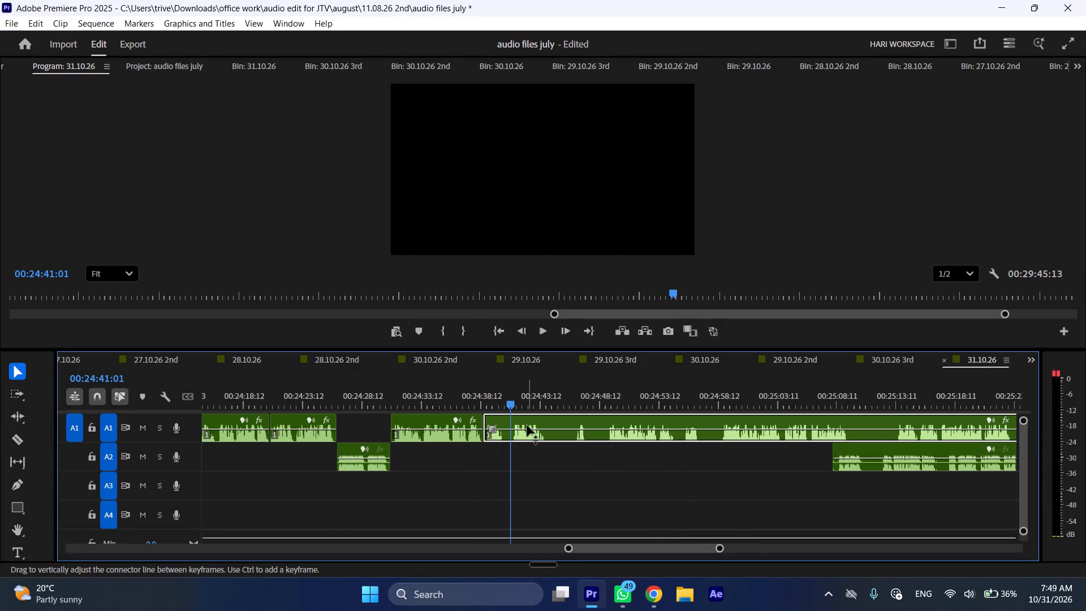
{"action": "key", "text": "shift+c"}
{"action": "key", "text": "ctrl+shift+d"}
Split the A1 voice-over at 00:24:41:18 and 00:24:46:20, and ripple-delete the section between the cuts.
{"action": "key", "text": "space"}
{"action": "key", "text": "l"}
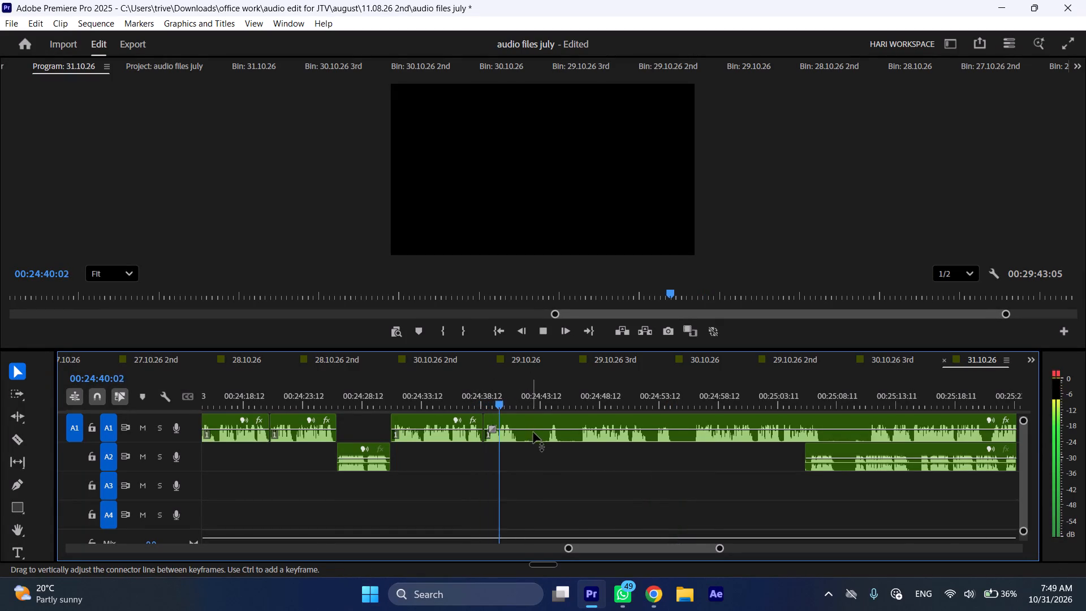
{"action": "key", "text": "space"}
{"action": "key", "text": "shift+c"}
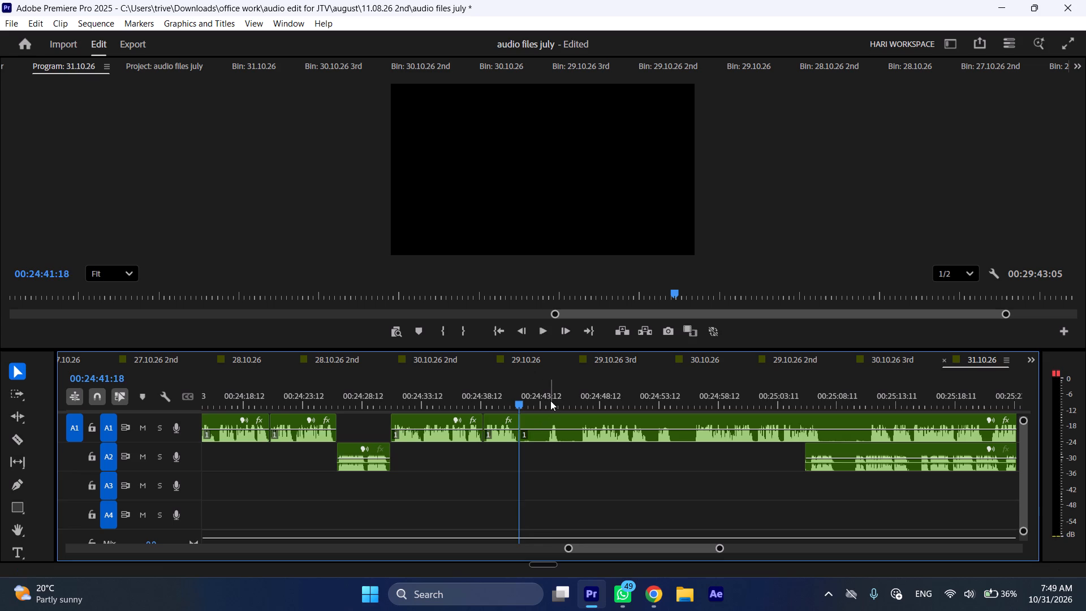
{"action": "left_click", "coordinate": [550, 401]}
{"action": "key", "text": "space"}
{"action": "left_click", "coordinate": [580, 398]}
{"action": "left_click", "coordinate": [596, 437]}
{"action": "key", "text": "shift+c"}
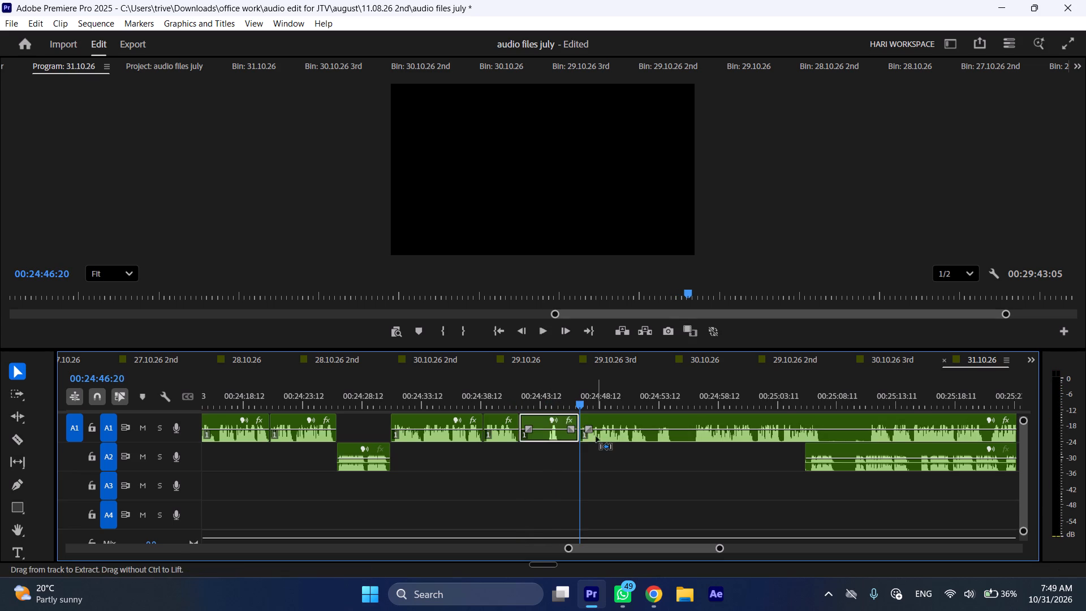
{"action": "key", "text": "ctrl+shift+d"}
Split the A1 voice-over at about 00:24:47:16 and at 00:24:51:07, and ripple-delete both pieces from 00:24:41:18 to 00:24:51:07.
{"action": "key", "text": "space"}
{"action": "type", "text": "l"}
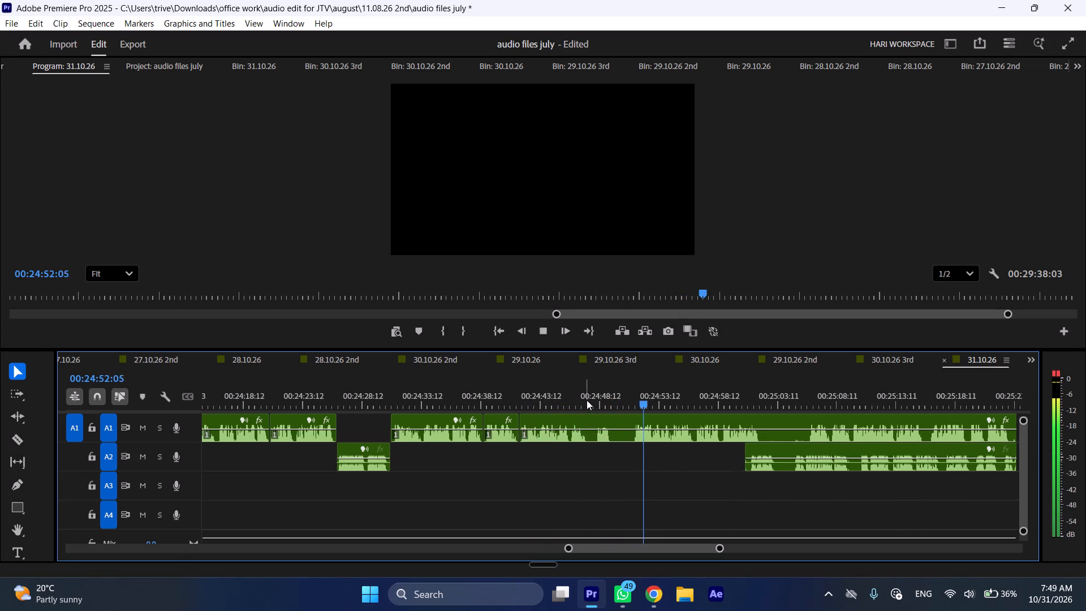
{"action": "left_click_drag", "start_coordinate": [591, 398], "coordinate": [634, 404]}
{"action": "key", "text": "shift+c"}
{"action": "key", "text": "shift+c"}
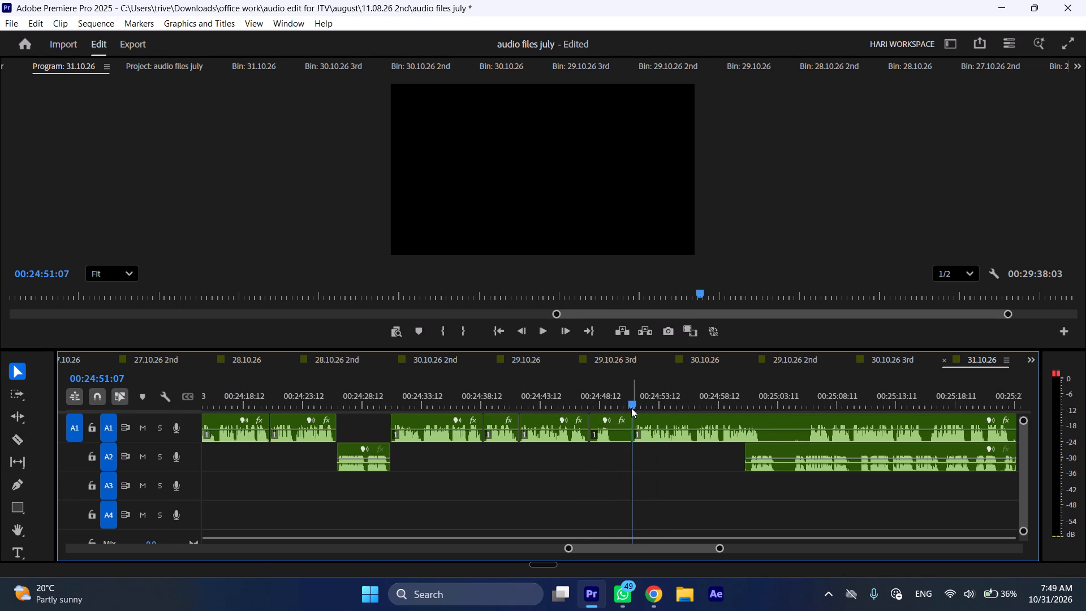
{"action": "left_click", "coordinate": [524, 404]}
{"action": "key", "text": "space"}
{"action": "left_click_drag", "start_coordinate": [551, 451], "coordinate": [604, 436]}
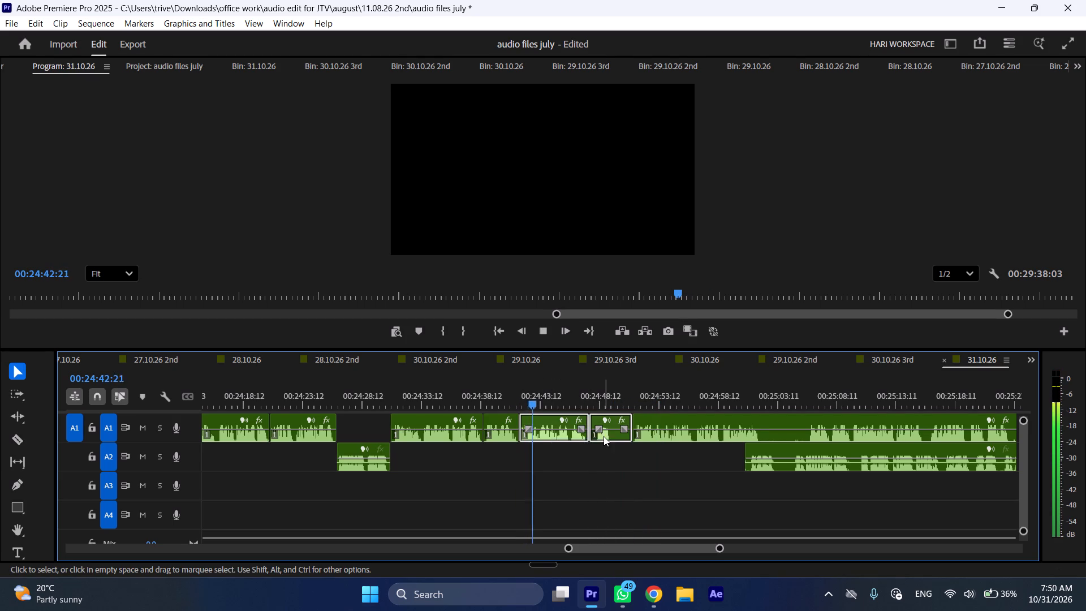
{"action": "key", "text": "ctrl+shift+d"}
Play on from the new A1 join and shift the remaining A2 recording about 7 seconds later.
{"action": "key", "text": "space"}
{"action": "type", "text": "l"}
{"action": "left_click_drag", "start_coordinate": [648, 449], "coordinate": [722, 449]}
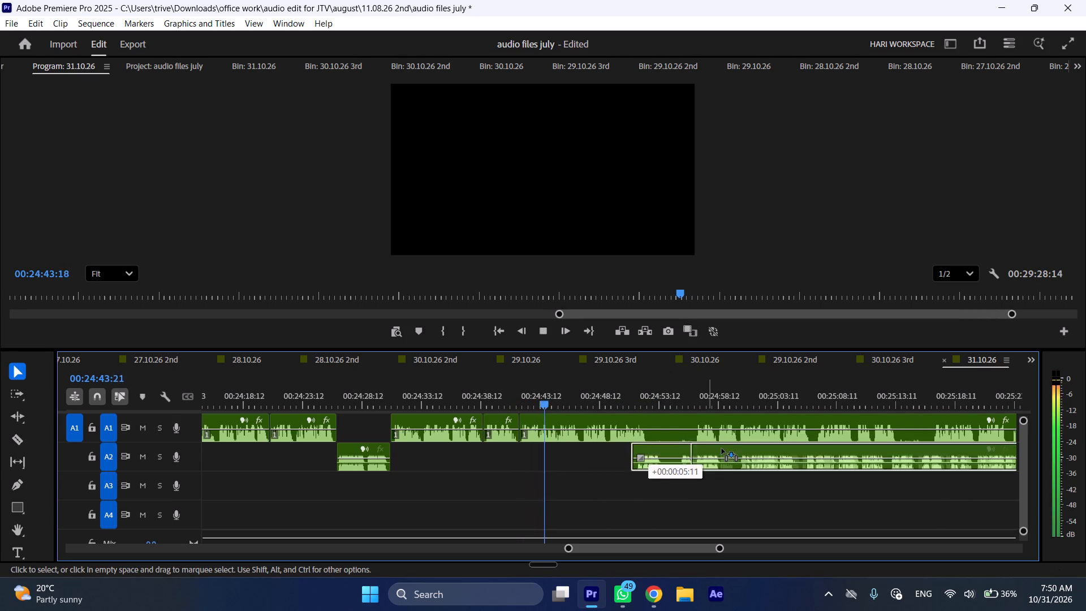
{"action": "left_click_drag", "start_coordinate": [722, 449], "coordinate": [729, 448]}
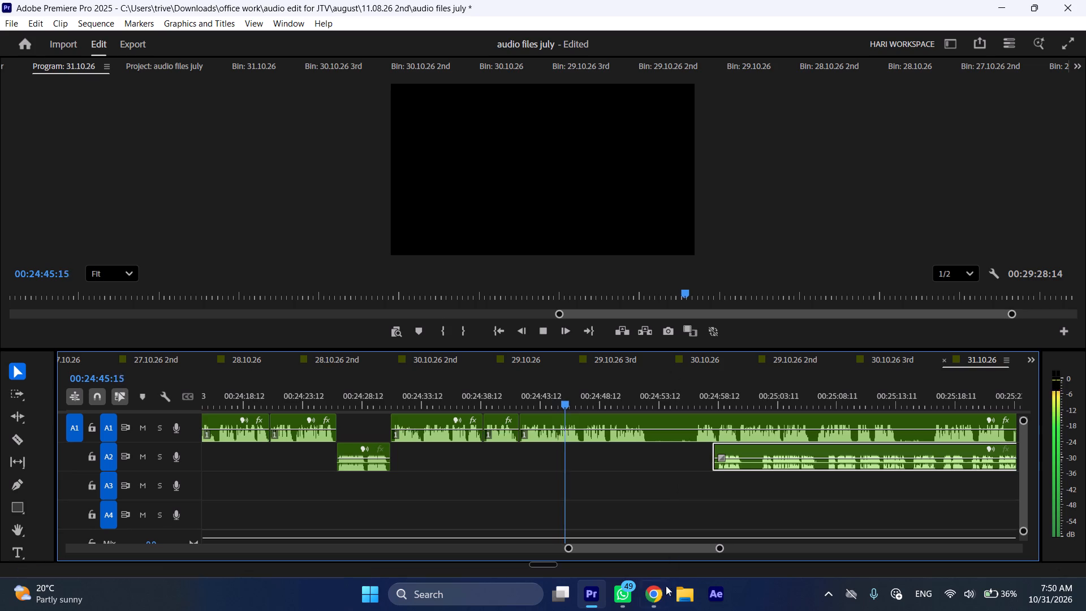
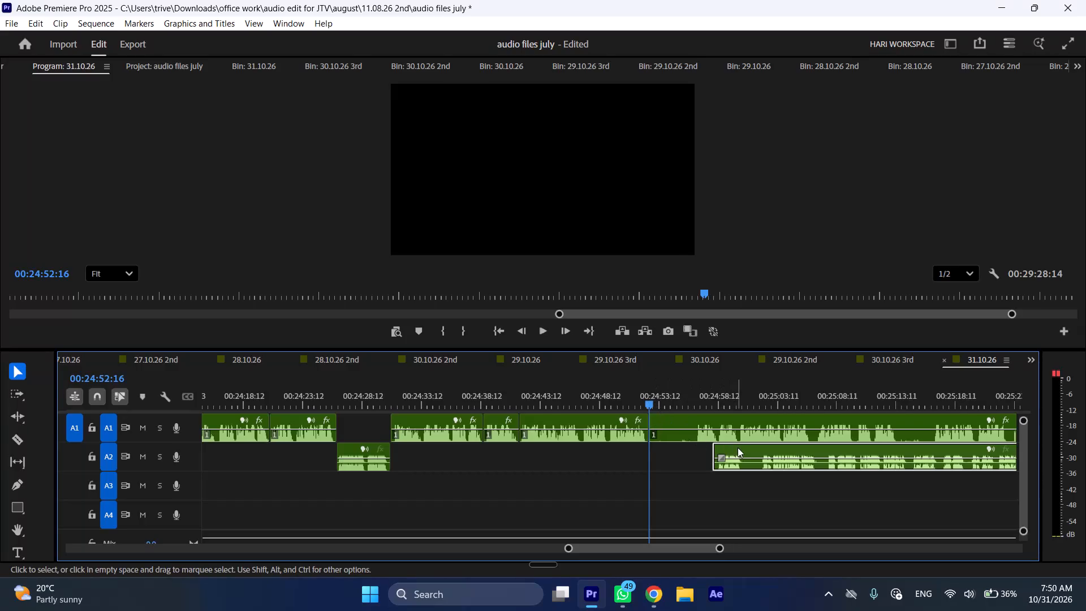
Move the remaining A2 recording earlier to the A1 cut at about 00:24:52:16, shift the remaining A1 voice-over about 16.5 seconds later, and play on.
{"action": "left_click_drag", "start_coordinate": [738, 448], "coordinate": [679, 449]}
{"action": "left_click_drag", "start_coordinate": [663, 414], "coordinate": [859, 424]}
{"action": "key", "text": "space"}
{"action": "scroll", "coordinate": [783, 447], "scroll_direction": "down", "scroll_amount": 6}
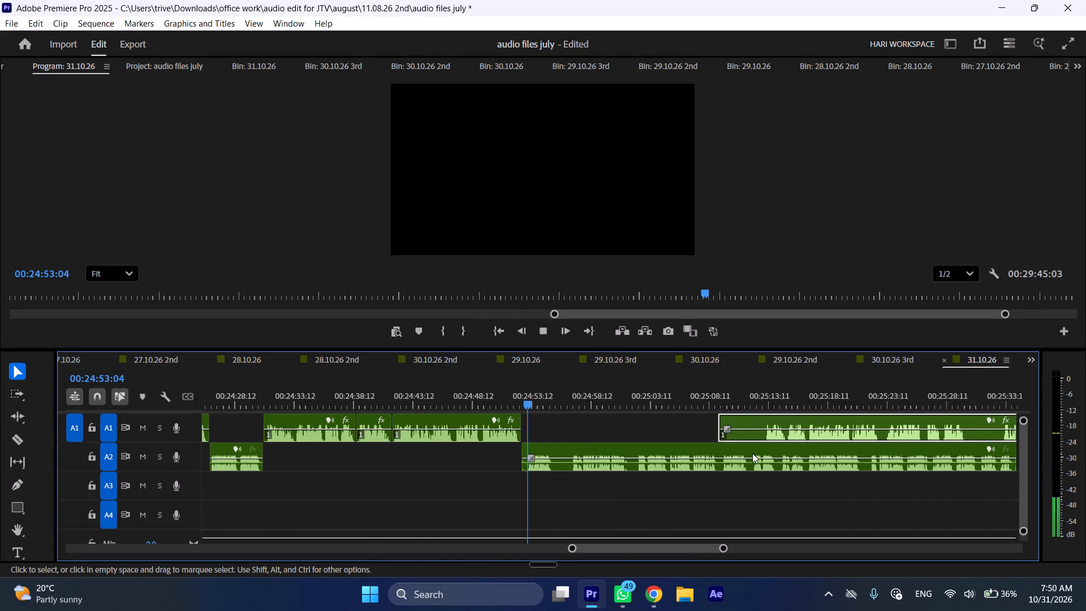
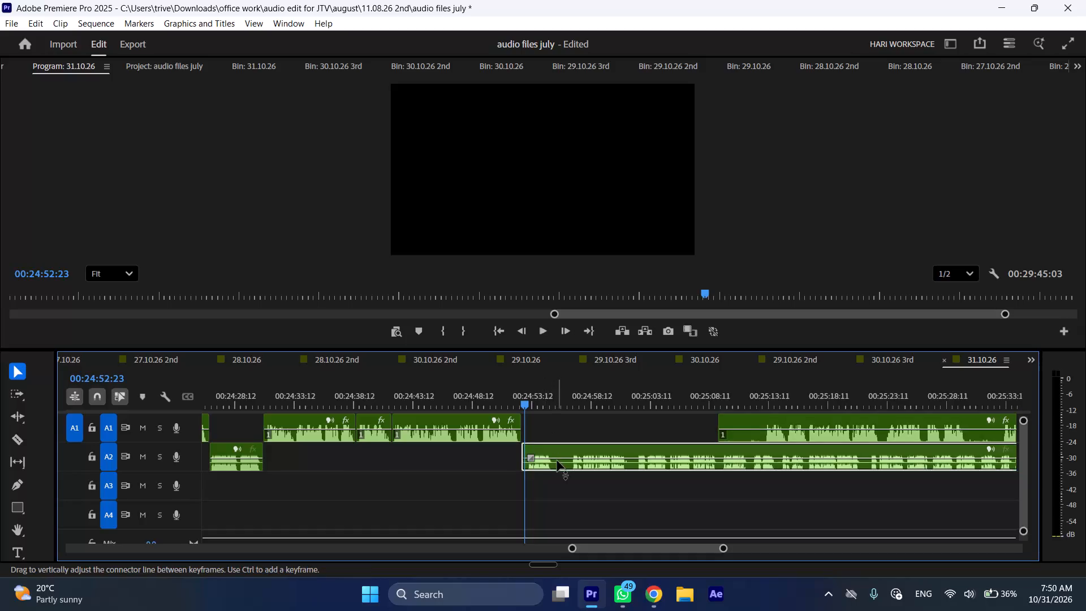
Cut the A2 recording at 00:24:52:23 and ripple delete the short sliver before the cut.
{"action": "key", "text": "shift+c"}
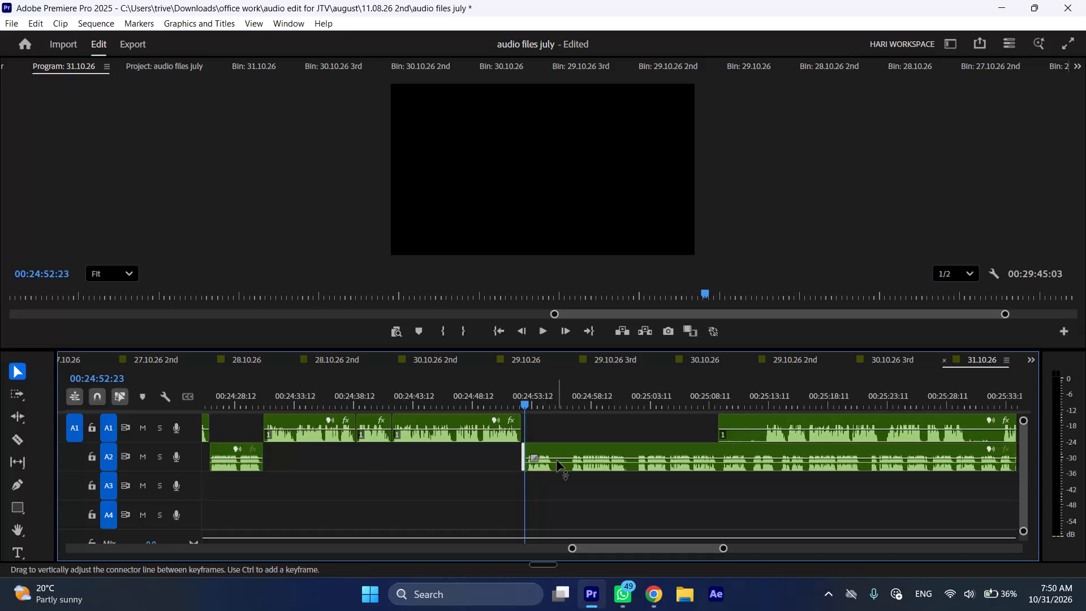
{"action": "key", "text": "ctrl+shift+d"}
Split the A2 recording at about 00:24:55:00 and trim the start of the part after the cut to 00:24:56:13.
{"action": "left_click_drag", "start_coordinate": [546, 394], "coordinate": [548, 394]}
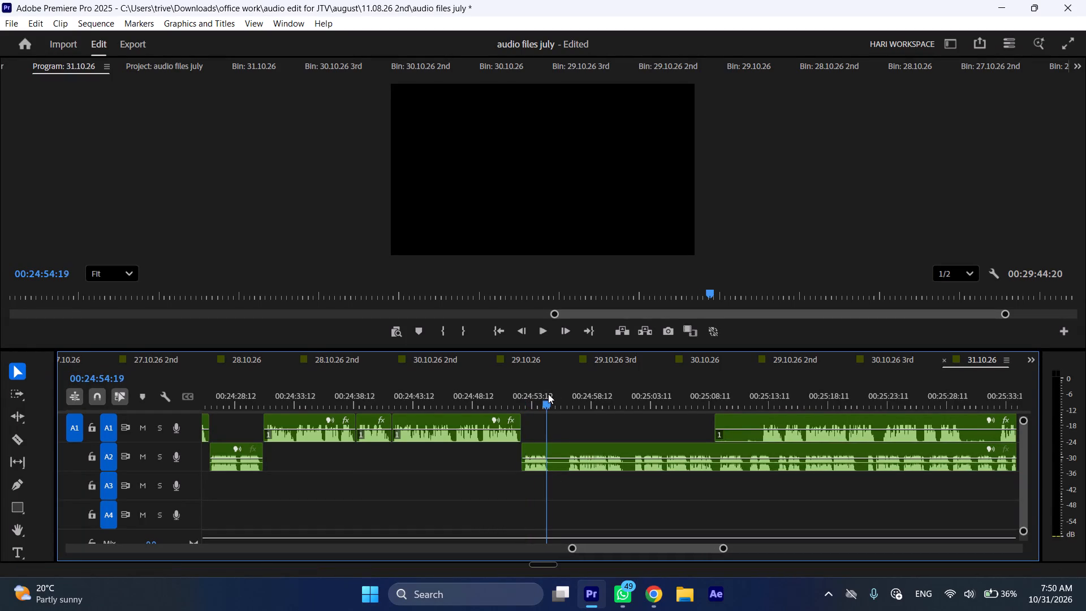
{"action": "left_click_drag", "start_coordinate": [548, 394], "coordinate": [551, 394]}
{"action": "key", "text": "shift+c"}
{"action": "left_click", "coordinate": [567, 397]}
{"action": "key", "text": "space"}
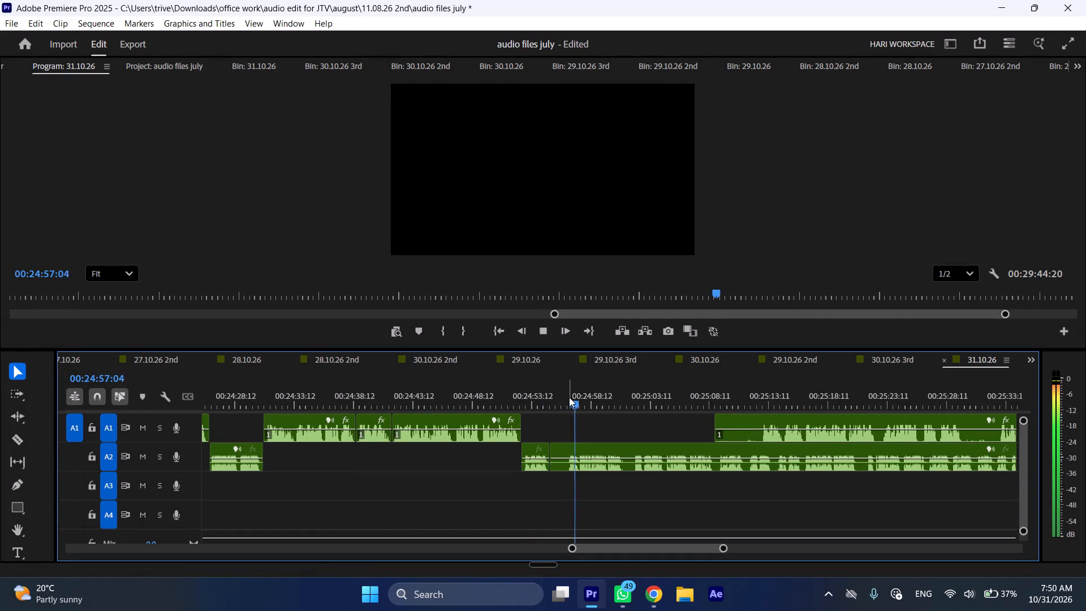
{"action": "left_click", "coordinate": [569, 397]}
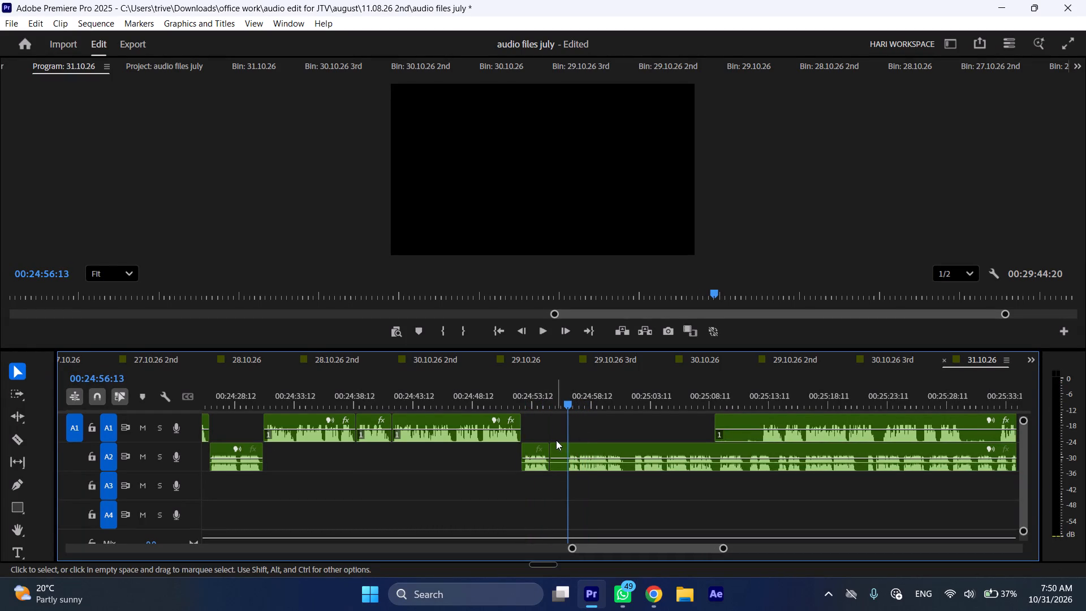
{"action": "left_click_drag", "start_coordinate": [553, 446], "coordinate": [572, 450]}
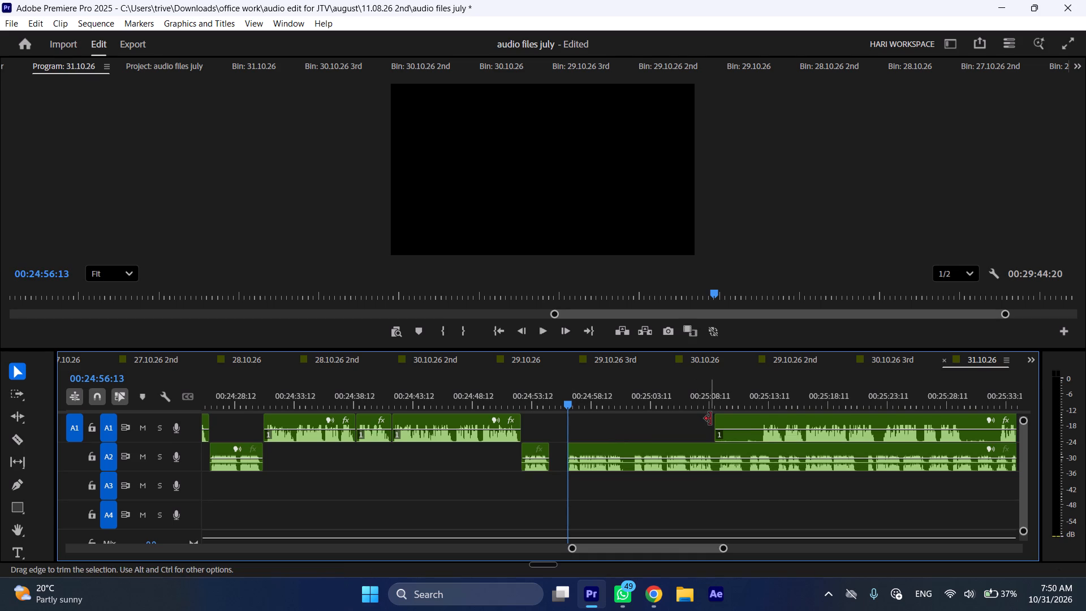
Trim about 3.5 seconds of silence off the remaining A1 voice-over's start and move it 00:00:17:11 earlier to the end of the short A2 section.
{"action": "left_click_drag", "start_coordinate": [715, 418], "coordinate": [757, 418]}
{"action": "left_click_drag", "start_coordinate": [788, 417], "coordinate": [583, 421]}
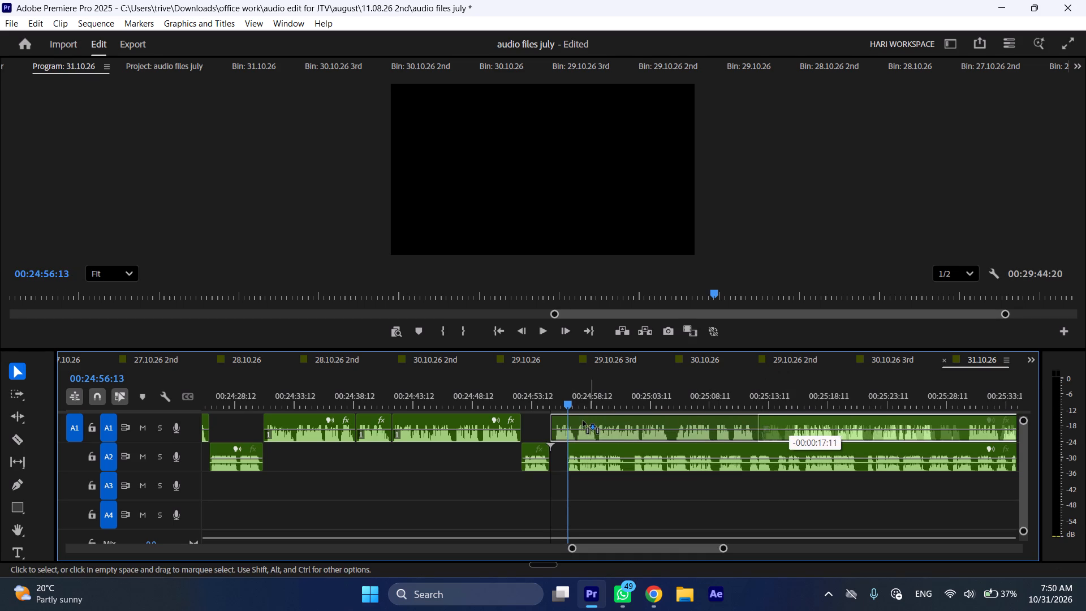
{"action": "left_click_drag", "start_coordinate": [583, 421], "coordinate": [586, 423]}
Shift the remaining A2 recording about 21 seconds later, and play the new A2-to-A1 transition from 00:24:54:08.
{"action": "left_click_drag", "start_coordinate": [593, 449], "coordinate": [841, 455]}
{"action": "left_click", "coordinate": [542, 395]}
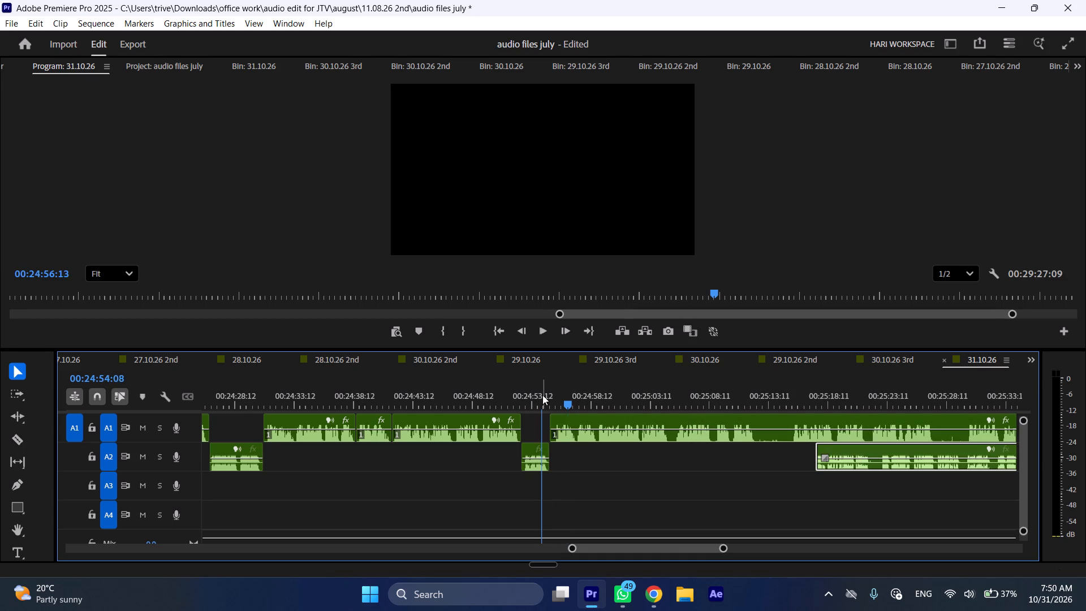
{"action": "key", "text": "space"}
{"action": "type", "text": "l"}
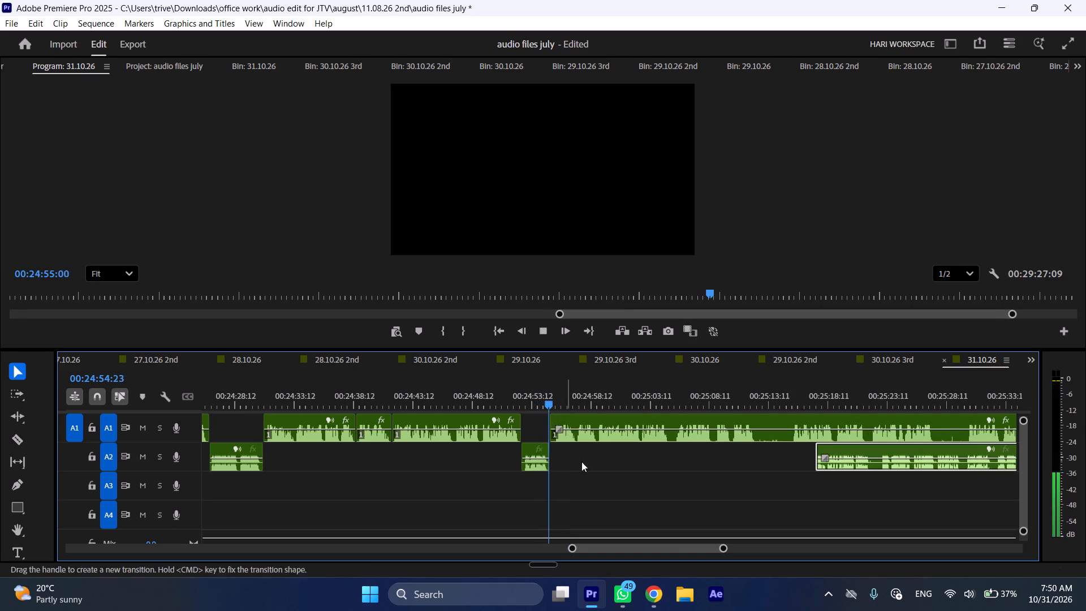
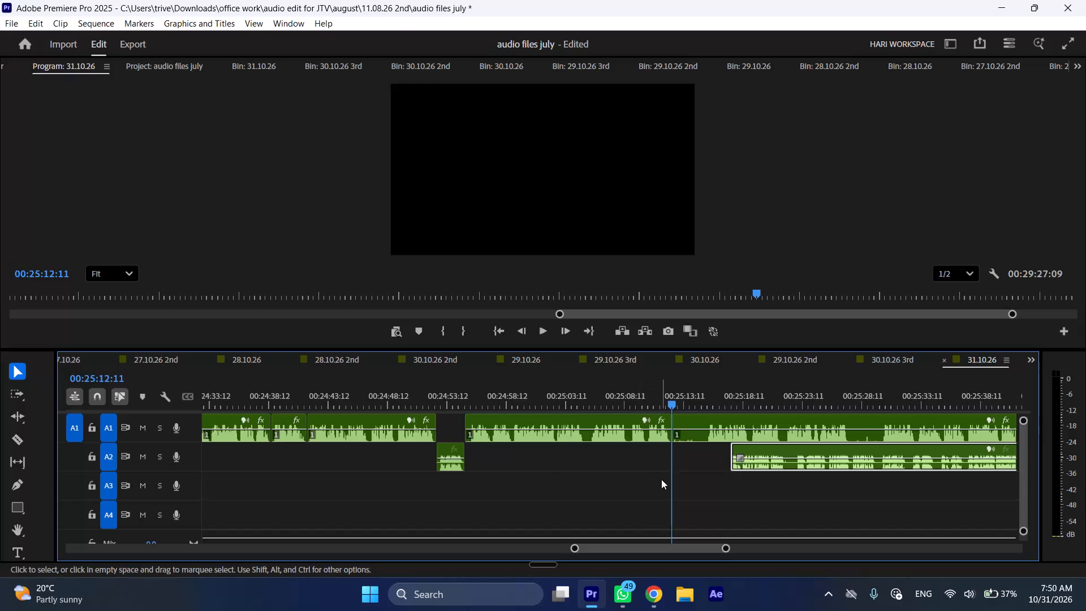
Move the remaining A2 recording about 5 seconds earlier so it starts at the A1 cut at 00:25:12:11.
{"action": "scroll", "coordinate": [661, 479], "scroll_direction": "down", "scroll_amount": 6}
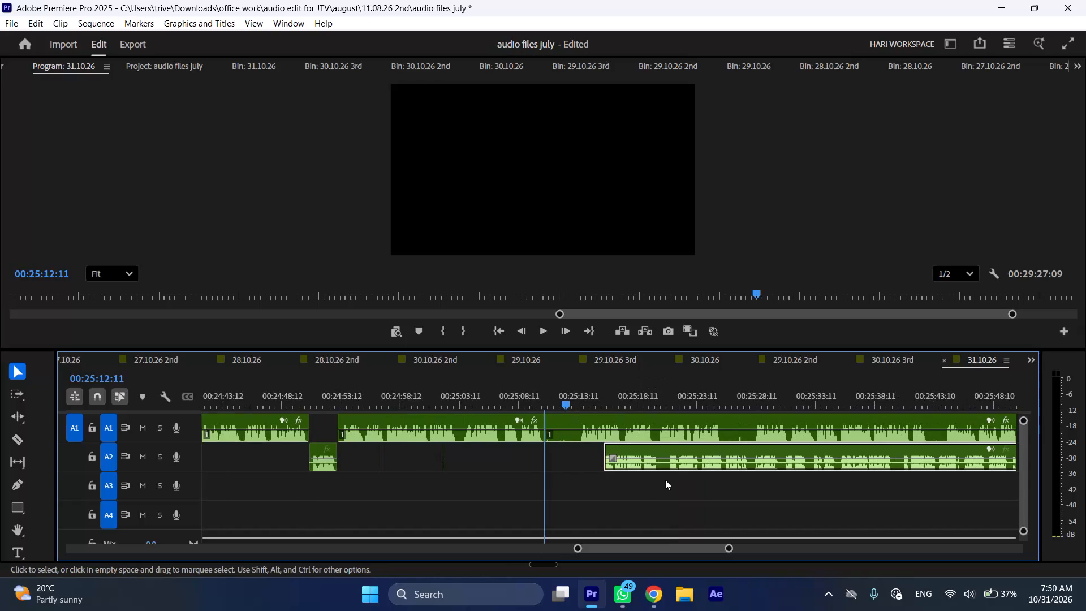
{"action": "left_click_drag", "start_coordinate": [660, 449], "coordinate": [587, 449]}
{"action": "left_click_drag", "start_coordinate": [587, 449], "coordinate": [609, 452]}
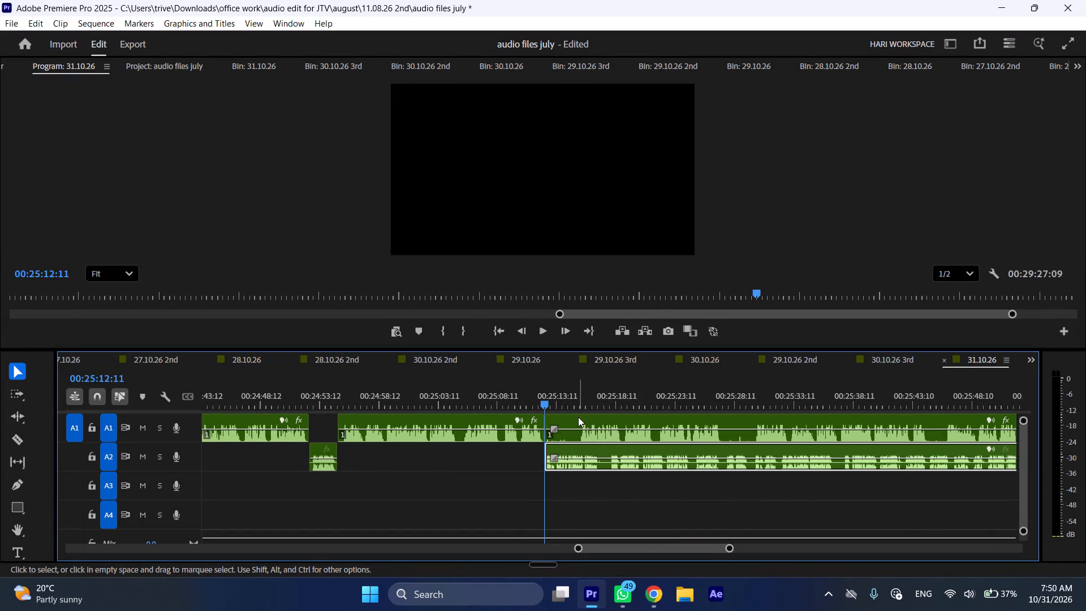
Shift the remaining A1 voice-over after the cut about 15 seconds later, and play the A2 recording from 00:25:12:11.
{"action": "left_click_drag", "start_coordinate": [575, 415], "coordinate": [758, 420]}
{"action": "key", "text": "space"}
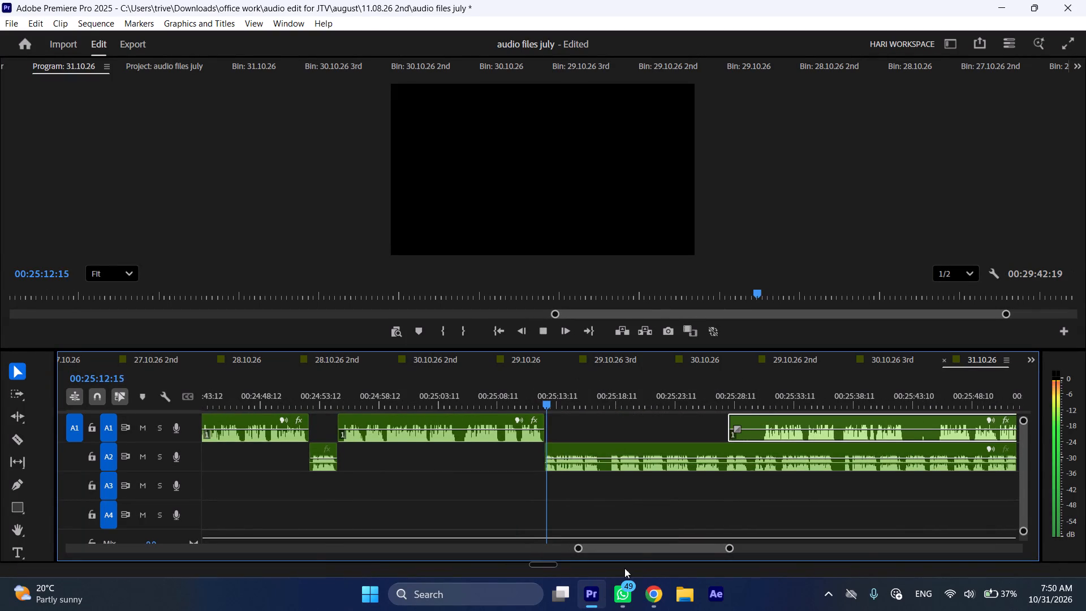
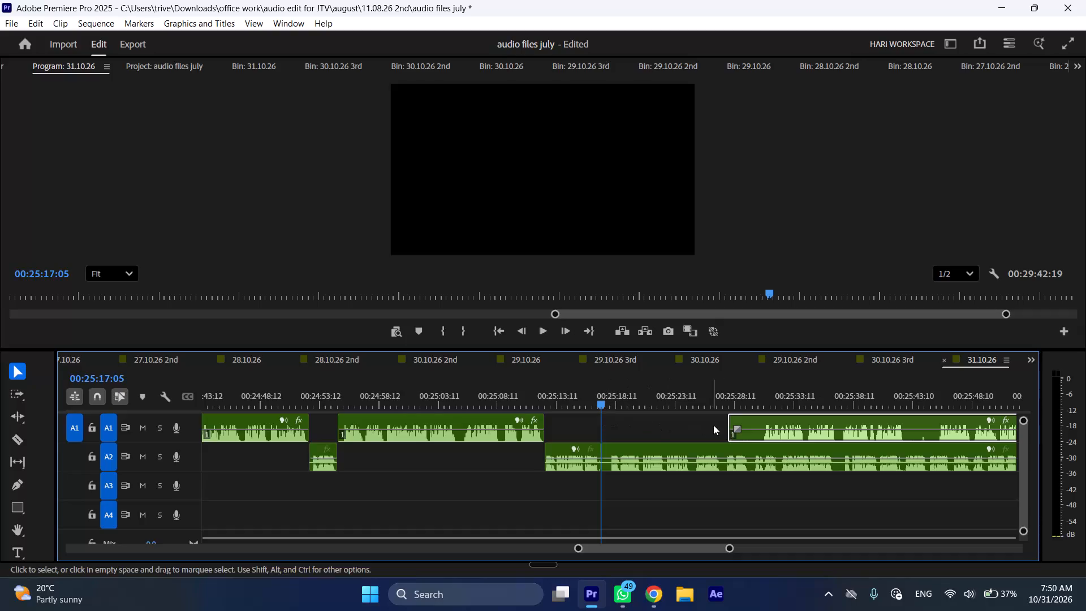
Trim about 2.4 seconds off the start of the remaining A1 voice-over and move it about 13 seconds earlier to start at 00:25:17:05.
{"action": "left_click_drag", "start_coordinate": [731, 423], "coordinate": [761, 425]}
{"action": "left_click_drag", "start_coordinate": [788, 420], "coordinate": [628, 424]}
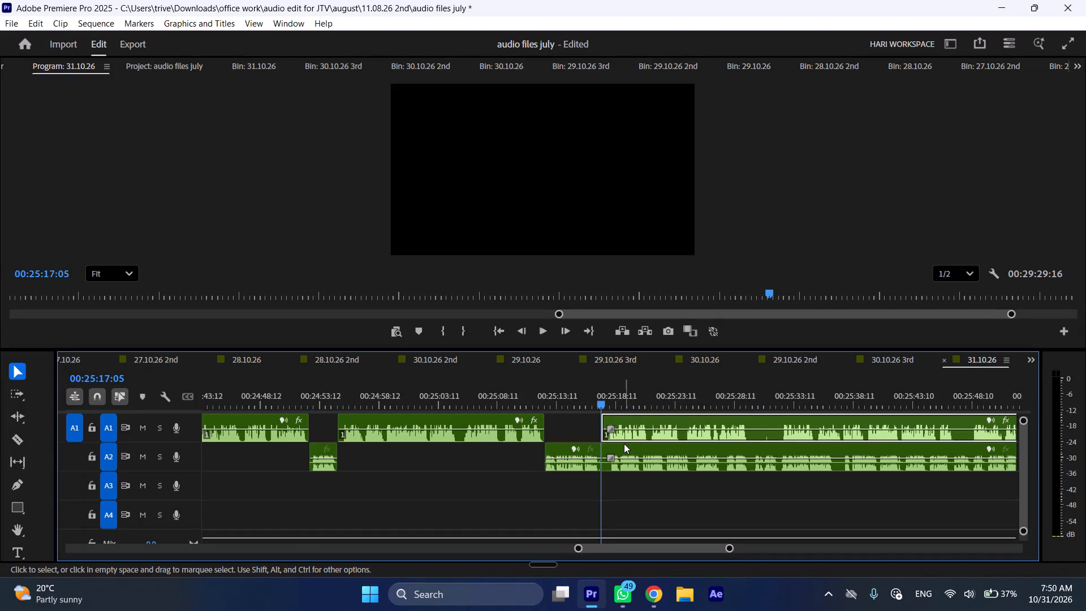
Shift the remaining A2 recording after the cut about 16 seconds later, and play the A1 voice-over from 00:25:17:05.
{"action": "left_click_drag", "start_coordinate": [626, 445], "coordinate": [820, 452]}
{"action": "key", "text": "space"}
{"action": "key", "text": "l"}
{"action": "scroll", "coordinate": [700, 481], "scroll_direction": "down", "scroll_amount": 2}
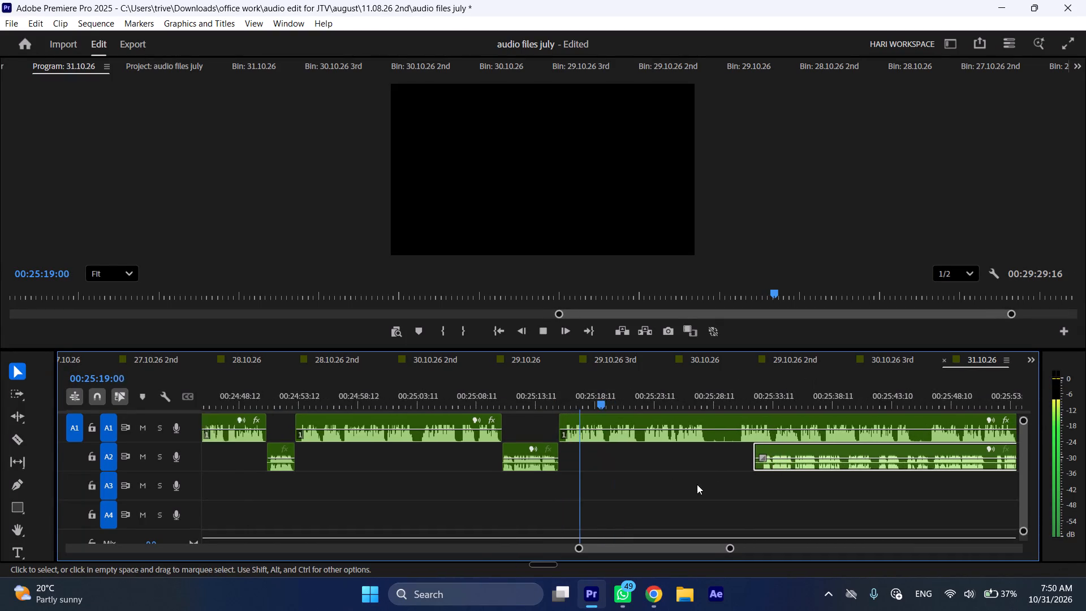
{"action": "scroll", "coordinate": [697, 484], "scroll_direction": "down", "scroll_amount": 2}
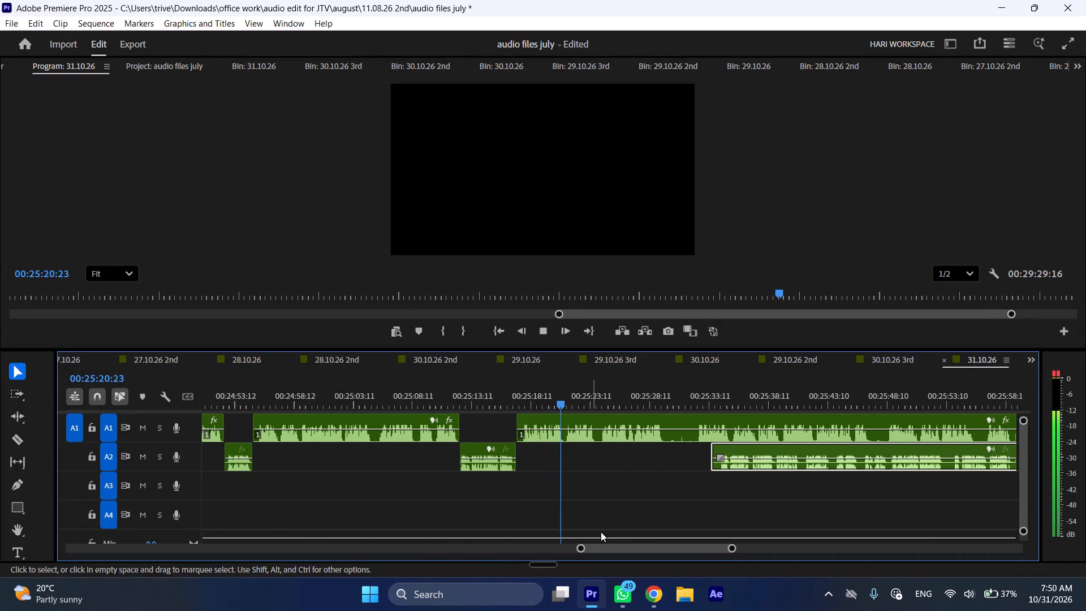
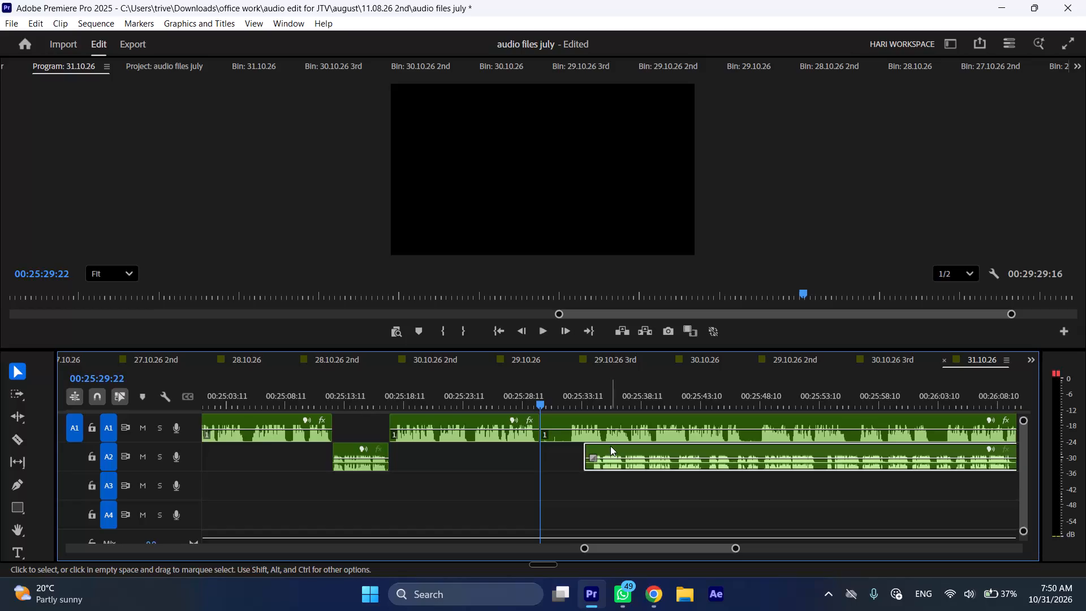
Shift the remaining A2 recording about 19.5 seconds later along the track.
{"action": "left_click_drag", "start_coordinate": [611, 447], "coordinate": [842, 453]}
Cut the A1 voice-over at 00:25:32:10 and ripple-delete the quiet section between 00:25:29:22 and that cut.
{"action": "left_click", "coordinate": [572, 399]}
{"action": "left_click", "coordinate": [575, 432]}
{"action": "key", "text": "shift+c"}
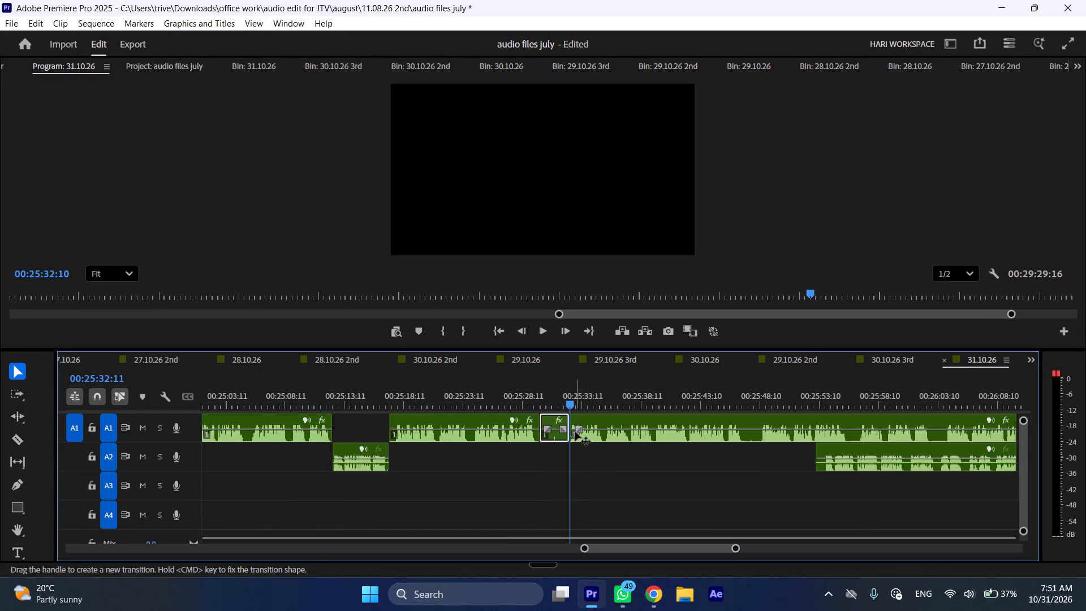
{"action": "key", "text": "ctrl+shift+d"}
Play the A1 voice-over onward and trim about 0.7 seconds of silence off the start of the remaining A2 recording.
{"action": "key", "text": "space"}
{"action": "key", "text": "l"}
{"action": "scroll", "coordinate": [581, 433], "scroll_direction": "down", "scroll_amount": 5}
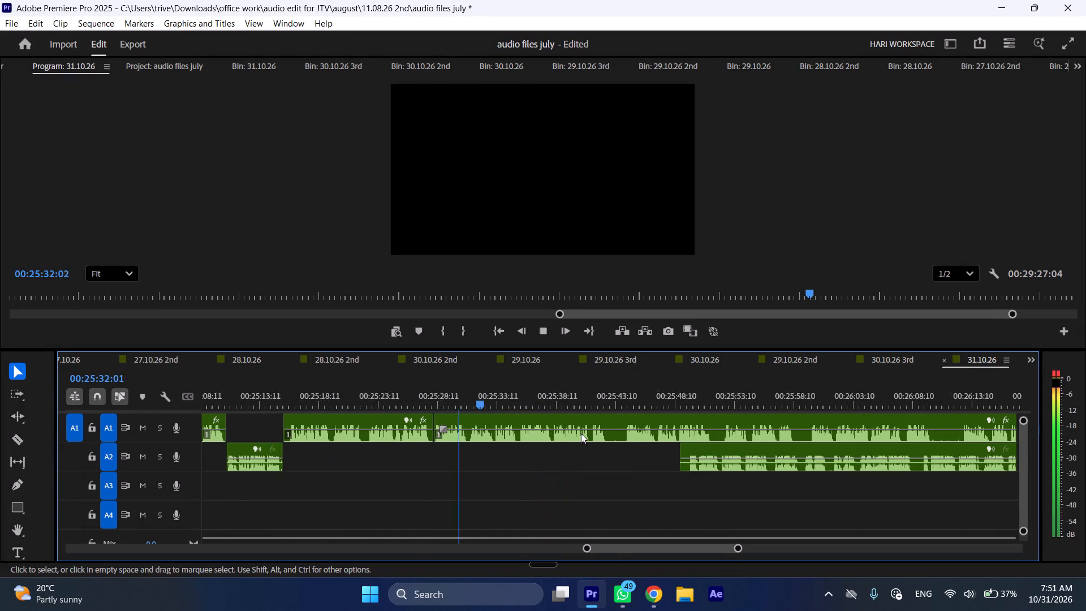
{"action": "left_click_drag", "start_coordinate": [679, 453], "coordinate": [687, 453]}
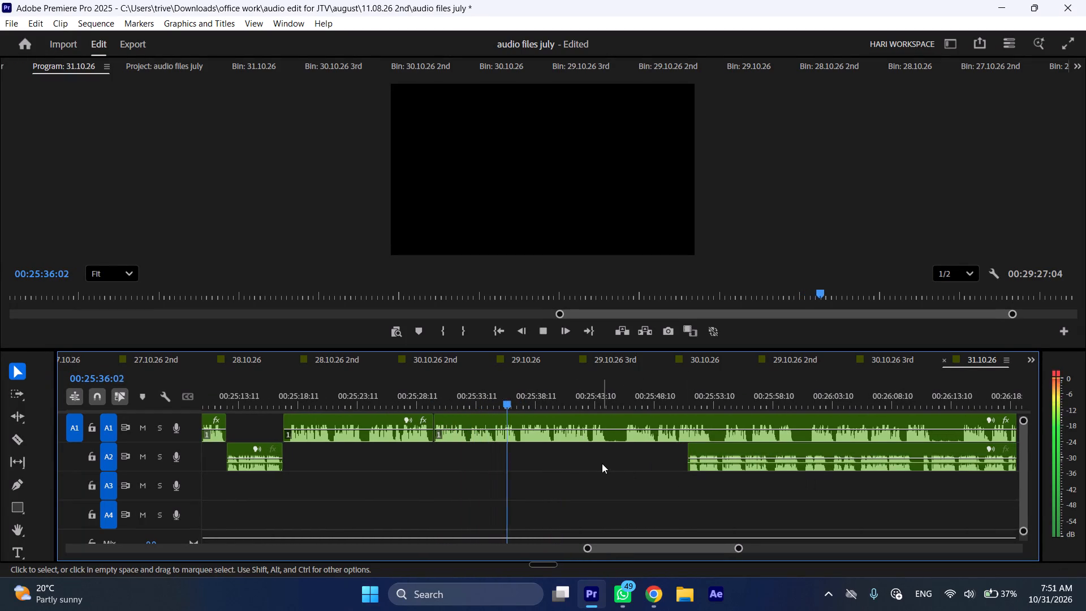
Shift the remaining A2 recording about 22 seconds later while the A1 voice-over keeps playing.
{"action": "scroll", "coordinate": [587, 455], "scroll_direction": "down", "scroll_amount": 6}
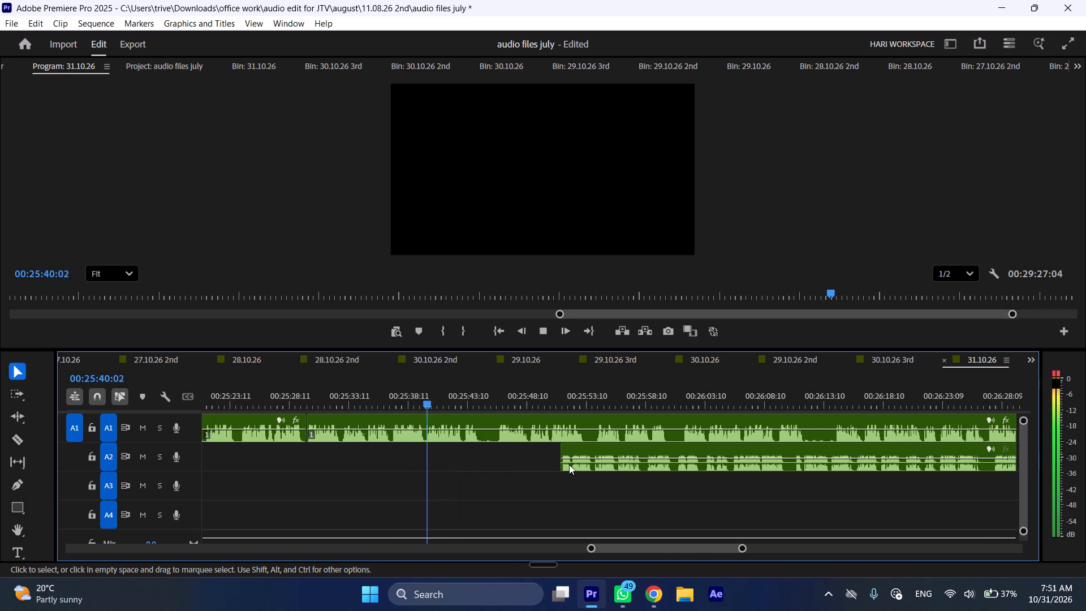
{"action": "left_click_drag", "start_coordinate": [572, 448], "coordinate": [837, 450]}
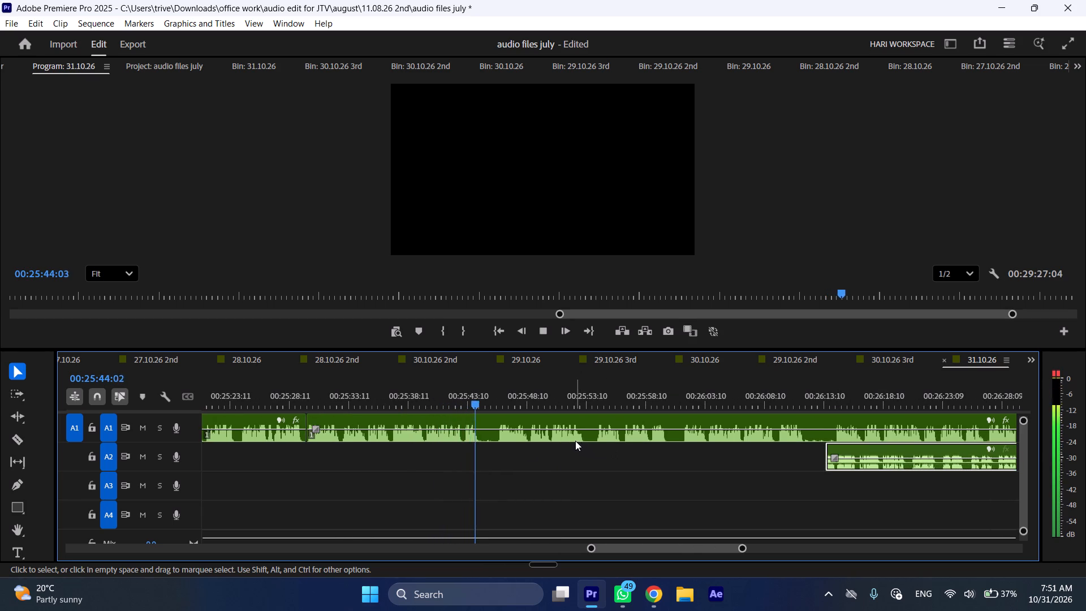
Stop playback, cut the A1 voice-over at 00:25:44:16 and 00:25:46:00, and ripple-delete the silent gap between the cuts.
{"action": "key", "text": "space"}
{"action": "key", "text": "shift+c"}
{"action": "left_click", "coordinate": [500, 399]}
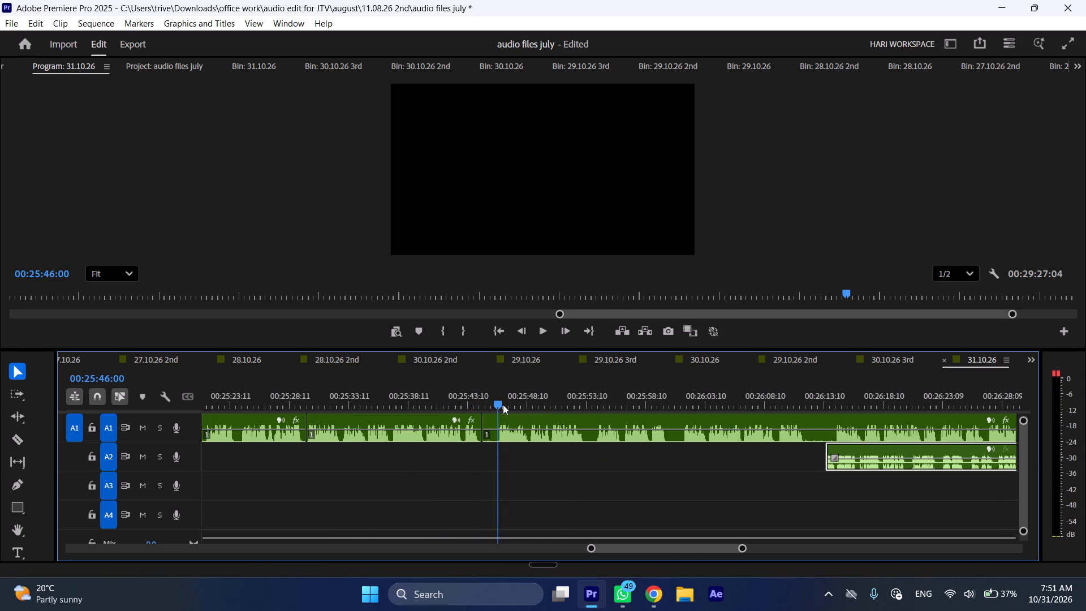
{"action": "left_click", "coordinate": [517, 423]}
{"action": "key", "text": "shift+c"}
{"action": "key", "text": "ctrl+shift+d"}
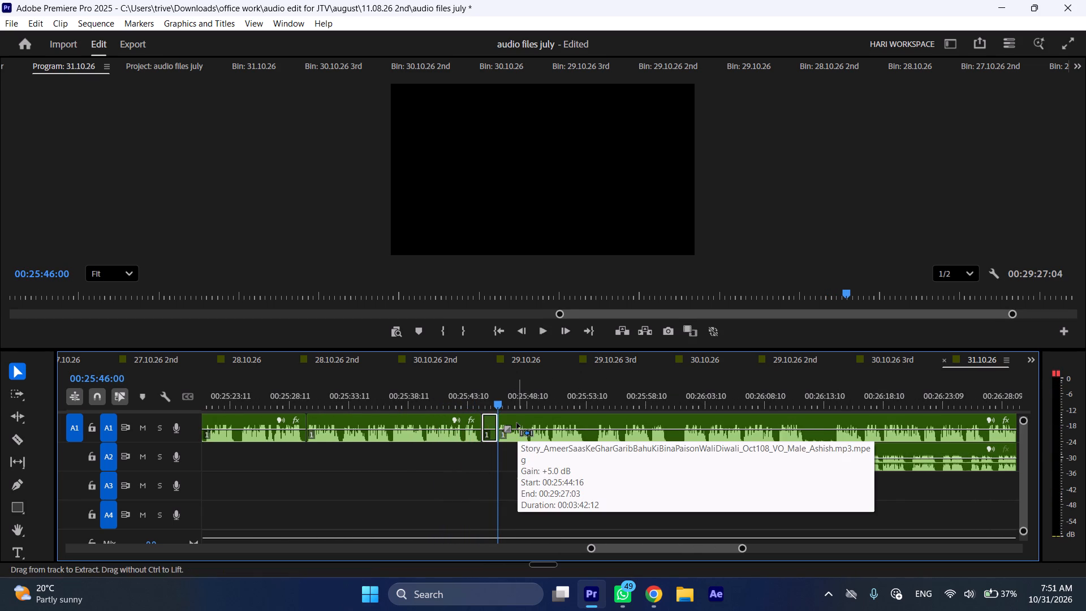
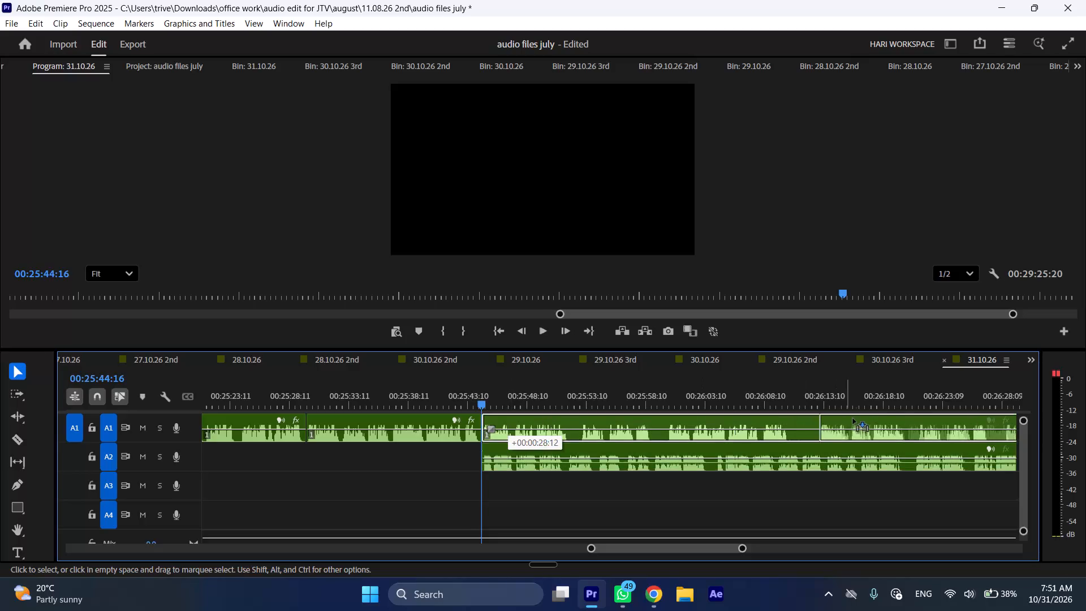
Play the A2 recording from 00:25:44:16 at increased speed to review its next section.
{"action": "key", "text": "space"}
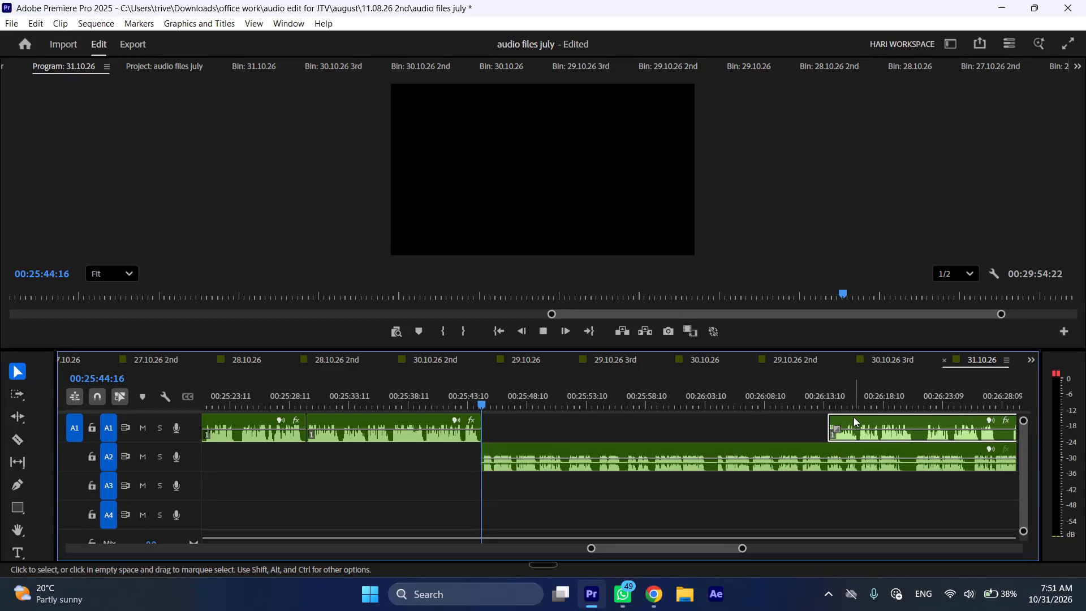
{"action": "key", "text": "l"}
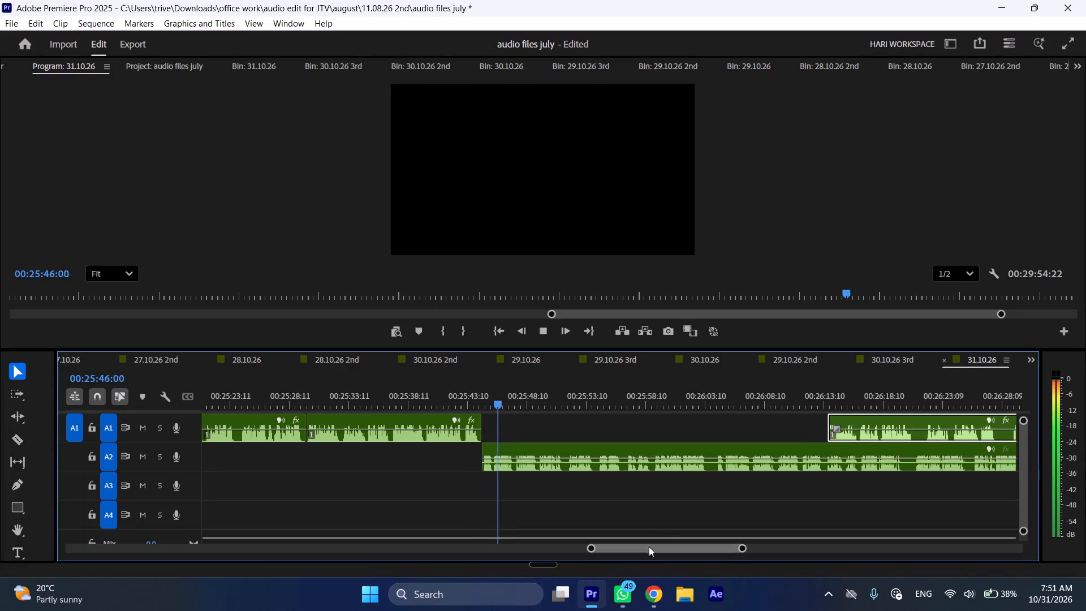
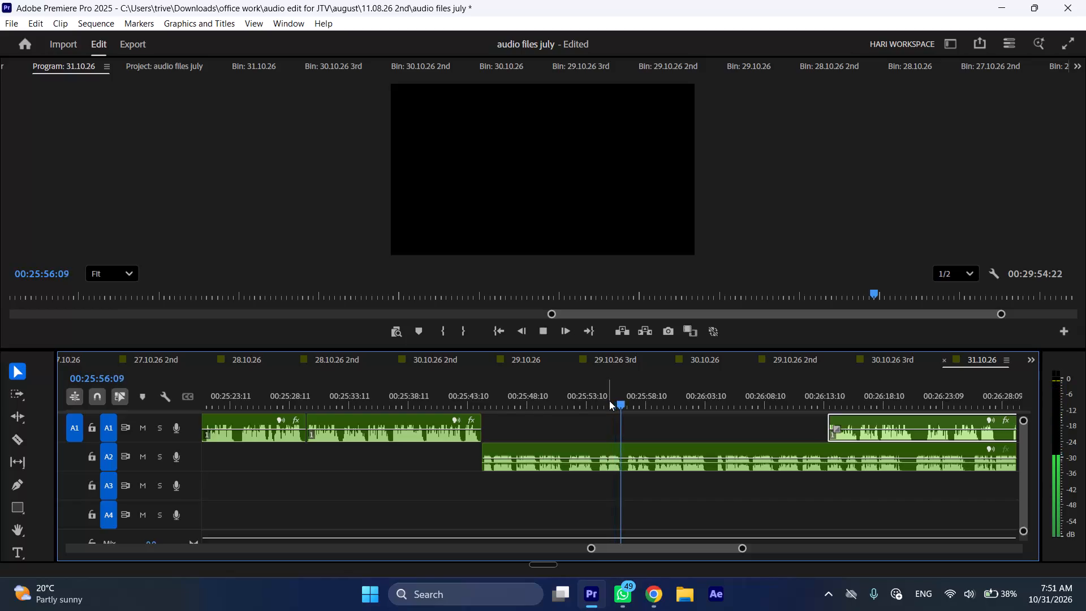
Split the A2 recording at 00:25:56:13 and move the next A1 voice-over clip back to start at that cut.
{"action": "key", "text": "space"}
{"action": "type", "text": "C"}
{"action": "left_click_drag", "start_coordinate": [869, 421], "coordinate": [674, 423]}
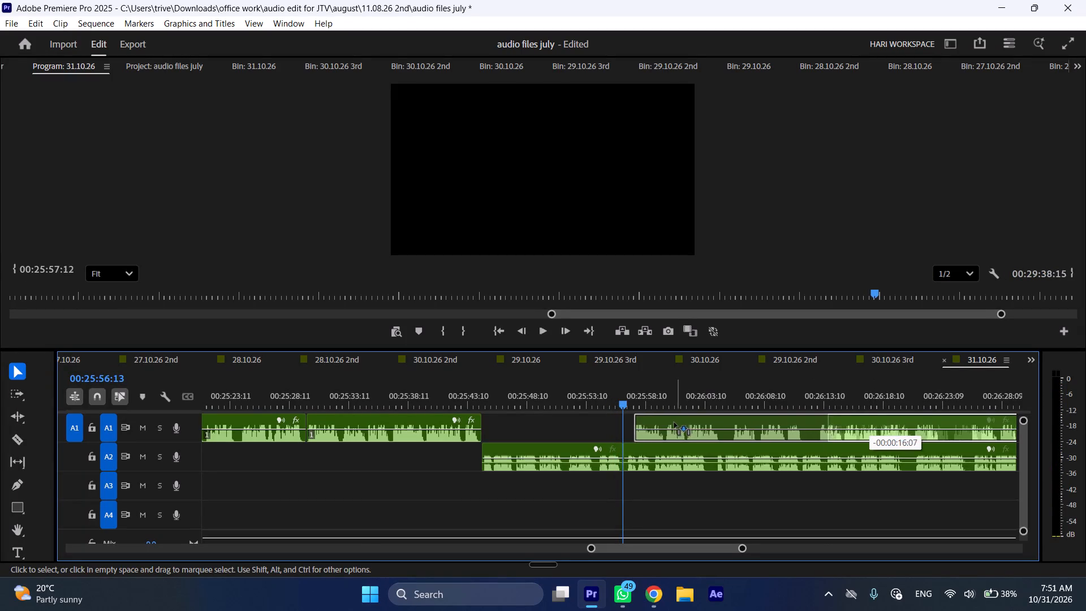
{"action": "left_click_drag", "start_coordinate": [674, 423], "coordinate": [674, 423]}
{"action": "left_click_drag", "start_coordinate": [674, 418], "coordinate": [667, 418]}
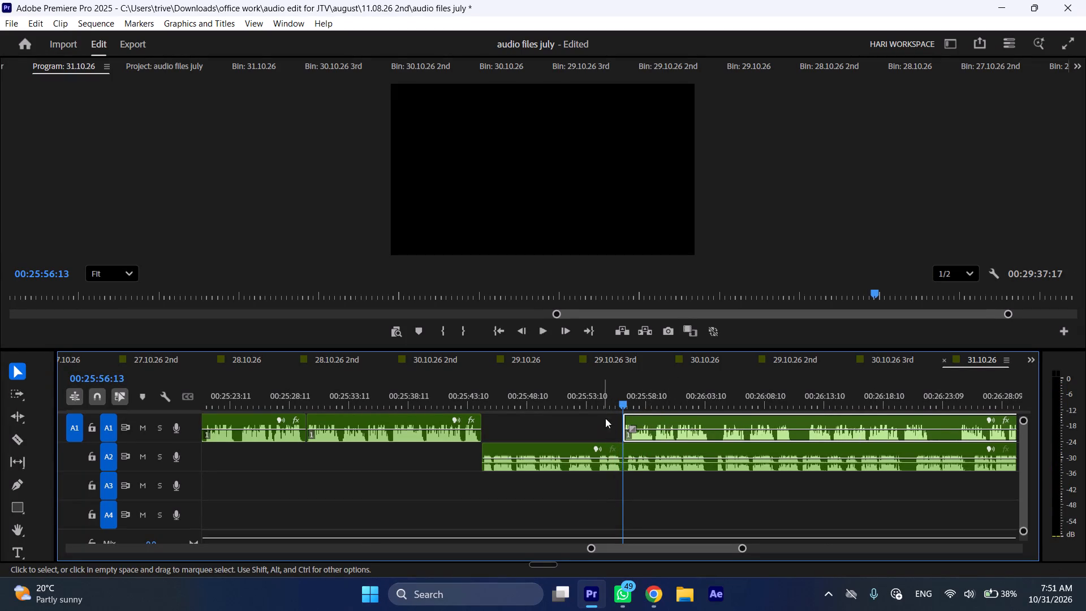
Shift the remaining A2 recording to start at about 00:26:23 while playing through the new join at 00:25:56:13.
{"action": "left_click", "coordinate": [583, 398]}
{"action": "key", "text": "space"}
{"action": "left_click_drag", "start_coordinate": [650, 449], "coordinate": [741, 449]}
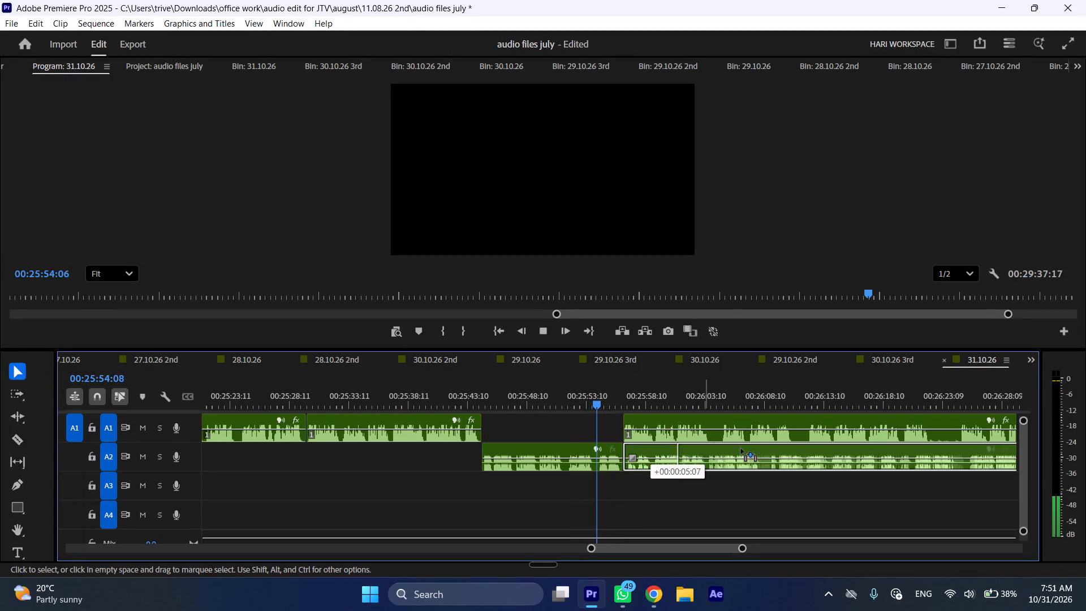
{"action": "left_click_drag", "start_coordinate": [741, 449], "coordinate": [968, 449]}
{"action": "key", "text": "l"}
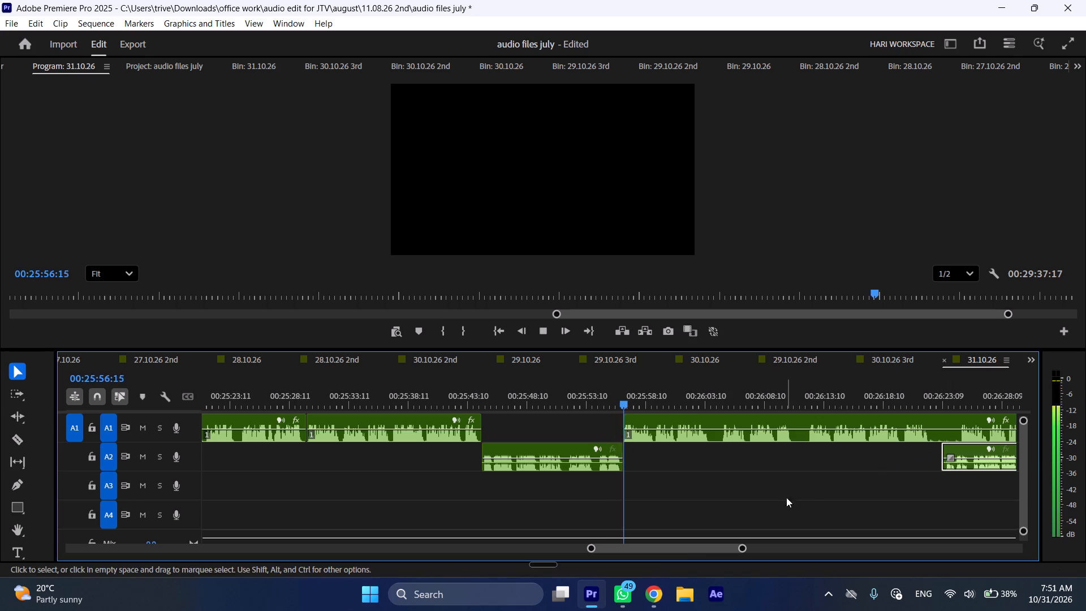
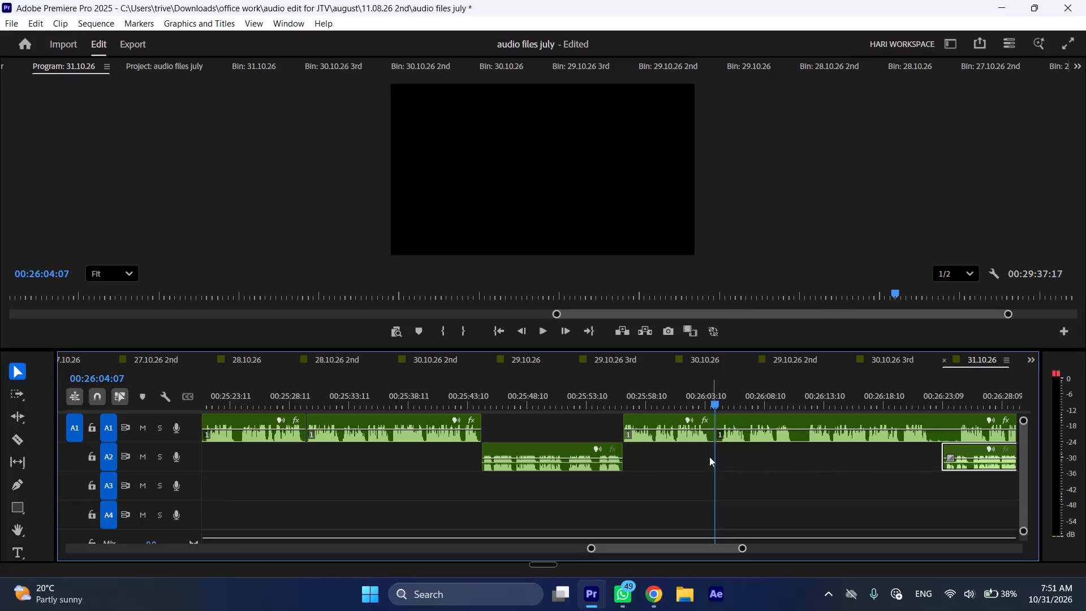
Move the remaining A2 recording back to start at 00:26:04:07 and shift the A1 voice-over clip starting there out to about 00:26:37.
{"action": "scroll", "coordinate": [708, 461], "scroll_direction": "down", "scroll_amount": 7}
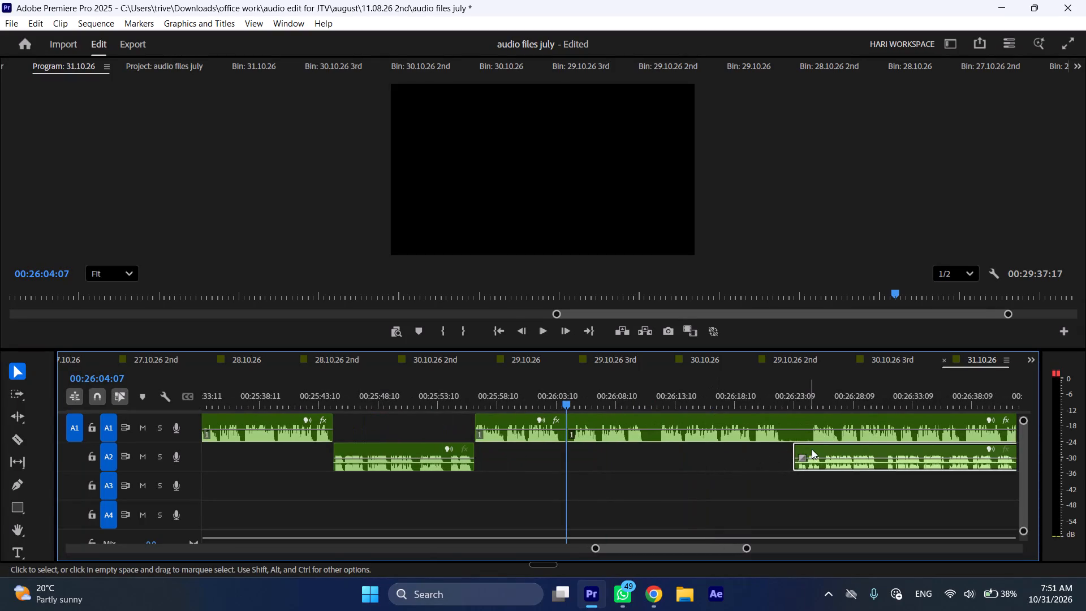
{"action": "left_click_drag", "start_coordinate": [816, 449], "coordinate": [591, 453]}
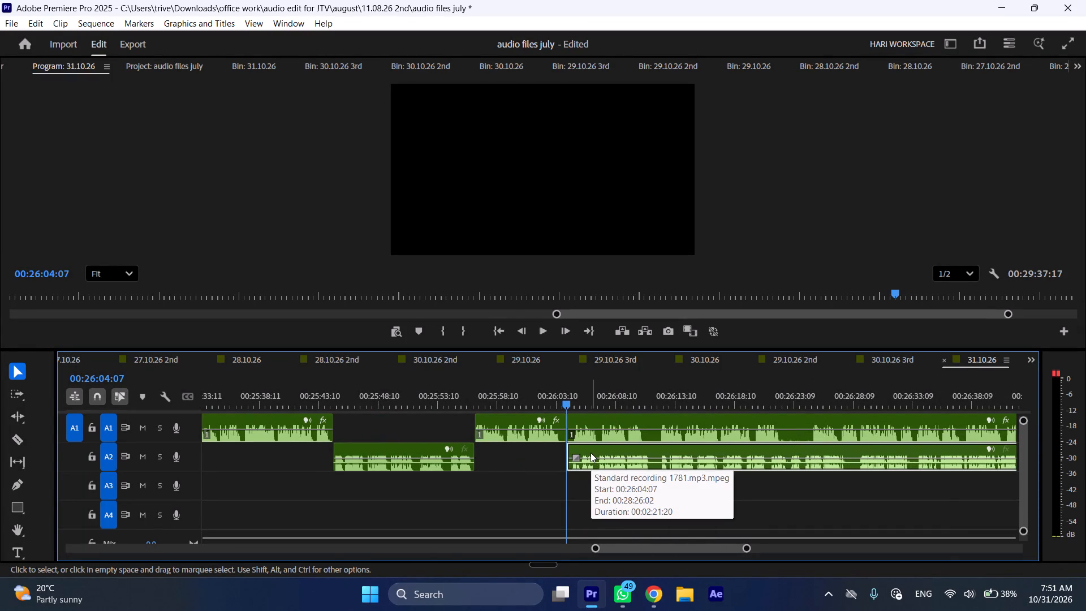
{"action": "scroll", "coordinate": [591, 453], "scroll_direction": "down", "scroll_amount": 6}
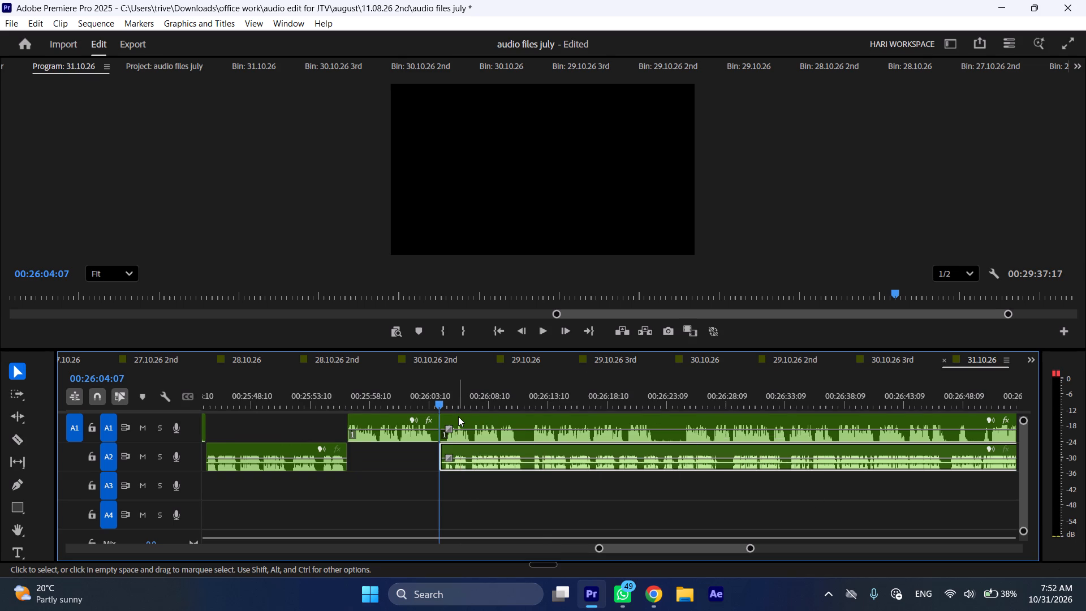
{"action": "scroll", "coordinate": [458, 418], "scroll_direction": "down", "scroll_amount": 5}
{"action": "left_click_drag", "start_coordinate": [367, 418], "coordinate": [761, 420]}
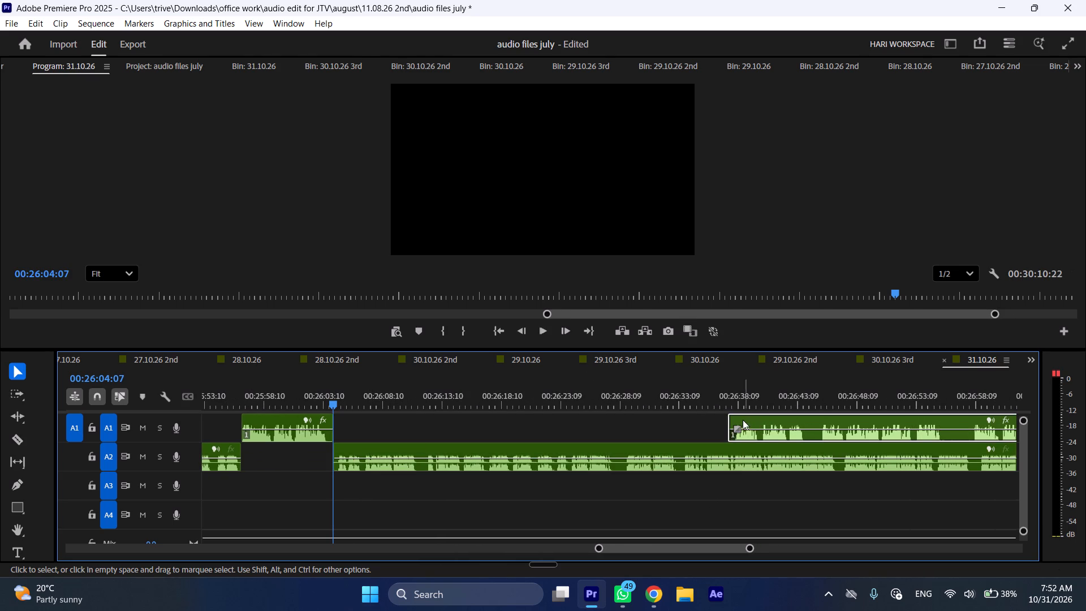
Play the A2 recording from 00:26:04:07 and ripple-trim about 2.4 seconds off its start.
{"action": "key", "text": "space"}
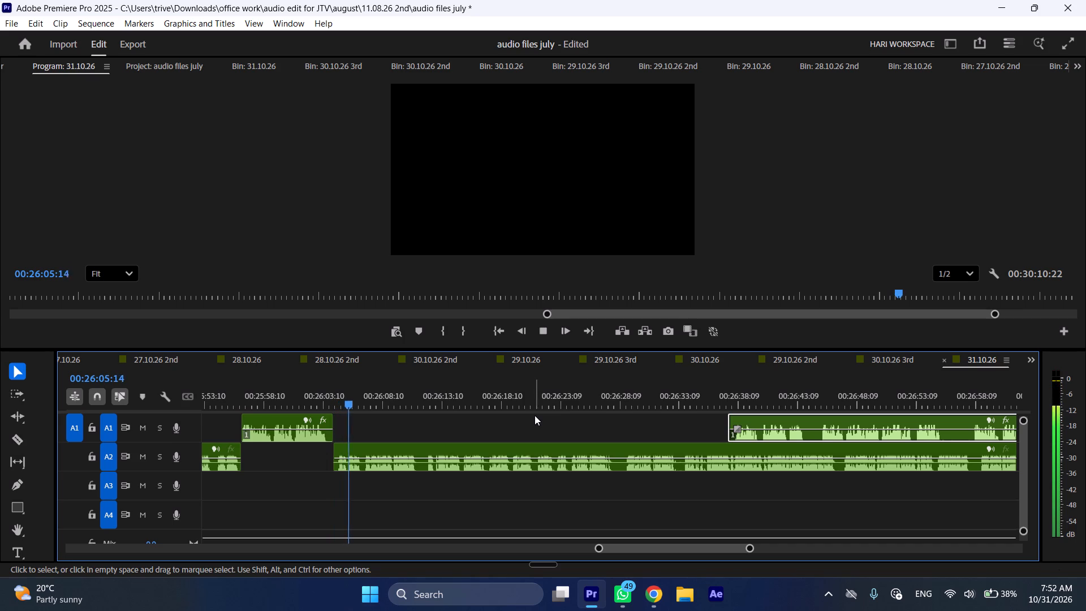
{"action": "key", "text": "l"}
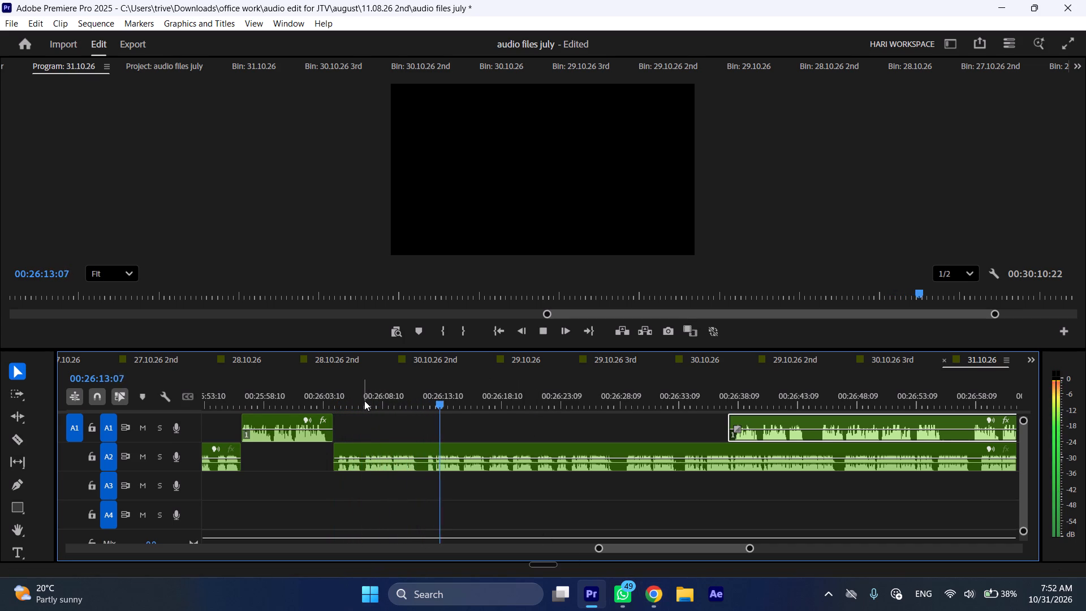
{"action": "left_click", "coordinate": [364, 401]}
{"action": "left_click", "coordinate": [387, 448]}
{"action": "key", "text": "shift+c"}
{"action": "key", "text": "ctrl+shift+d"}
Play the trimmed A2 recording, split it at 00:26:09:00, and ripple-remove about 0.7 seconds right after the cut.
{"action": "key", "text": "space"}
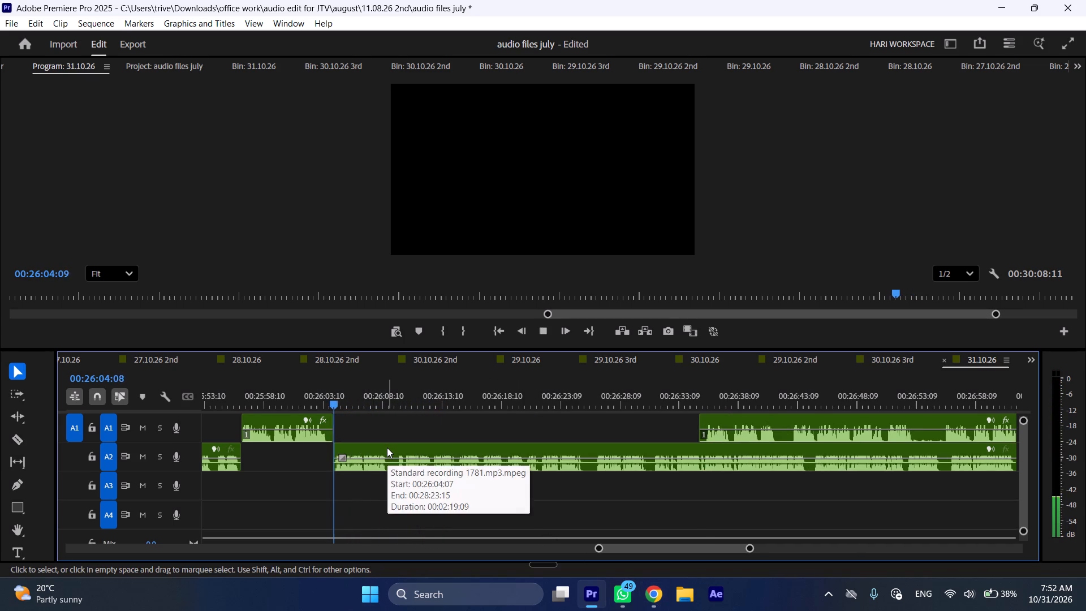
{"action": "key", "text": "l"}
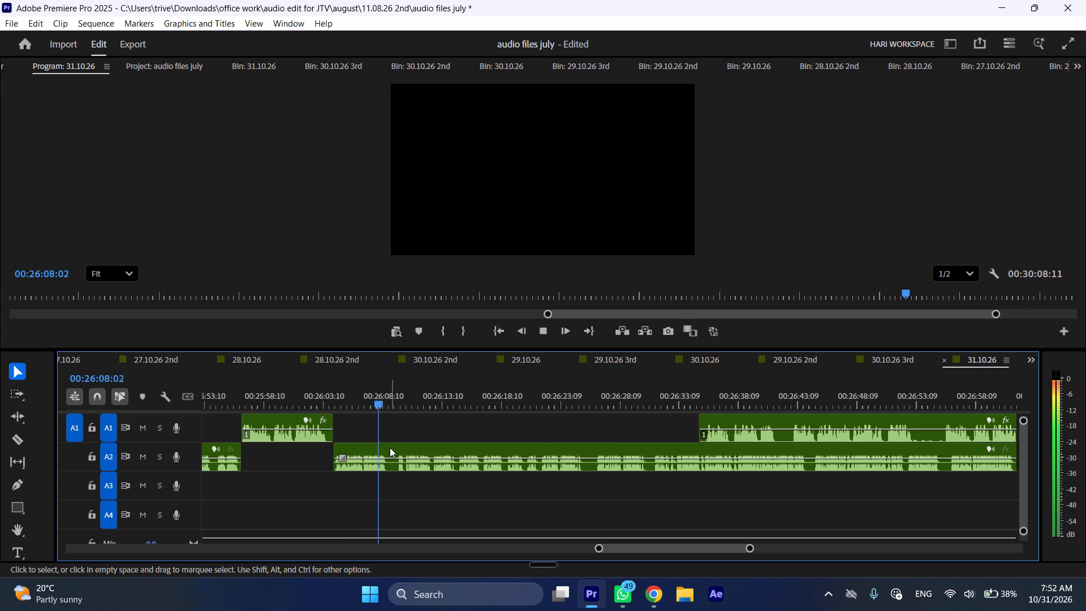
{"action": "key", "text": "space"}
{"action": "key", "text": "space"}
{"action": "key", "text": "space"}
{"action": "type", "text": "C"}
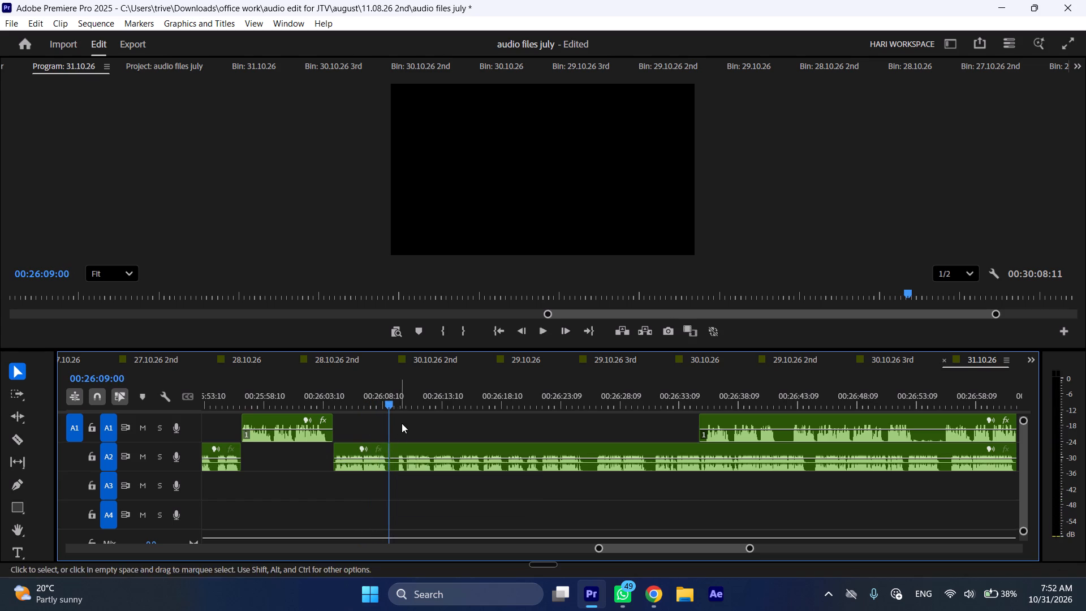
{"action": "left_click", "coordinate": [399, 399]}
{"action": "left_click", "coordinate": [424, 463]}
{"action": "key", "text": "shift+c"}
{"action": "key", "text": "ctrl+shift+d"}
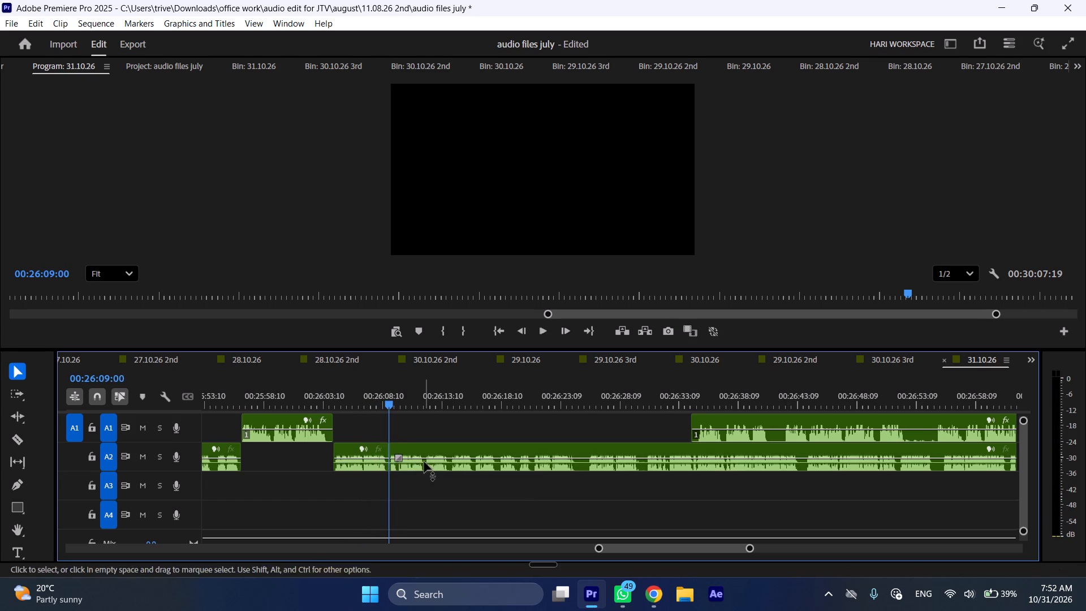
Shift the A2 recording after the 00:26:09:00 cut to start at about 00:26:33.
{"action": "left_click_drag", "start_coordinate": [416, 449], "coordinate": [706, 449]}
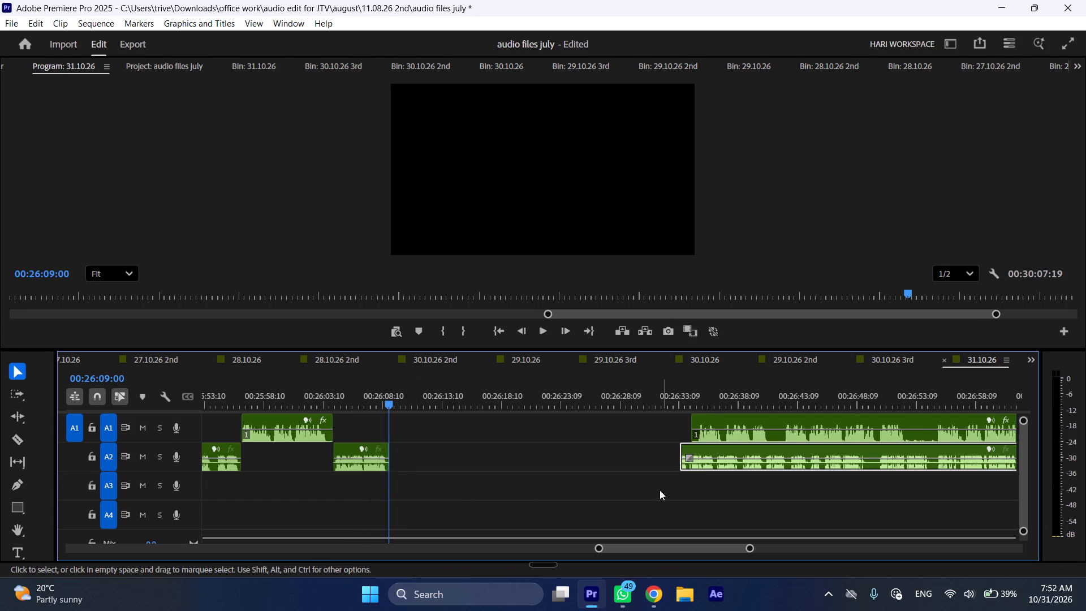
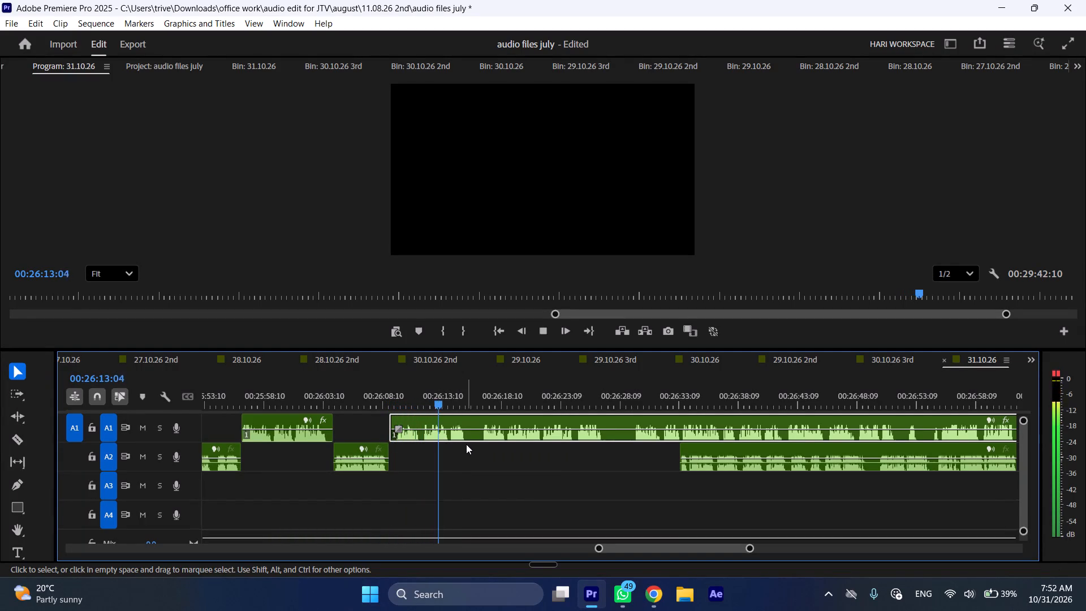
Split the A1 clip at 00:26:15:14 and about one second further on, and ripple-delete the short section between the cuts.
{"action": "key", "text": "space"}
{"action": "key", "text": "shift+c"}
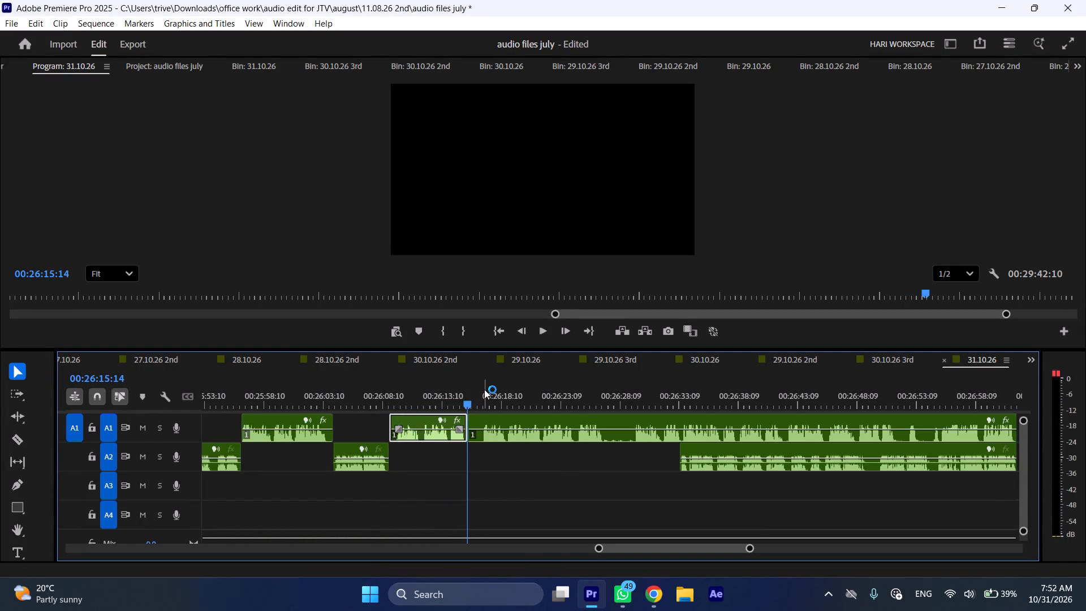
{"action": "left_click", "coordinate": [483, 395]}
{"action": "left_click", "coordinate": [503, 430]}
{"action": "key", "text": "shift+c"}
{"action": "key", "text": "ctrl+shift+d"}
Play on from the cut at faster speed and split the A1 clip at 00:26:26:00.
{"action": "key", "text": "space"}
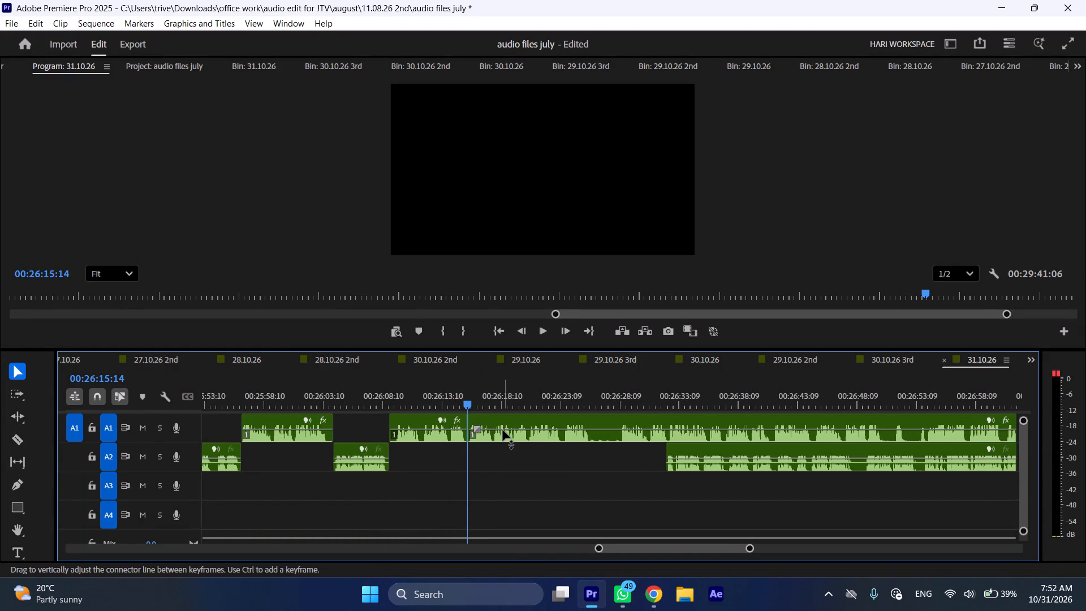
{"action": "key", "text": "l"}
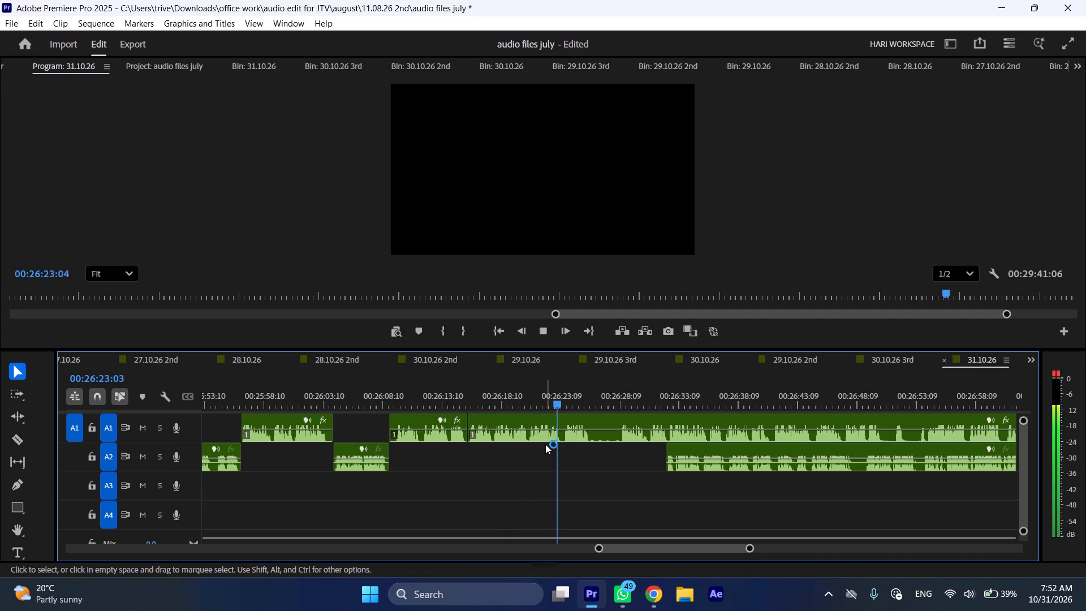
{"action": "key", "text": "space"}
{"action": "type", "text": "C"}
Move the long A2 clip to start at the 00:26:26:00 cut and shift the remaining A1 clip to about 00:26:53.
{"action": "left_click_drag", "start_coordinate": [691, 446], "coordinate": [607, 443]}
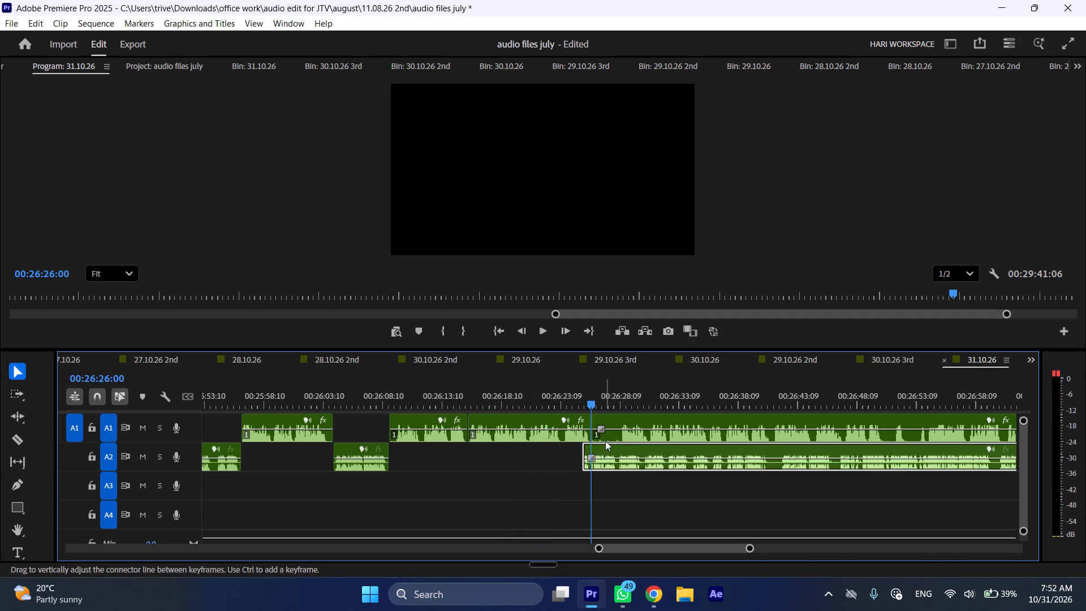
{"action": "left_click_drag", "start_coordinate": [609, 450], "coordinate": [623, 452]}
{"action": "left_click_drag", "start_coordinate": [611, 419], "coordinate": [938, 425]}
Play the repositioned A2 clip from 00:26:26:00 at faster speed to review its audio.
{"action": "key", "text": "space"}
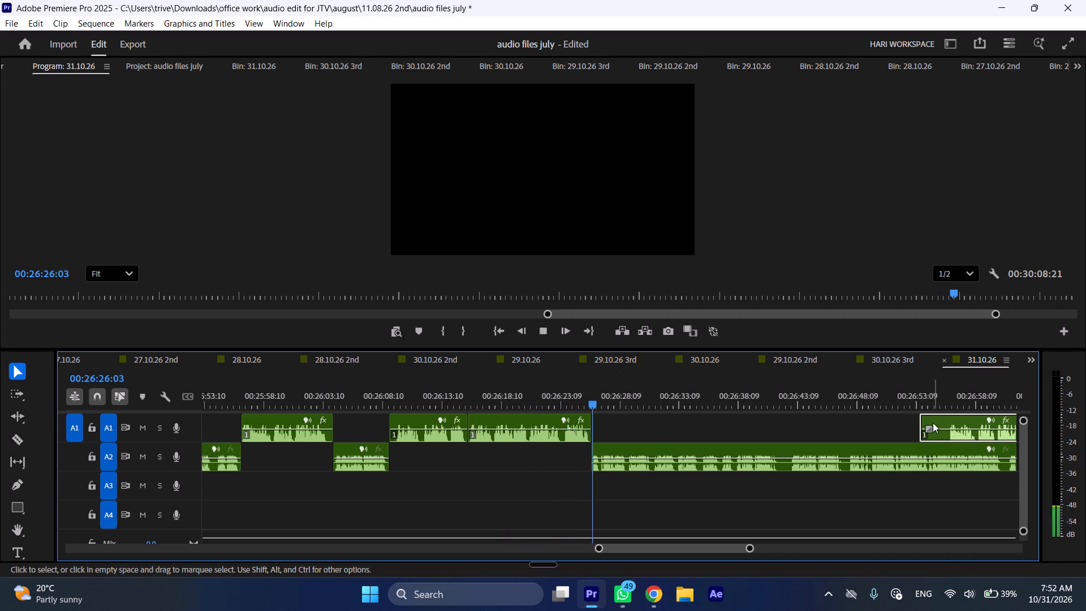
{"action": "key", "text": "l"}
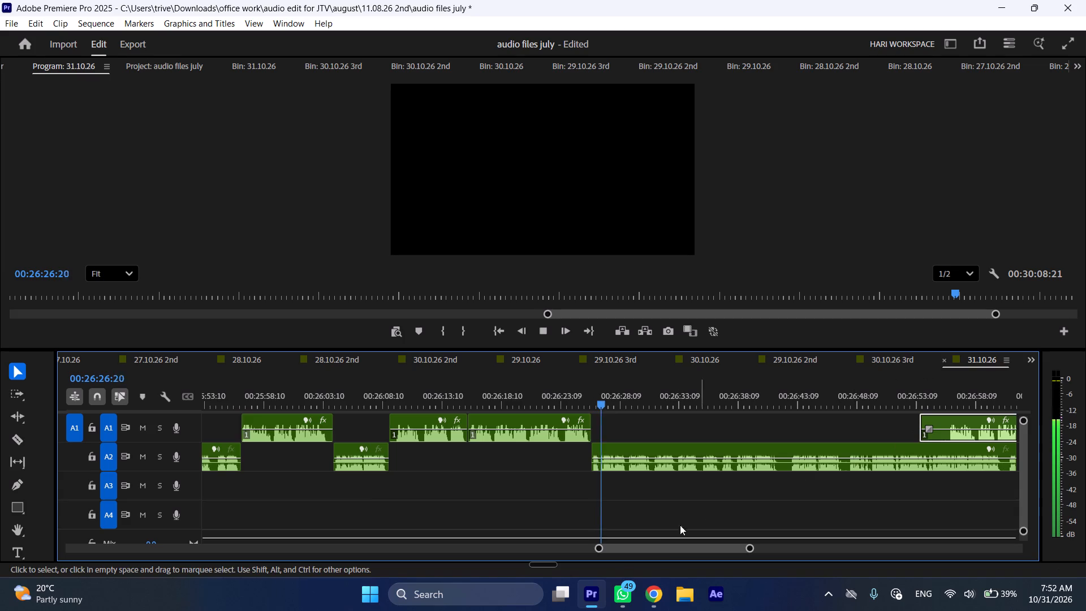
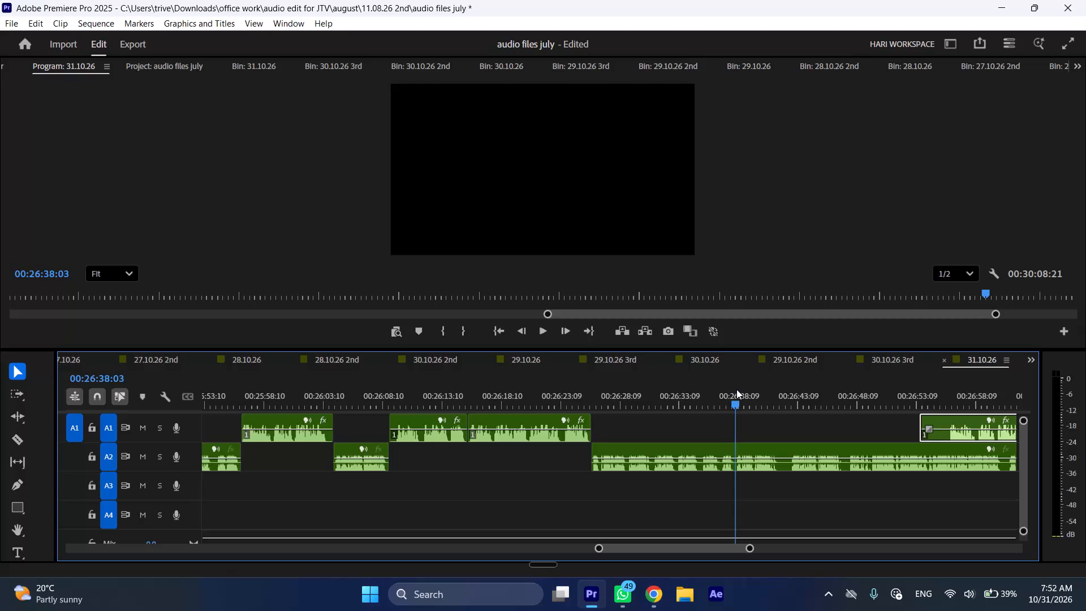
Split the A2 clip at 00:26:38:03, 00:26:36:22 and about 00:26:42:18, and ripple-delete everything between the two outer cuts.
{"action": "key", "text": "shift+c"}
{"action": "key", "text": "space"}
{"action": "left_click", "coordinate": [725, 388]}
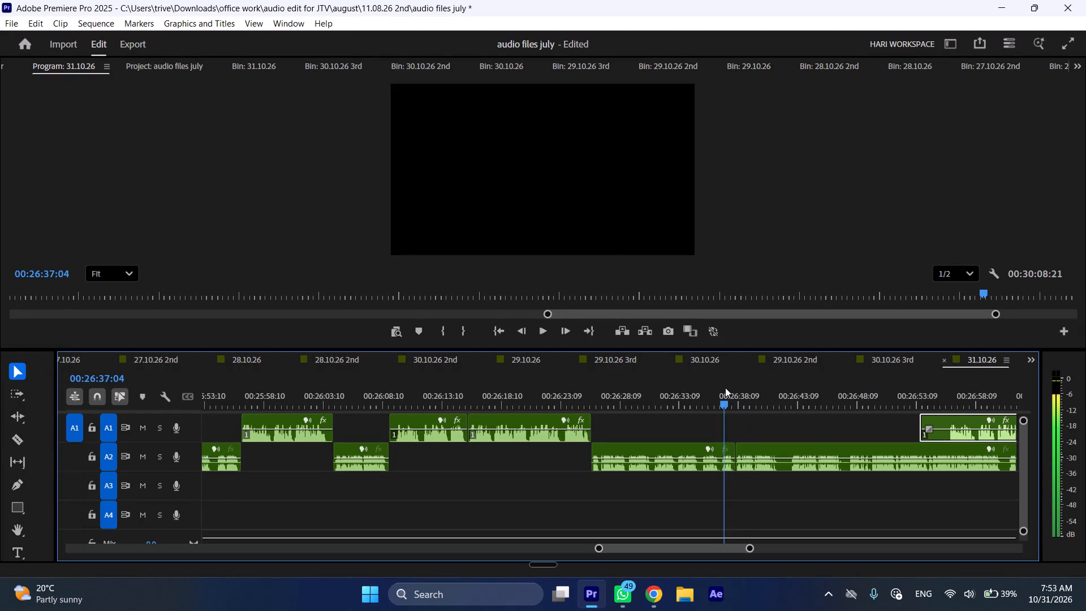
{"action": "key", "text": "space"}
{"action": "left_click_drag", "start_coordinate": [721, 388], "coordinate": [723, 388]}
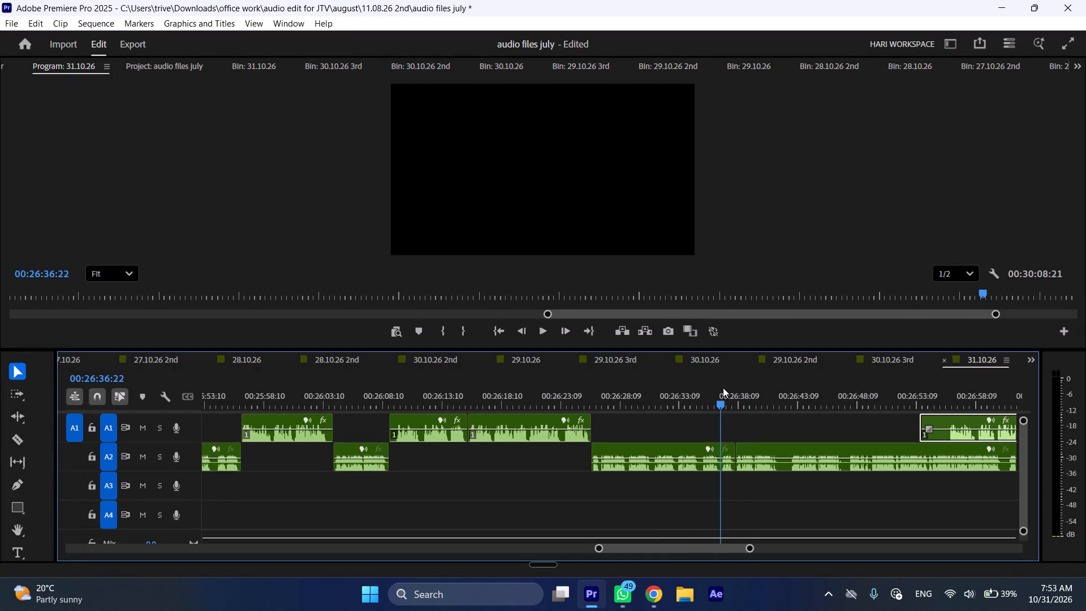
{"action": "left_click_drag", "start_coordinate": [723, 388], "coordinate": [793, 391]}
{"action": "key", "text": "shift+c"}
{"action": "key", "text": "shift+c"}
{"action": "left_click_drag", "start_coordinate": [727, 477], "coordinate": [766, 466]}
{"action": "key", "text": "ctrl+shift+d"}
Play on from 00:26:36:22 at faster speed and split the A2 clip at 00:26:41:14.
{"action": "key", "text": "space"}
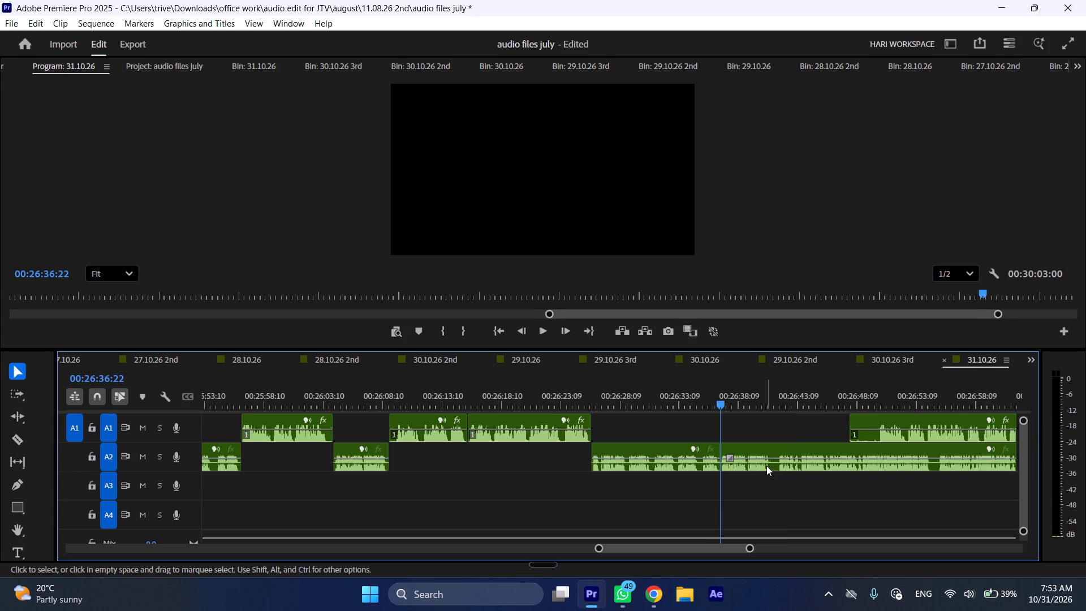
{"action": "type", "text": "l"}
{"action": "scroll", "coordinate": [750, 466], "scroll_direction": "down", "scroll_amount": 5}
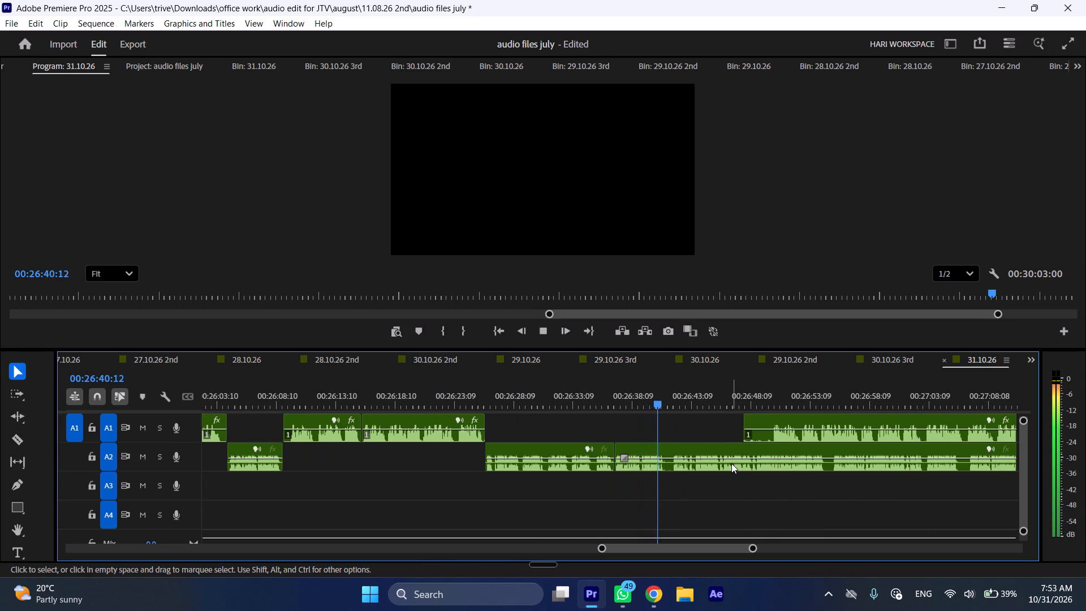
{"action": "key", "text": "space"}
{"action": "type", "text": "C"}
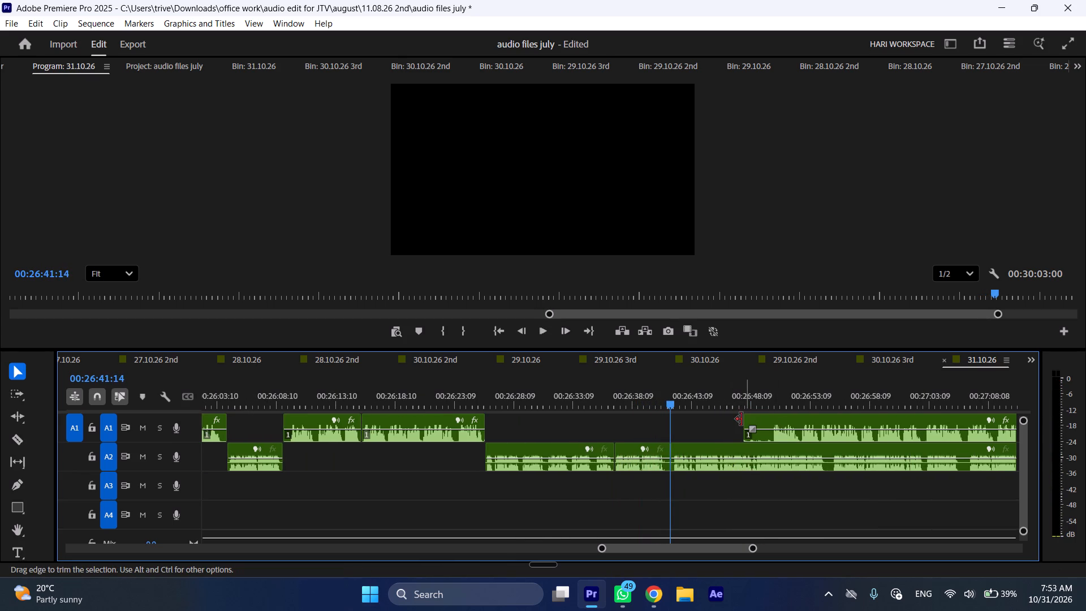
Trim about two seconds off the start of the following A1 clip and move it to start at the 00:26:41:14 cut.
{"action": "left_click_drag", "start_coordinate": [742, 419], "coordinate": [769, 422]}
{"action": "left_click_drag", "start_coordinate": [795, 419], "coordinate": [700, 420]}
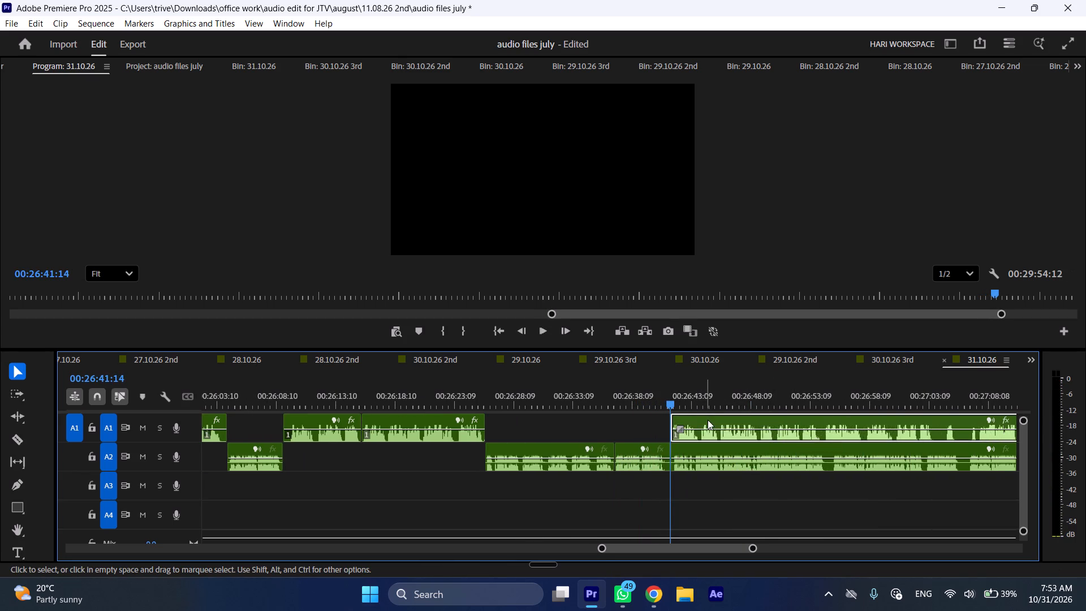
Shift the remaining A2 clip after the 00:26:41:14 cut to start at about 00:27:09.
{"action": "scroll", "coordinate": [708, 420], "scroll_direction": "down", "scroll_amount": 7}
{"action": "left_click_drag", "start_coordinate": [541, 445], "coordinate": [865, 451]}
Play the repositioned A1 clip from 00:26:41:14 at faster speed to review its audio.
{"action": "key", "text": "space"}
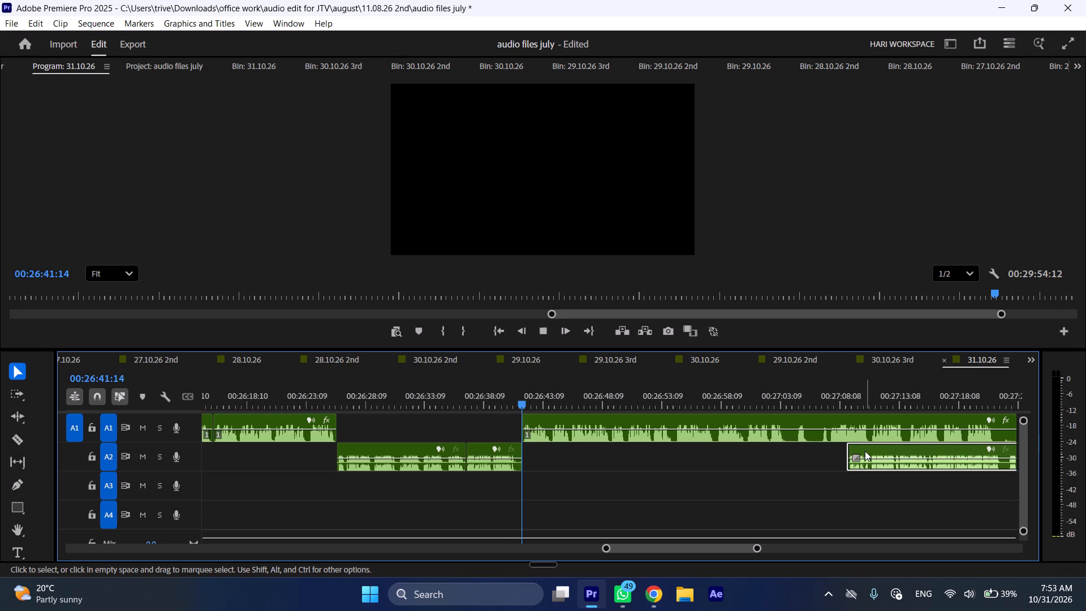
{"action": "type", "text": "l"}
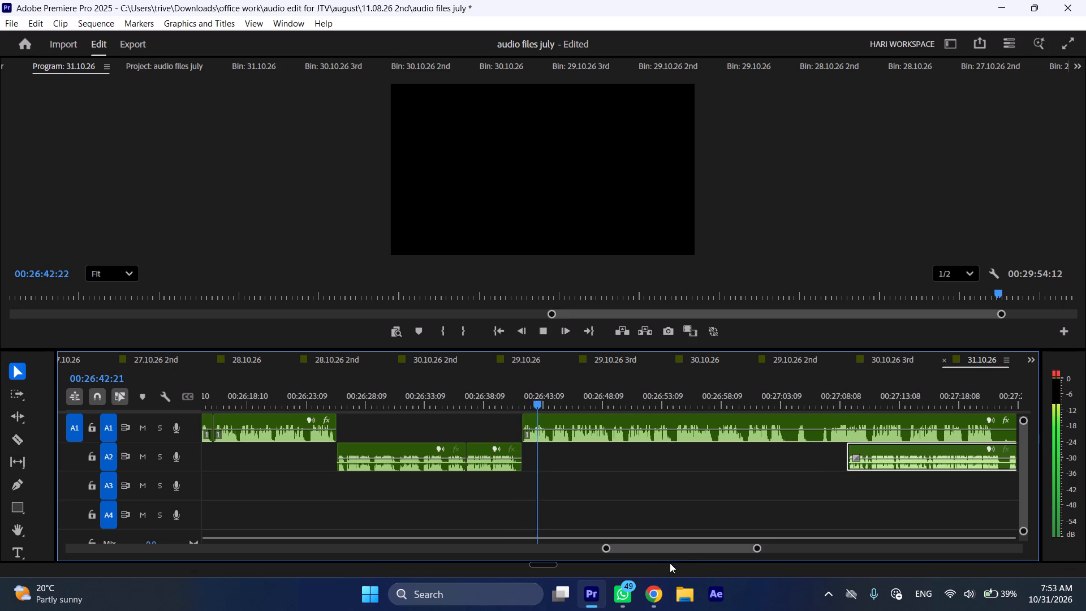
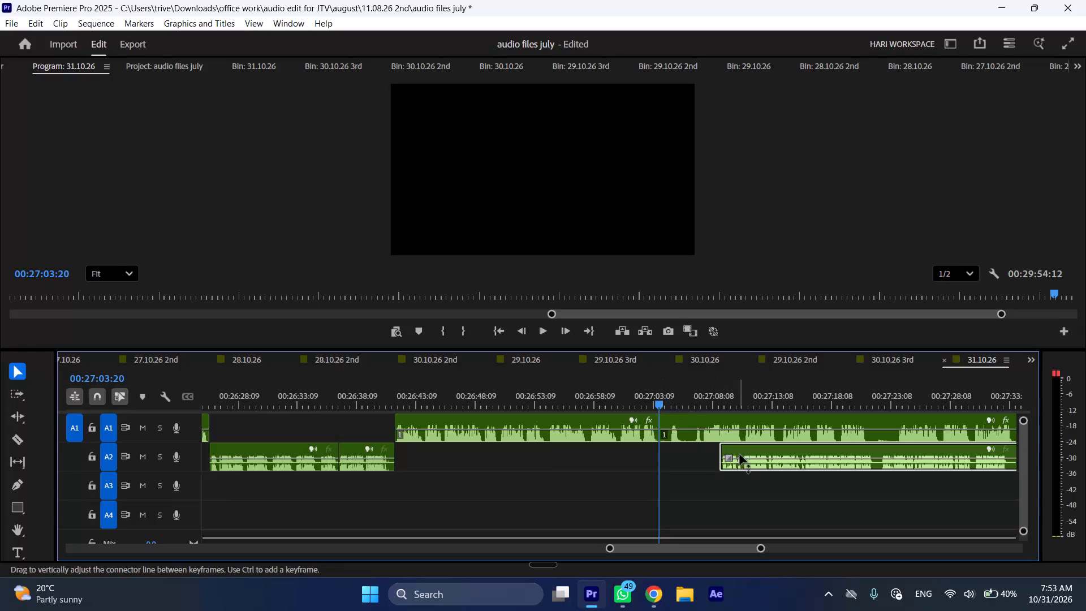
Move the A2 clip to start at the 00:27:03:20 cut and shift the following A1 clip to start at about 00:27:21.
{"action": "left_click_drag", "start_coordinate": [742, 451], "coordinate": [683, 451]}
{"action": "left_click_drag", "start_coordinate": [670, 418], "coordinate": [870, 417]}
Play the repositioned A2 clip from 00:27:03:20 at faster speed, and return the playhead to 00:27:02:12, just before the cut.
{"action": "key", "text": "space"}
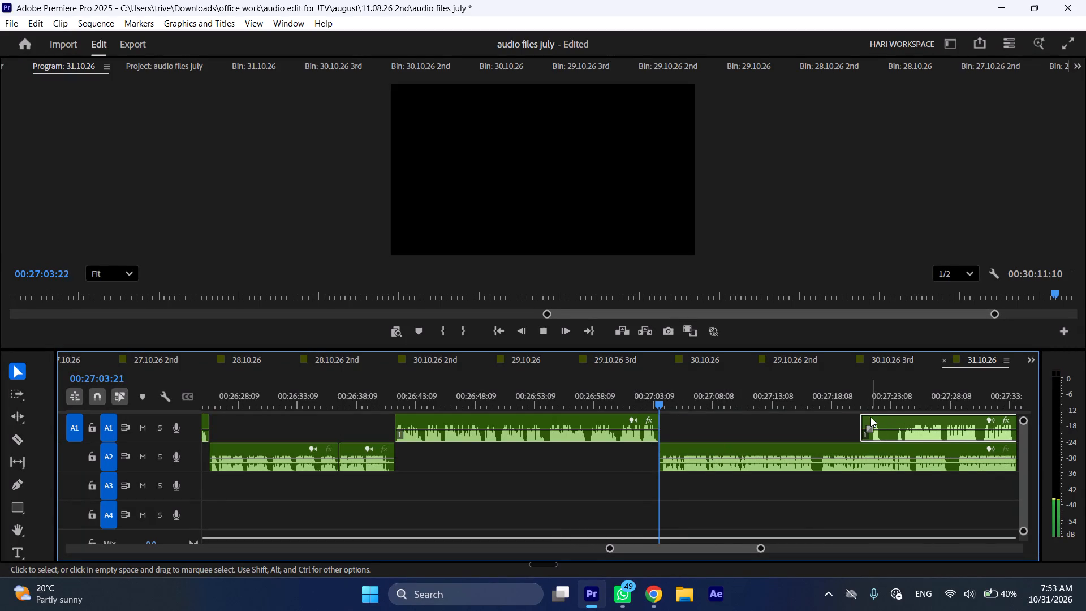
{"action": "key", "text": "l"}
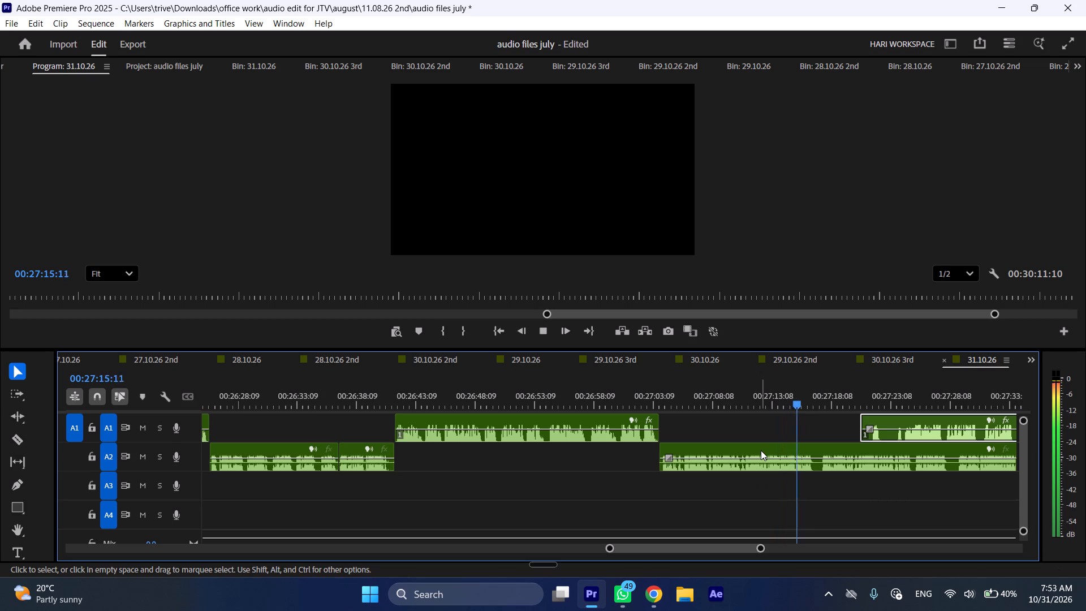
{"action": "left_click", "coordinate": [645, 405]}
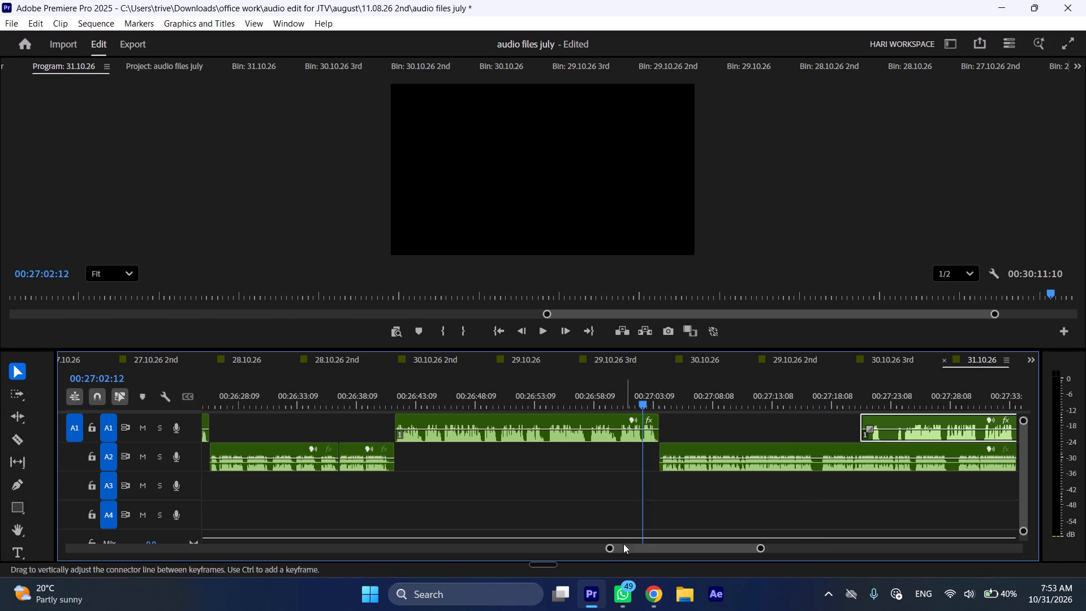
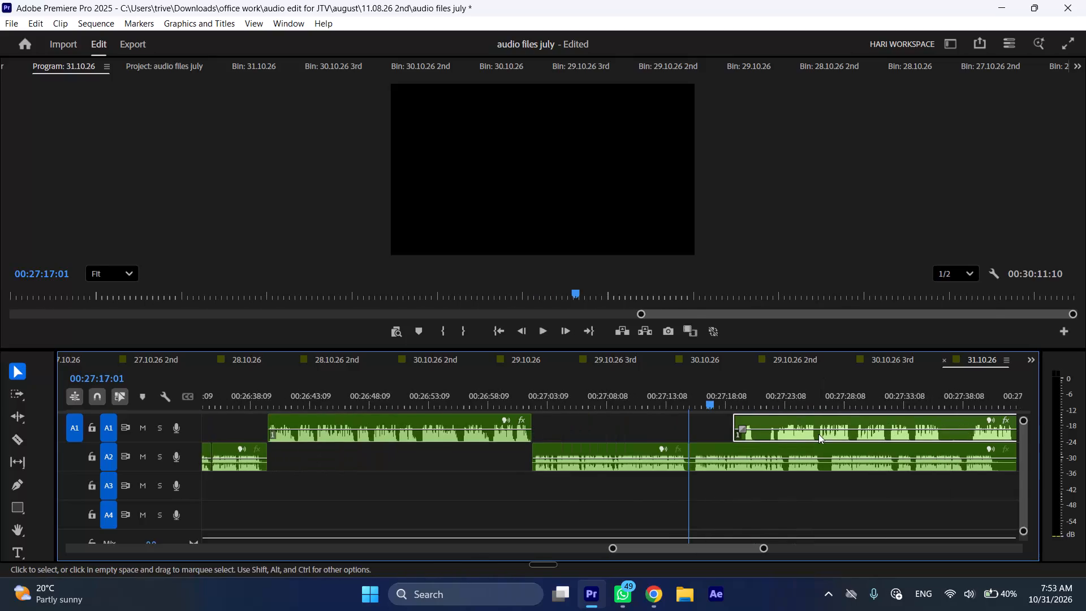
Move the A1 clip to start at the 00:27:17:01 cut and shift the following A2 clip to start at about 00:27:37.
{"action": "left_click_drag", "start_coordinate": [778, 416], "coordinate": [715, 416]}
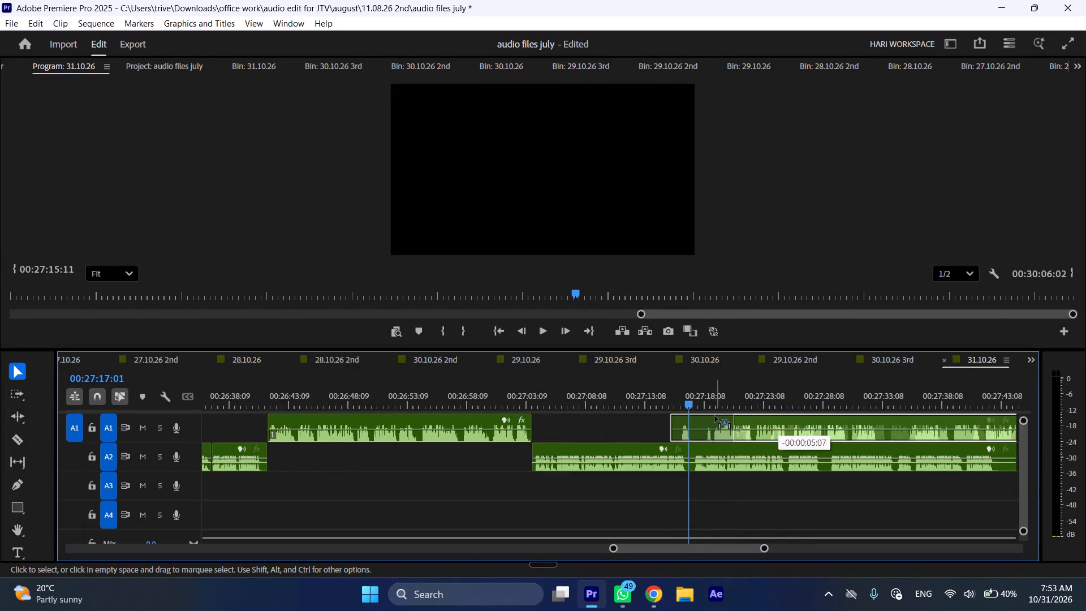
{"action": "left_click_drag", "start_coordinate": [715, 416], "coordinate": [727, 423]}
{"action": "left_click_drag", "start_coordinate": [703, 448], "coordinate": [947, 448]}
Play the moved A1 clip at faster speed, split it at about 00:27:20, and ripple delete its opening section from 00:27:17:01.
{"action": "key", "text": "space"}
{"action": "key", "text": "l"}
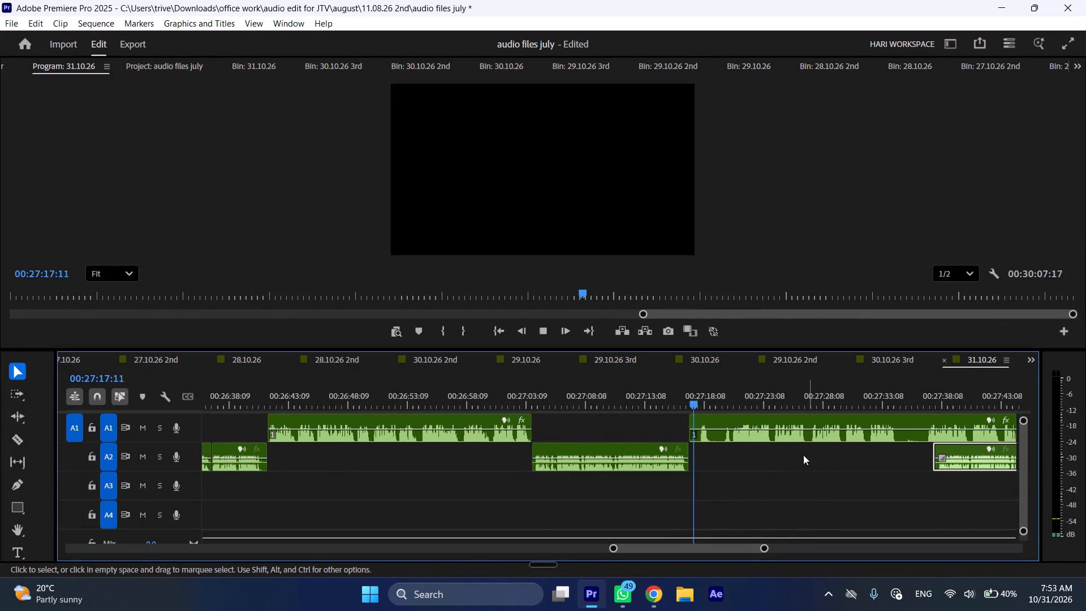
{"action": "scroll", "coordinate": [687, 491], "scroll_direction": "down", "scroll_amount": 8}
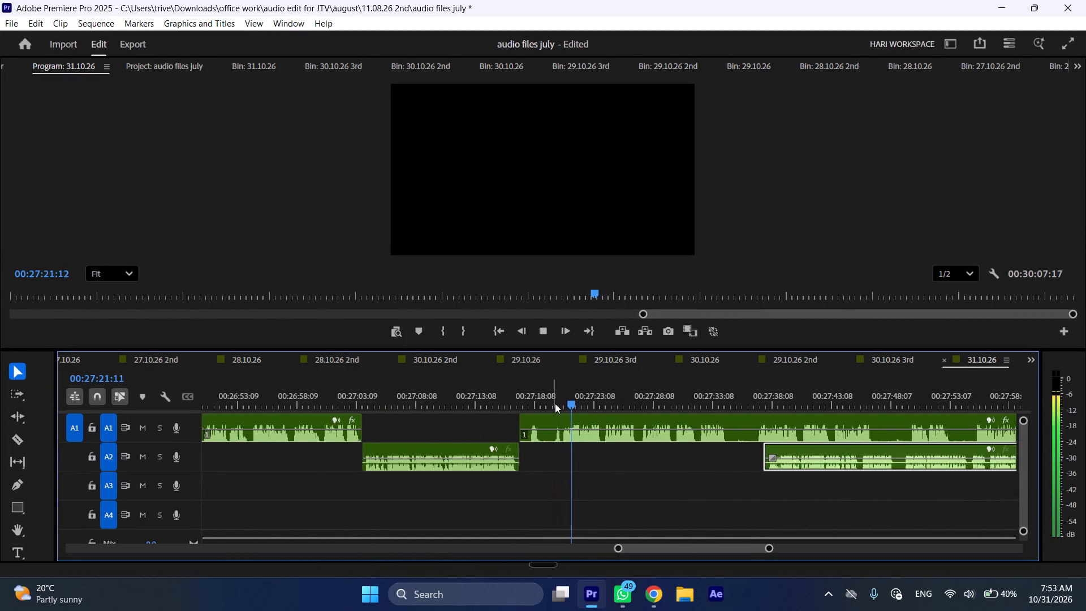
{"action": "left_click", "coordinate": [556, 395]}
{"action": "left_click", "coordinate": [574, 427]}
{"action": "key", "text": "shift+c"}
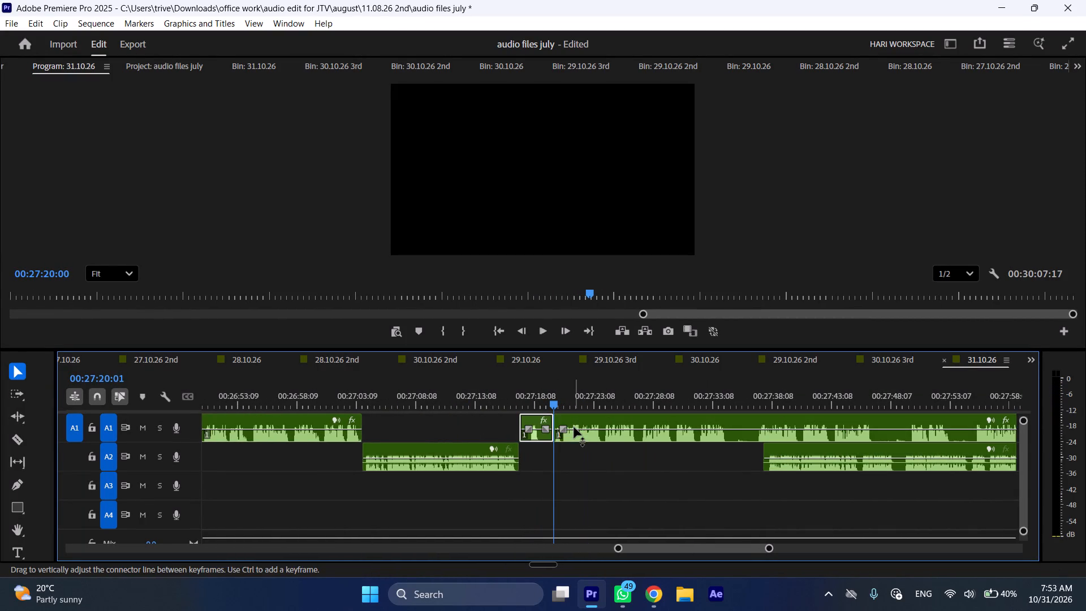
{"action": "key", "text": "ctrl+shift+d"}
Play the shortened A1 clip from 00:27:17:01 at faster speed to check its new opening.
{"action": "key", "text": "space"}
{"action": "key", "text": "l"}
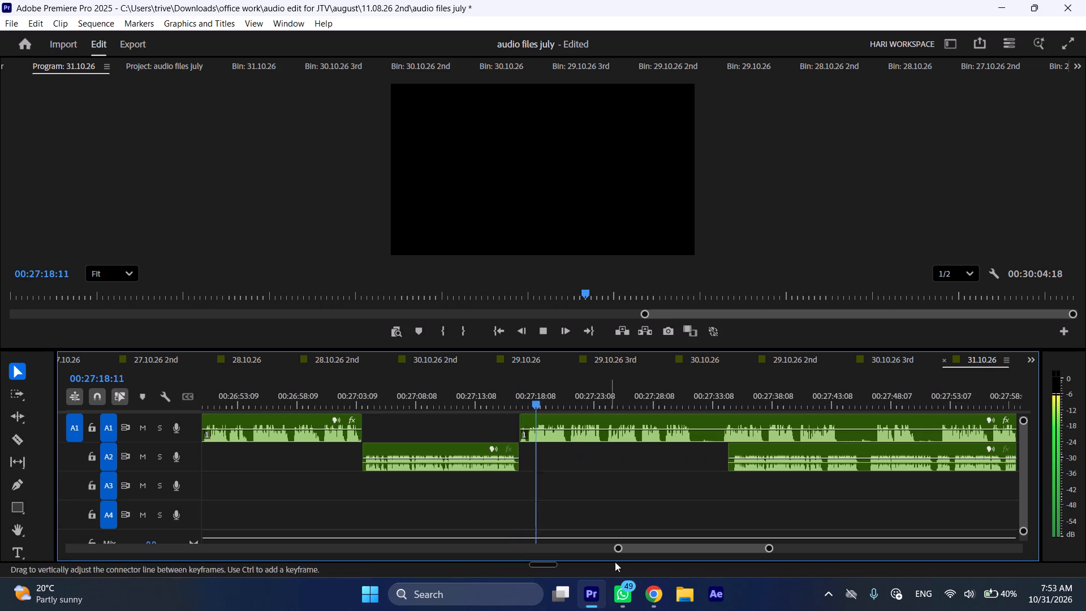
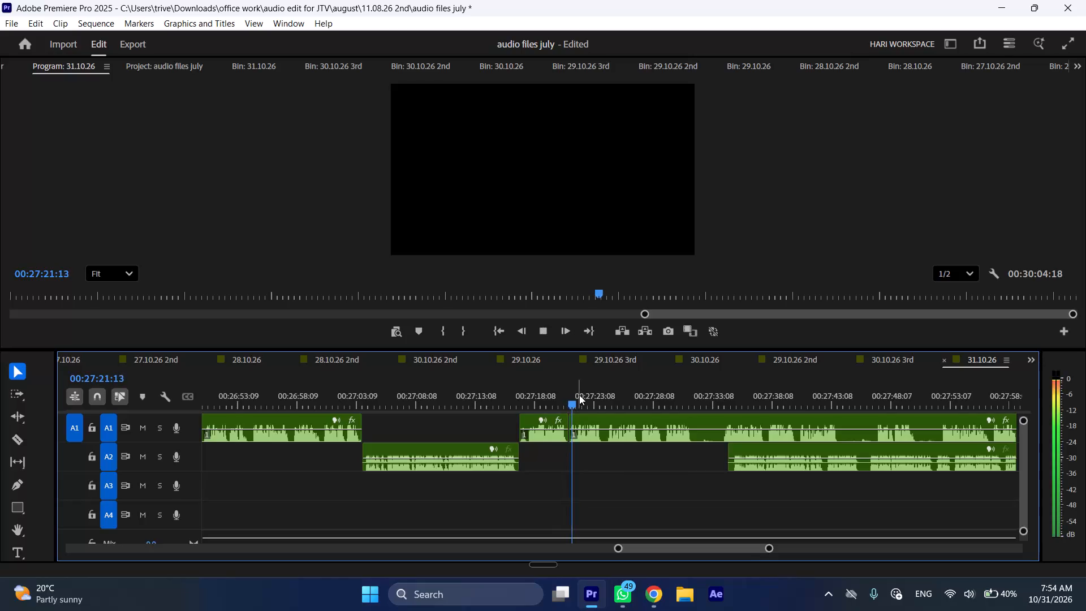
Split the A1 clip at 00:27:24:05 and ripple delete the section between the cut near 00:27:21 and this split.
{"action": "left_click_drag", "start_coordinate": [597, 395], "coordinate": [606, 398]}
{"action": "left_click", "coordinate": [613, 418]}
{"action": "key", "text": "shift+c"}
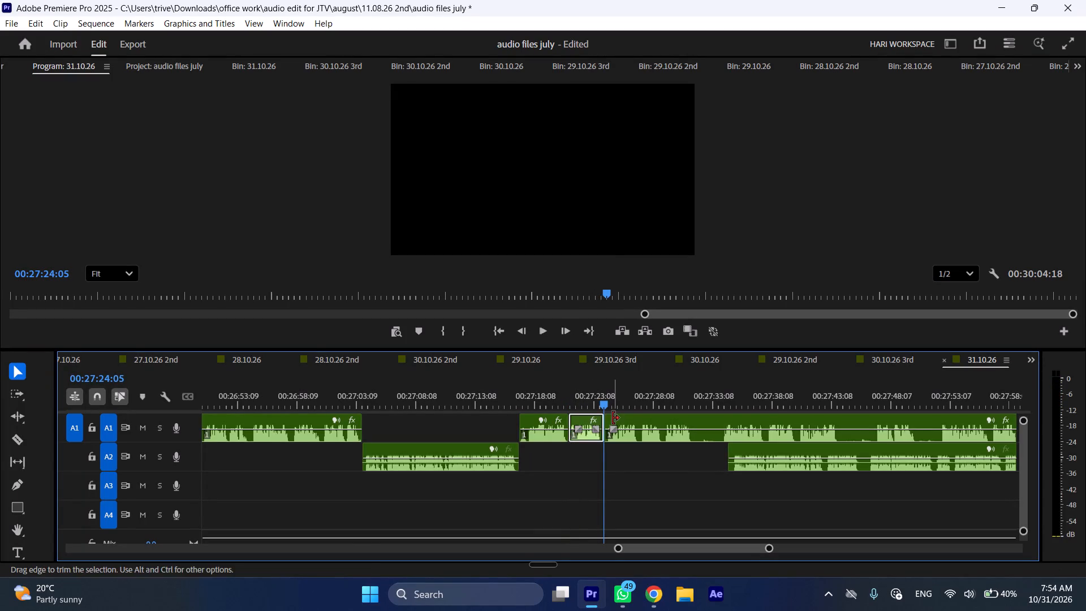
{"action": "key", "text": "ctrl+shift+d"}
Play the remaining A1 audio at faster speed and split the A1 clip at 00:27:28:20.
{"action": "key", "text": "space"}
{"action": "type", "text": "k"}
{"action": "type", "text": "ll"}
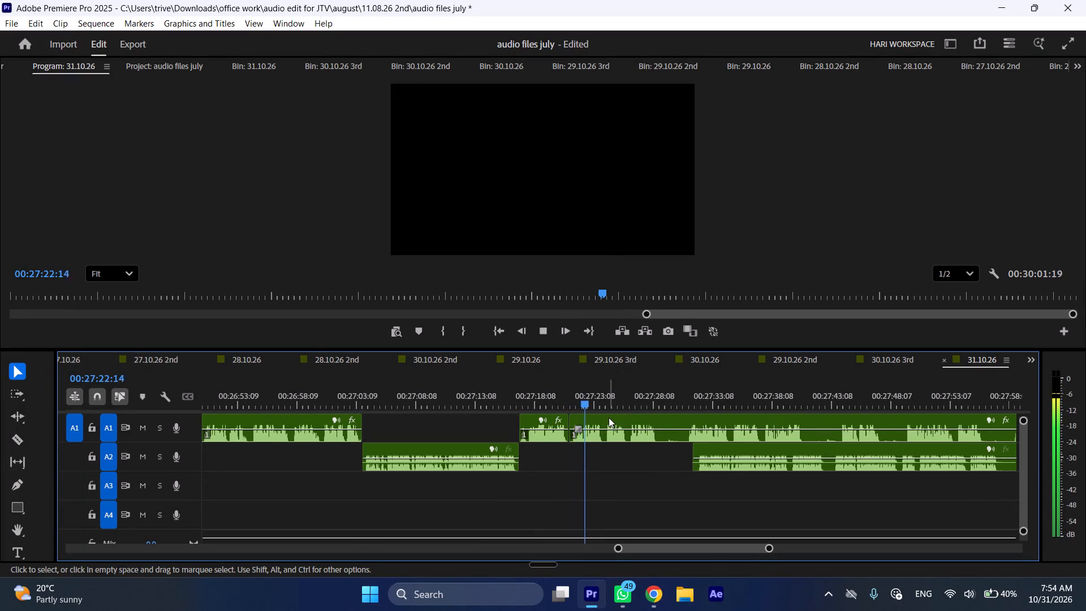
{"action": "scroll", "coordinate": [626, 448], "scroll_direction": "down", "scroll_amount": 5}
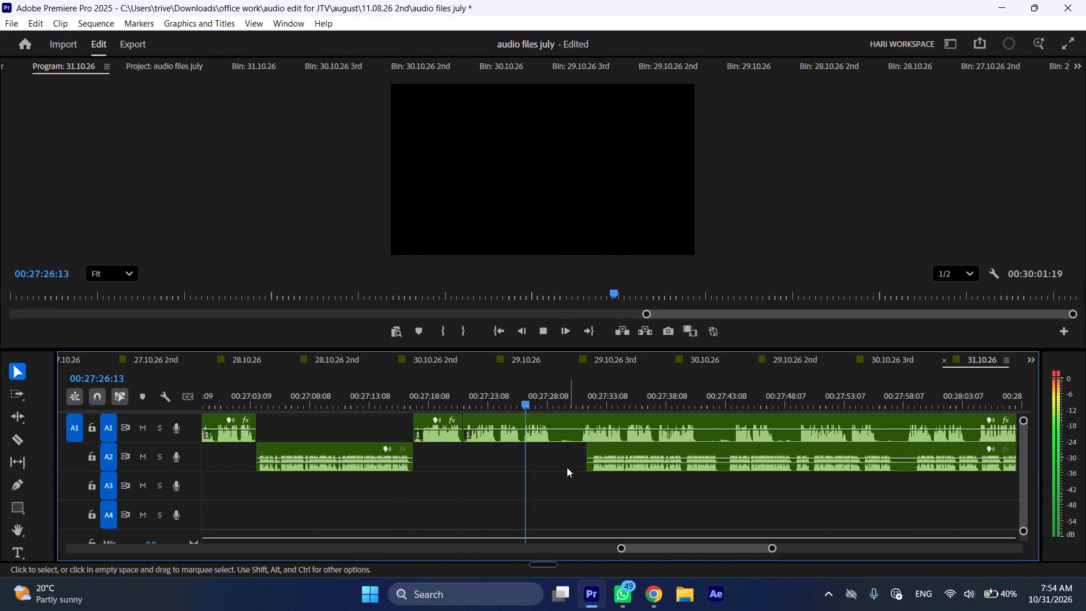
{"action": "key", "text": "space"}
{"action": "key", "text": "shift+c"}
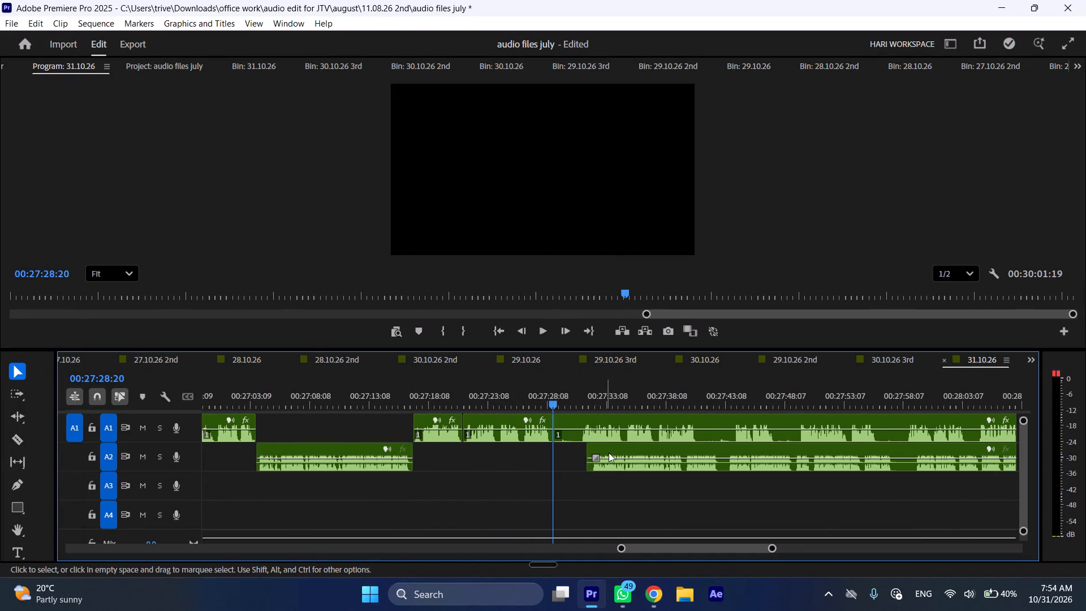
Trim about half a second off the following A2 clip's start and move the clip to begin at the 00:27:28:20 cut.
{"action": "left_click_drag", "start_coordinate": [594, 450], "coordinate": [599, 451]}
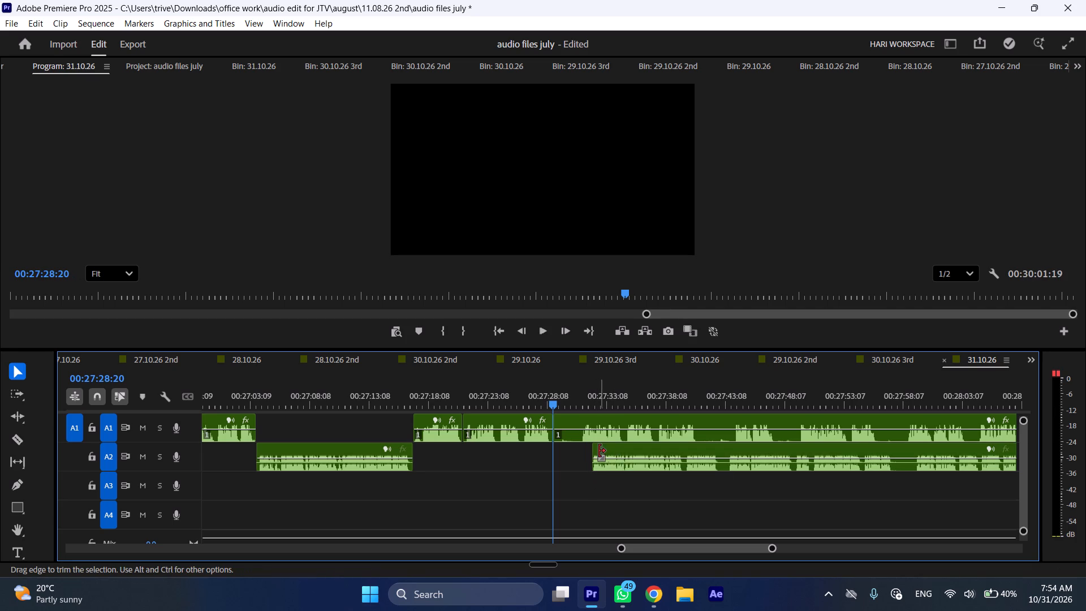
{"action": "left_click_drag", "start_coordinate": [613, 451], "coordinate": [579, 453]}
Shift the A1 clip after the 00:27:28:20 cut to start at about 00:27:47 while the audio plays.
{"action": "key", "text": "space"}
{"action": "left_click_drag", "start_coordinate": [572, 418], "coordinate": [593, 418]}
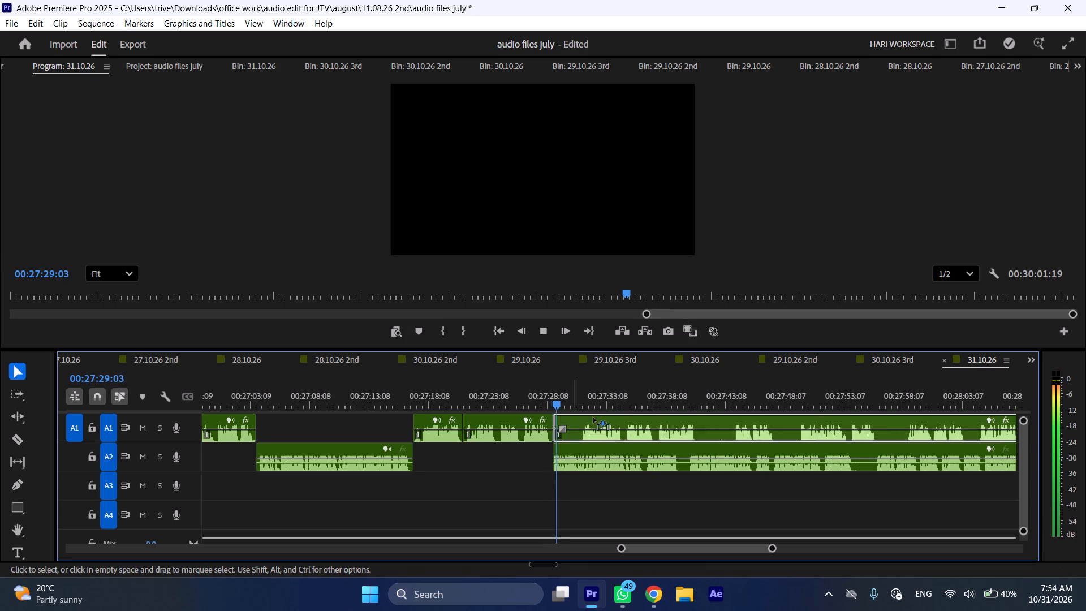
{"action": "left_click_drag", "start_coordinate": [593, 418], "coordinate": [785, 418]}
Play the moved A2 clip at faster speed to review its content.
{"action": "key", "text": "l"}
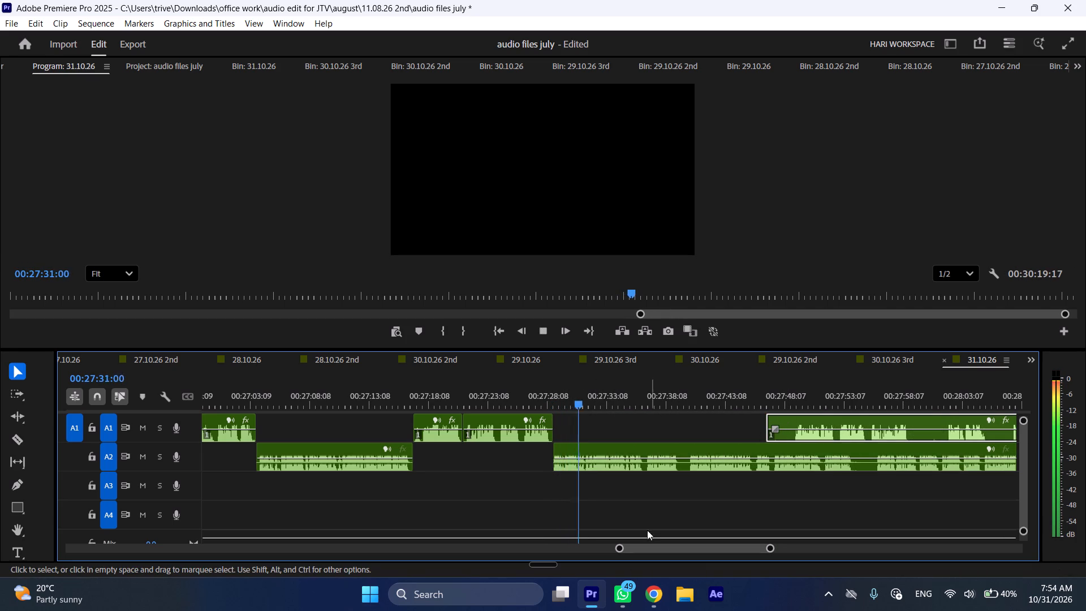
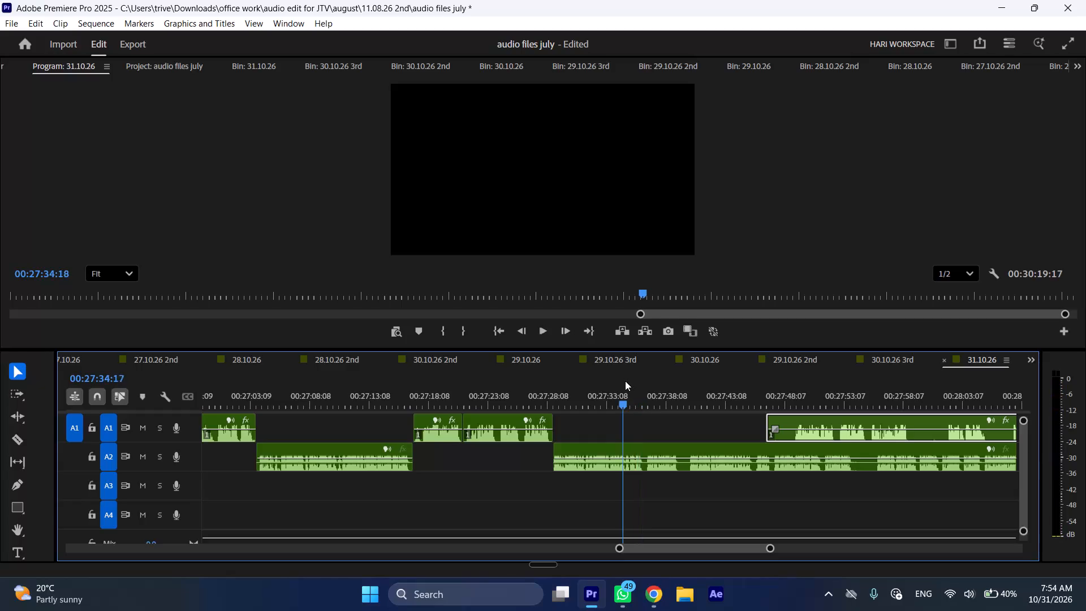
Cut the A2 audio section from about 00:27:35 to 00:27:36:13 and close the gap across the tracks.
{"action": "key", "text": "space"}
{"action": "key", "text": "space"}
{"action": "type", "text": "C"}
{"action": "key", "text": "space"}
{"action": "key", "text": "space"}
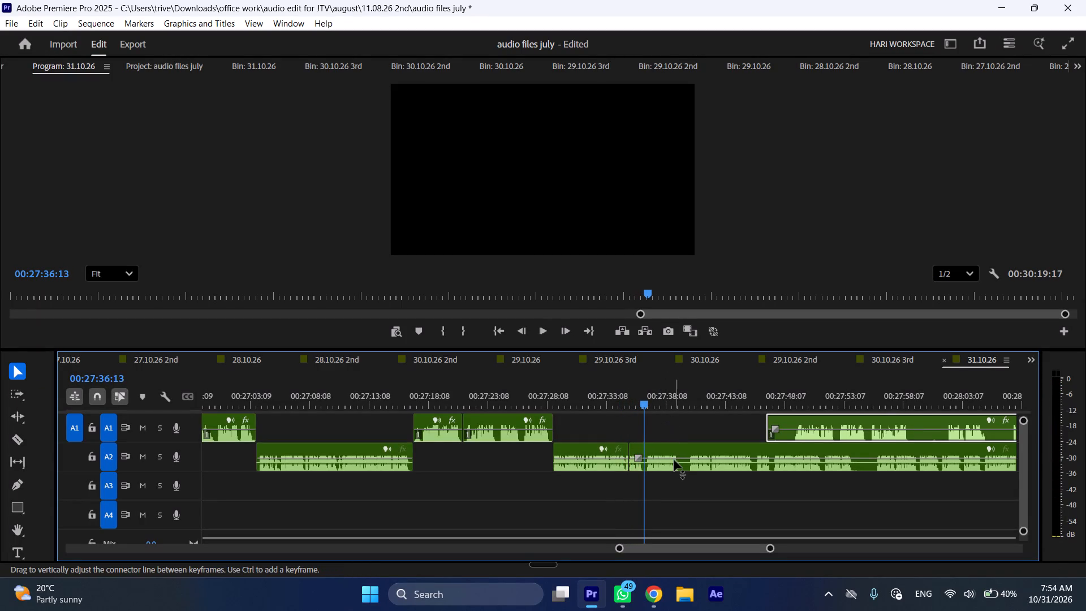
{"action": "left_click", "coordinate": [674, 460]}
{"action": "key", "text": "shift+c"}
{"action": "key", "text": "ctrl+shift+d"}
Play the following A2 audio at faster speed and split the A2 clip at 00:27:38:12.
{"action": "key", "text": "space"}
{"action": "key", "text": "l"}
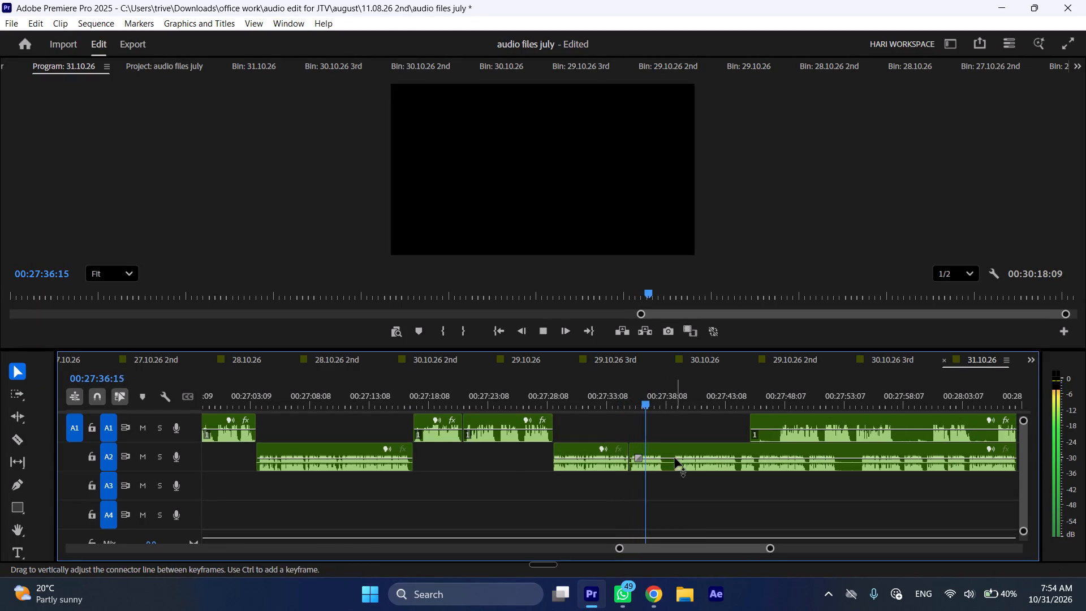
{"action": "key", "text": "space"}
{"action": "key", "text": "shift+c"}
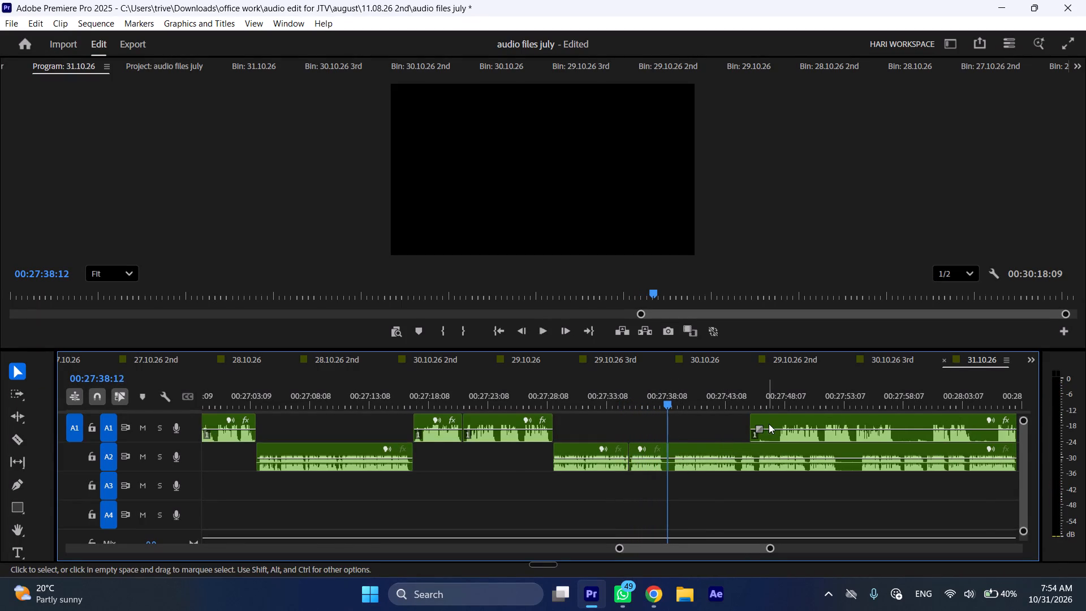
Trim about 2 seconds off the following A1 clip's start and move the clip to begin at the 00:27:38:12 cut.
{"action": "left_click_drag", "start_coordinate": [751, 418], "coordinate": [777, 420]}
{"action": "left_click_drag", "start_coordinate": [797, 421], "coordinate": [699, 432]}
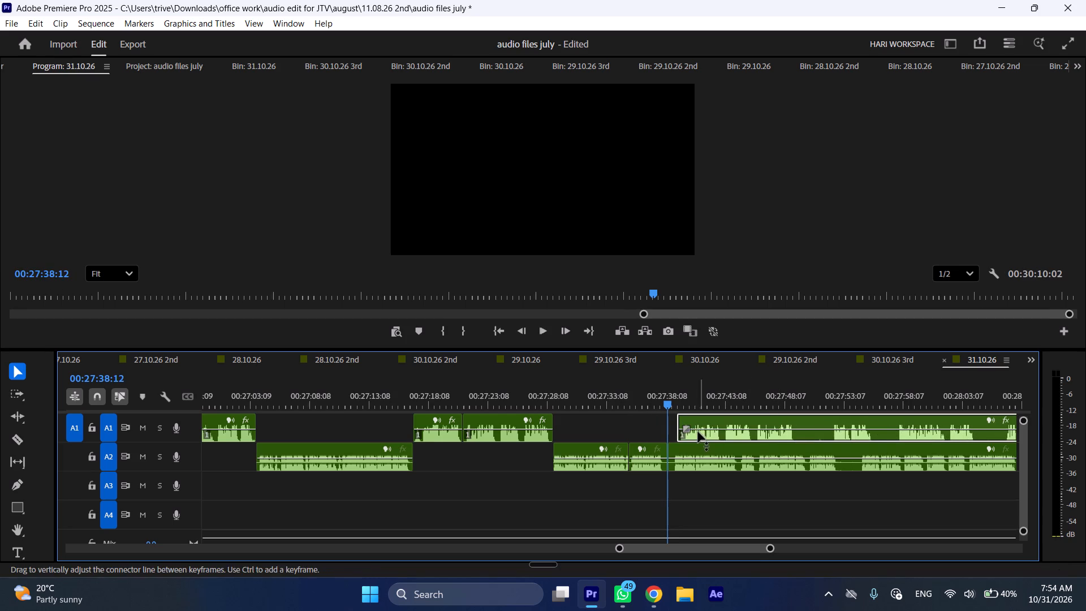
{"action": "left_click_drag", "start_coordinate": [698, 416], "coordinate": [688, 417]}
Shift the A2 clip after the 00:27:38:12 cut to start at about 00:27:49.
{"action": "left_click_drag", "start_coordinate": [690, 450], "coordinate": [820, 453]}
Play the moved A1 clip from 00:27:38:12 at faster speed to review its content.
{"action": "key", "text": "space"}
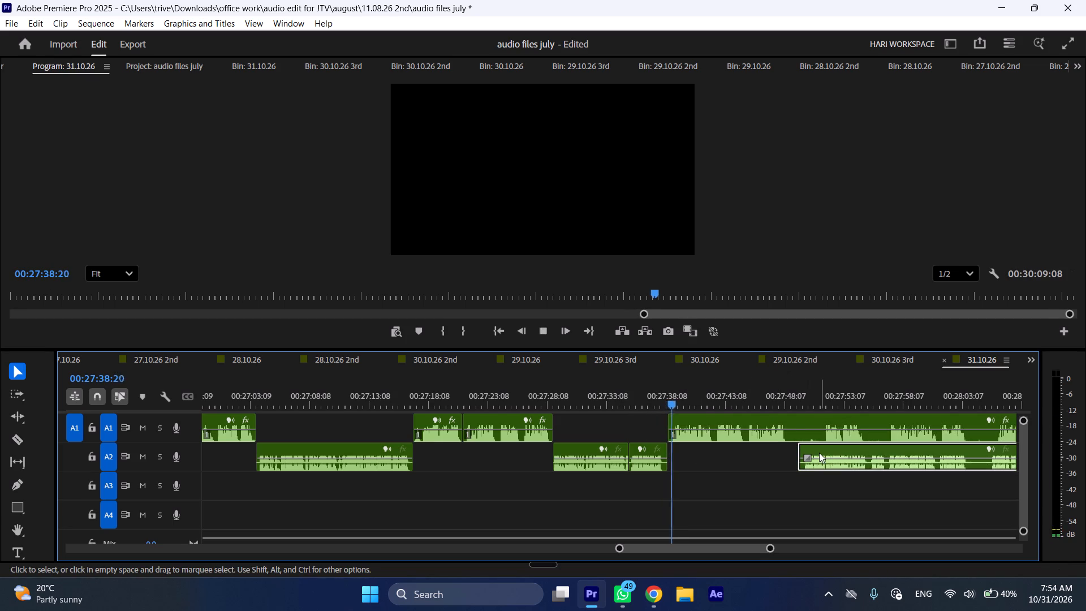
{"action": "key", "text": "l"}
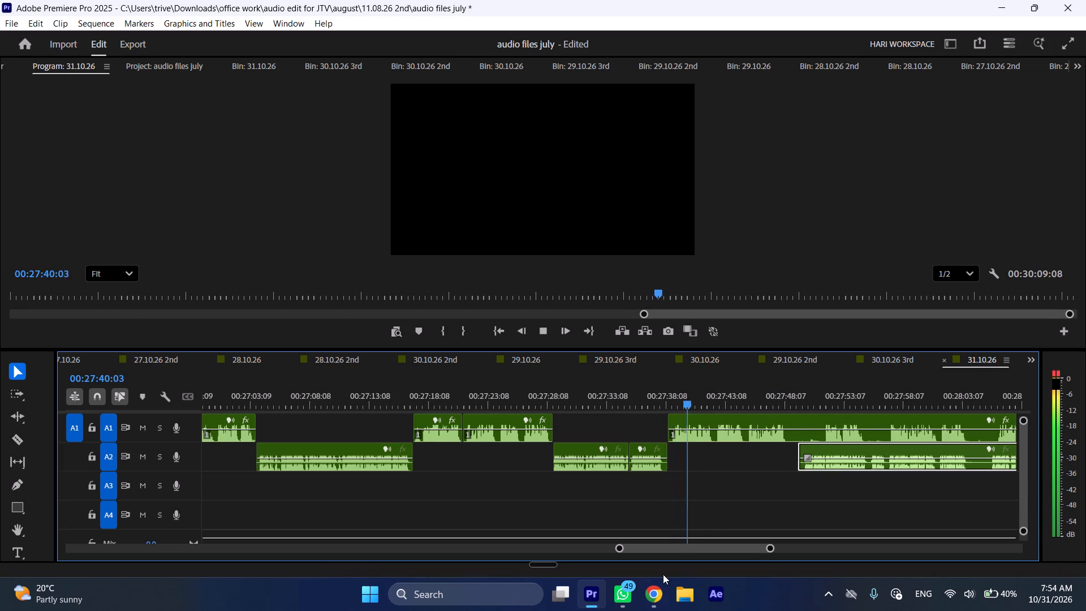
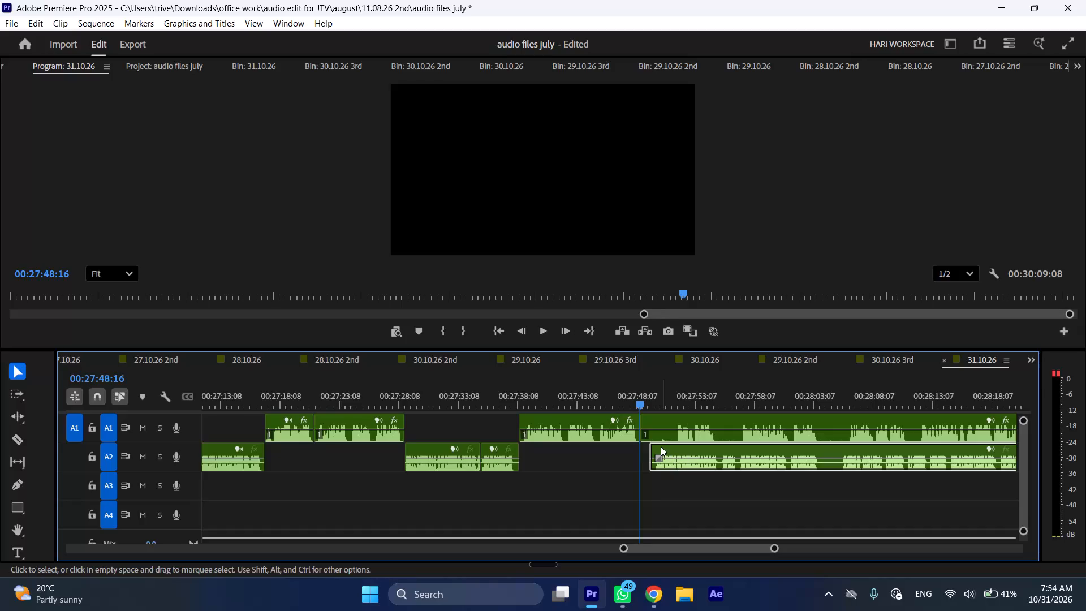
Shift the A2 clip that starts near 00:27:49 later so it begins at about 00:28:08.
{"action": "left_click_drag", "start_coordinate": [661, 446], "coordinate": [888, 450]}
Ripple-trim the A1 clip after the 00:27:48:16 cut, removing its opening section up to 00:27:51:13 and closing the gap.
{"action": "left_click", "coordinate": [678, 394]}
{"action": "left_click", "coordinate": [697, 428]}
{"action": "key", "text": "shift+c"}
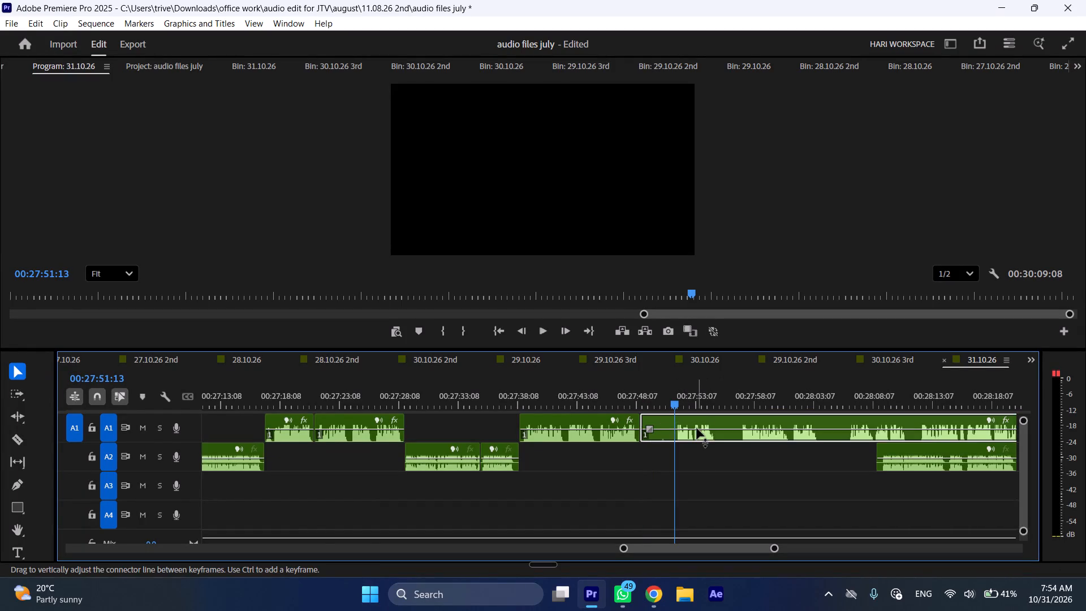
{"action": "key", "text": "ctrl+shift+d"}
Play the trimmed A1 audio at faster speed and split the A1 clip at 00:27:52:06.
{"action": "key", "text": "space"}
{"action": "type", "text": "l"}
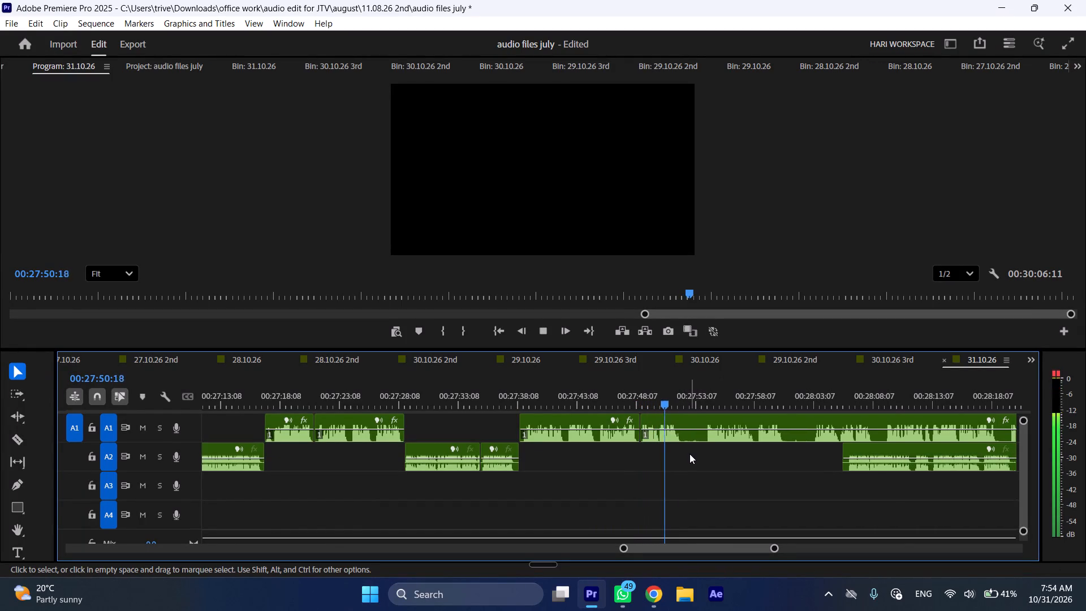
{"action": "key", "text": "space"}
{"action": "type", "text": "C"}
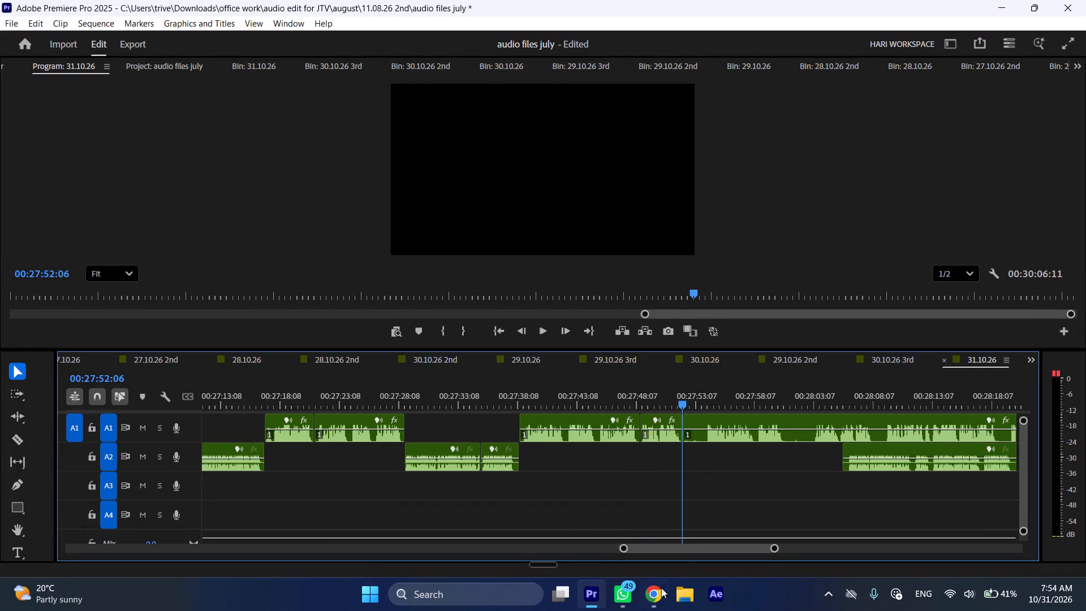
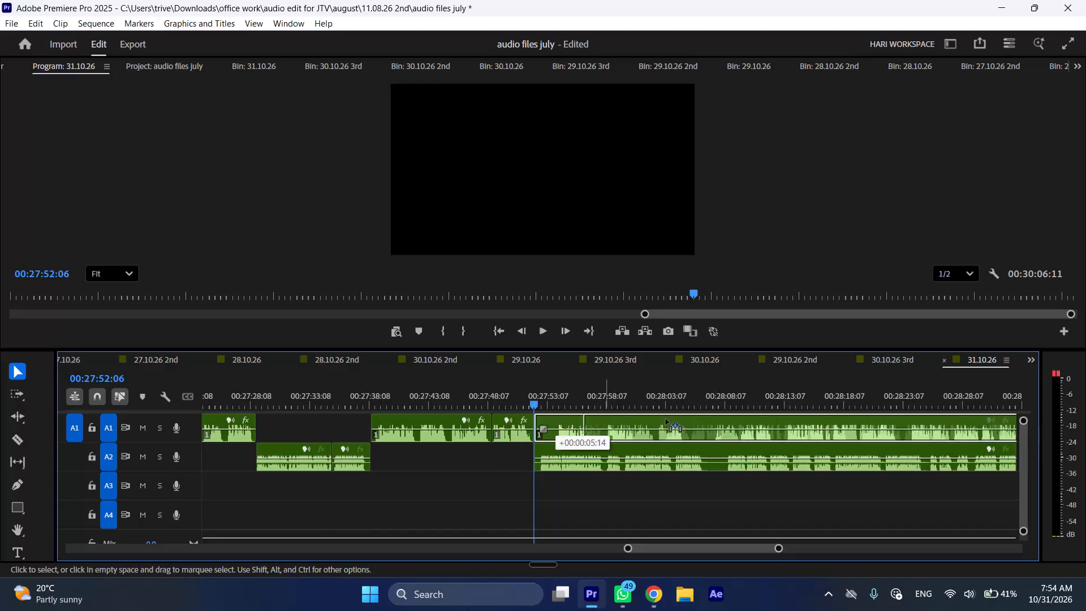
Split the A2 clip at 00:27:52:16 and ripple-delete its short opening piece together with the selected A1 clip near 00:28:20.
{"action": "key", "text": "space"}
{"action": "key", "text": "l"}
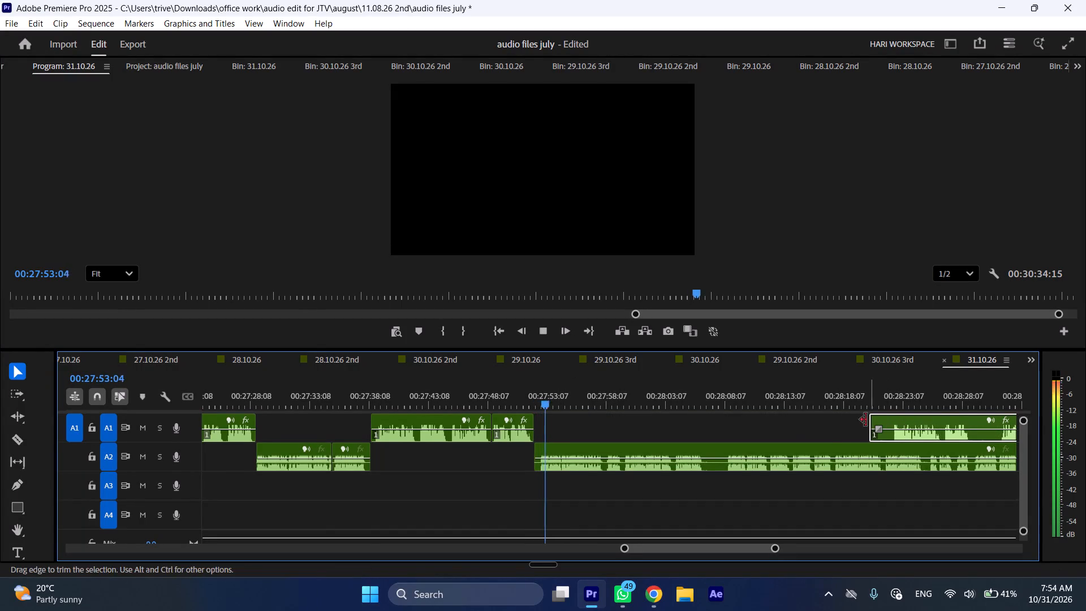
{"action": "left_click", "coordinate": [541, 399]}
{"action": "left_click", "coordinate": [578, 456], "text": "shift"}
{"action": "key", "text": "shift+c"}
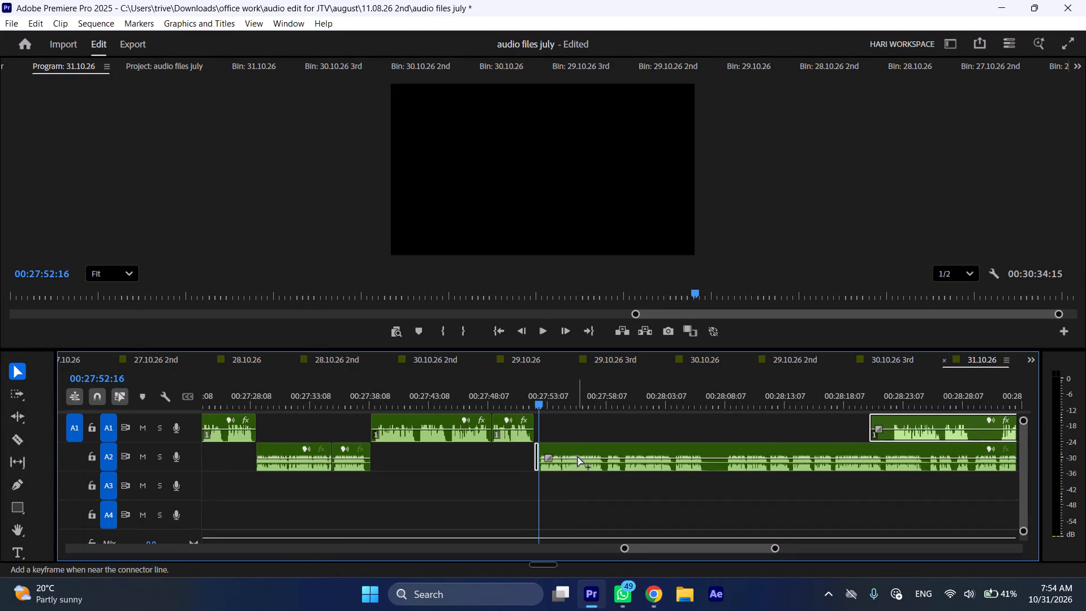
{"action": "key", "text": "space"}
{"action": "key", "text": "ctrl+shift+d"}
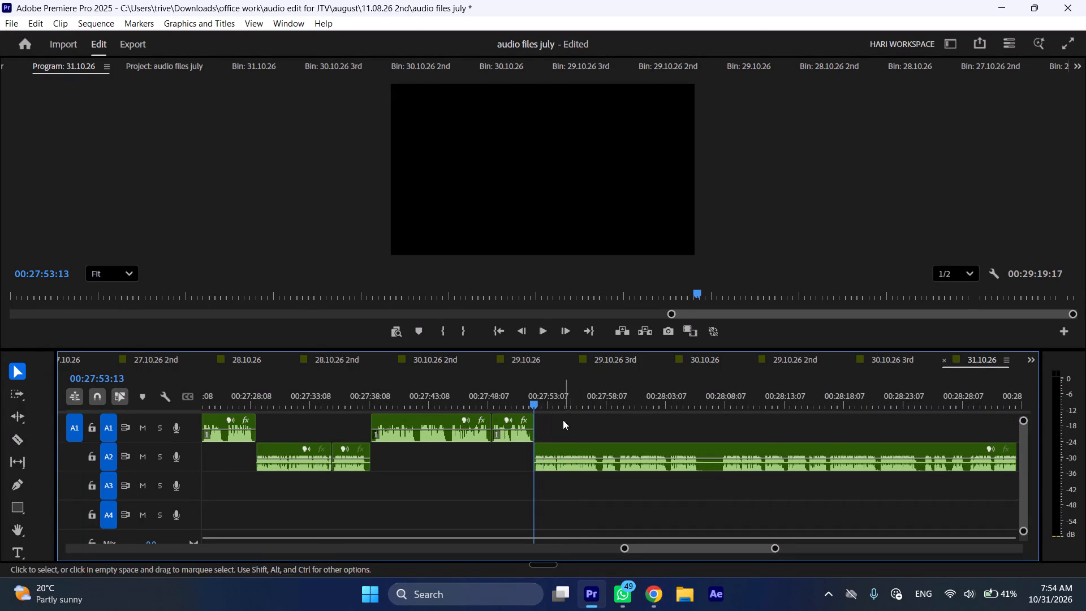
Play the remaining A2 audio at faster speed and split the A2 clip at 00:28:06:06.
{"action": "left_click", "coordinate": [577, 389]}
{"action": "key", "text": "space"}
{"action": "type", "text": ";l"}
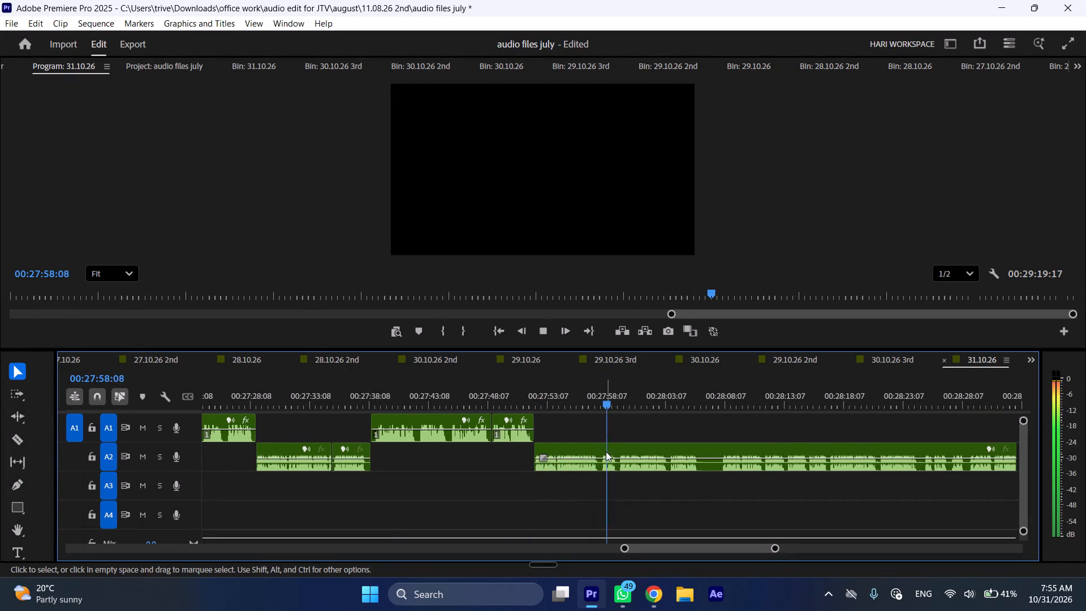
{"action": "scroll", "coordinate": [606, 451], "scroll_direction": "down", "scroll_amount": 7}
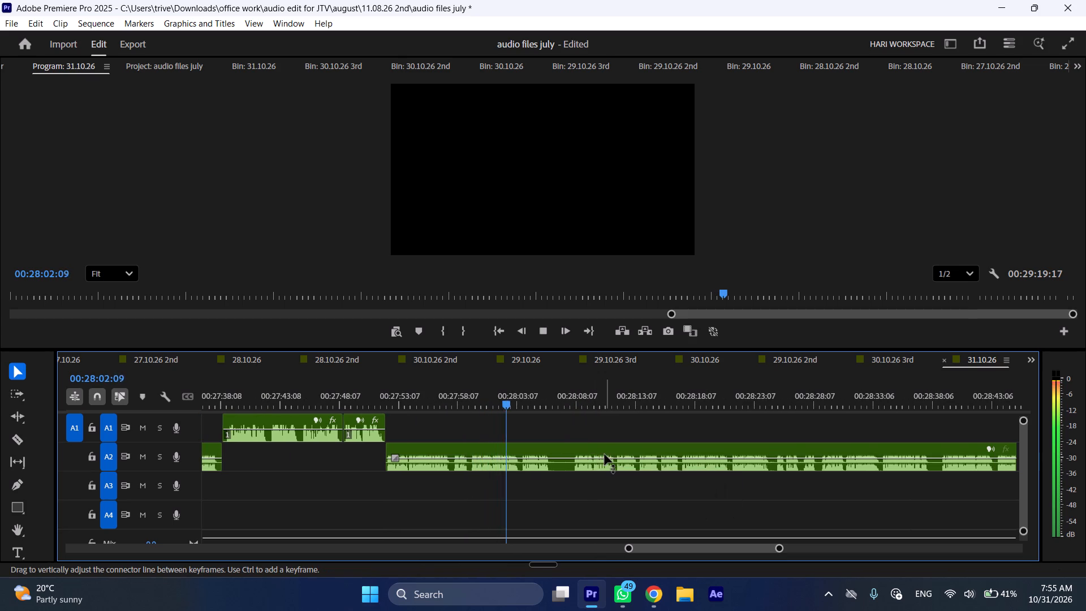
{"action": "key", "text": "space"}
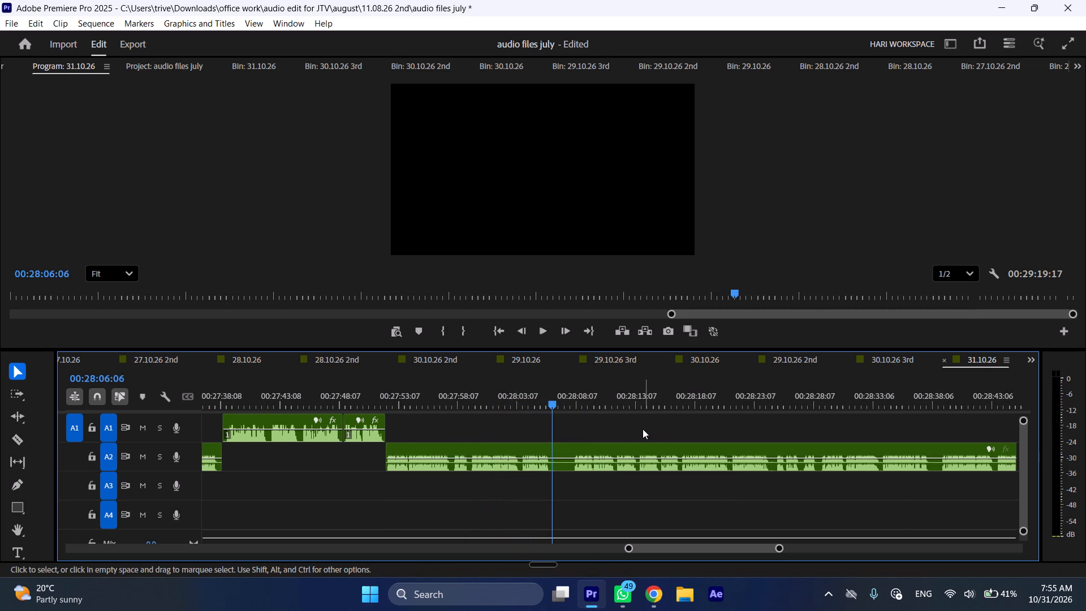
{"action": "key", "text": "shift+c"}
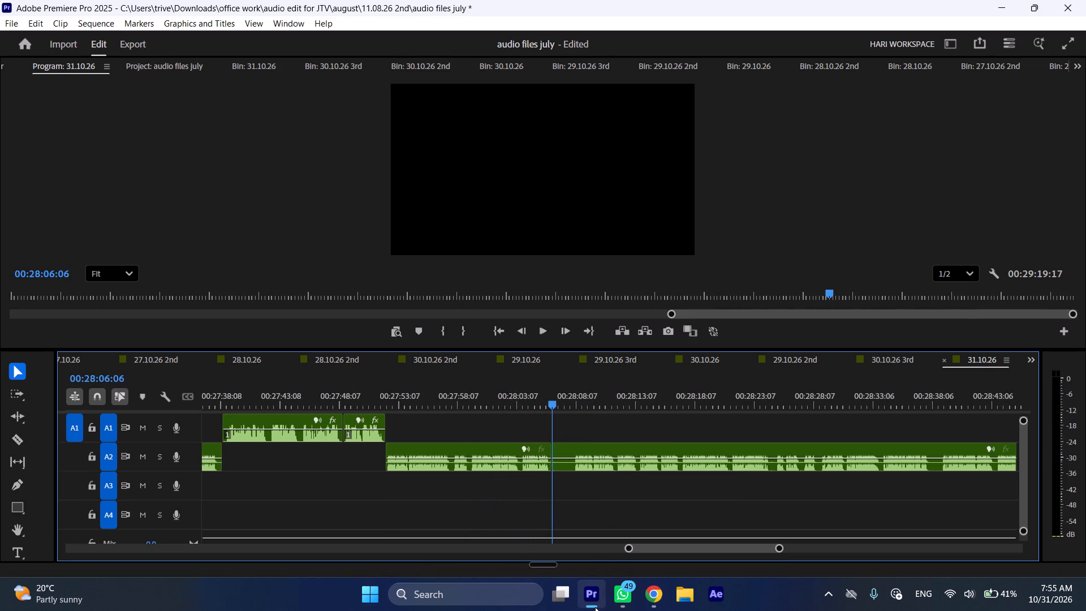
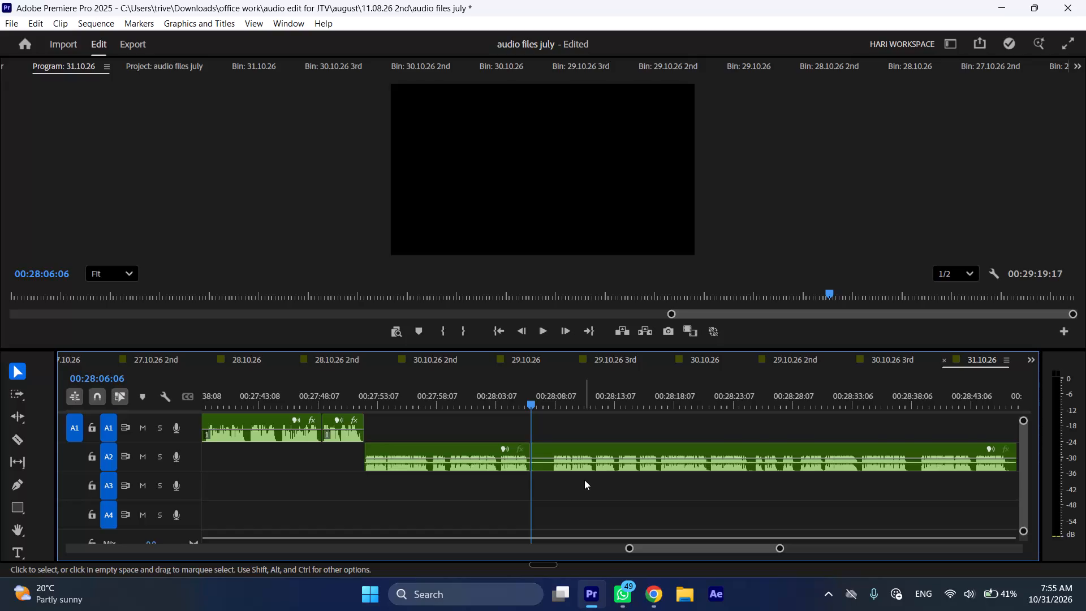
Undo back to before the joint ripple delete and ripple-delete only the short opening piece of the A2 clip at 00:27:52:06.
{"action": "key", "text": "ctrl+z"}
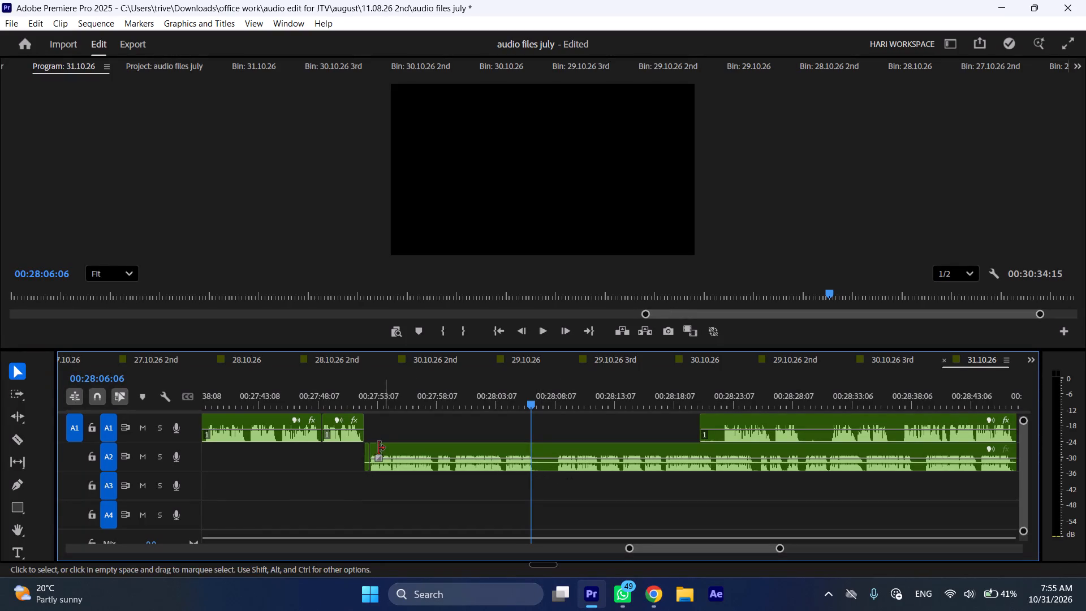
{"action": "left_click", "coordinate": [366, 452]}
{"action": "key", "text": "ctrl+shift+d"}
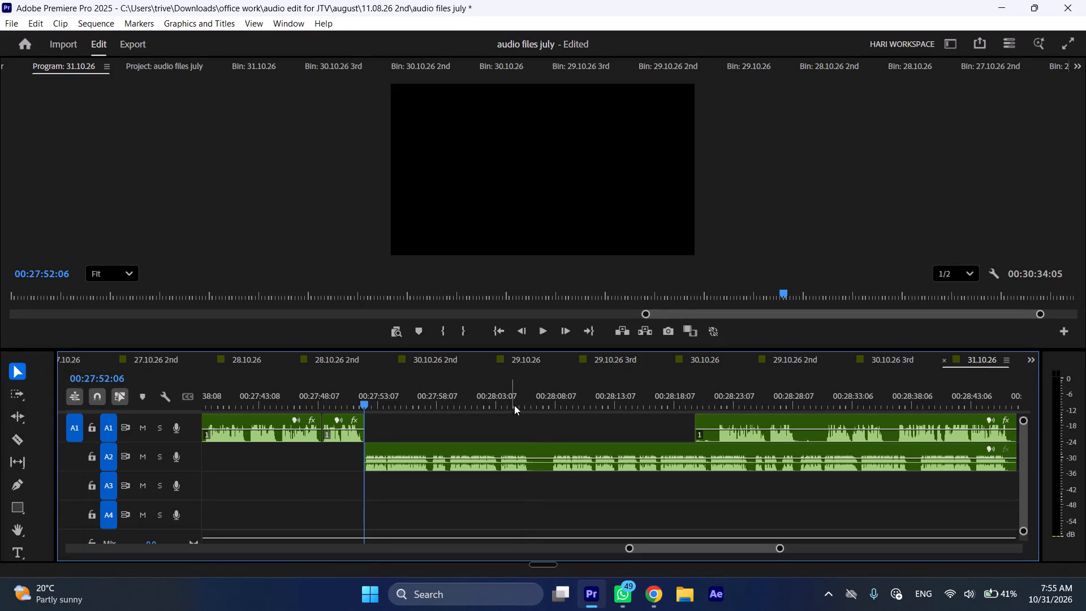
Split the A2 clip at 00:28:06:07.
{"action": "left_click_drag", "start_coordinate": [525, 385], "coordinate": [533, 386]}
{"action": "key", "text": "shift+c"}
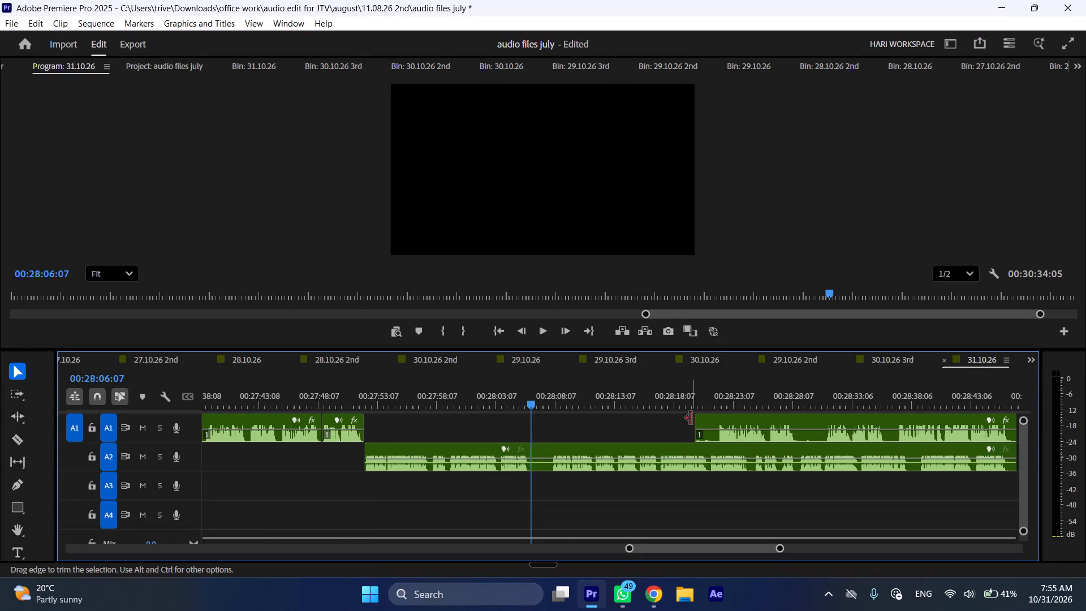
Trim about 2 seconds off the start of the A1 clip near 00:28:20 and move it to begin at 00:28:06:07.
{"action": "left_click_drag", "start_coordinate": [692, 418], "coordinate": [714, 423]}
{"action": "left_click_drag", "start_coordinate": [760, 416], "coordinate": [574, 419]}
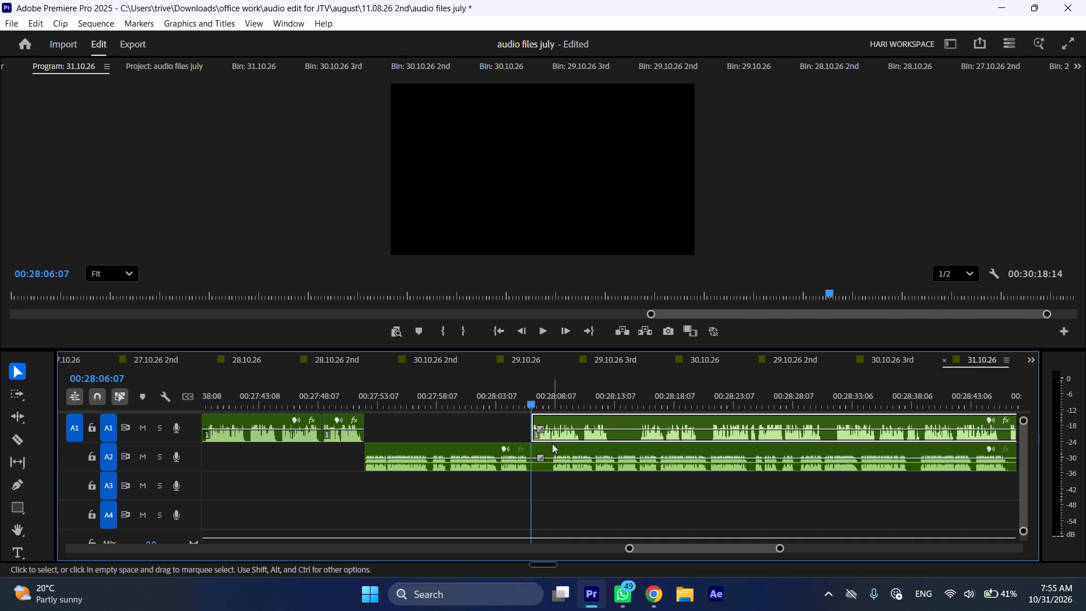
Move the A2 clip after the split forward in time so it starts at about 00:28:18.
{"action": "left_click_drag", "start_coordinate": [549, 446], "coordinate": [693, 449]}
Play the sequence from about 00:28:02 at faster speed to check the changeover from the A2 clip to the A1 clip.
{"action": "left_click", "coordinate": [486, 389]}
{"action": "key", "text": "space"}
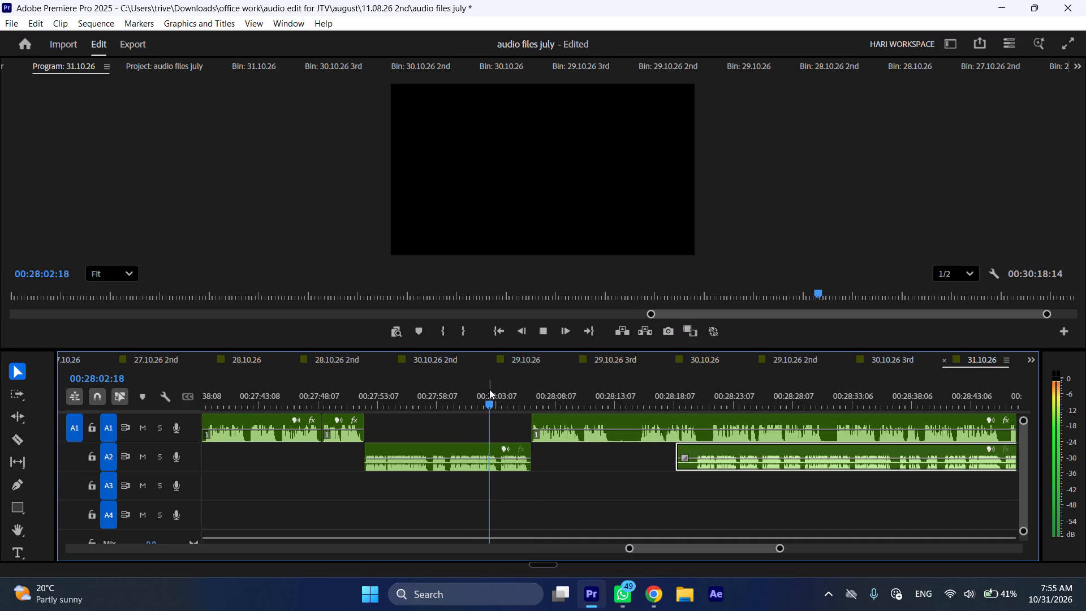
{"action": "type", "text": "l"}
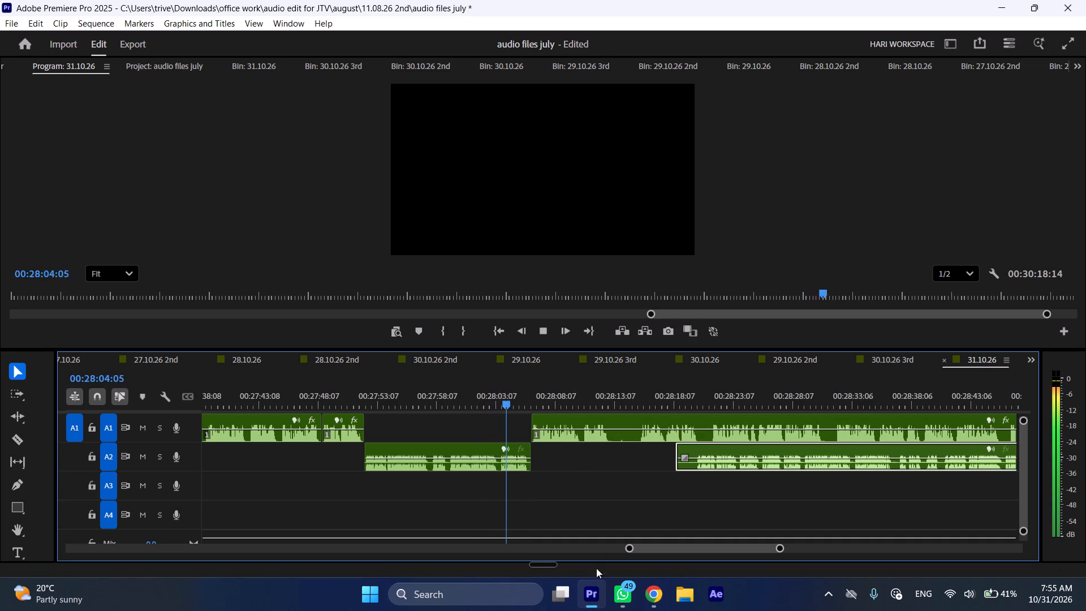
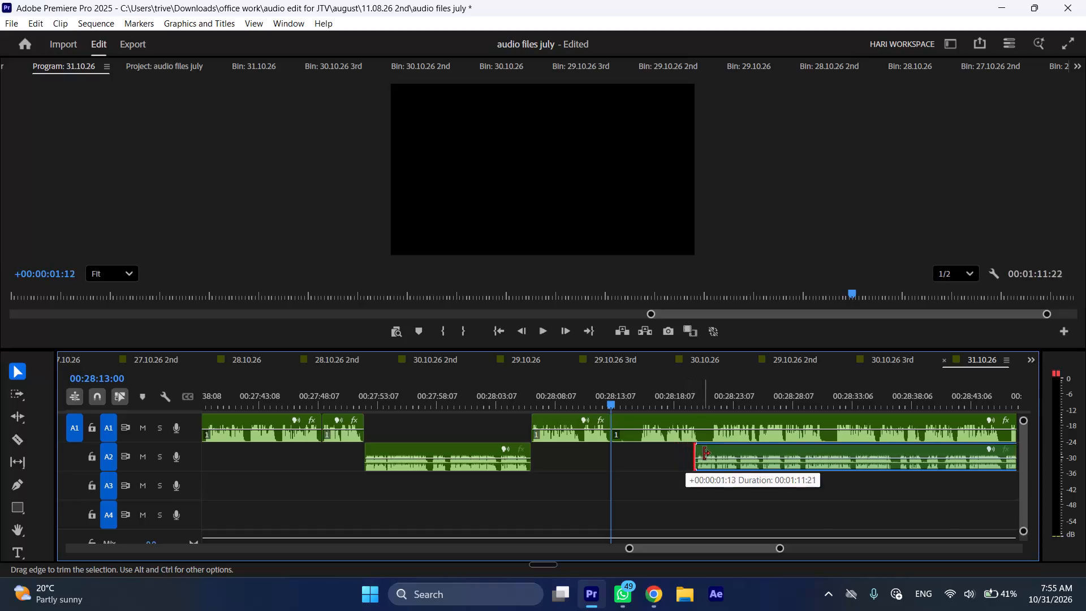
Move the A2 clip near 00:28:20 back in time so it starts at 00:28:13:00.
{"action": "left_click_drag", "start_coordinate": [723, 449], "coordinate": [644, 449]}
Move the A1 clip after 00:28:13:00 forward to about 00:28:54 and trim about 2 seconds off its start while playing at faster speed.
{"action": "scroll", "coordinate": [644, 447], "scroll_direction": "down", "scroll_amount": 13}
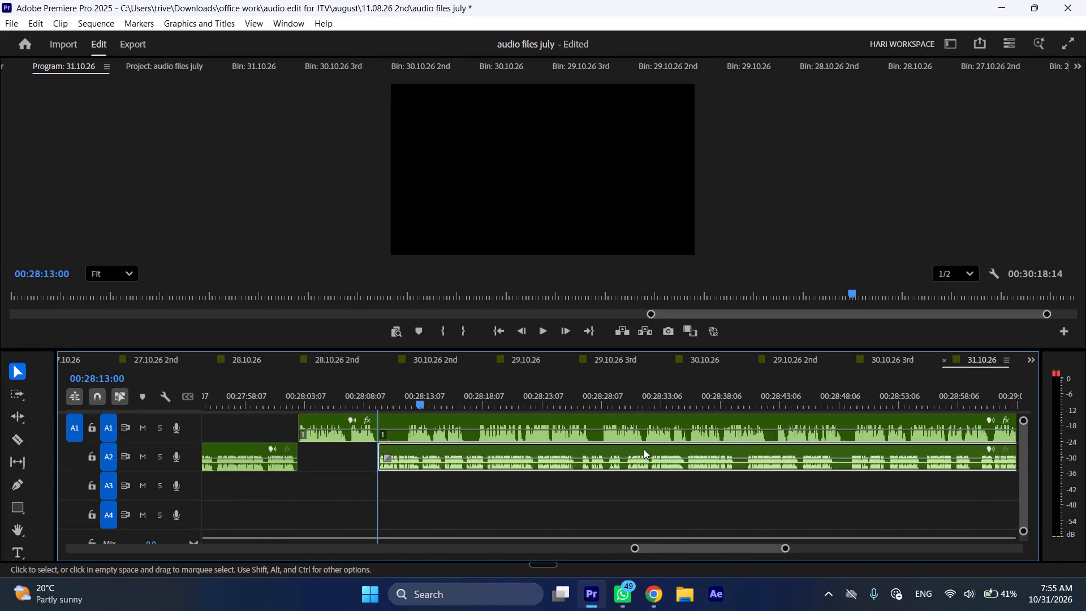
{"action": "left_click_drag", "start_coordinate": [365, 415], "coordinate": [855, 424]}
{"action": "key", "text": "space"}
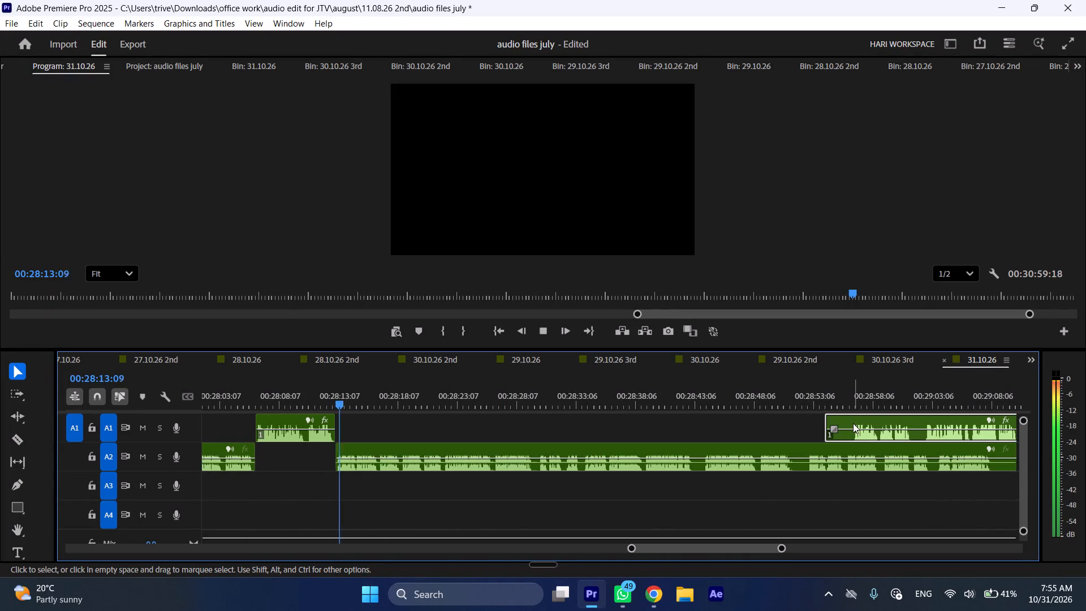
{"action": "key", "text": "l"}
{"action": "left_click_drag", "start_coordinate": [825, 420], "coordinate": [851, 419]}
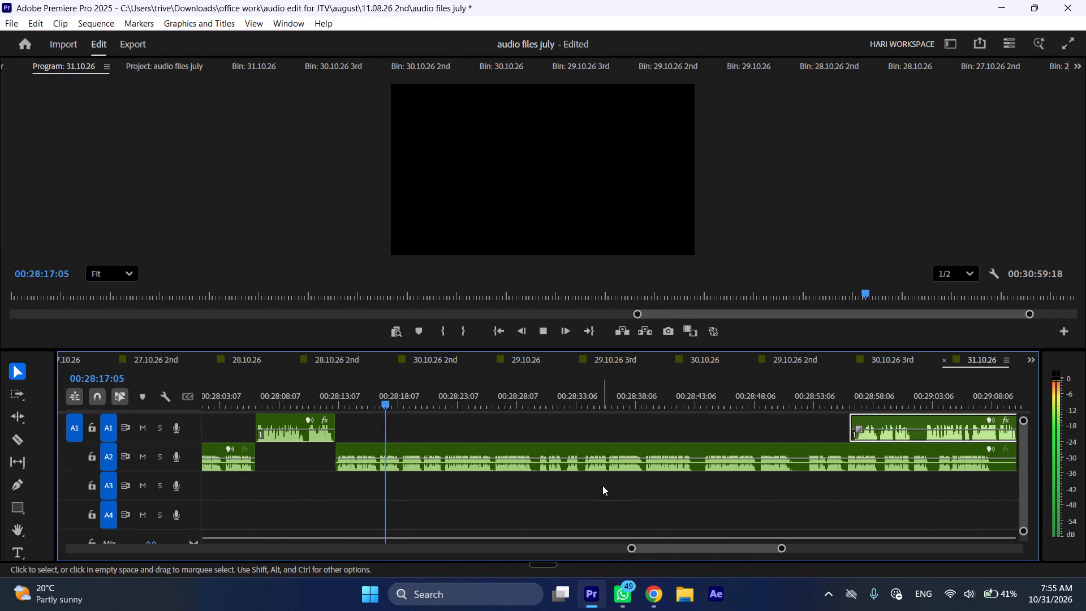
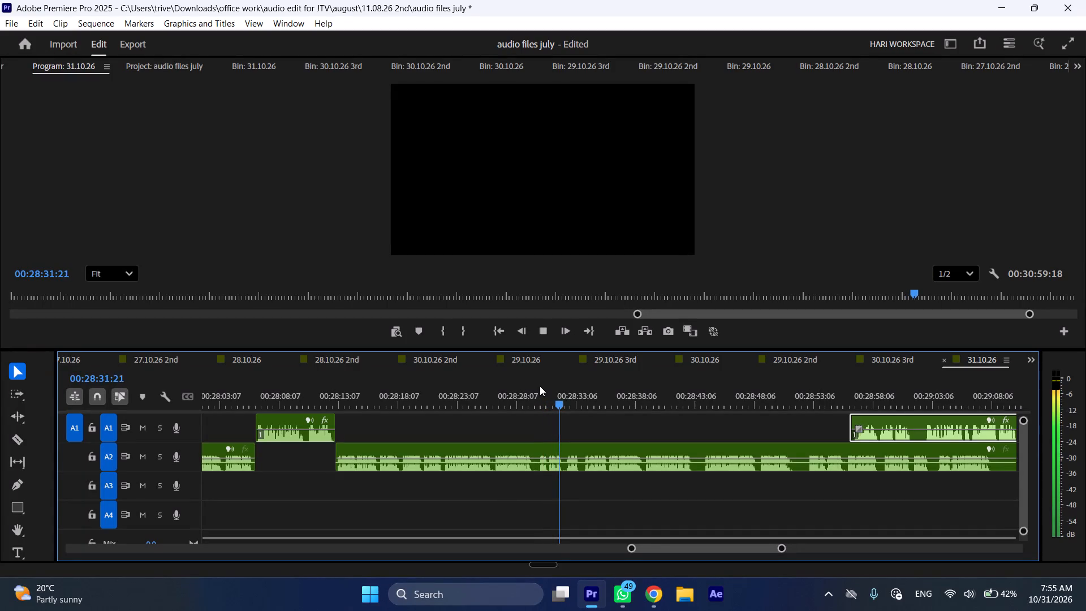
Cut the section from about 00:28:32:05 to 00:28:33:20 out of the A2 clip and close the gap.
{"action": "key", "text": "space"}
{"action": "type", "text": "C"}
{"action": "key", "text": "space"}
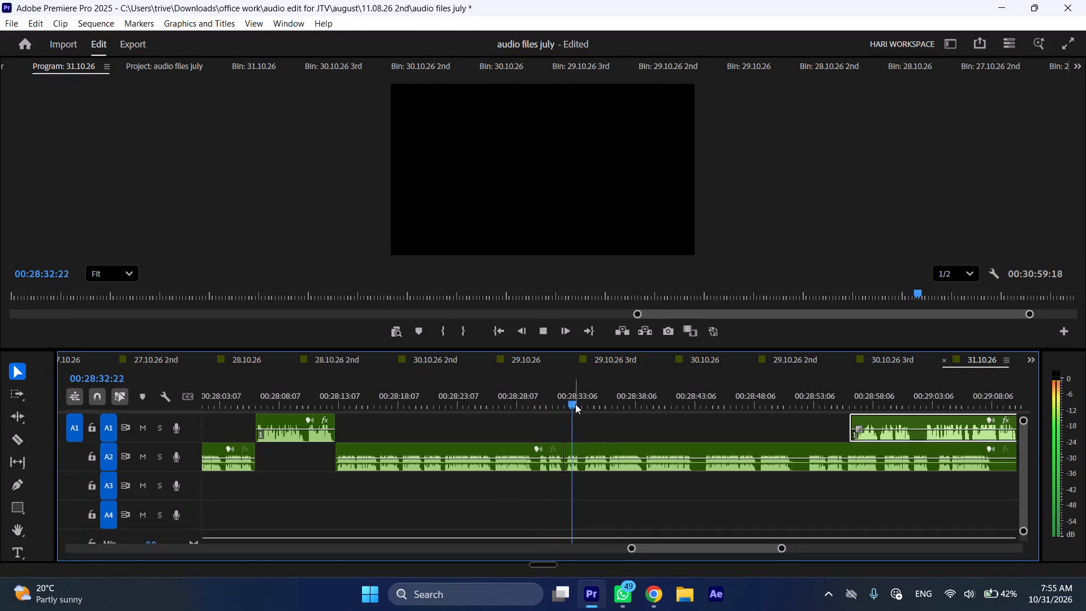
{"action": "key", "text": "space"}
{"action": "left_click", "coordinate": [612, 458]}
{"action": "key", "text": "shift+c"}
{"action": "key", "text": "ctrl+shift+d"}
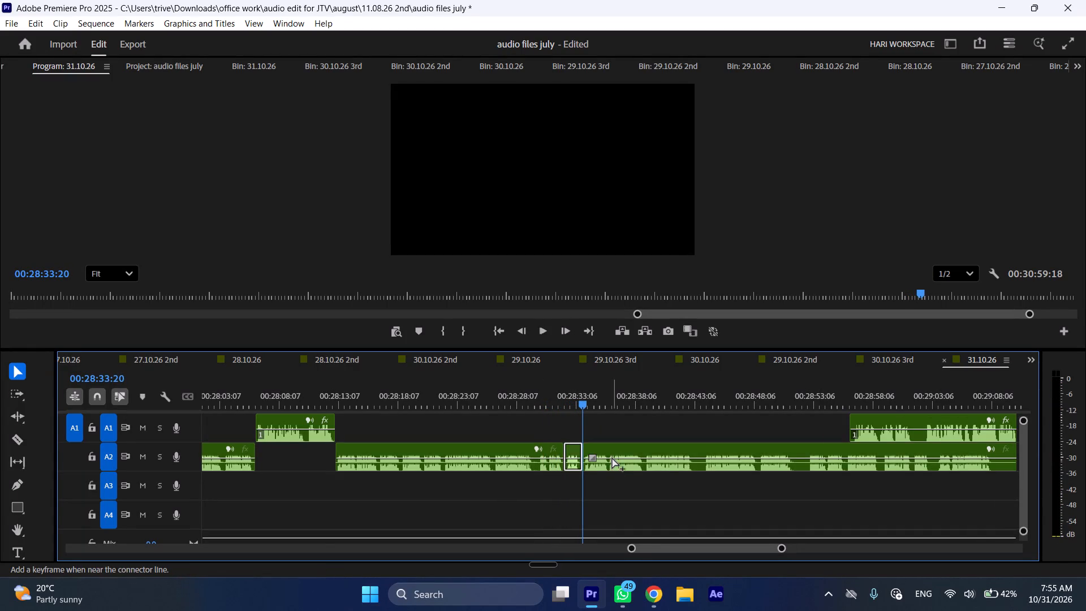
Cut about 5 seconds out of the A2 clip, from about 00:28:37:09 to 00:28:42:10, and close the gap.
{"action": "key", "text": "space"}
{"action": "key", "text": "l"}
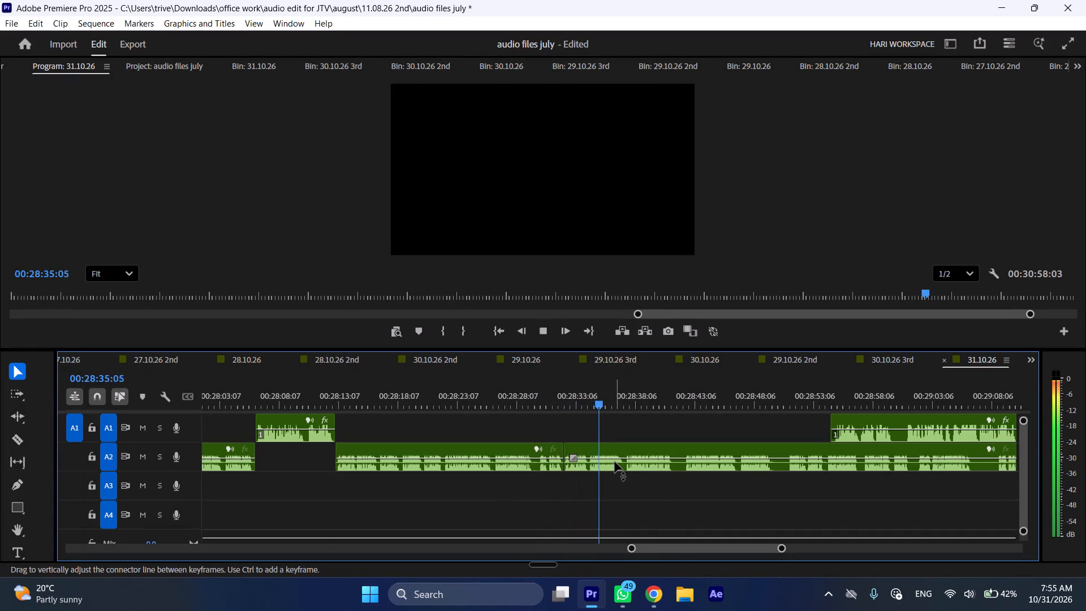
{"action": "scroll", "coordinate": [615, 462], "scroll_direction": "down", "scroll_amount": 4}
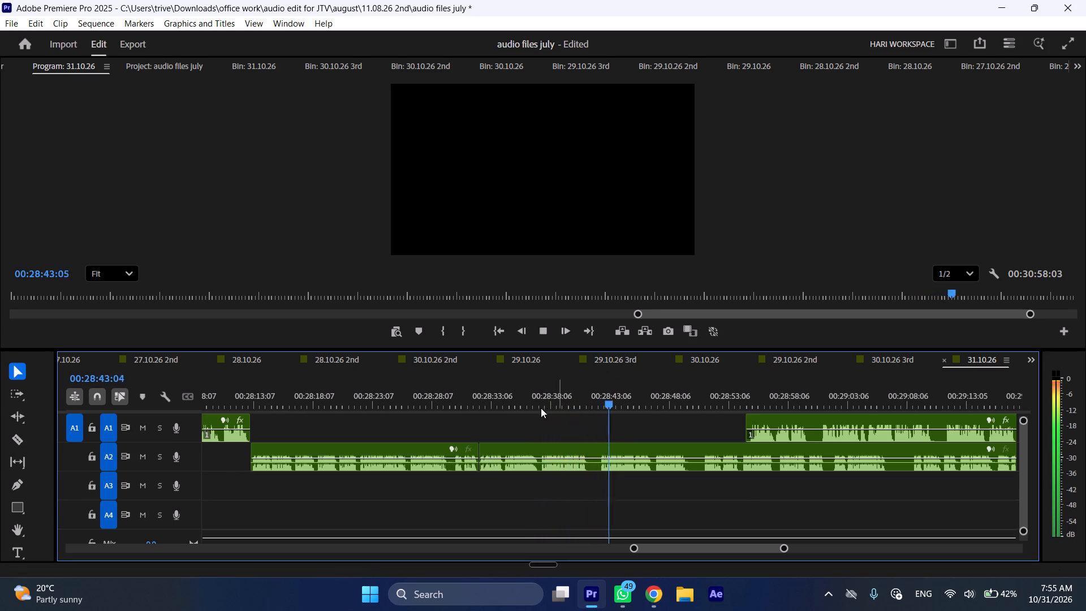
{"action": "left_click_drag", "start_coordinate": [539, 399], "coordinate": [602, 399]}
{"action": "key", "text": "shift+c"}
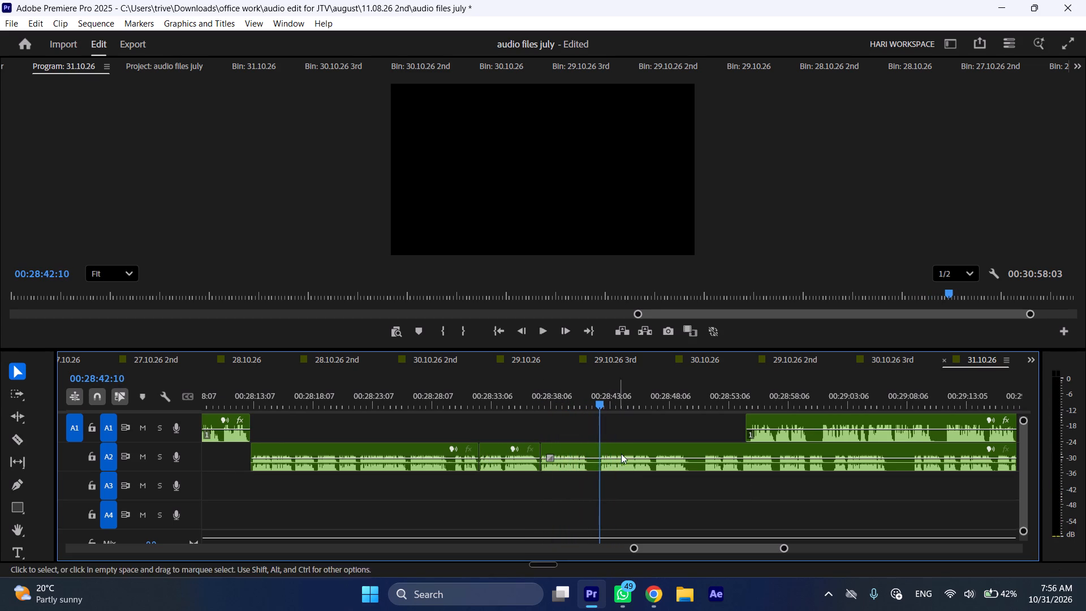
{"action": "left_click", "coordinate": [622, 459]}
{"action": "key", "text": "shift+c"}
{"action": "key", "text": "ctrl+shift+d"}
Play on at faster speed and split the A2 clip at 00:28:44:23.
{"action": "key", "text": "space"}
{"action": "type", "text": "l"}
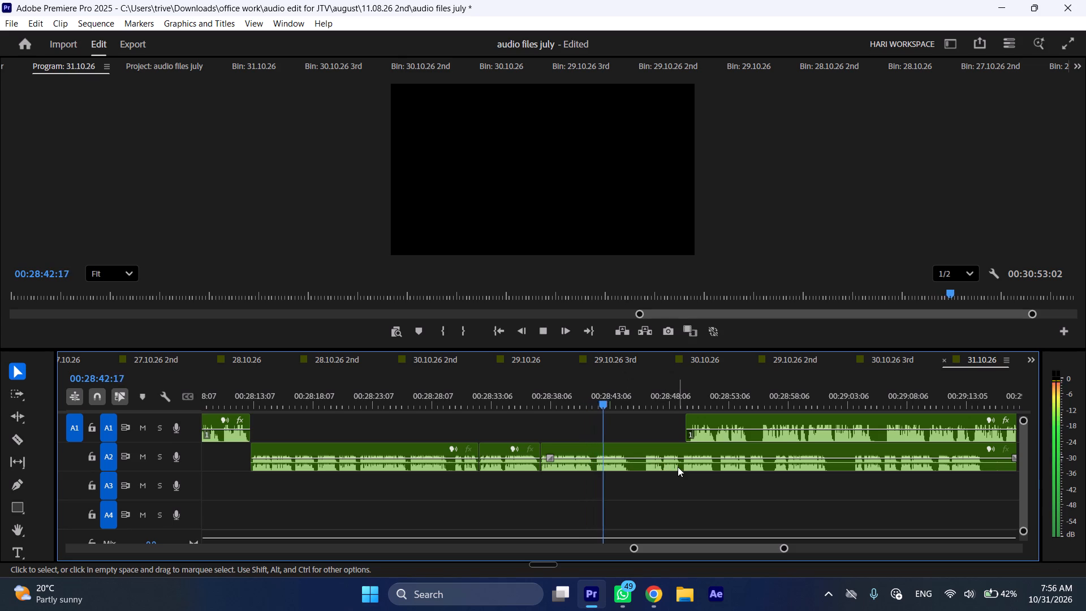
{"action": "key", "text": "space"}
{"action": "key", "text": "shift+c"}
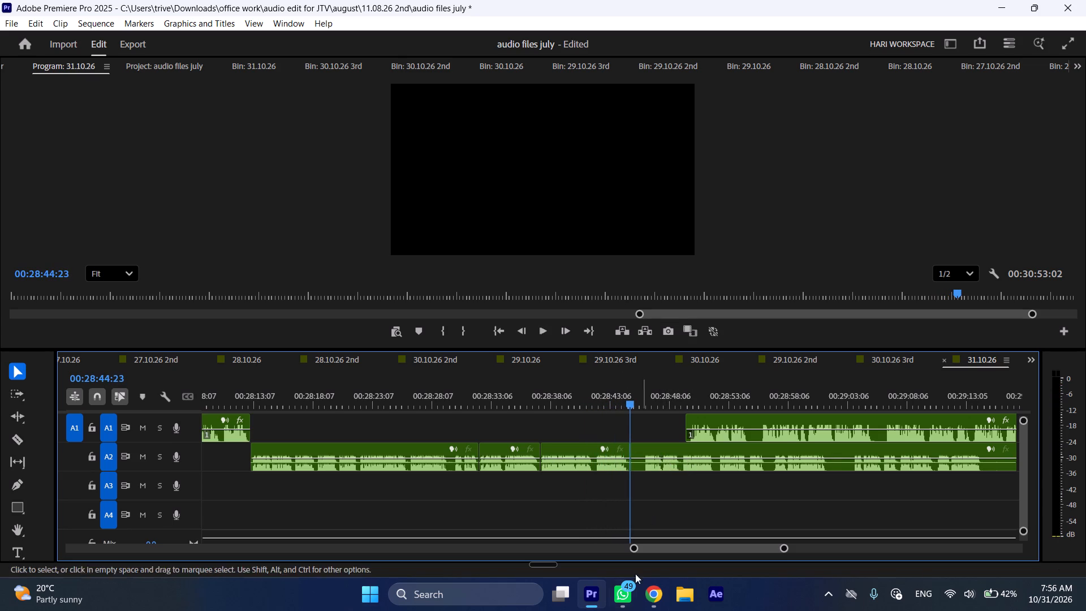
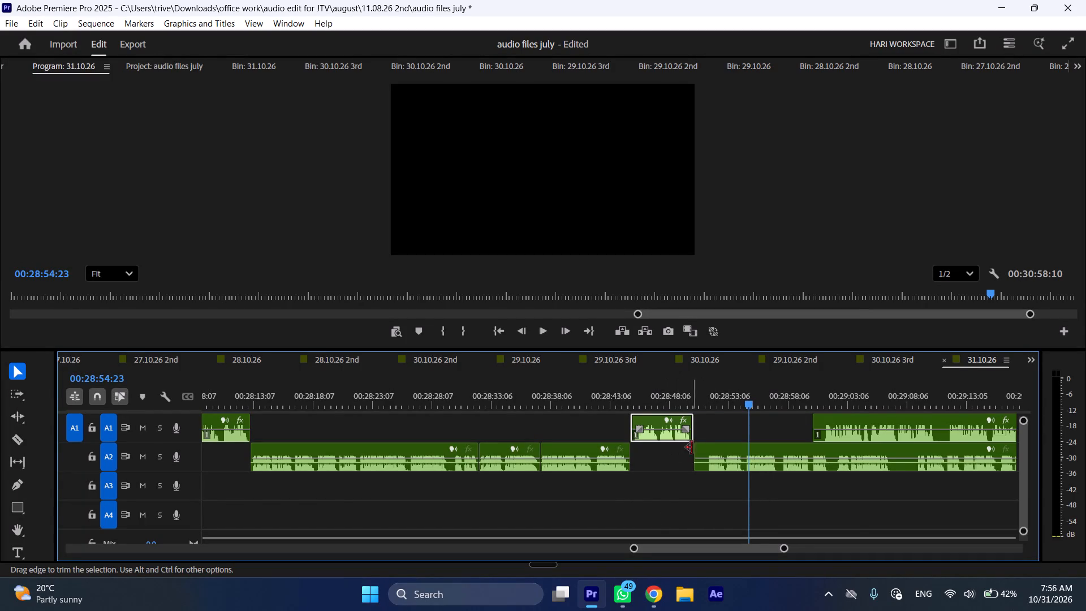
Trim about 1 second off the start of the A2 clip at about 00:28:50 and close the gap to the preceding A1 clip's end.
{"action": "left_click_drag", "start_coordinate": [695, 448], "coordinate": [705, 449]}
{"action": "left_click_drag", "start_coordinate": [723, 449], "coordinate": [713, 449]}
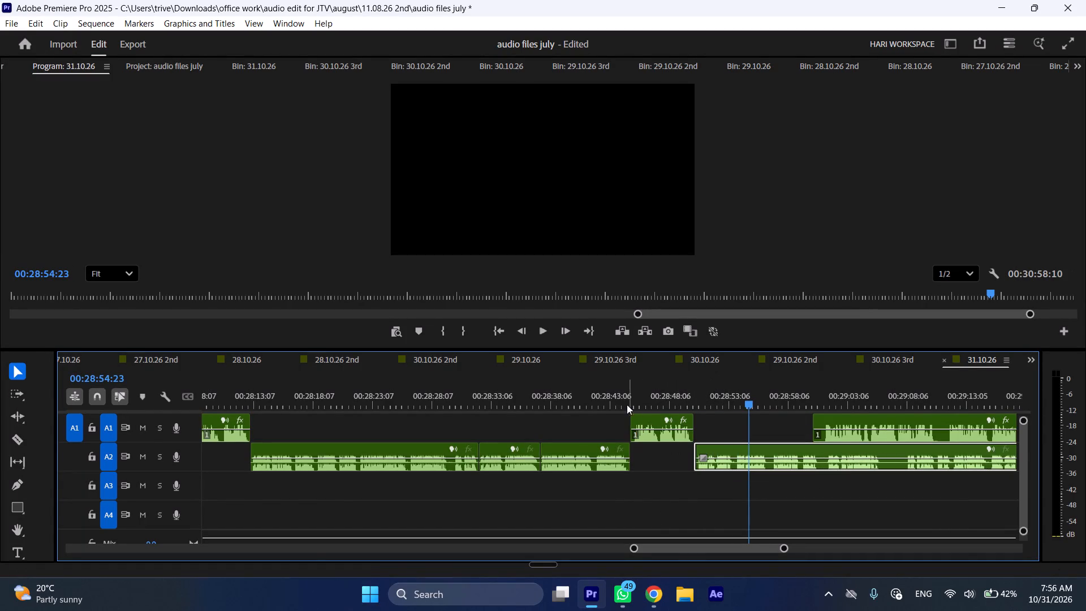
Play from about 00:28:44 at faster speed and move the A1 clip at about 00:29:00 roughly 14 seconds later, past the A2 clip's speech.
{"action": "left_click", "coordinate": [618, 399]}
{"action": "key", "text": "space"}
{"action": "key", "text": "l"}
{"action": "scroll", "coordinate": [645, 452], "scroll_direction": "down", "scroll_amount": 7}
{"action": "left_click_drag", "start_coordinate": [692, 419], "coordinate": [846, 422]}
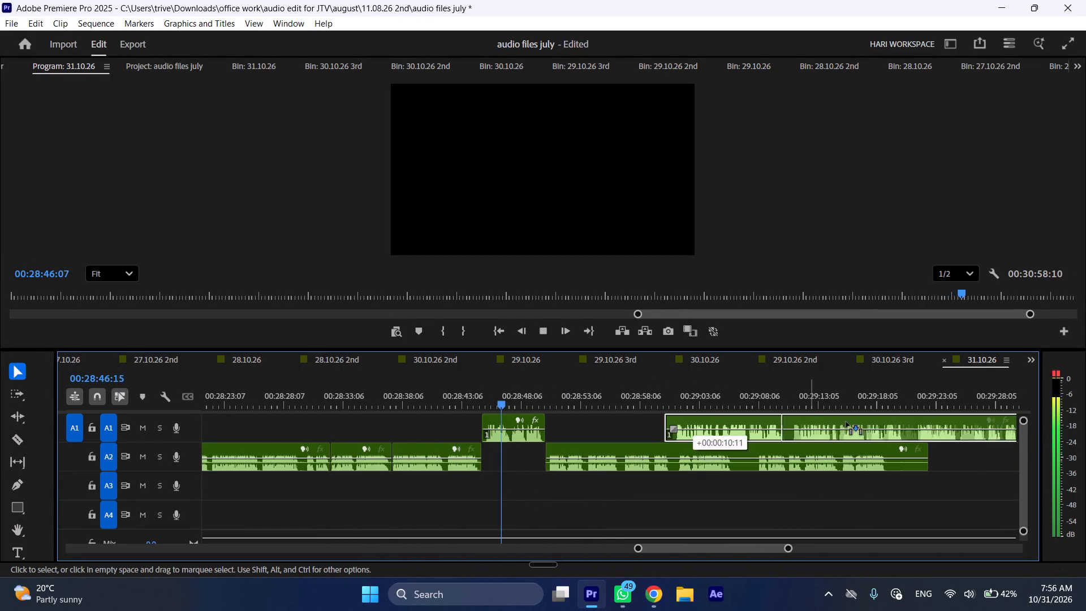
{"action": "left_click_drag", "start_coordinate": [846, 422], "coordinate": [865, 422]}
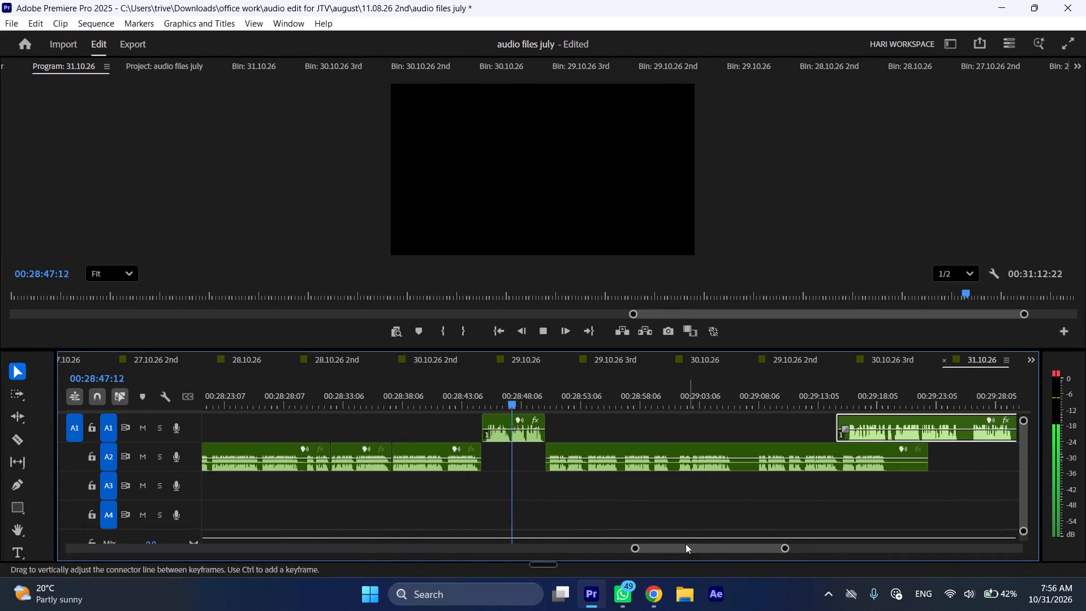
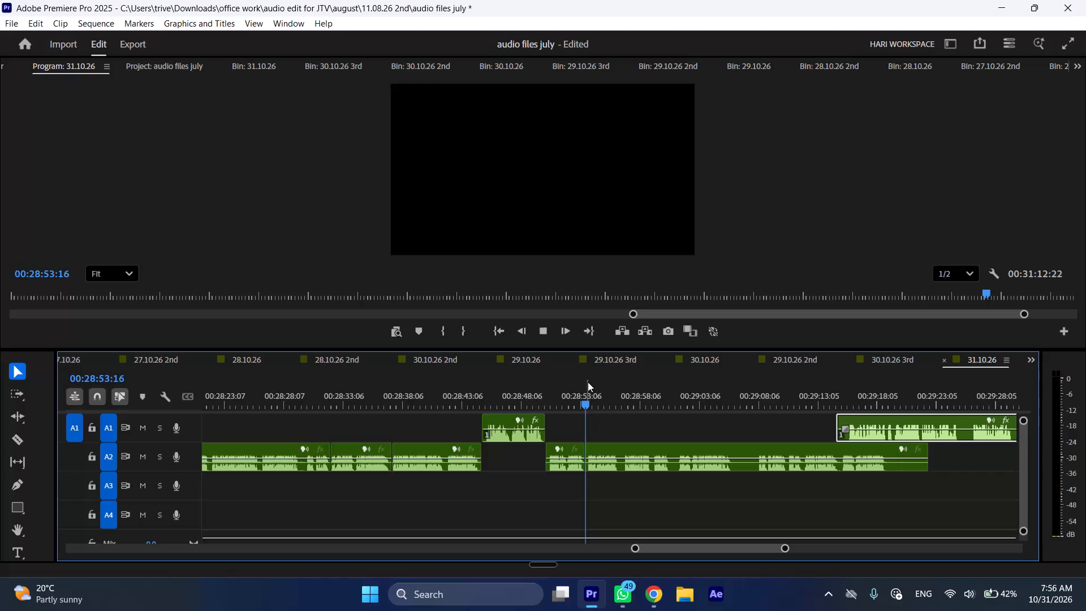
Cut out about 3 seconds of the A2 clip from 00:28:53:15 and close the gap so the following clips move earlier.
{"action": "left_click_drag", "start_coordinate": [614, 386], "coordinate": [626, 389]}
{"action": "left_click", "coordinate": [648, 449]}
{"action": "key", "text": "shift+c"}
{"action": "key", "text": "ctrl+shift+d"}
Play on at faster speed and cut the short pause of about 10 frames at 00:28:57:16 out of the A2 clip, closing the gap.
{"action": "key", "text": "space"}
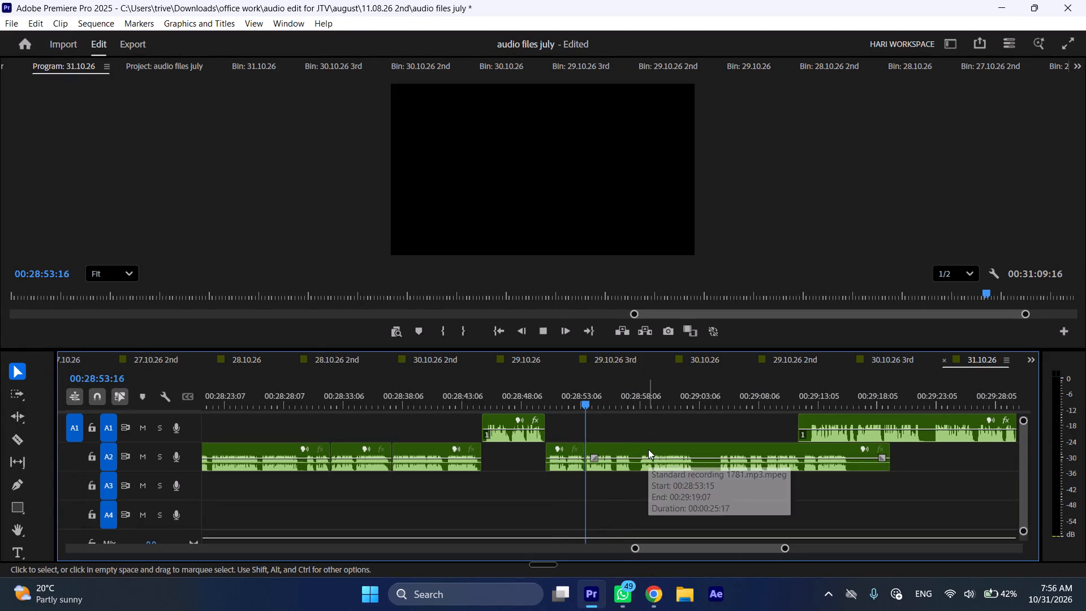
{"action": "type", "text": "l"}
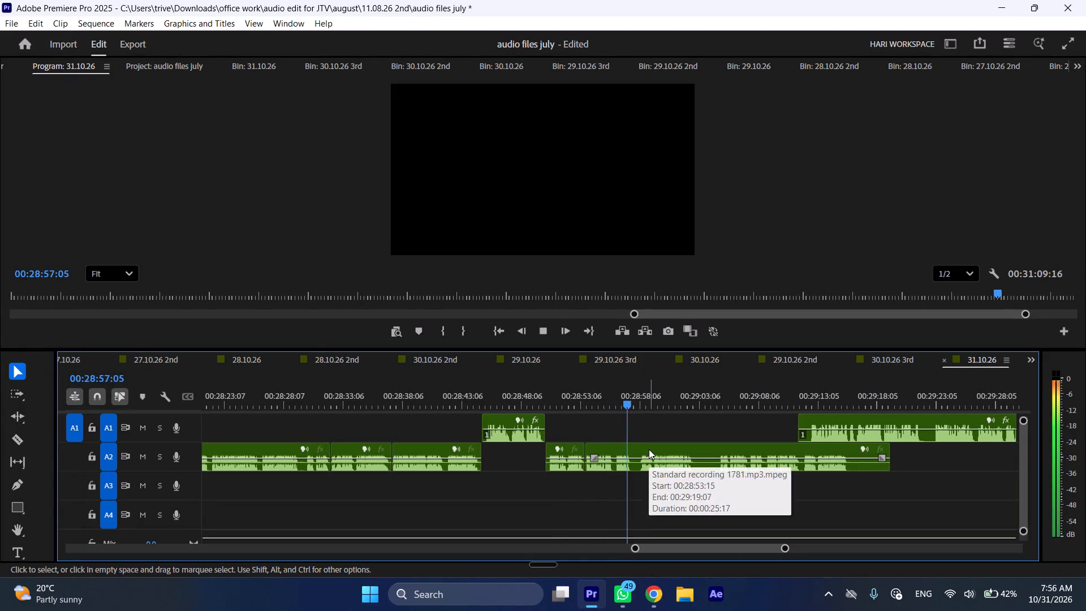
{"action": "left_click_drag", "start_coordinate": [631, 397], "coordinate": [634, 397]}
{"action": "type", "text": "vC"}
{"action": "left_click_drag", "start_coordinate": [634, 397], "coordinate": [639, 397]}
{"action": "left_click", "coordinate": [656, 450]}
{"action": "key", "text": "shift+c"}
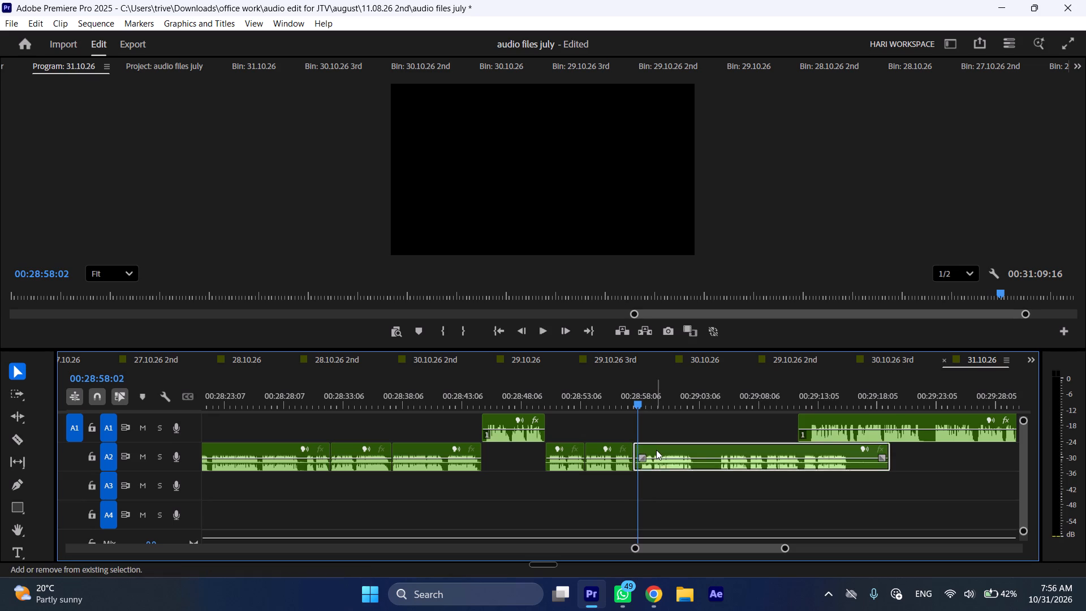
{"action": "key", "text": "ctrl+shift+d"}
Play on at faster speed to the pause in the A2 clip and split the clip at about 00:29:02:20.
{"action": "key", "text": "space"}
{"action": "type", "text": "l"}
{"action": "scroll", "coordinate": [656, 450], "scroll_direction": "down", "scroll_amount": 5}
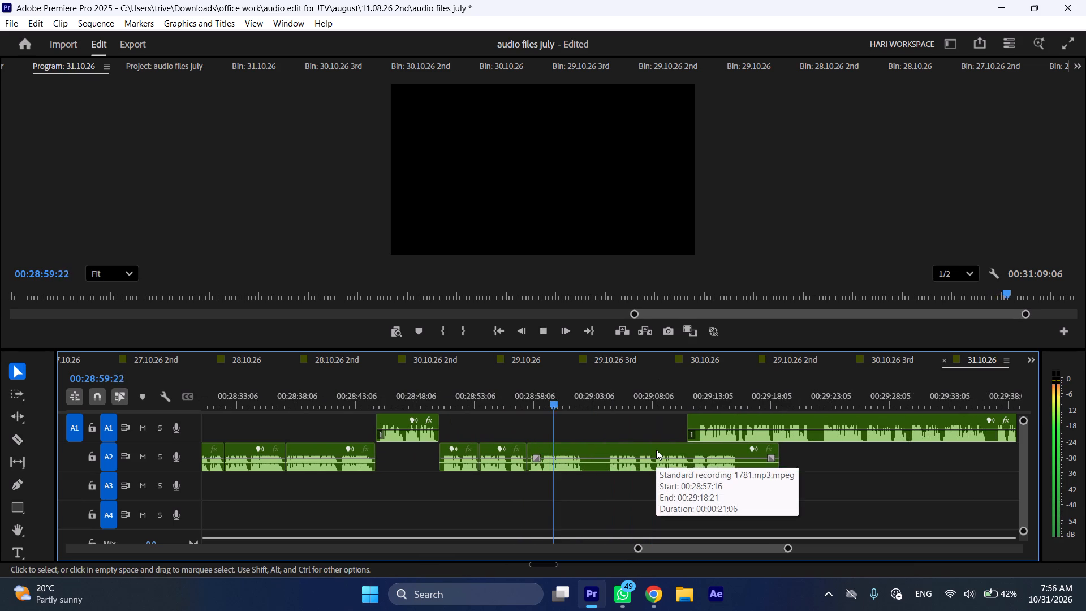
{"action": "key", "text": "space"}
{"action": "key", "text": "shift+c"}
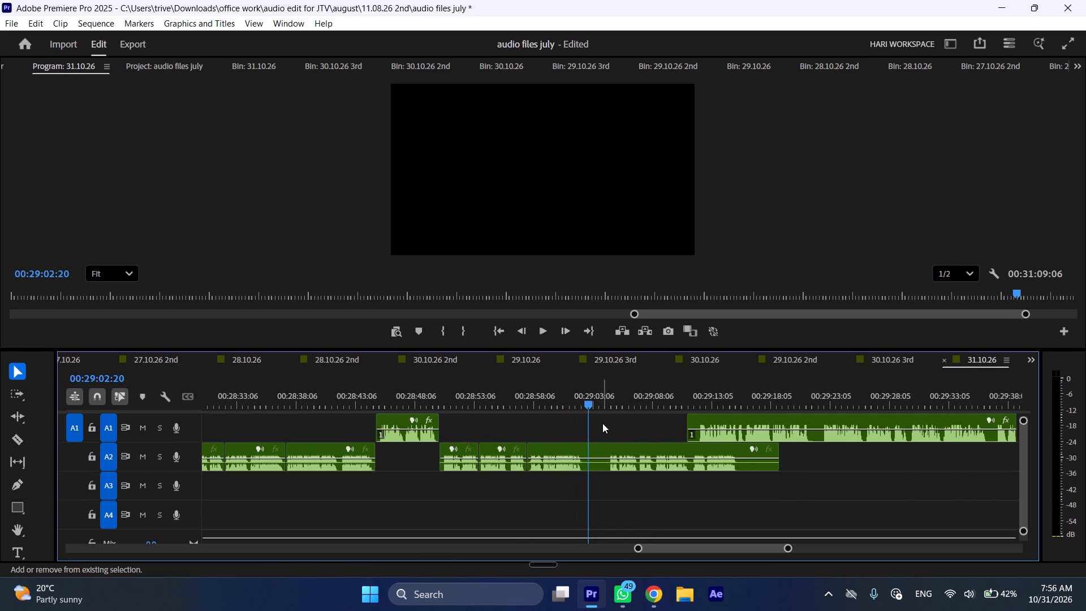
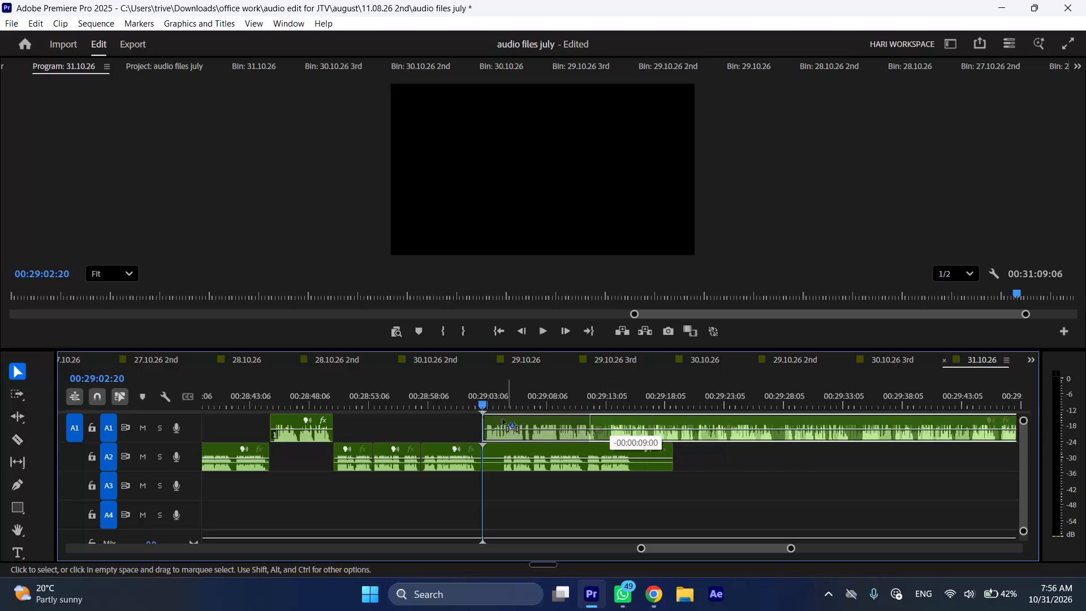
Move the A2 clip at 00:29:02:20 later, trim about 00:00:01:07 off its start and place it at about 00:29:36.
{"action": "left_click_drag", "start_coordinate": [505, 448], "coordinate": [709, 455]}
{"action": "key", "text": "space"}
{"action": "key", "text": "l"}
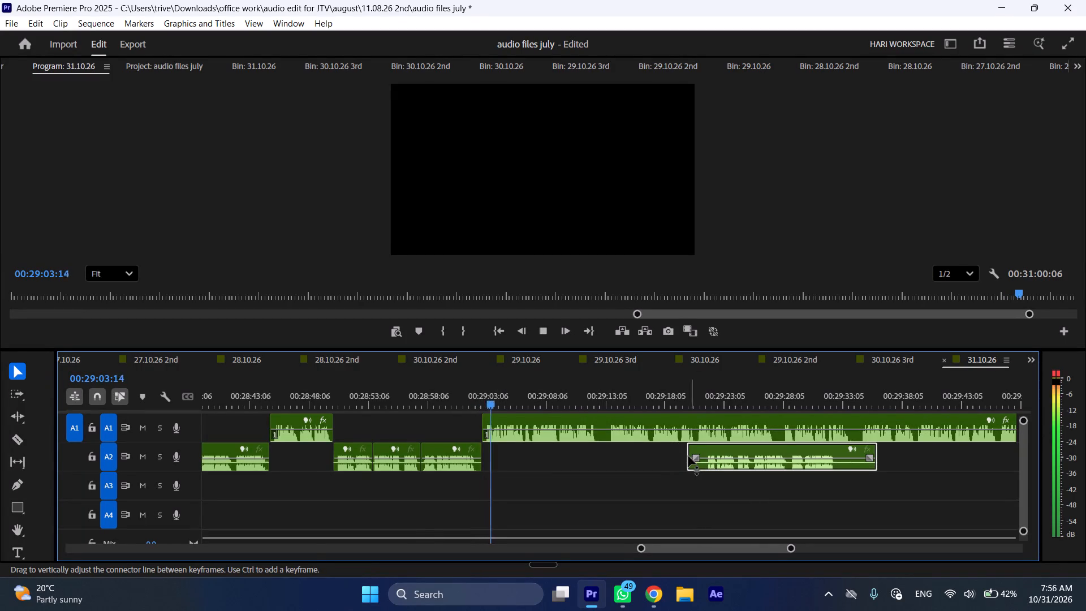
{"action": "scroll", "coordinate": [687, 456], "scroll_direction": "down", "scroll_amount": 4}
{"action": "left_click_drag", "start_coordinate": [602, 448], "coordinate": [618, 450]}
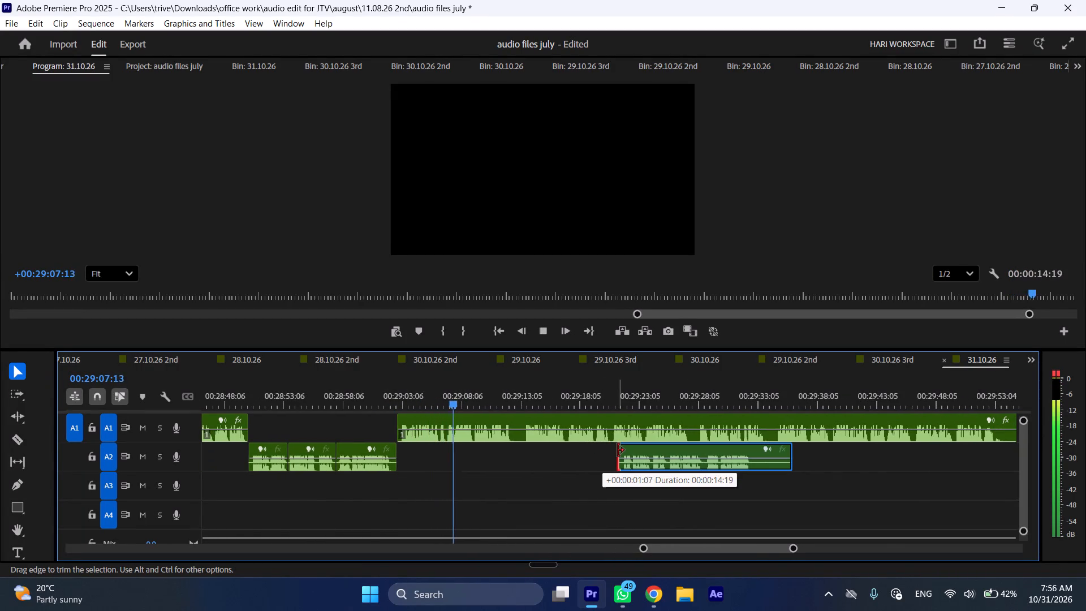
{"action": "left_click_drag", "start_coordinate": [618, 450], "coordinate": [619, 450]}
{"action": "left_click_drag", "start_coordinate": [639, 449], "coordinate": [818, 453]}
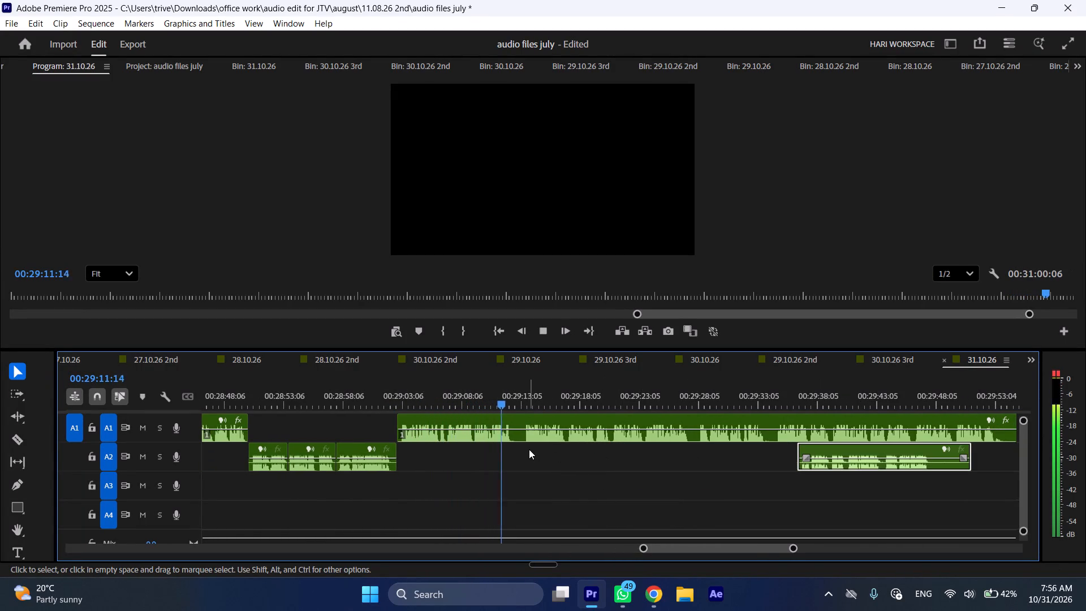
Cut the pause of about 1 second at 00:29:12:12 out of the A1 clip and close the gap.
{"action": "key", "text": "space"}
{"action": "key", "text": "shift+c"}
{"action": "left_click", "coordinate": [523, 393]}
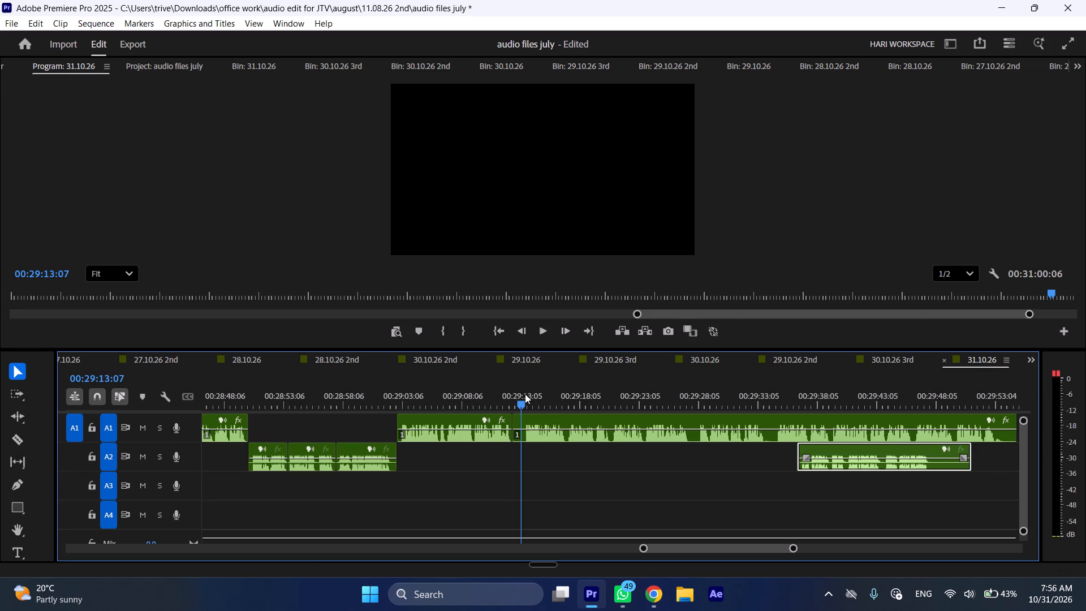
{"action": "left_click", "coordinate": [532, 425]}
{"action": "key", "text": "shift+c"}
{"action": "key", "text": "ctrl+shift+d"}
Play the A1 clip on at faster speed from about 00:29:13:07 to check for the next pause.
{"action": "key", "text": "space"}
{"action": "type", "text": "l"}
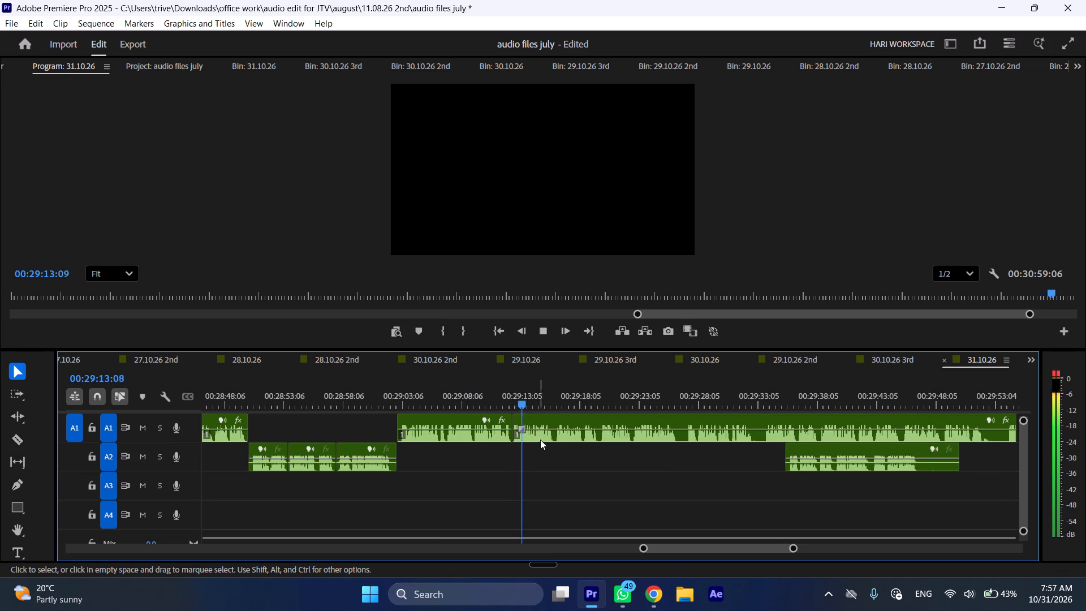
{"action": "scroll", "coordinate": [542, 441], "scroll_direction": "down", "scroll_amount": 6}
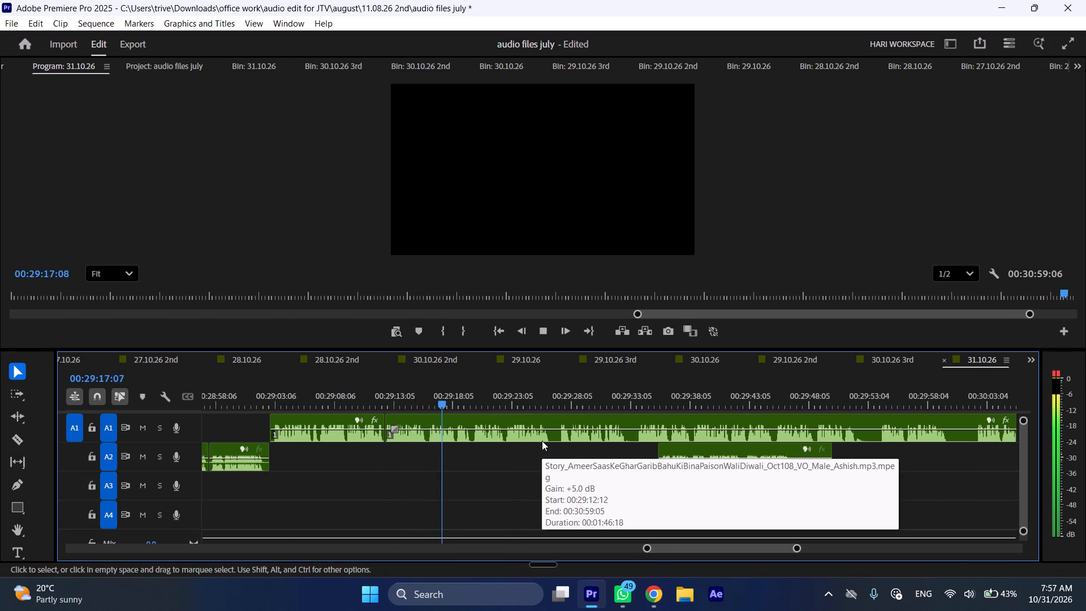
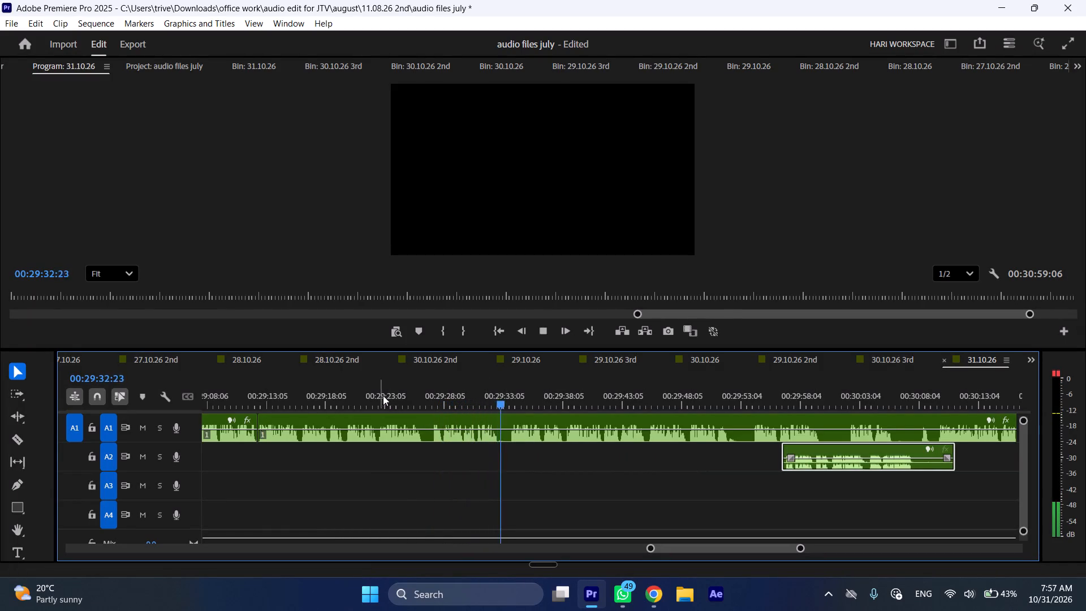
Cut the pause between about 00:29:26:10 and 00:29:27:03 out of the A1 clip and close the gap.
{"action": "left_click", "coordinate": [407, 395]}
{"action": "key", "text": "space"}
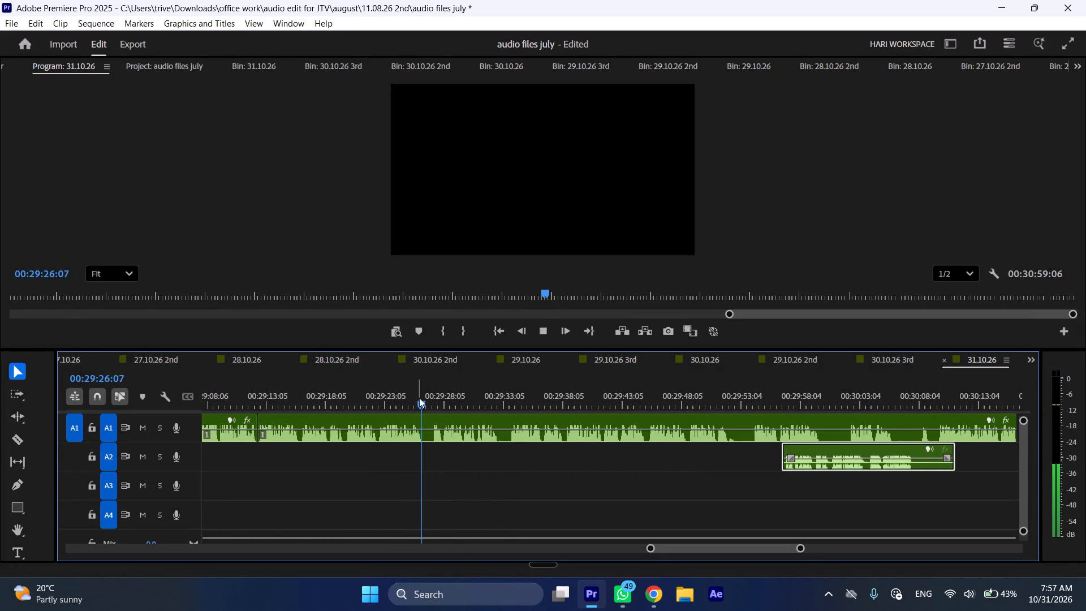
{"action": "key", "text": "space"}
{"action": "key", "text": "shift+c"}
{"action": "left_click", "coordinate": [430, 400]}
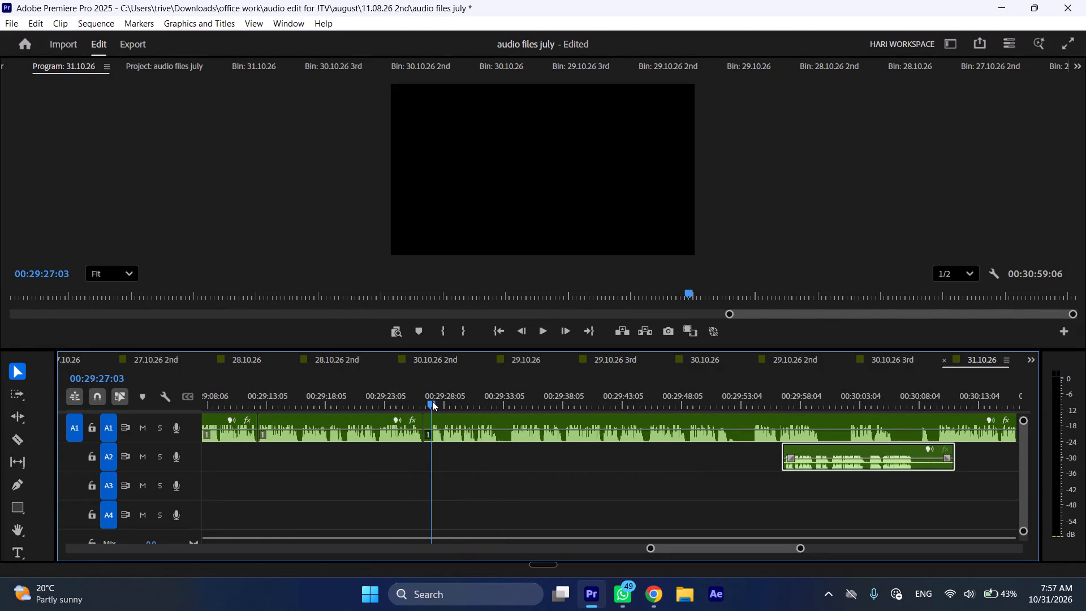
{"action": "left_click", "coordinate": [446, 429]}
{"action": "key", "text": "shift+c"}
{"action": "key", "text": "ctrl+shift+d"}
Play the A1 clip on at faster speed from about 00:29:26:10 to check for the next pause.
{"action": "key", "text": "space"}
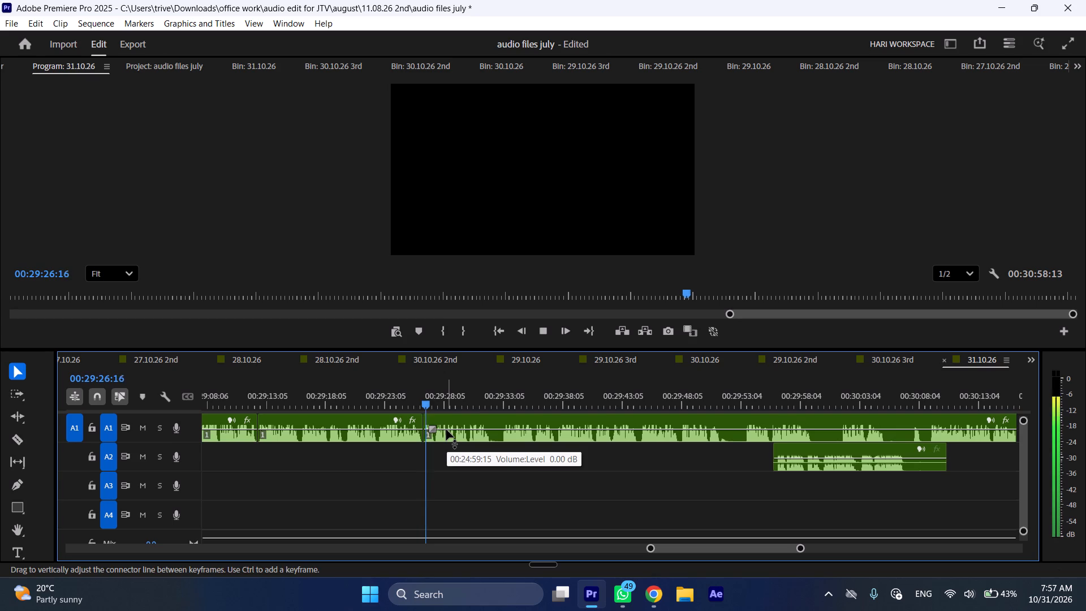
{"action": "type", "text": "l"}
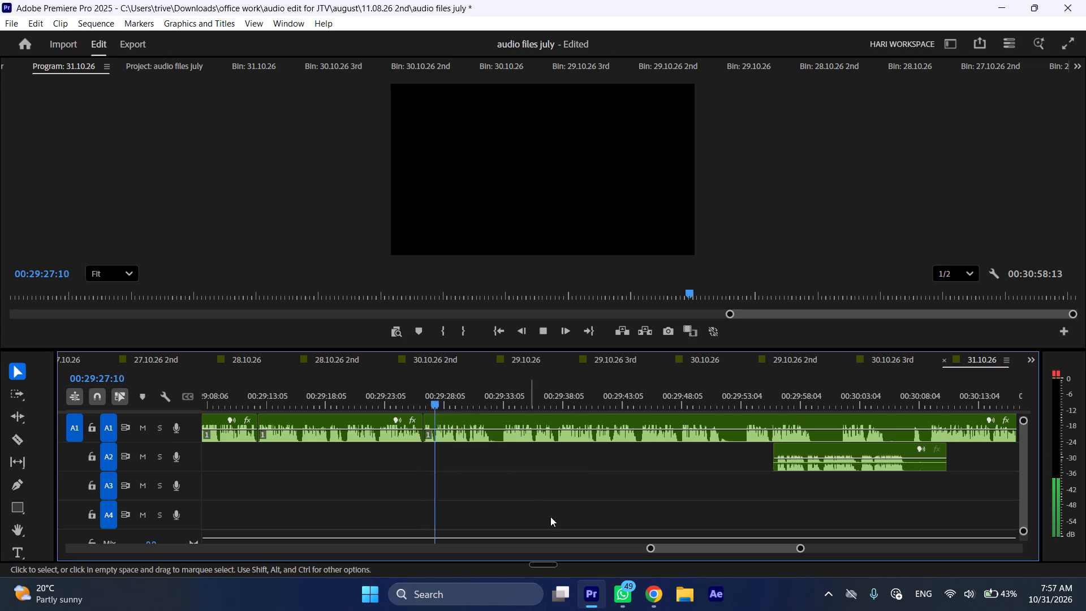
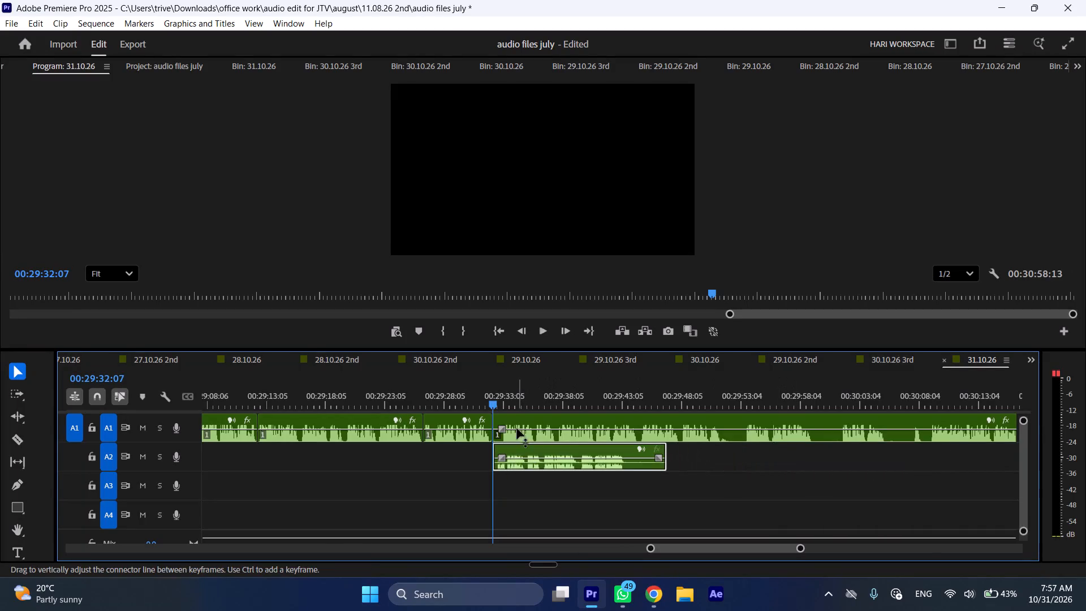
Move the A1 clip starting at 00:29:32:07 about 20 seconds later, past the end of the A2 clip.
{"action": "left_click_drag", "start_coordinate": [522, 417], "coordinate": [758, 417]}
Play the A2 clip at faster speed from 00:29:32:07 to check for pauses.
{"action": "key", "text": "space"}
{"action": "left_click_drag", "start_coordinate": [732, 419], "coordinate": [738, 421]}
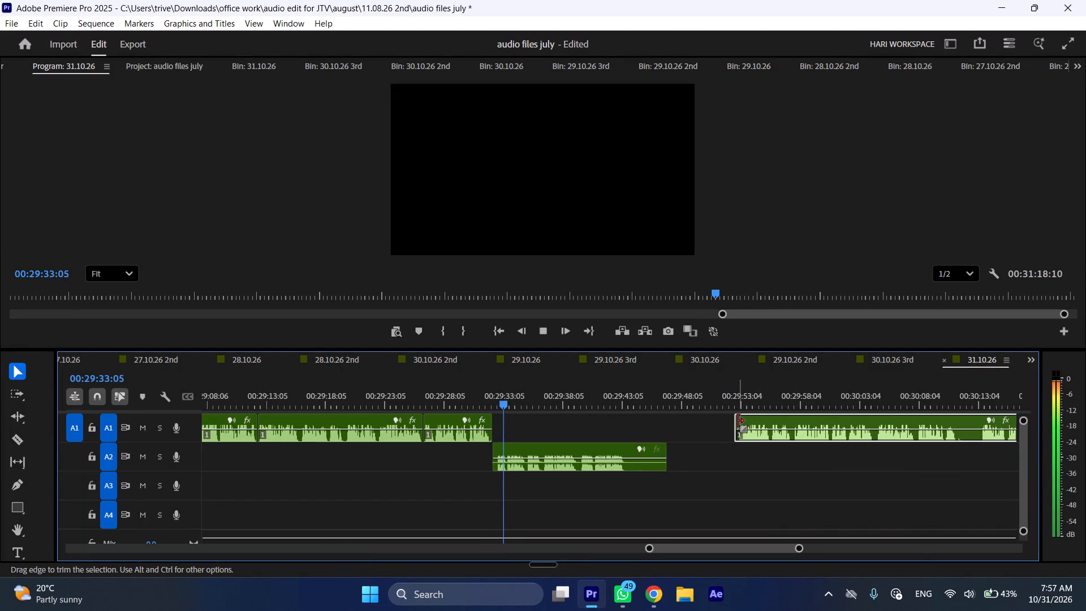
{"action": "key", "text": "l"}
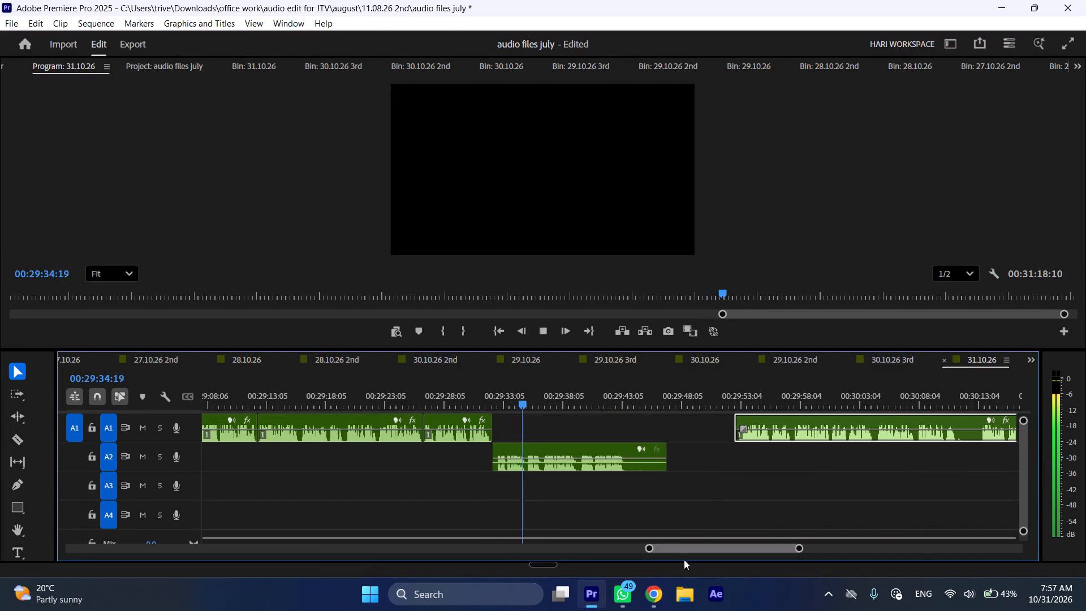
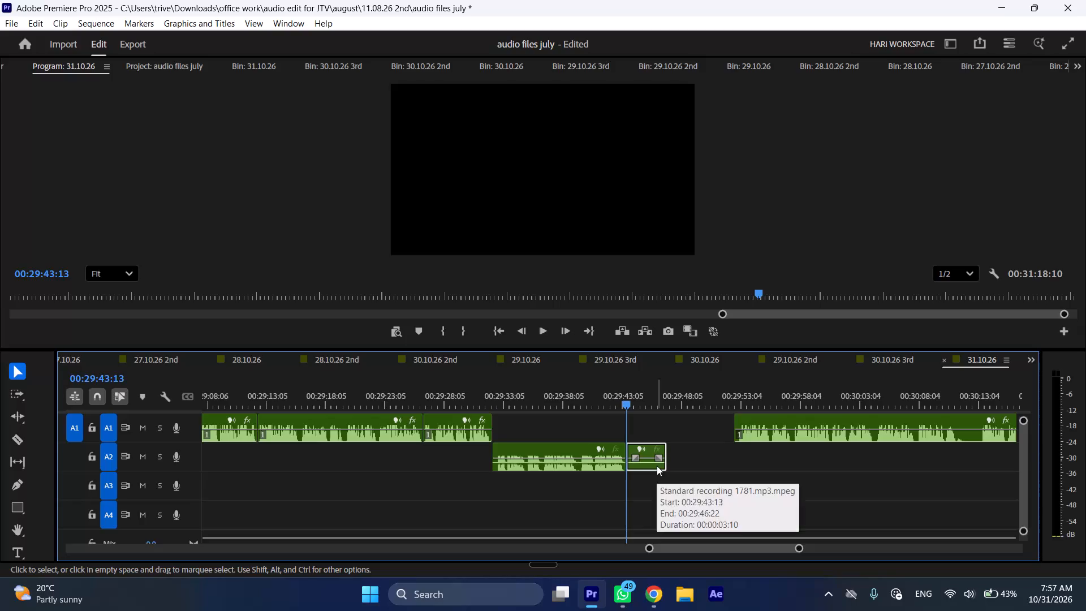
Delete the short leftover A2 clip that starts at 00:29:43:13.
{"action": "key", "text": "BackSpace"}
Move the following A1 clip earlier so it starts at 00:29:43:13, right where the A2 clip ends.
{"action": "left_click_drag", "start_coordinate": [774, 418], "coordinate": [678, 431]}
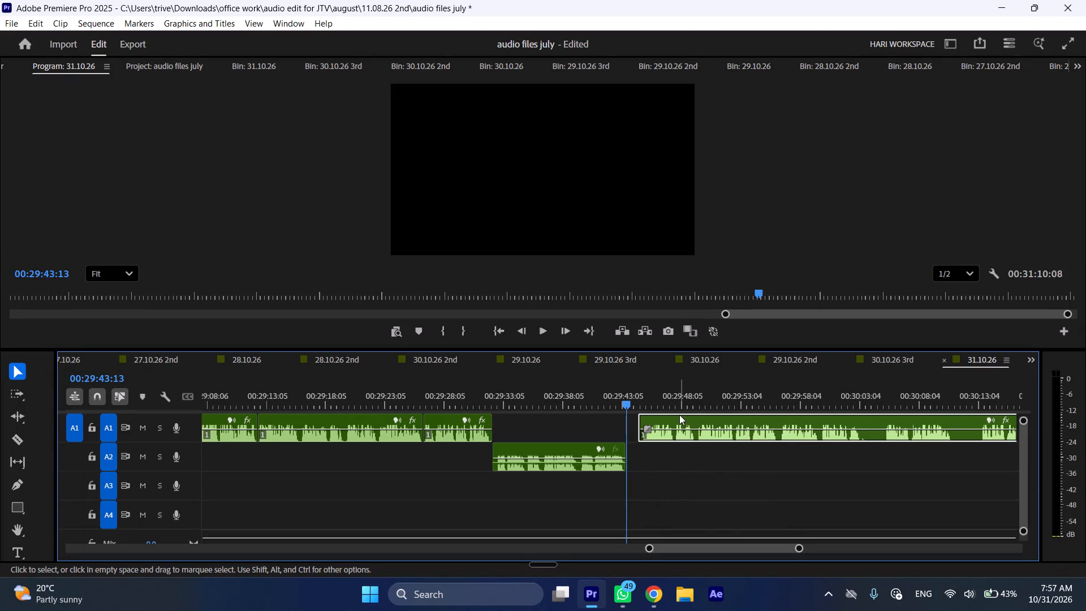
{"action": "left_click_drag", "start_coordinate": [678, 416], "coordinate": [666, 419]}
Play the moved A1 clip at faster speed from 00:29:43:13 to check for pauses and unwanted sections.
{"action": "key", "text": "space"}
{"action": "type", "text": "l"}
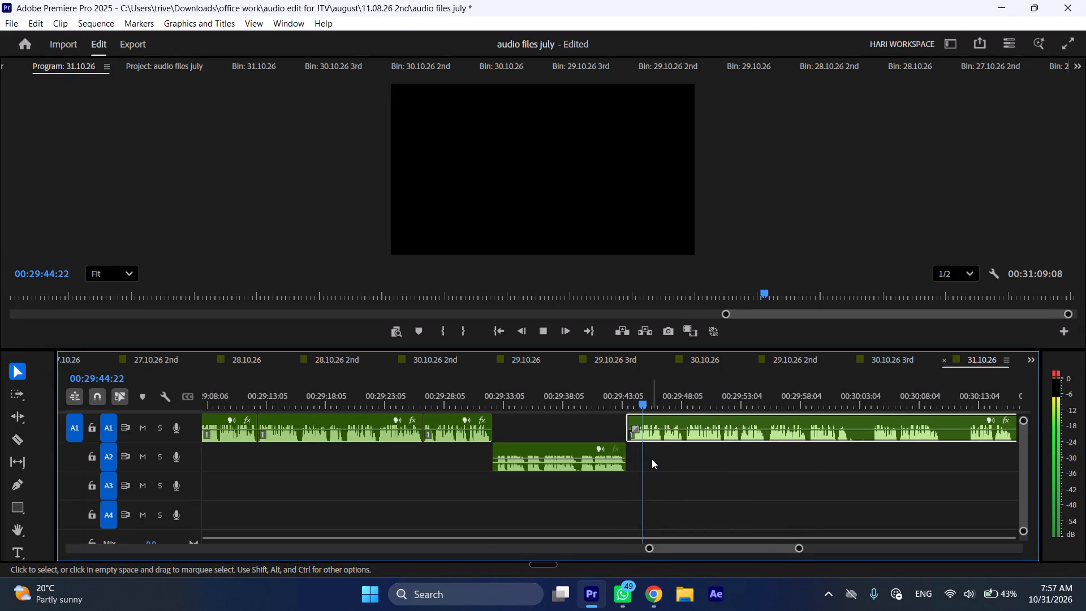
{"action": "scroll", "coordinate": [650, 459], "scroll_direction": "down", "scroll_amount": 7}
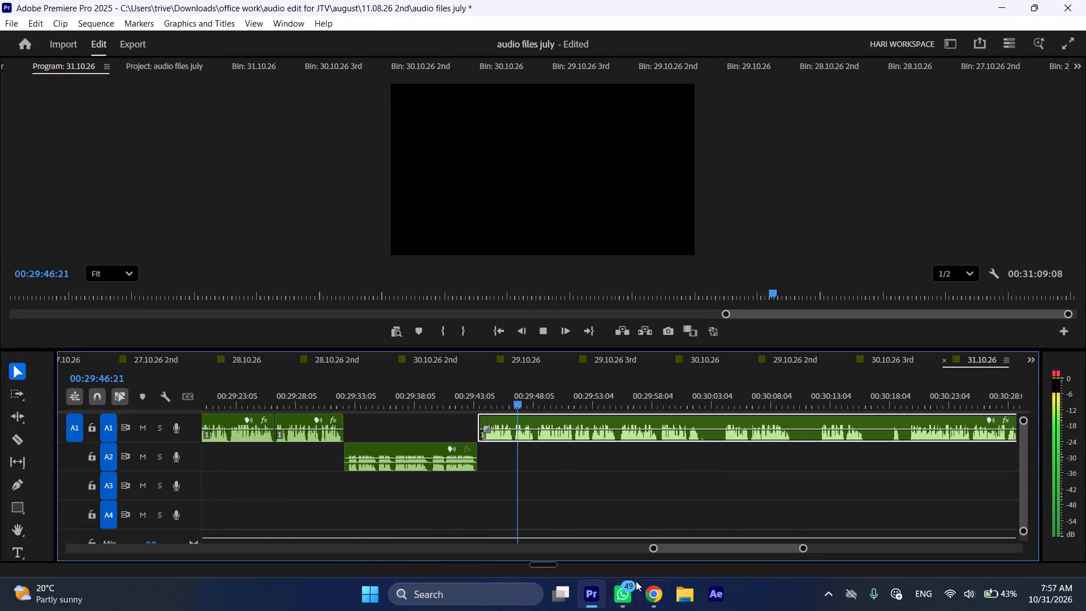
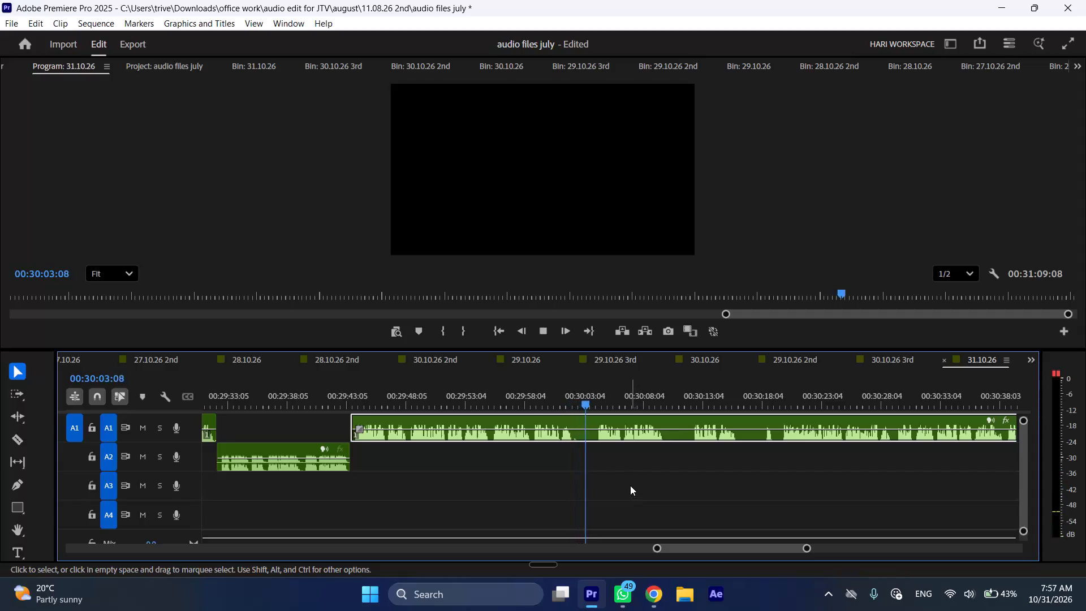
Cut the A1 clip around the pause from about 00:30:02 to 00:30:04:06 and ripple delete the pause.
{"action": "scroll", "coordinate": [584, 442], "scroll_direction": "down", "scroll_amount": 2}
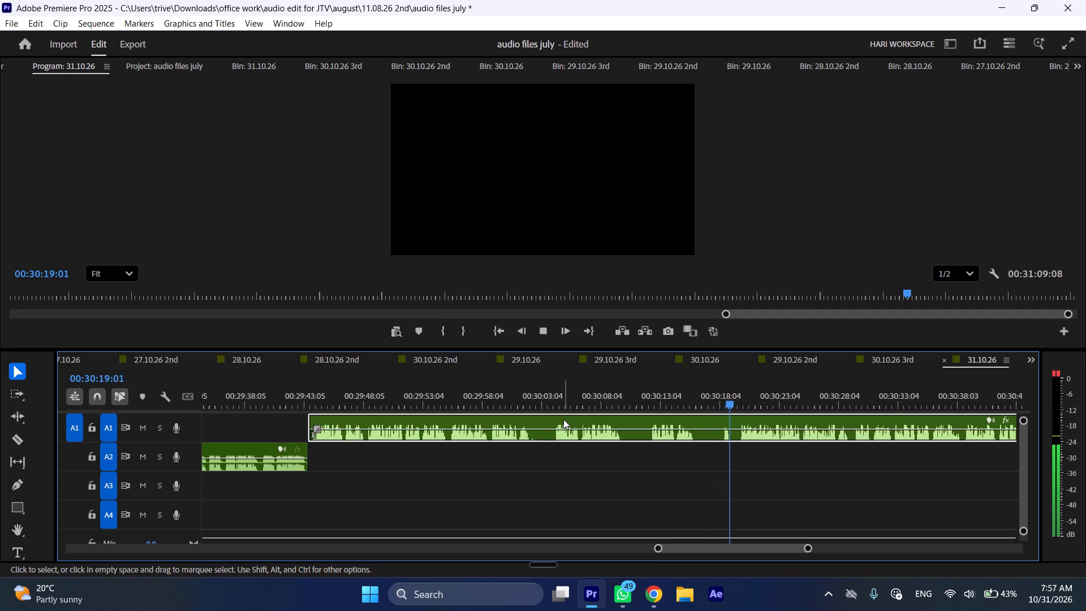
{"action": "left_click_drag", "start_coordinate": [533, 390], "coordinate": [554, 390]}
{"action": "key", "text": "shift+c"}
{"action": "left_click", "coordinate": [554, 390]}
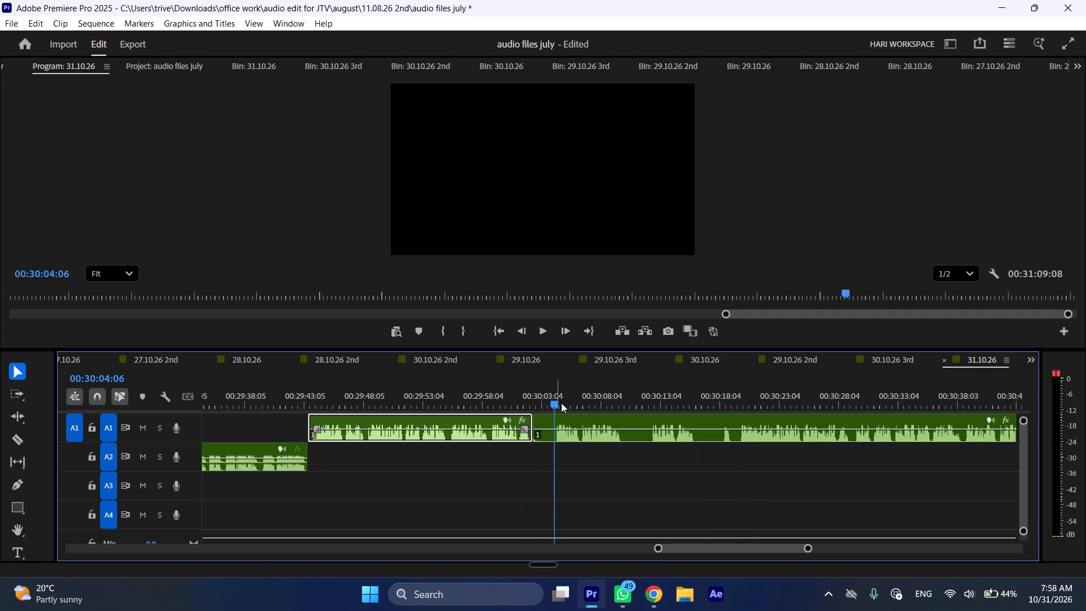
{"action": "left_click", "coordinate": [569, 425]}
{"action": "key", "text": "shift+c"}
{"action": "key", "text": "ctrl+shift+d"}
Cut the A1 clip at about 00:30:04:16 and at 00:30:10:13, and ripple delete the unwanted section between the cuts.
{"action": "key", "text": "space"}
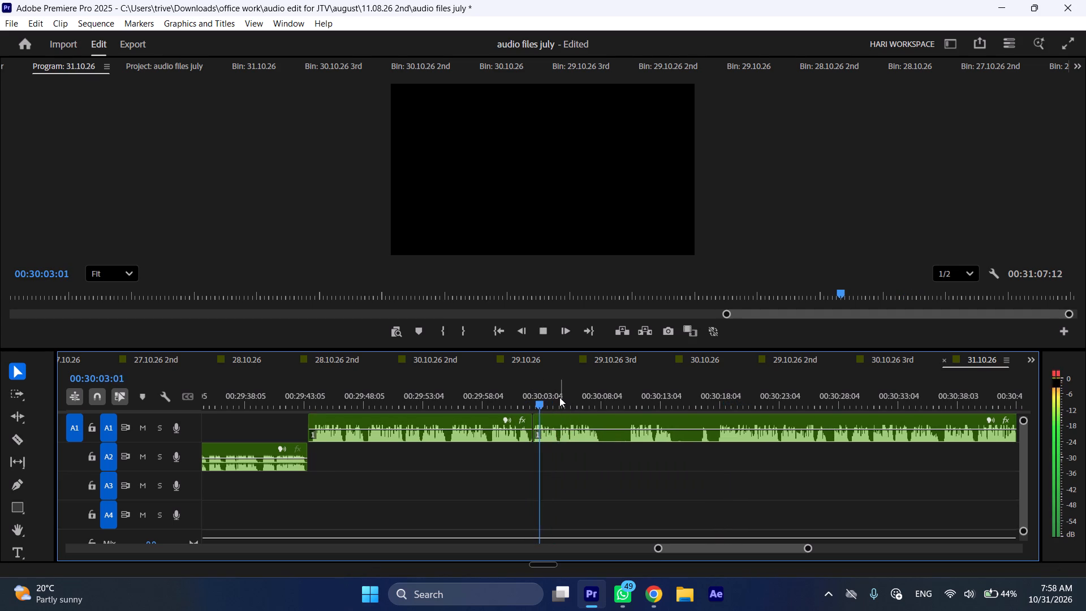
{"action": "left_click_drag", "start_coordinate": [558, 397], "coordinate": [560, 397]}
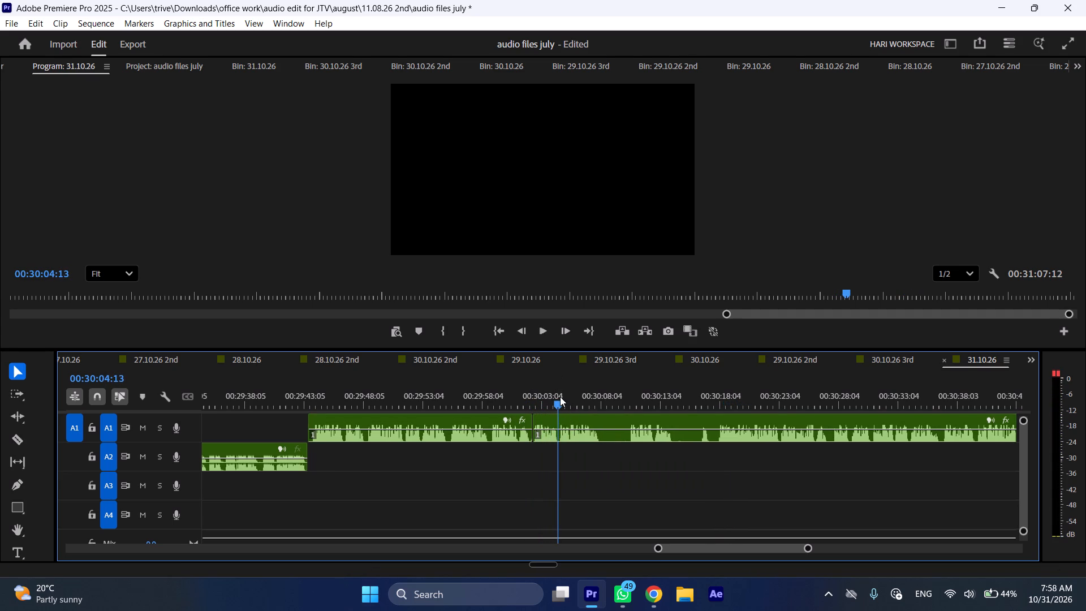
{"action": "left_click_drag", "start_coordinate": [560, 397], "coordinate": [631, 397]}
{"action": "key", "text": "shift+c"}
{"action": "left_click", "coordinate": [636, 419]}
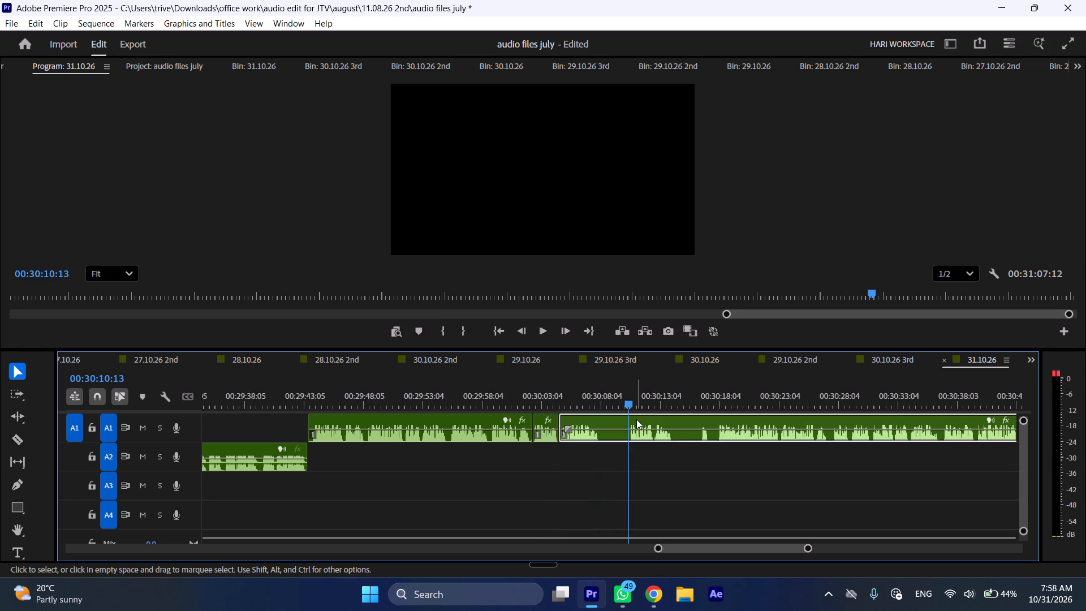
{"action": "key", "text": "shift+c"}
{"action": "key", "text": "ctrl+shift+d"}
Cut the A1 clip at 00:30:08:10 and 00:30:11:22, and ripple delete the section between the cuts.
{"action": "left_click_drag", "start_coordinate": [610, 396], "coordinate": [624, 397]}
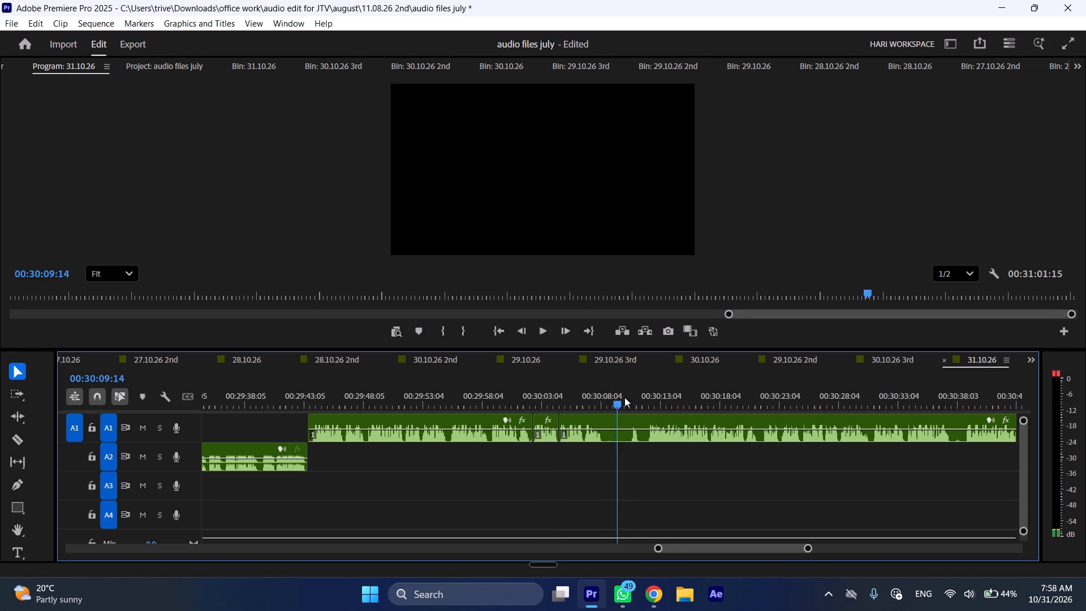
{"action": "left_click_drag", "start_coordinate": [624, 397], "coordinate": [647, 394]}
{"action": "key", "text": "shift+c"}
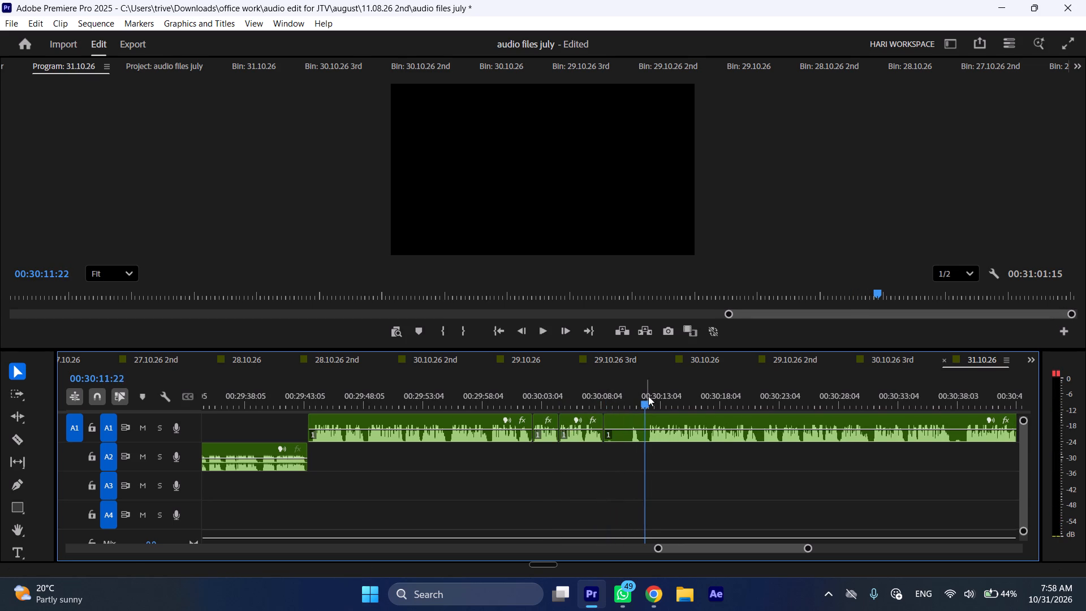
{"action": "left_click", "coordinate": [657, 412]}
{"action": "key", "text": "shift+c"}
{"action": "left_click", "coordinate": [622, 431]}
{"action": "key", "text": "ctrl+shift+d"}
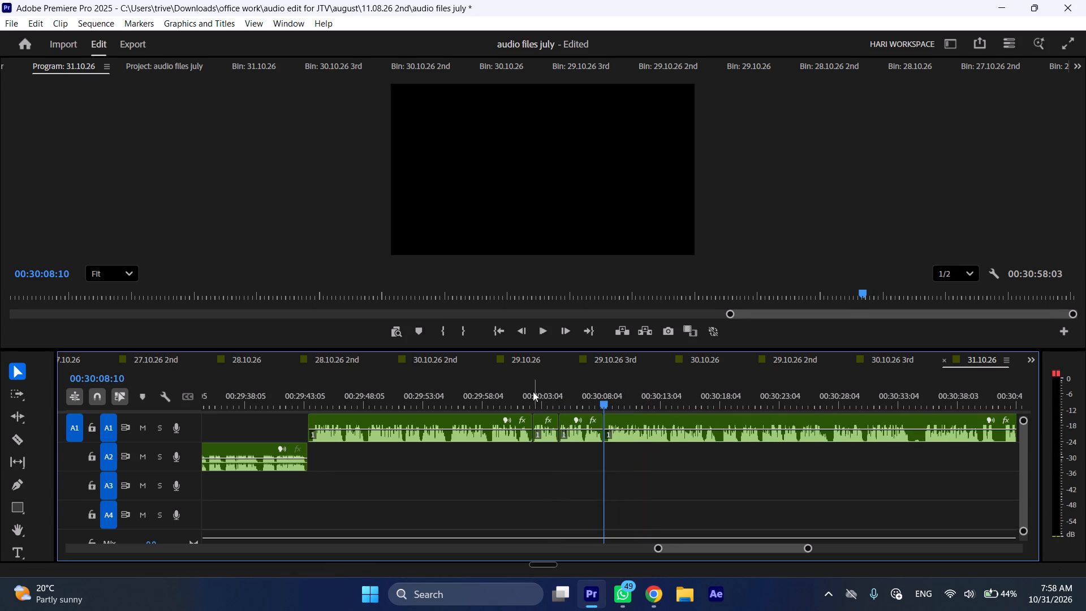
Play the edited A1 clips at faster speed from about 00:30:01 to check the new cuts.
{"action": "left_click", "coordinate": [520, 389]}
{"action": "key", "text": "space"}
{"action": "key", "text": "l"}
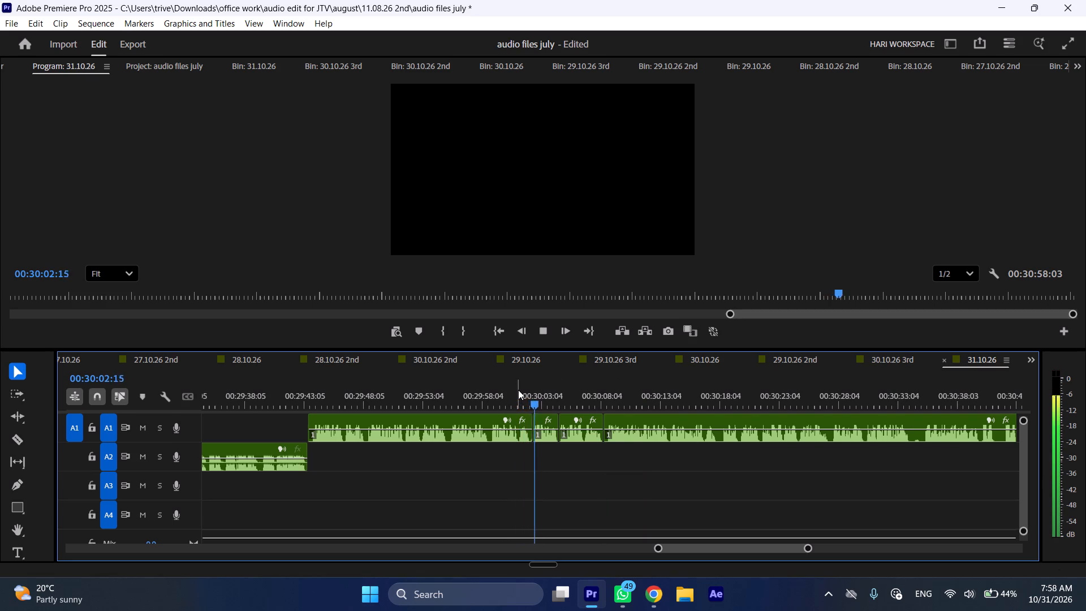
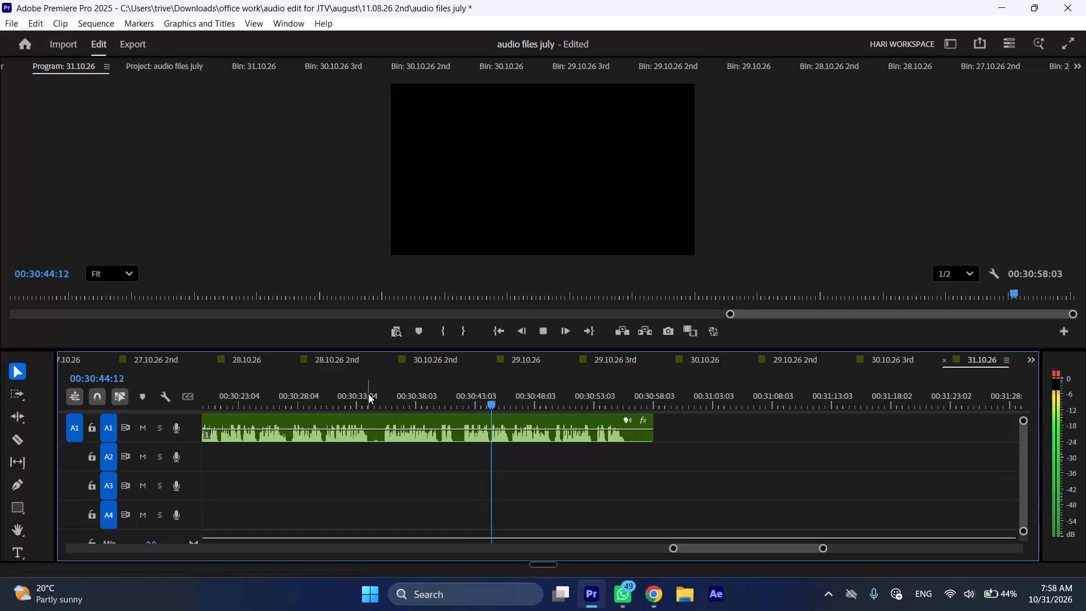
Cut the A1 clip at 00:30:34:10 and 00:30:41:23, and ripple delete the section between the cuts.
{"action": "left_click_drag", "start_coordinate": [368, 394], "coordinate": [374, 394]}
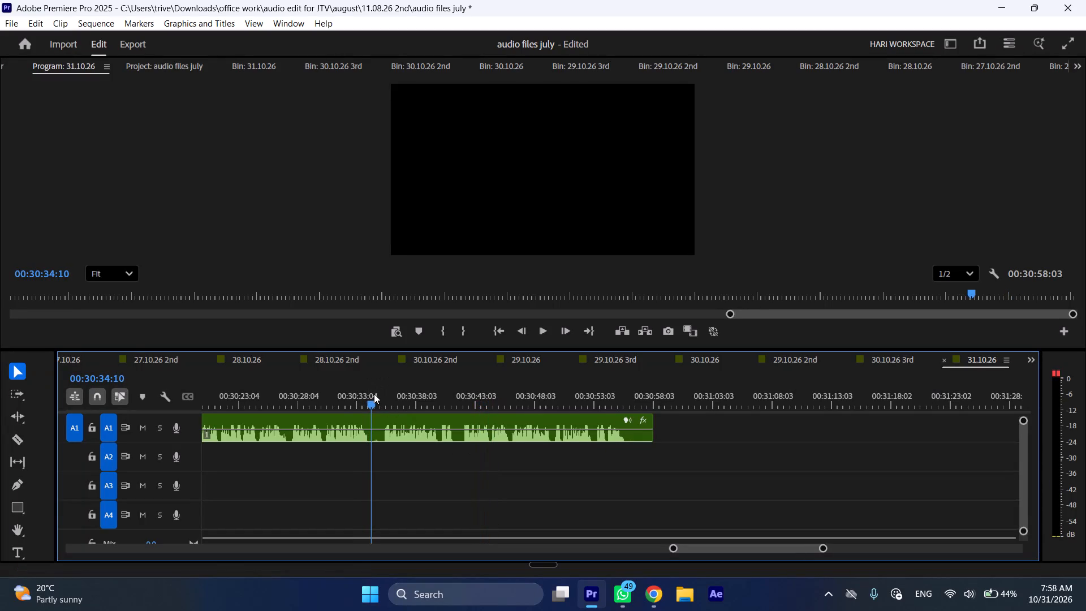
{"action": "left_click_drag", "start_coordinate": [374, 394], "coordinate": [463, 394]}
{"action": "key", "text": "shift+c"}
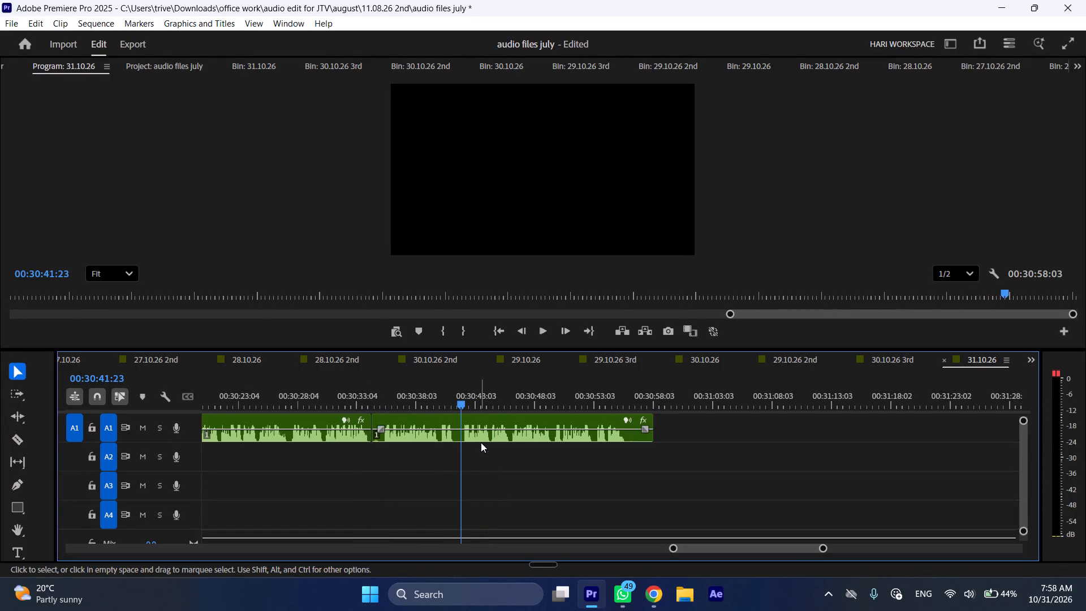
{"action": "left_click", "coordinate": [481, 442]}
{"action": "key", "text": "shift+c"}
{"action": "left_click", "coordinate": [417, 436]}
{"action": "key", "text": "ctrl+shift+d"}
Play the A1 clips at faster speed from about 00:30:34 to check the new cut and the audio after it.
{"action": "key", "text": "space"}
{"action": "type", "text": "l"}
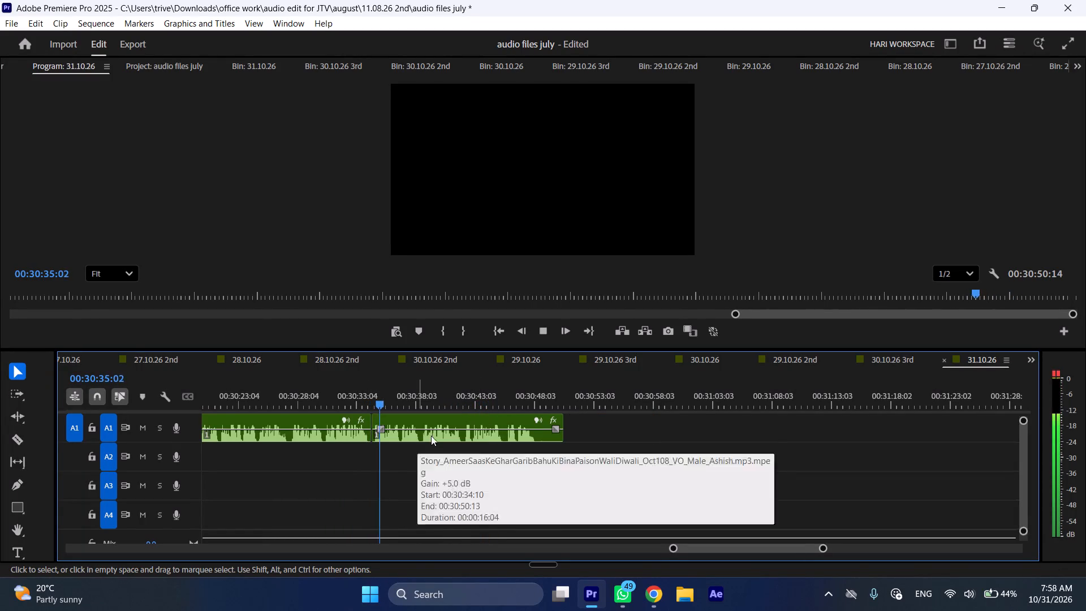
{"action": "scroll", "coordinate": [471, 449], "scroll_direction": "up", "scroll_amount": 10}
{"action": "scroll", "coordinate": [471, 449], "scroll_direction": "down", "scroll_amount": 5}
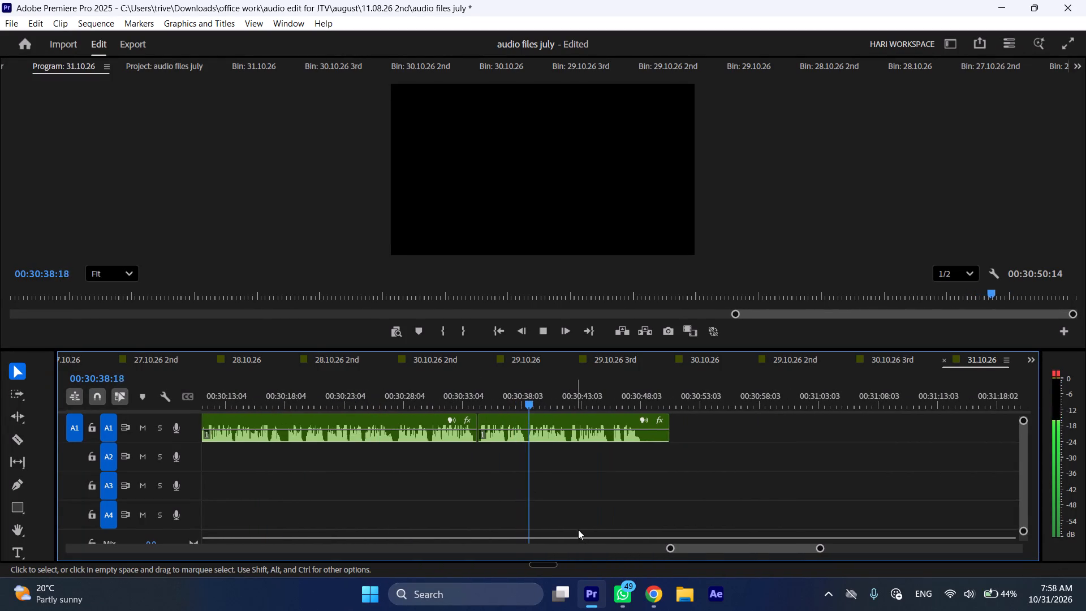
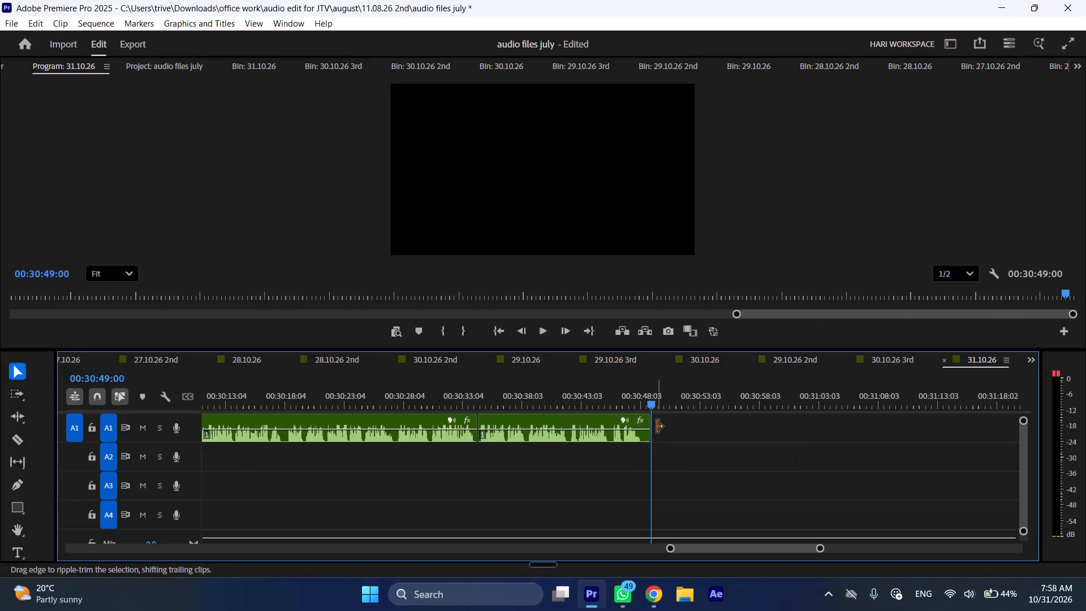
Select all clips on A1 and A2 in the 31.10.26 sequence and mark the selection as the In/Out range.
{"action": "key", "text": "ctrl+shift+x"}
{"action": "key", "text": "ctrl+shift+x"}
{"action": "key", "text": "ctrl+shift+x"}
{"action": "key", "text": "ctrl+shift+x"}
{"action": "key", "text": "ctrl+shift+x"}
{"action": "key", "text": "ctrl+shift+x"}
{"action": "key", "text": "ctrl+shift+x"}
{"action": "key", "text": "ctrl+shift+x"}
{"action": "key", "text": "ctrl+shift+x"}
{"action": "key", "text": "ctrl+shift+x"}
{"action": "key", "text": "ctrl+shift+x"}
{"action": "key", "text": "ctrl+shift+x"}
{"action": "key", "text": "ctrl+shift+x"}
{"action": "key", "text": "ctrl+shift+x"}
{"action": "key", "text": "ctrl+shift+x"}
{"action": "key", "text": "ctrl+shift+x"}
{"action": "key", "text": "ctrl+shift+x"}
{"action": "key", "text": "ctrl+a"}
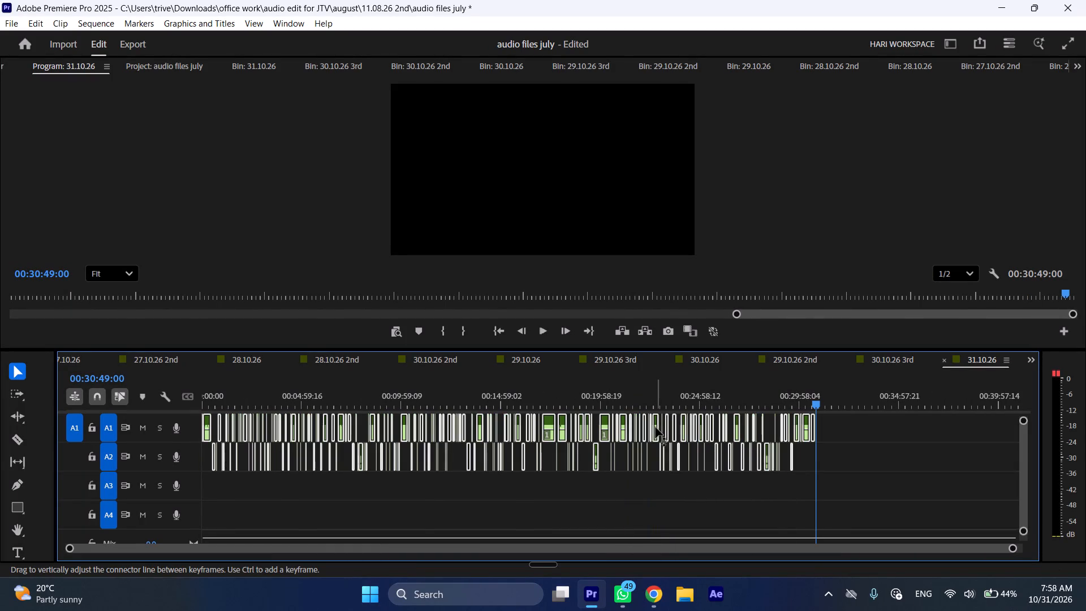
{"action": "key", "text": "slash"}
Open the export settings for the 31.10.26 sequence and choose the 31.10.26 folder inside september as the MP3's save location.
{"action": "key", "text": "ctrl+m"}
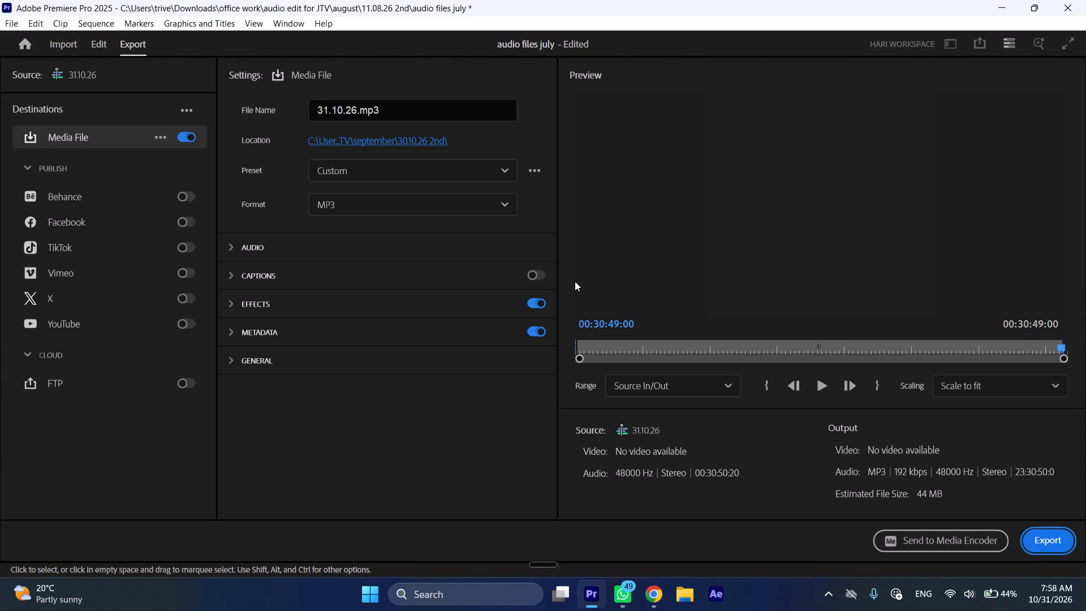
{"action": "left_click", "coordinate": [350, 142]}
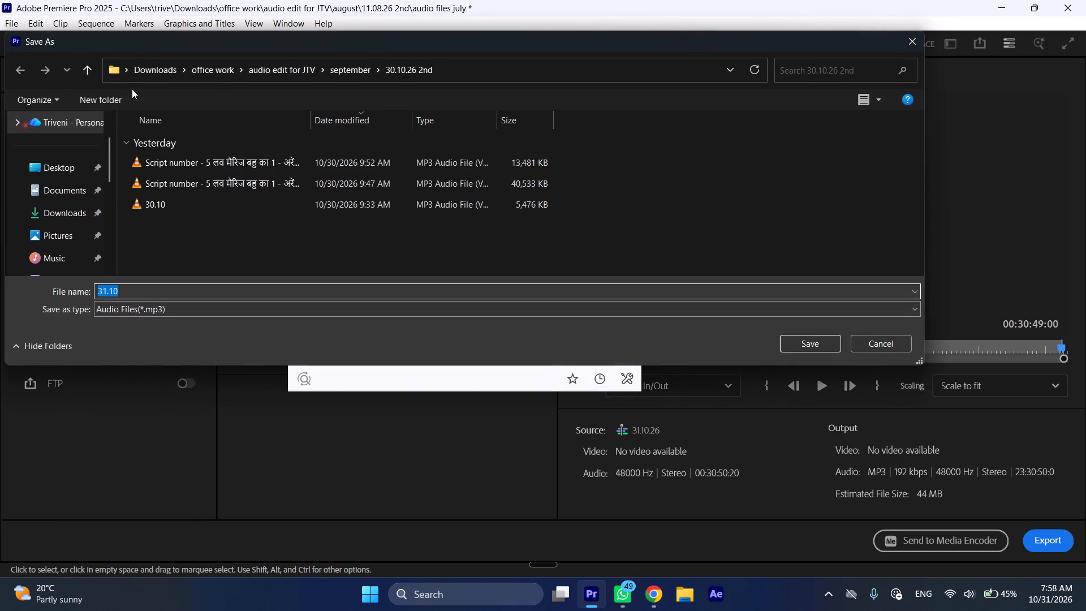
{"action": "left_click", "coordinate": [92, 68]}
{"action": "double_click", "coordinate": [180, 165]}
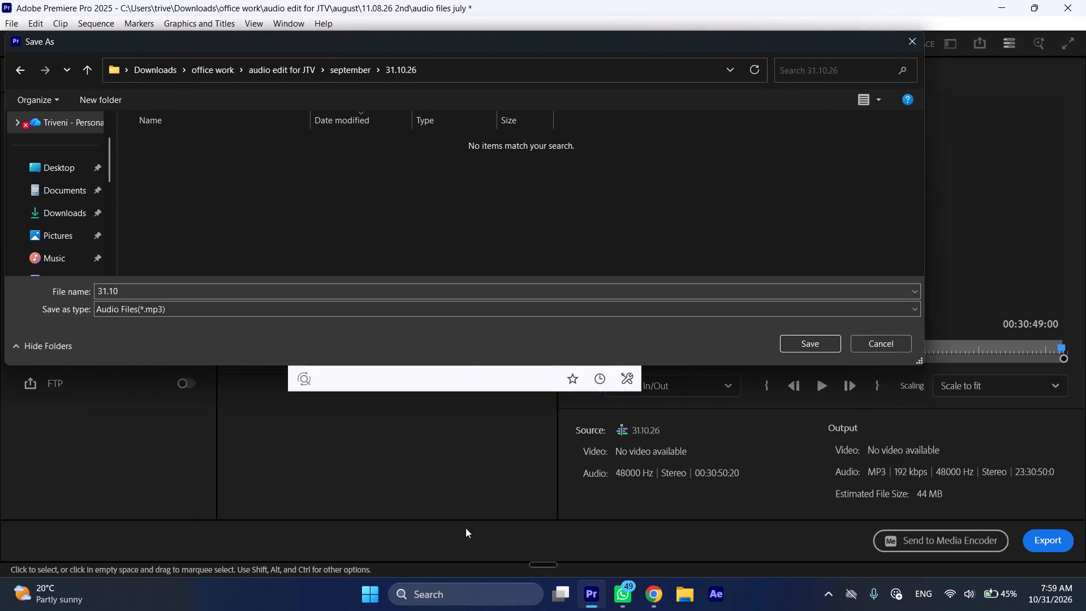
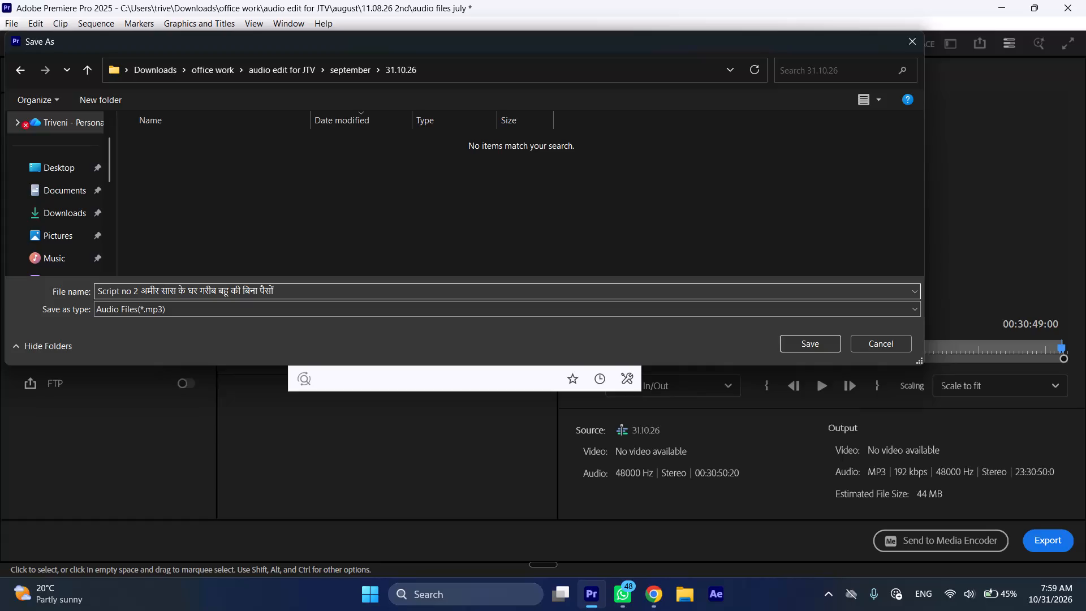
Save the MP3 name as "Script no 2 अमीर सास के घर गरीब बहू की बिना पैसों..." in the 31.10.26 folder and export it.
{"action": "type", "text": "..."}
{"action": "left_click", "coordinate": [822, 342]}
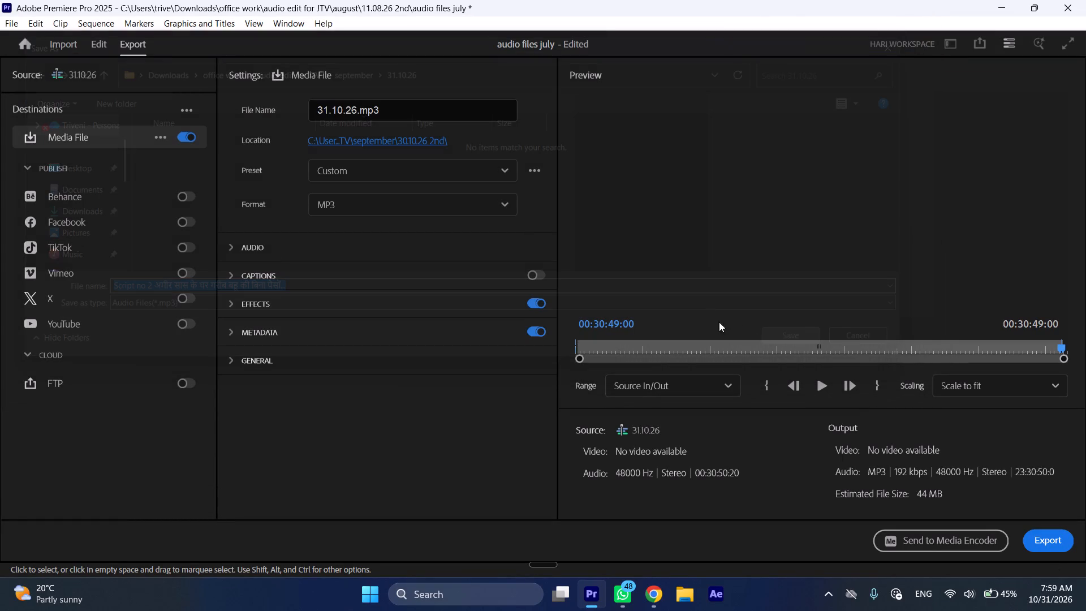
{"action": "left_click", "coordinate": [1046, 545]}
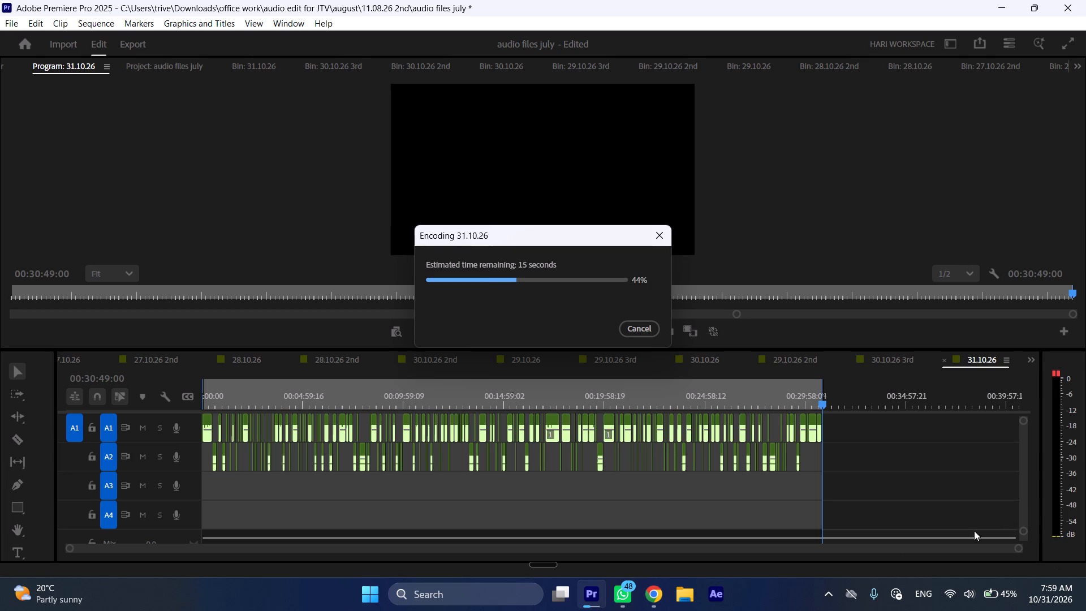
Switch to Chrome, choose the editor's own profile, and open the Adobe Podcast Enhance Speech page.
{"action": "left_click", "coordinate": [660, 600]}
{"action": "scroll", "coordinate": [603, 372], "scroll_direction": "down", "scroll_amount": 4}
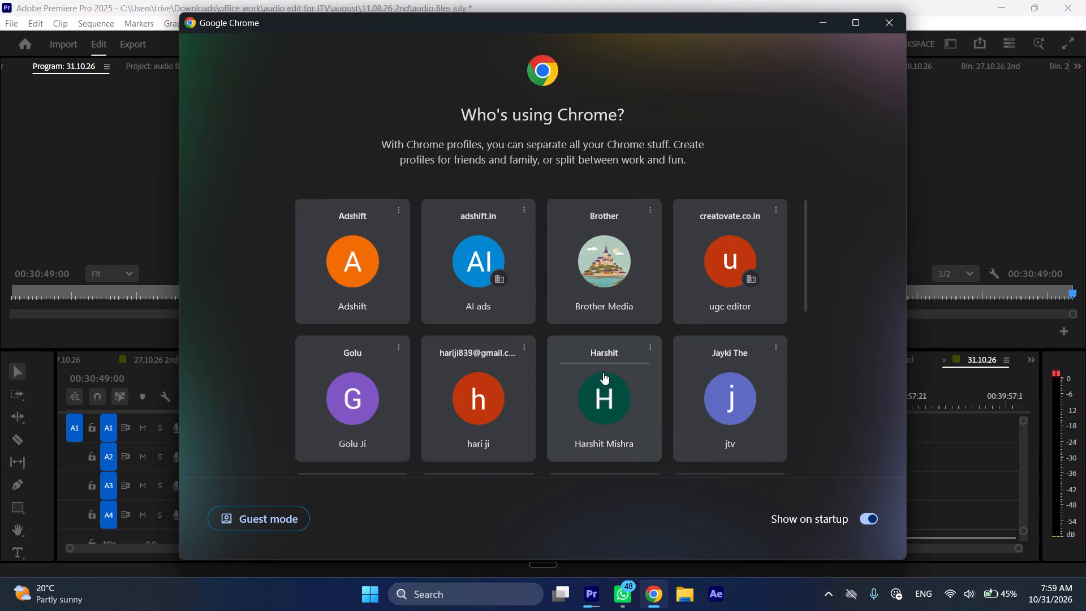
{"action": "scroll", "coordinate": [603, 372], "scroll_direction": "down", "scroll_amount": 2}
{"action": "left_click", "coordinate": [493, 406]}
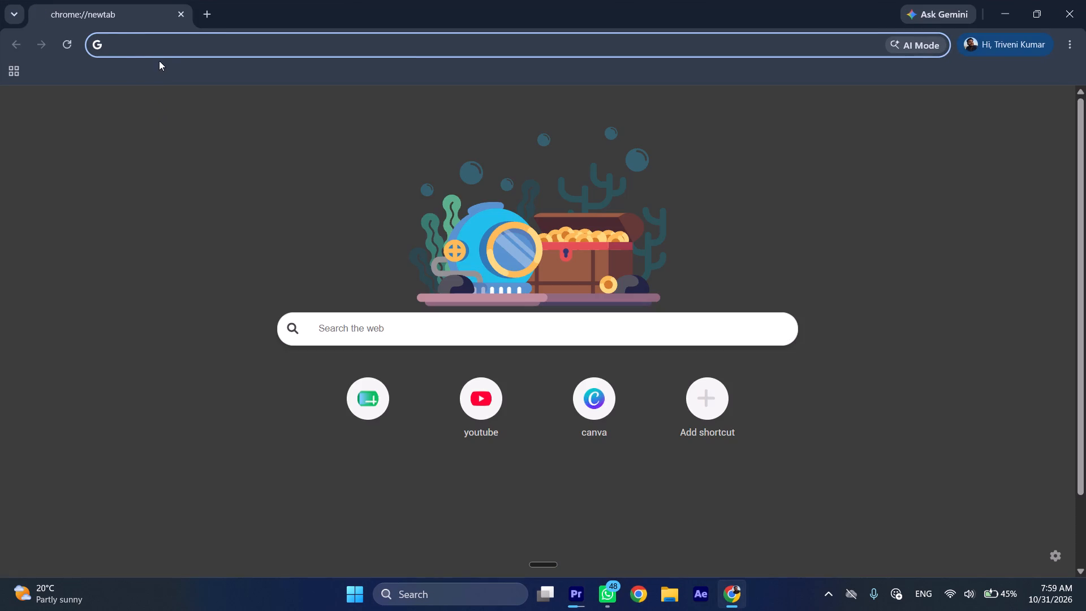
{"action": "key", "text": "a"}
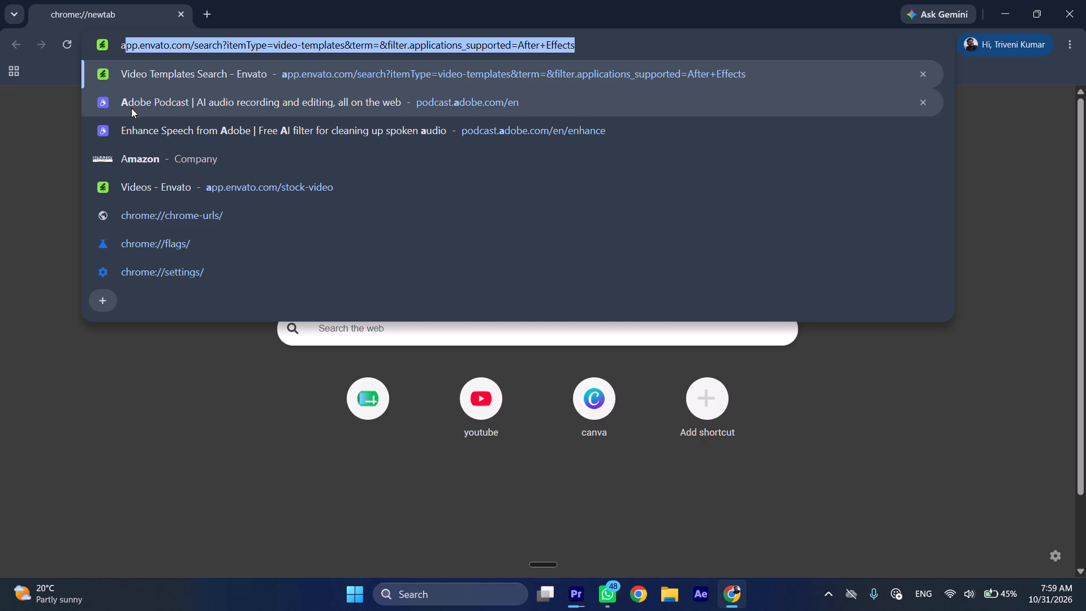
{"action": "left_click", "coordinate": [137, 129]}
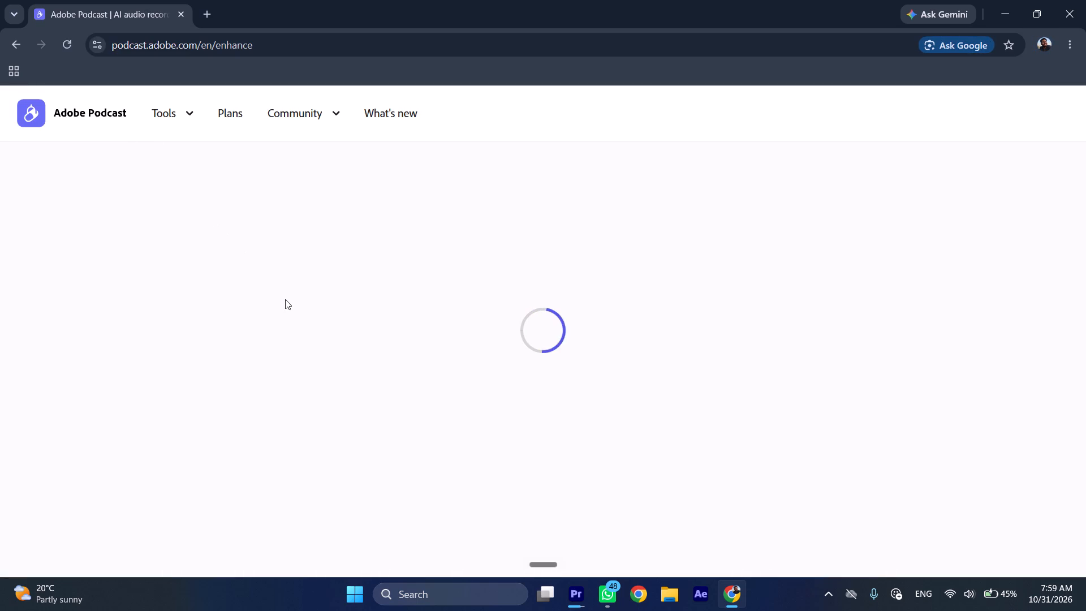
Upload the "Script no 2 अमीर सास के घर गरीब बहू..." MP3 from september's 31.10.26 folder for speech enhancement.
{"action": "left_click", "coordinate": [260, 289]}
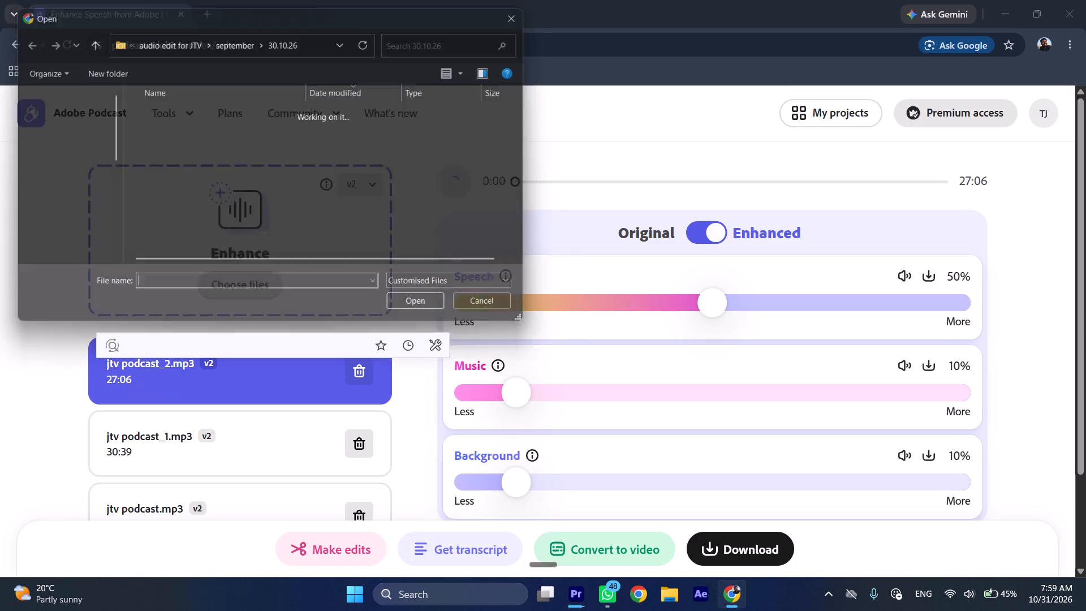
{"action": "left_click", "coordinate": [80, 40]}
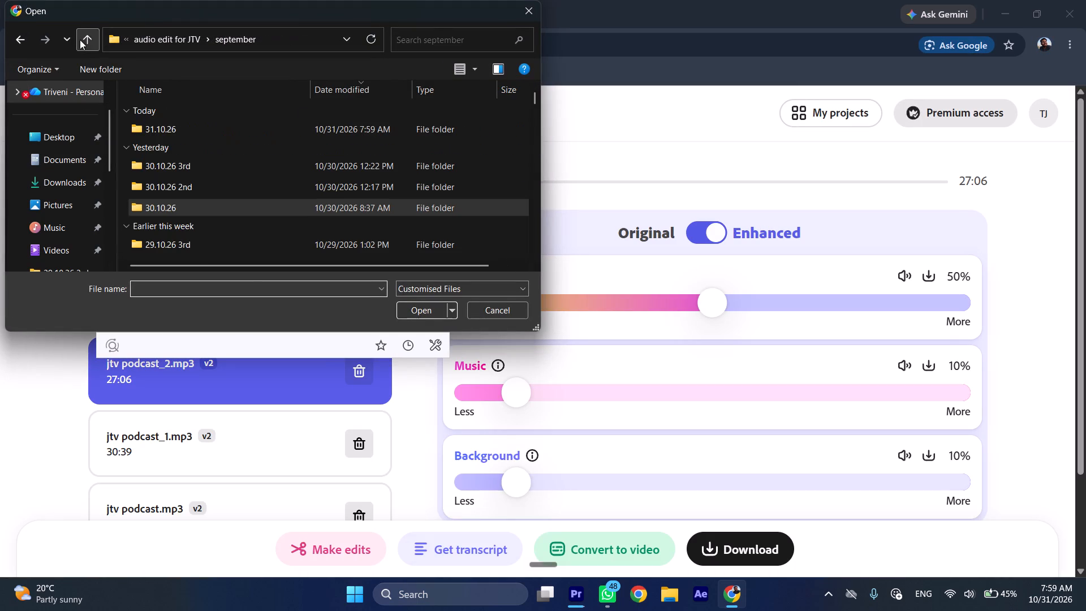
{"action": "double_click", "coordinate": [147, 129]}
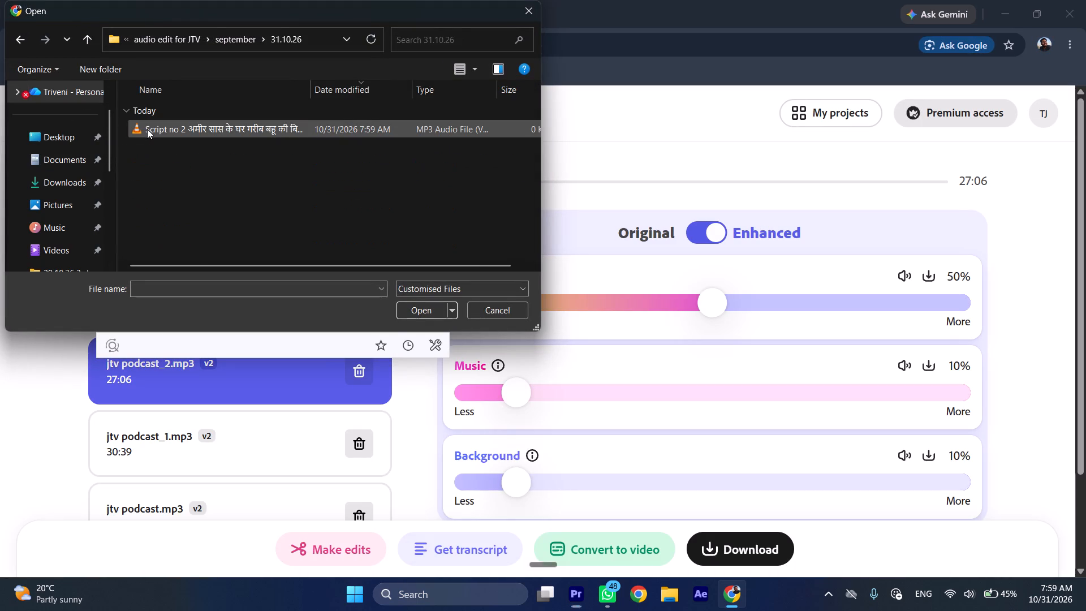
{"action": "double_click", "coordinate": [160, 126]}
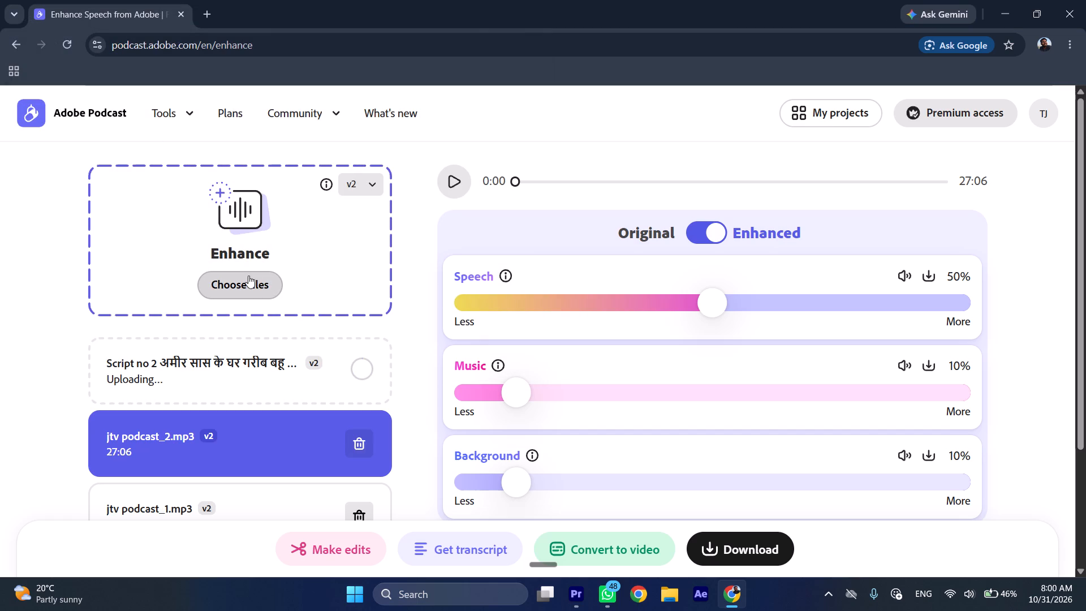
Delete the old jtv podcast_2.mp3, jtv podcast.mp3 and jtv podcast_1.mp3 files from the enhanced files list.
{"action": "left_click", "coordinate": [359, 446]}
{"action": "scroll", "coordinate": [359, 446], "scroll_direction": "down", "scroll_amount": 2}
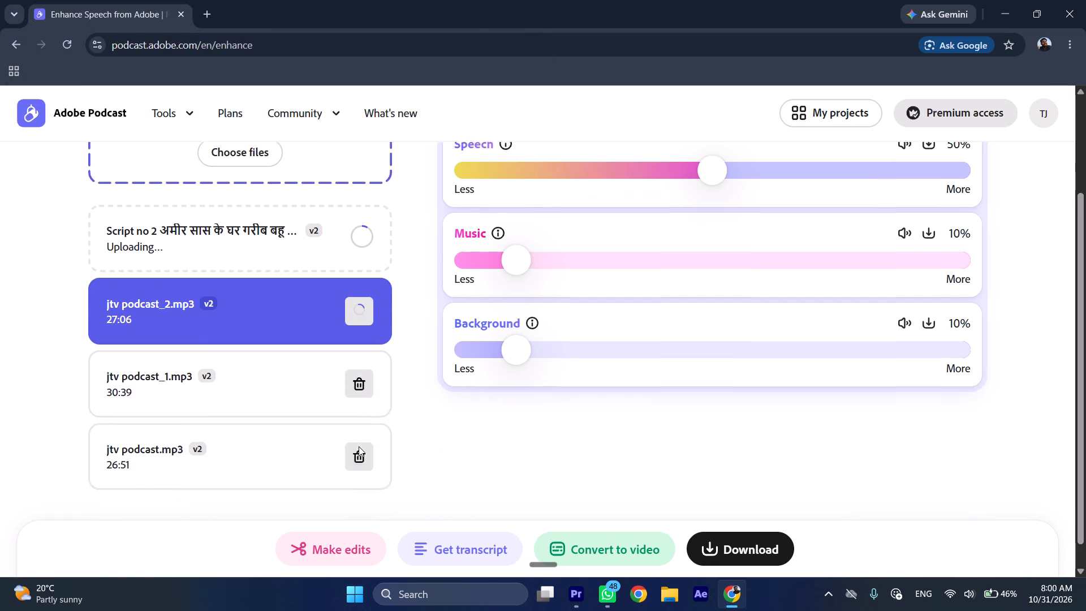
{"action": "left_click", "coordinate": [356, 397]}
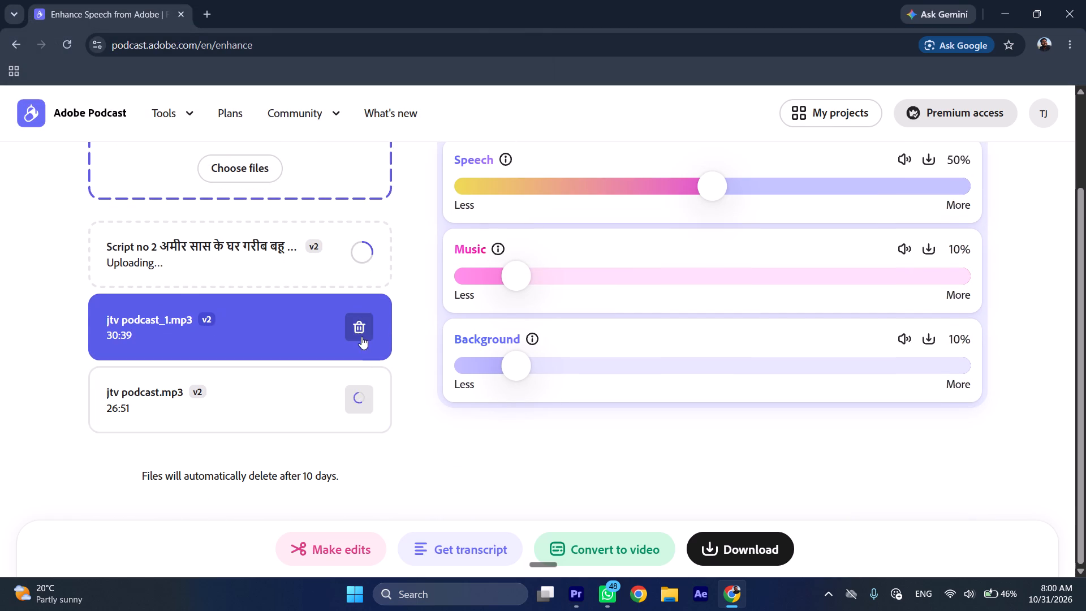
{"action": "left_click", "coordinate": [363, 331]}
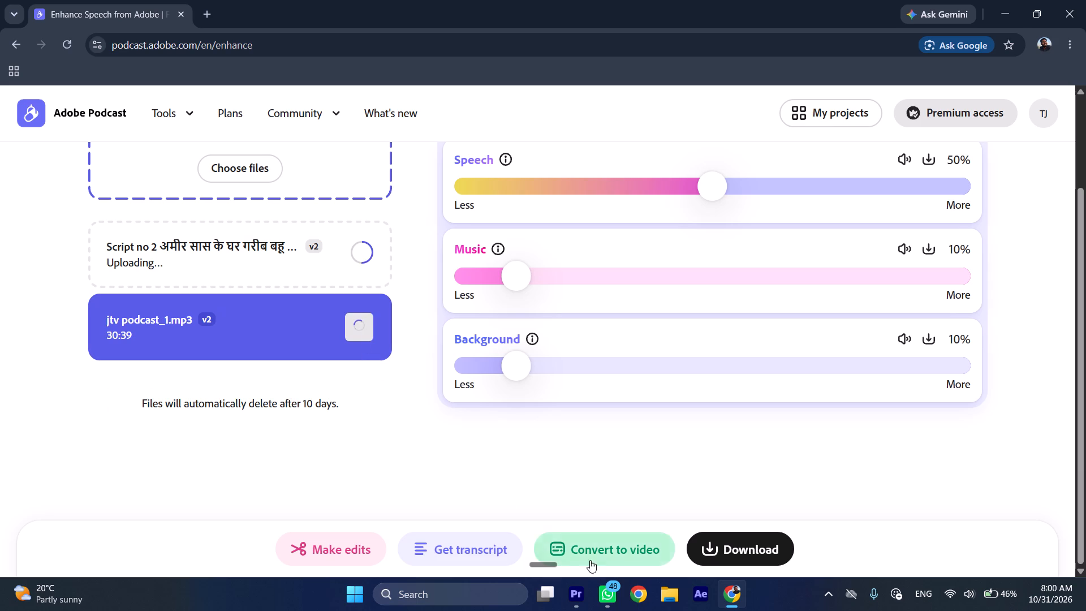
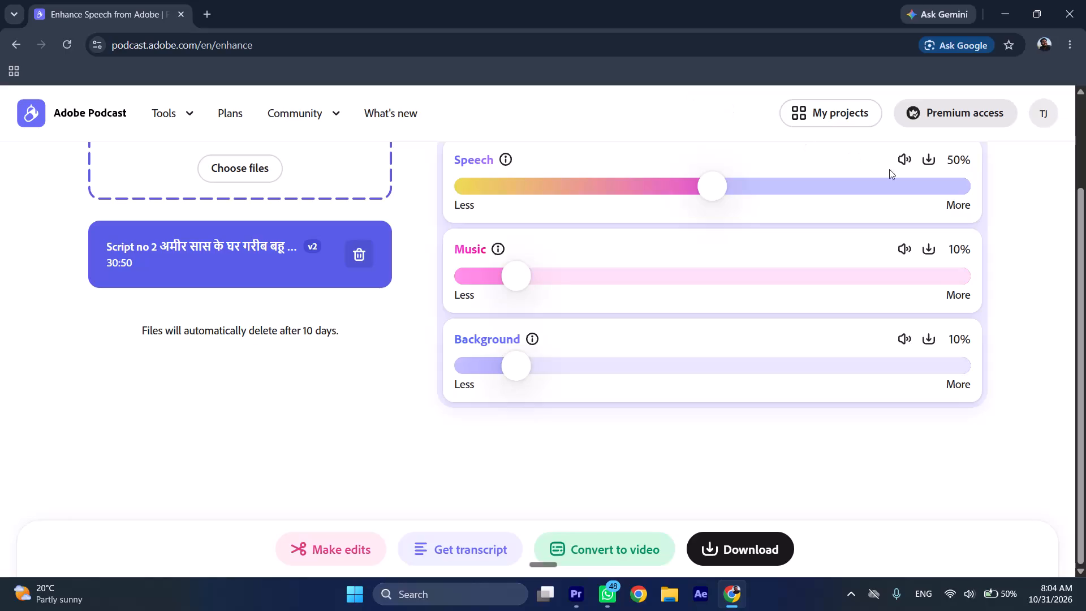
Set both the Music and Background levels of the enhanced Script no 2 audio to 0%.
{"action": "left_click_drag", "start_coordinate": [526, 282], "coordinate": [430, 289]}
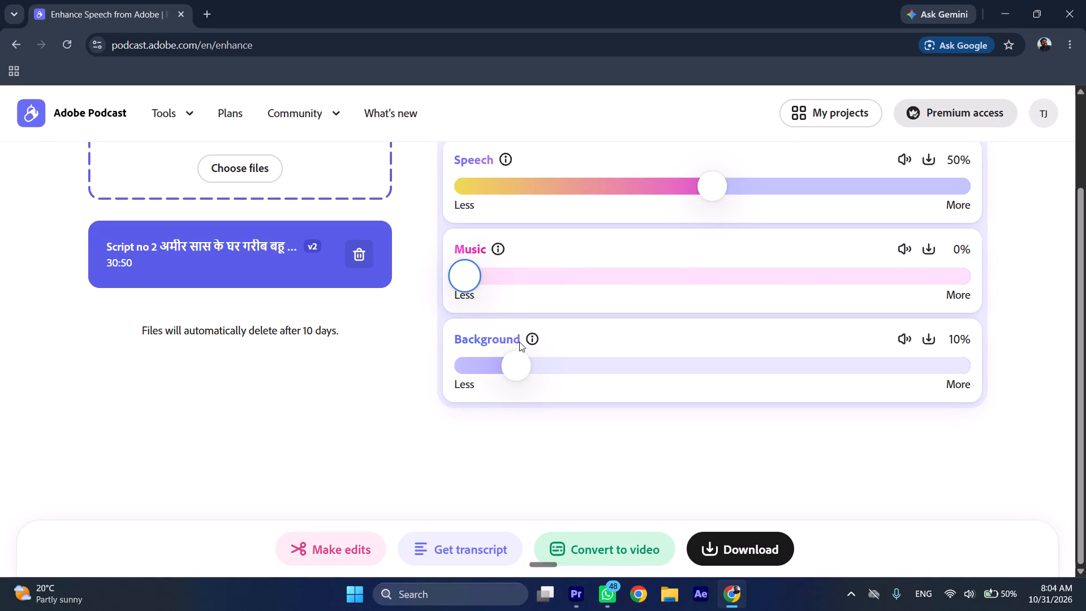
{"action": "left_click_drag", "start_coordinate": [520, 367], "coordinate": [284, 347]}
Download only the Speech track of the enhanced Script no 2 audio.
{"action": "left_click", "coordinate": [929, 161]}
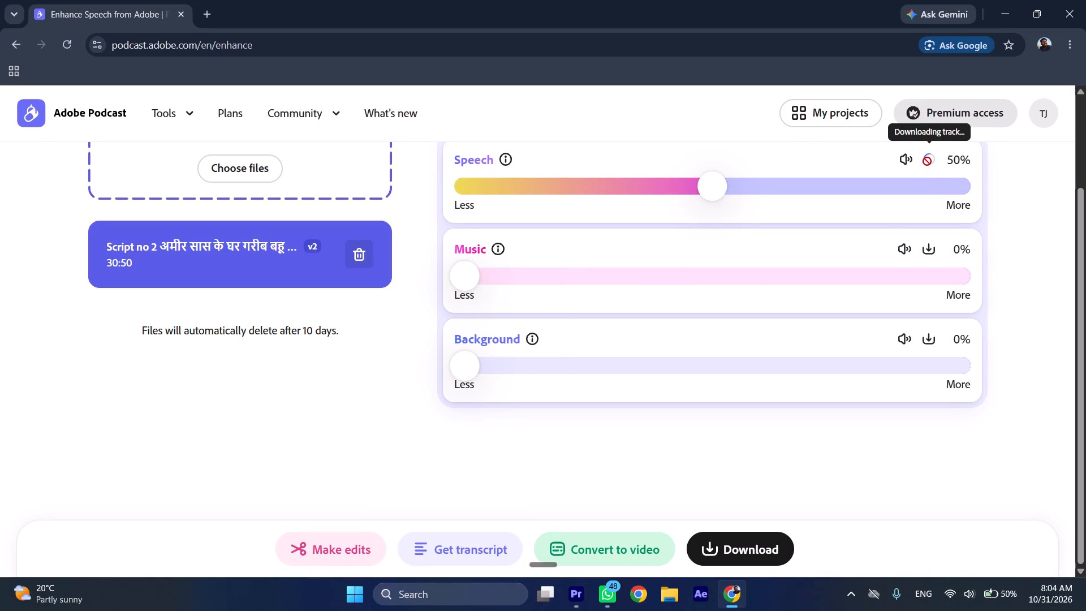
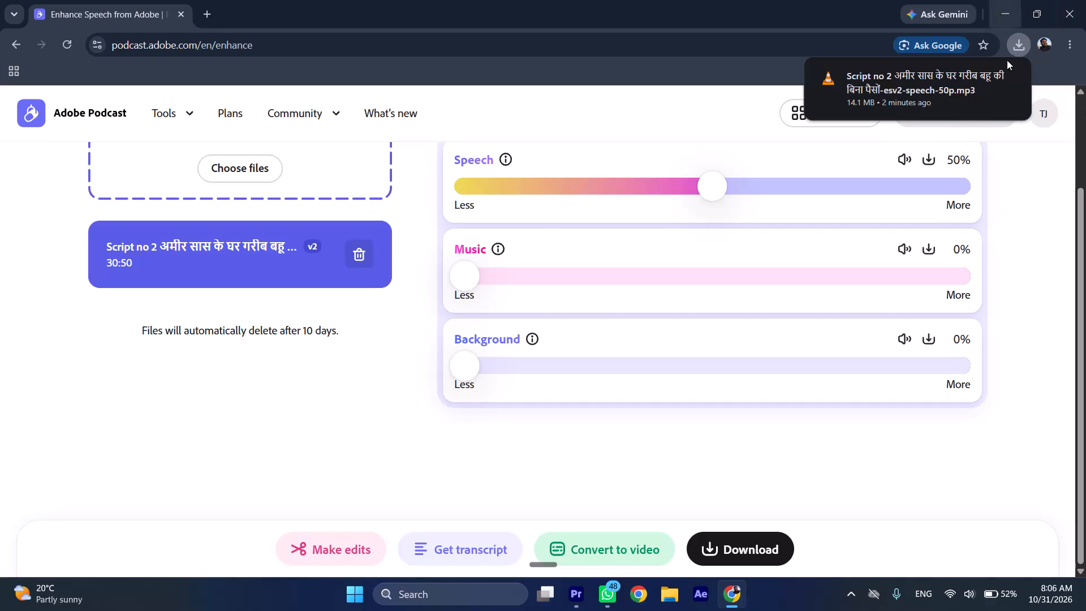
Move the enhanced "Script no 2" esv2-speech-50p MP3 from Downloads into the 31.10.26 folder under office work, audio edit for JTV, september.
{"action": "left_click", "coordinate": [975, 75]}
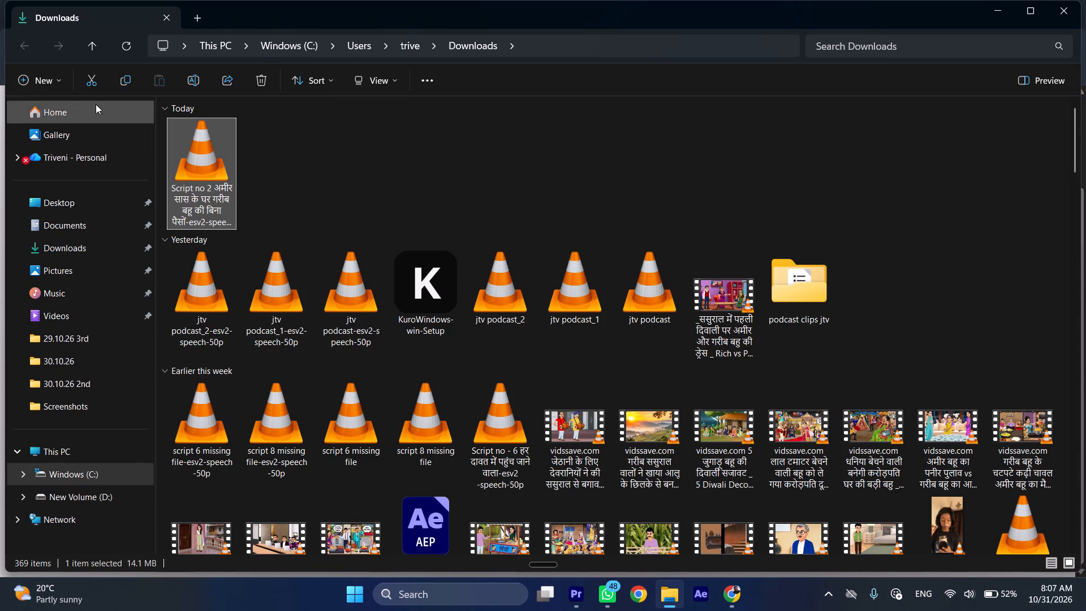
{"action": "left_click", "coordinate": [93, 83]}
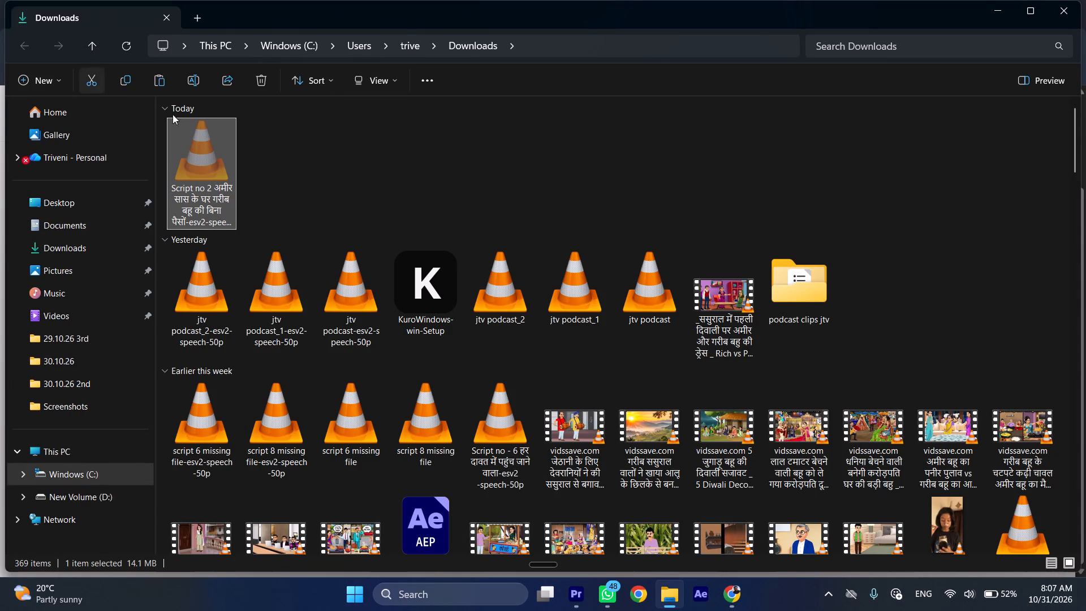
{"action": "scroll", "coordinate": [408, 291], "scroll_direction": "down", "scroll_amount": 20}
{"action": "scroll", "coordinate": [408, 291], "scroll_direction": "down", "scroll_amount": 5}
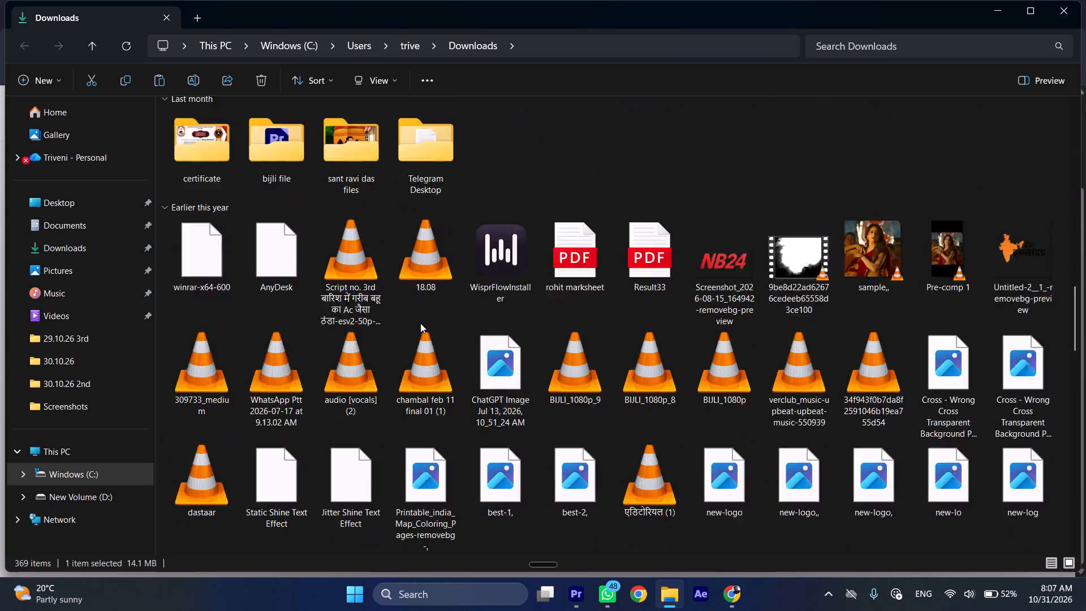
{"action": "scroll", "coordinate": [420, 323], "scroll_direction": "down", "scroll_amount": 9}
{"action": "scroll", "coordinate": [420, 315], "scroll_direction": "up", "scroll_amount": 3}
{"action": "scroll", "coordinate": [420, 315], "scroll_direction": "down", "scroll_amount": 2}
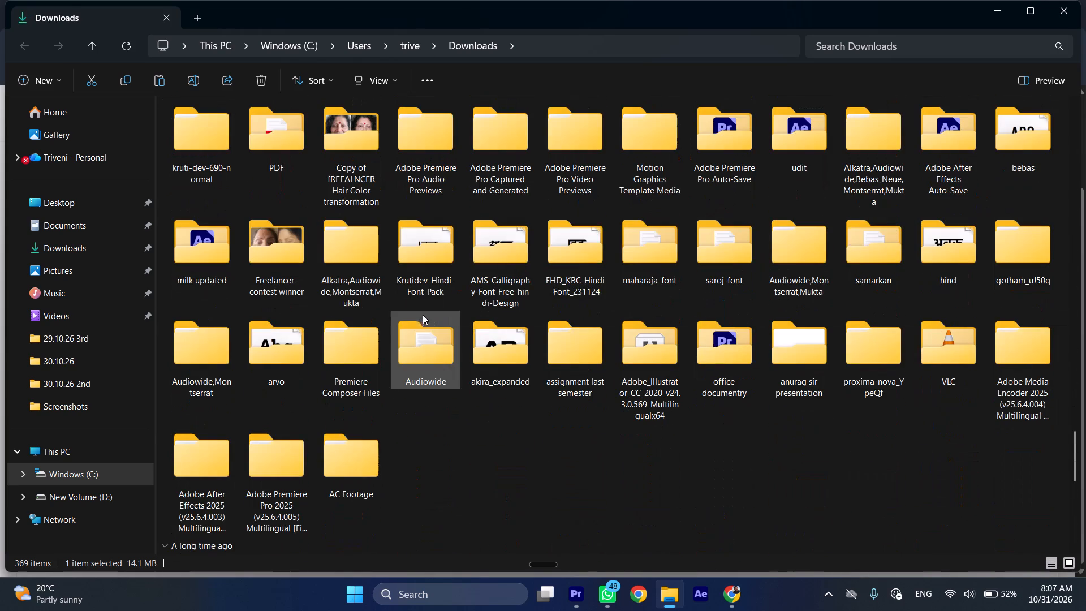
{"action": "scroll", "coordinate": [717, 245], "scroll_direction": "up", "scroll_amount": 1}
{"action": "double_click", "coordinate": [712, 357]}
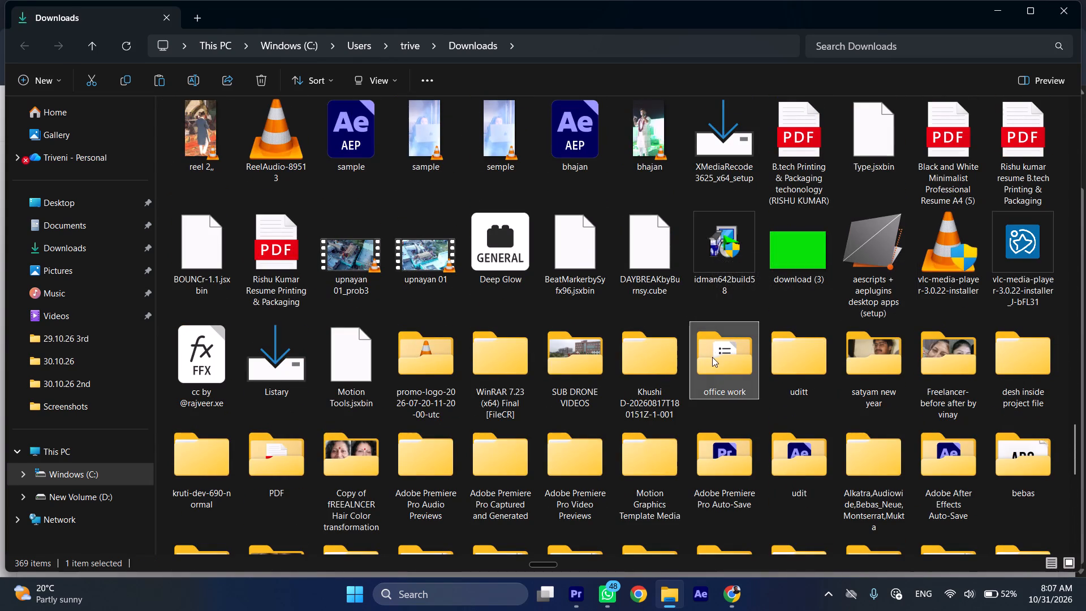
{"action": "triple_click", "coordinate": [284, 148]}
{"action": "triple_click", "coordinate": [284, 148]}
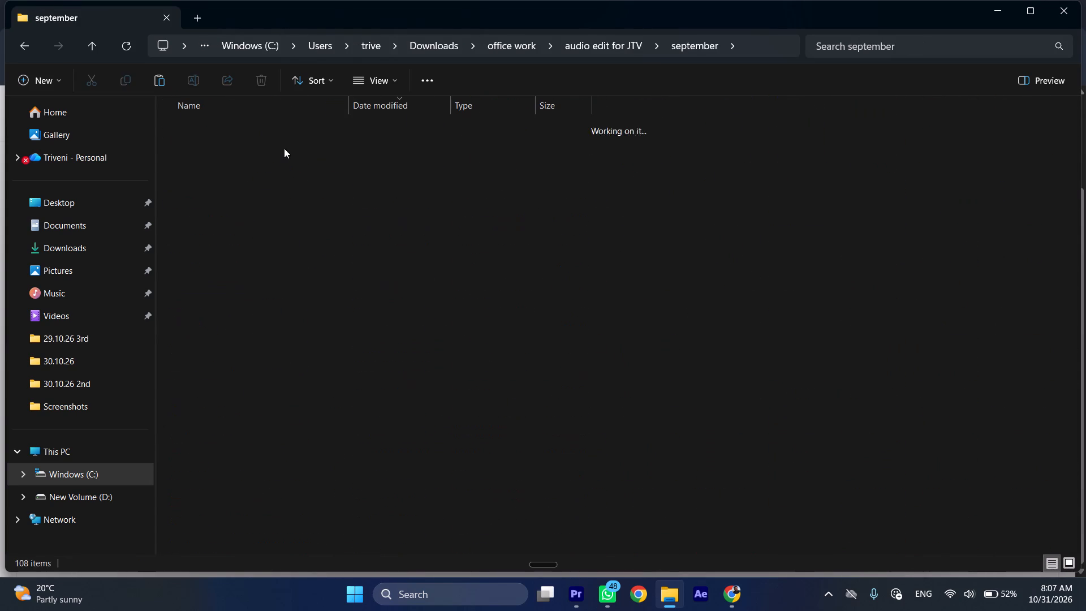
{"action": "left_click", "coordinate": [157, 84]}
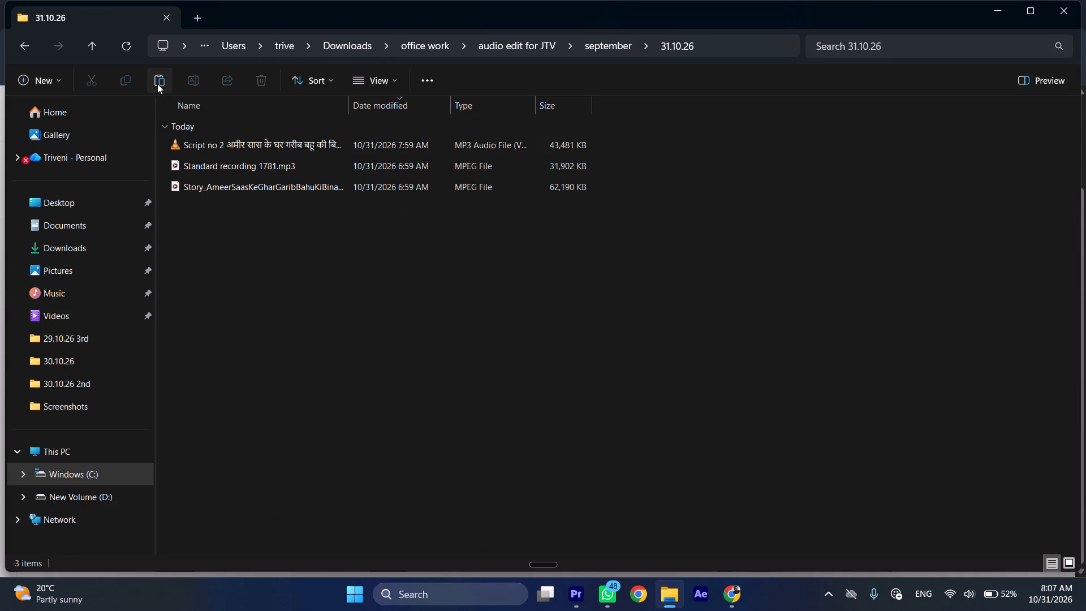
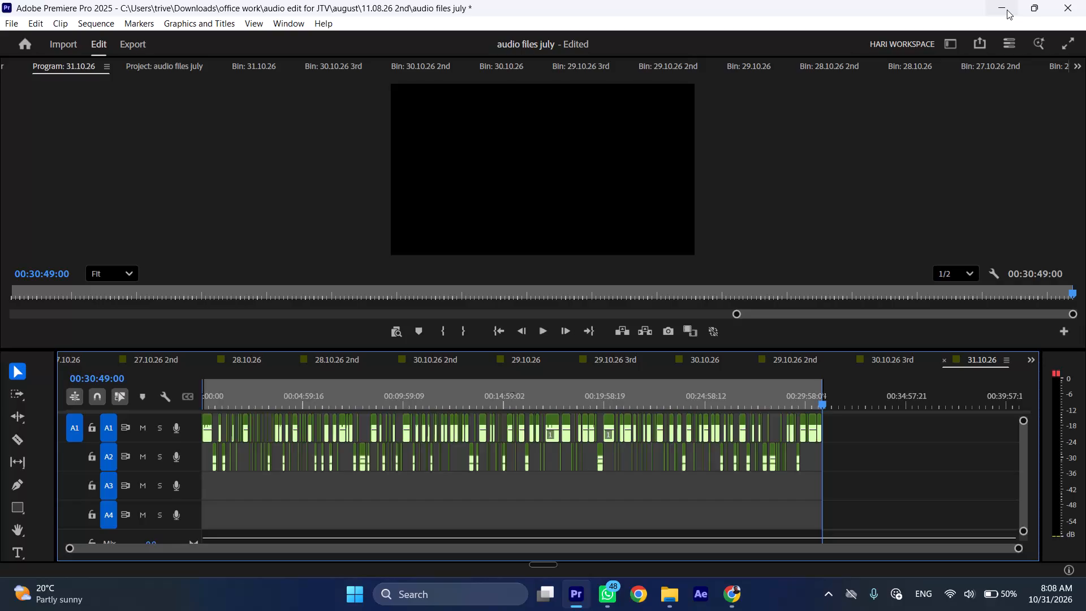
Minimize the Premiere Pro window and refresh the Windows desktop.
{"action": "left_click", "coordinate": [1007, 10]}
{"action": "right_click", "coordinate": [505, 264]}
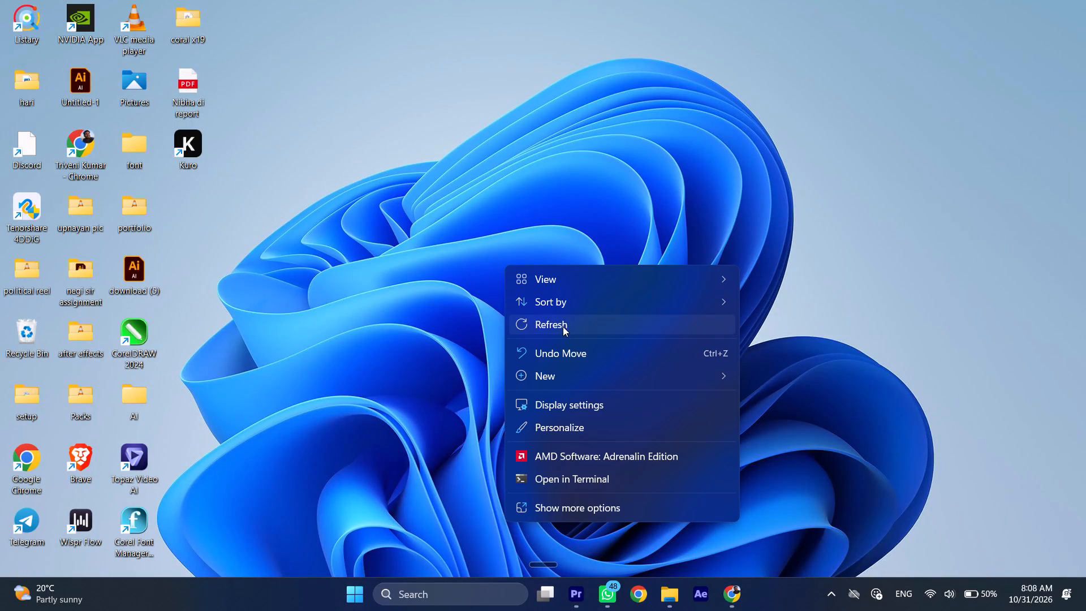
{"action": "left_click", "coordinate": [563, 326]}
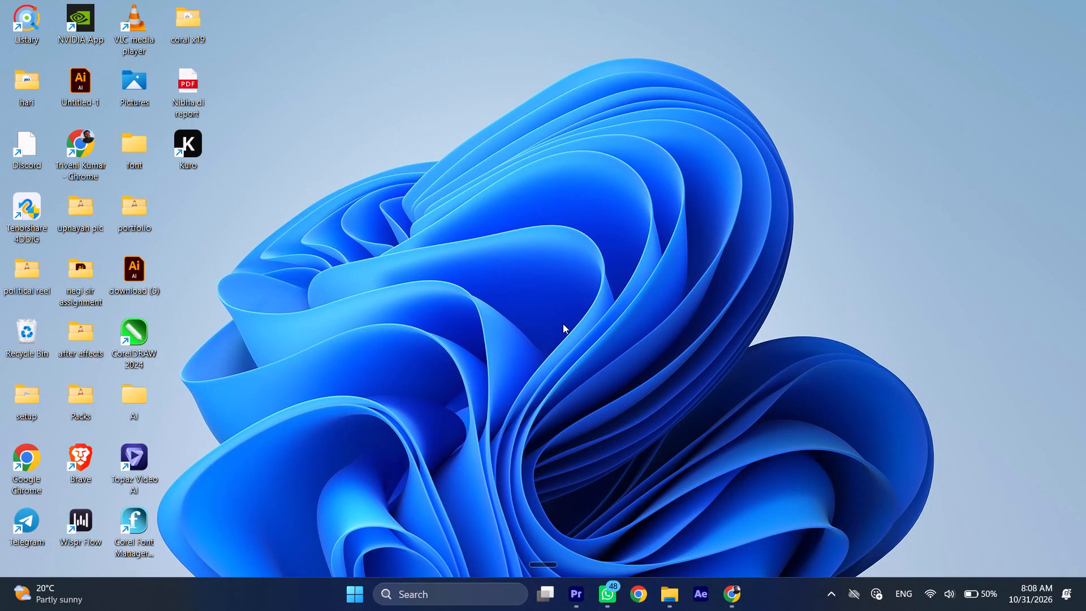